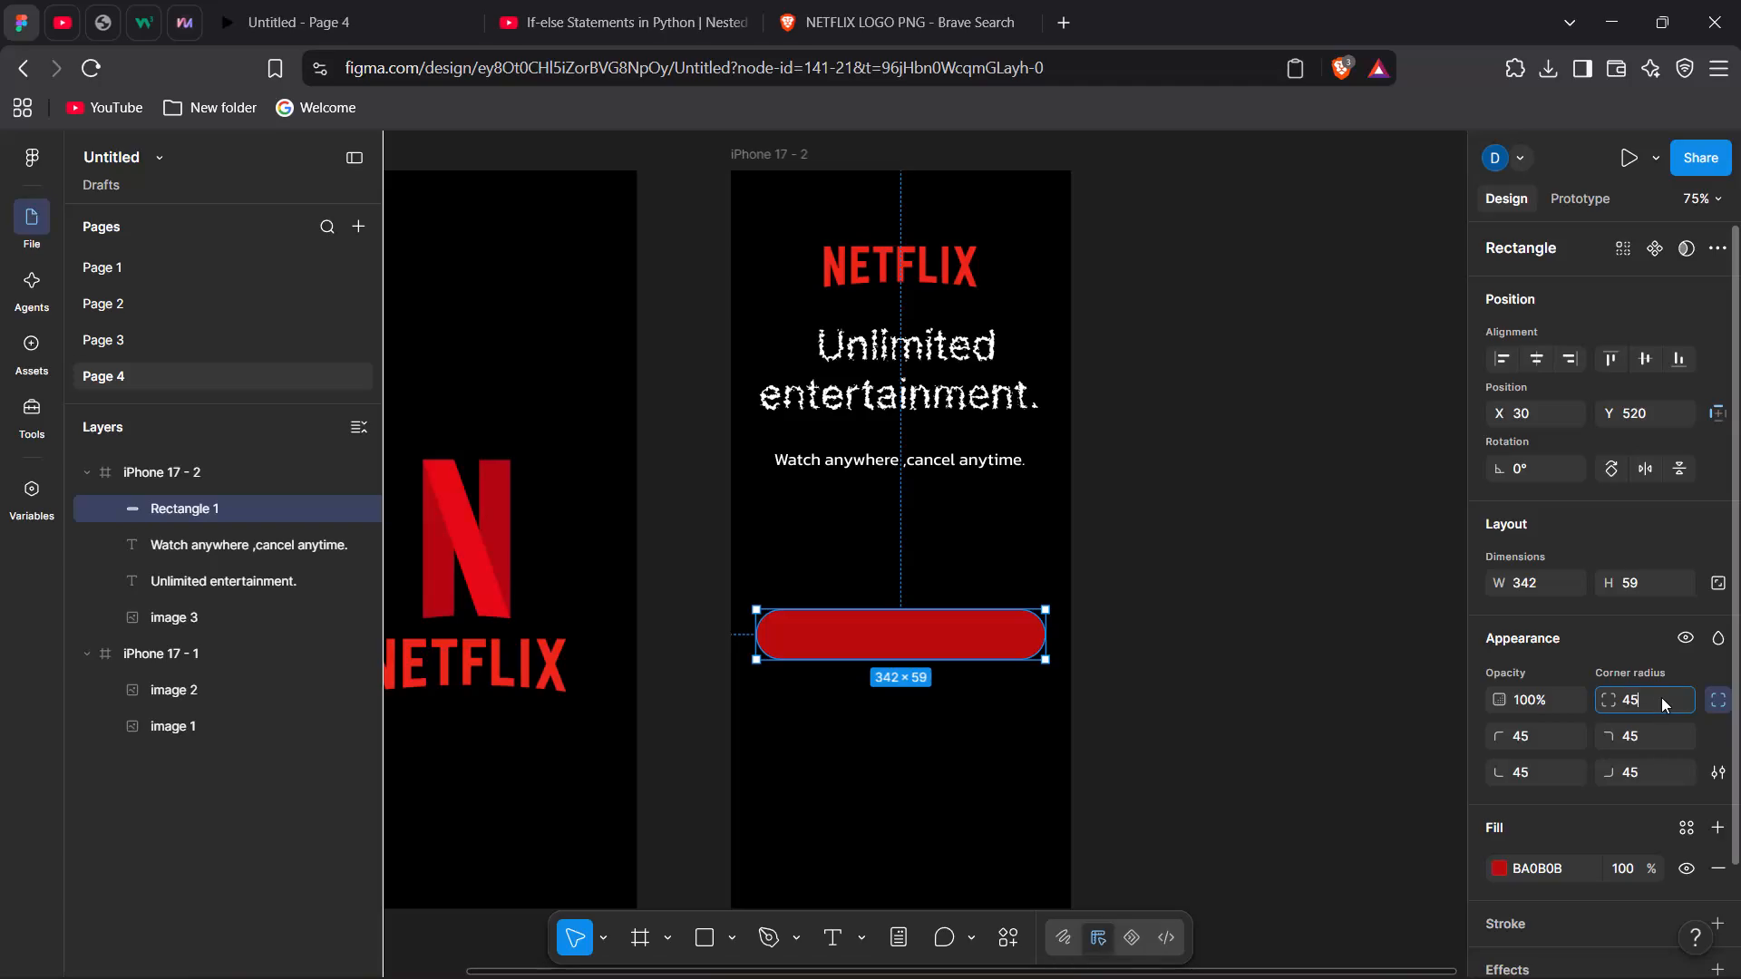
Set the corner radius of the red rectangle in the iPhone 17 - 2 frame to 15.
{"action": "key", "text": "BackSpace"}
{"action": "type", "text": "15"}
{"action": "key", "text": "Return"}
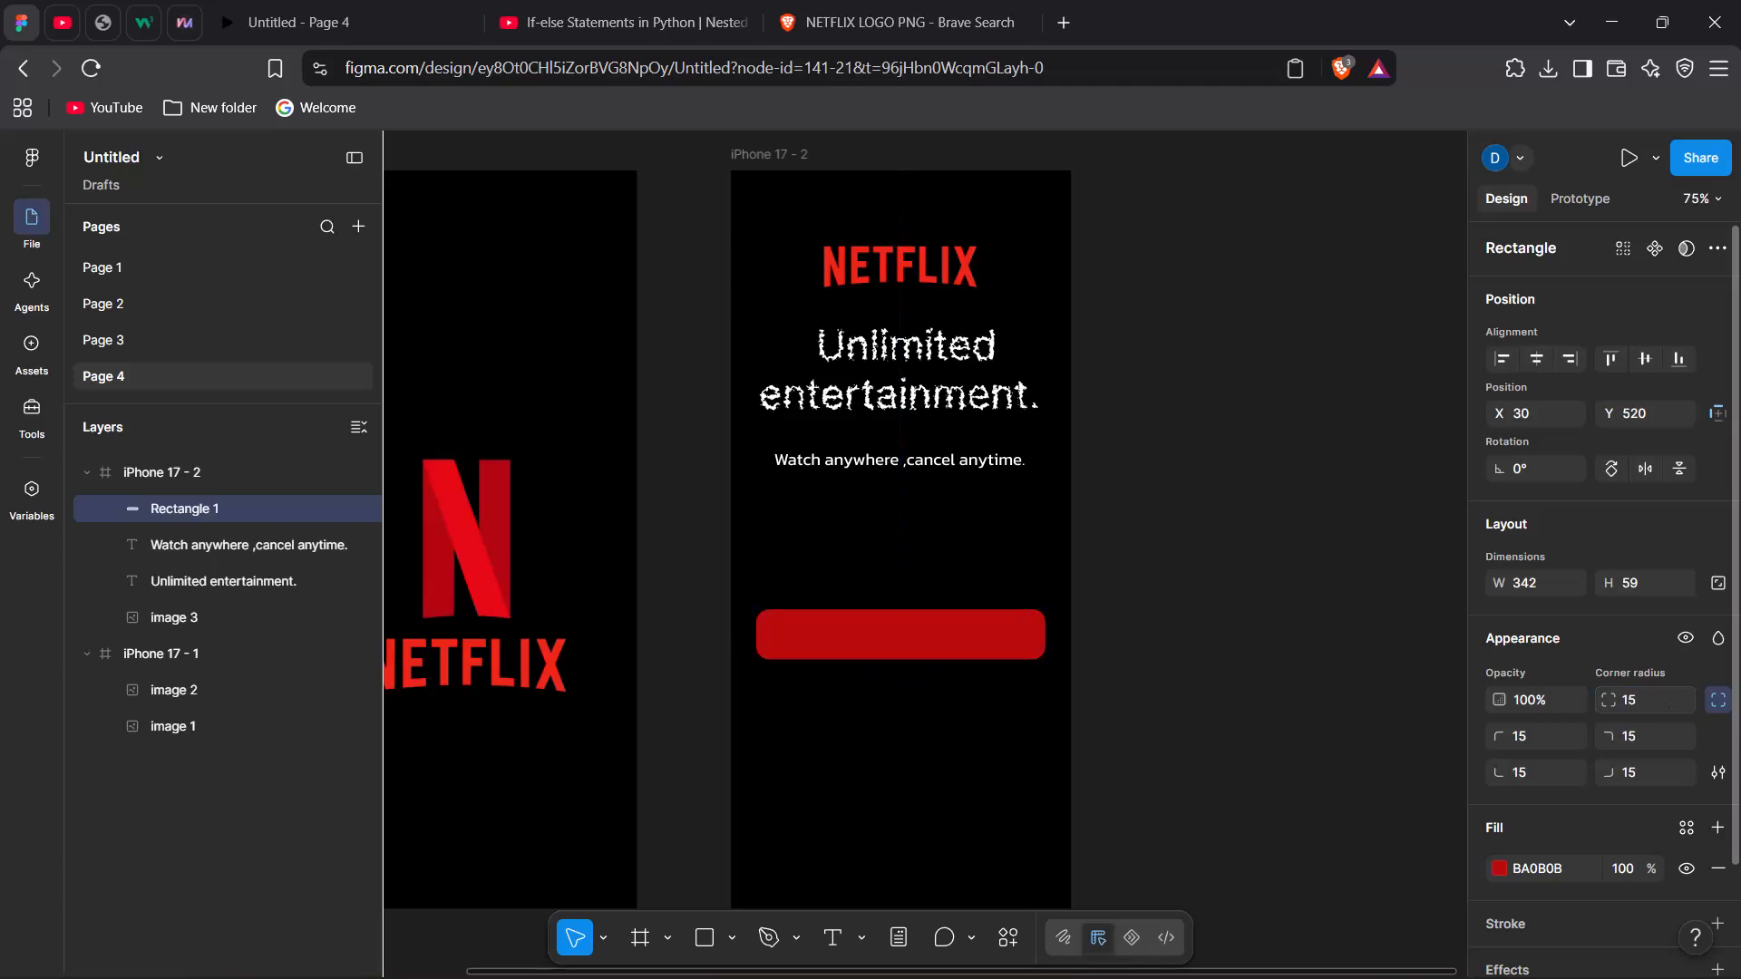
{"action": "left_click", "coordinate": [1315, 732]}
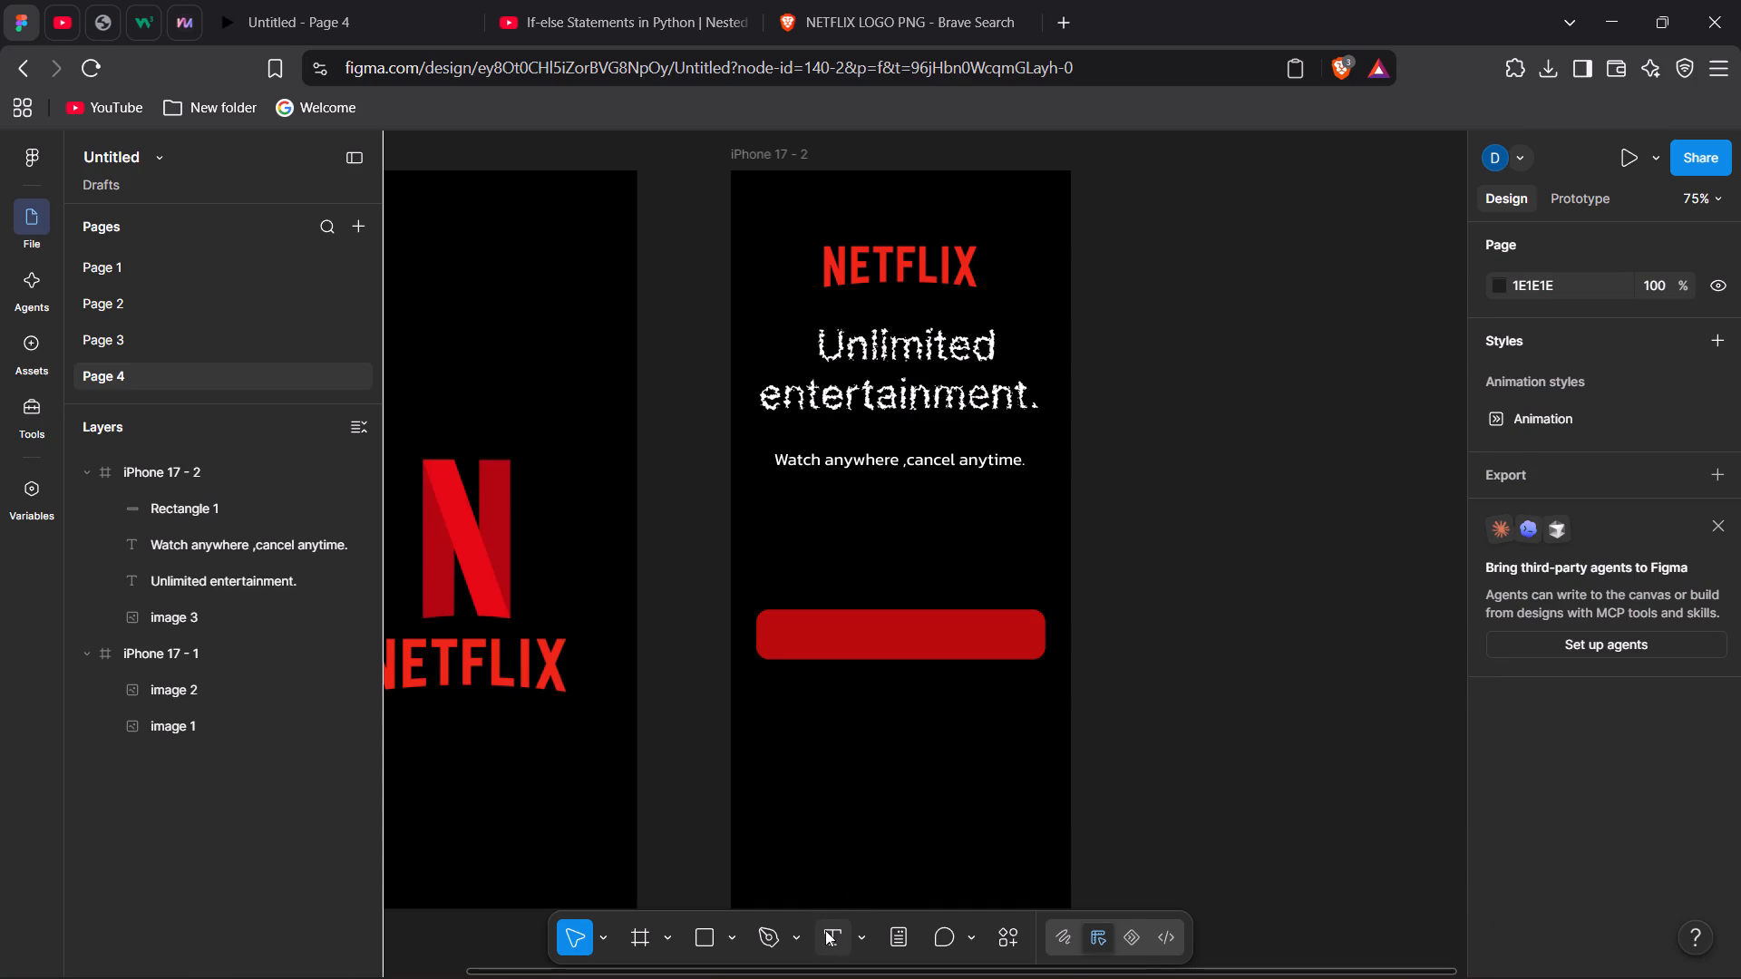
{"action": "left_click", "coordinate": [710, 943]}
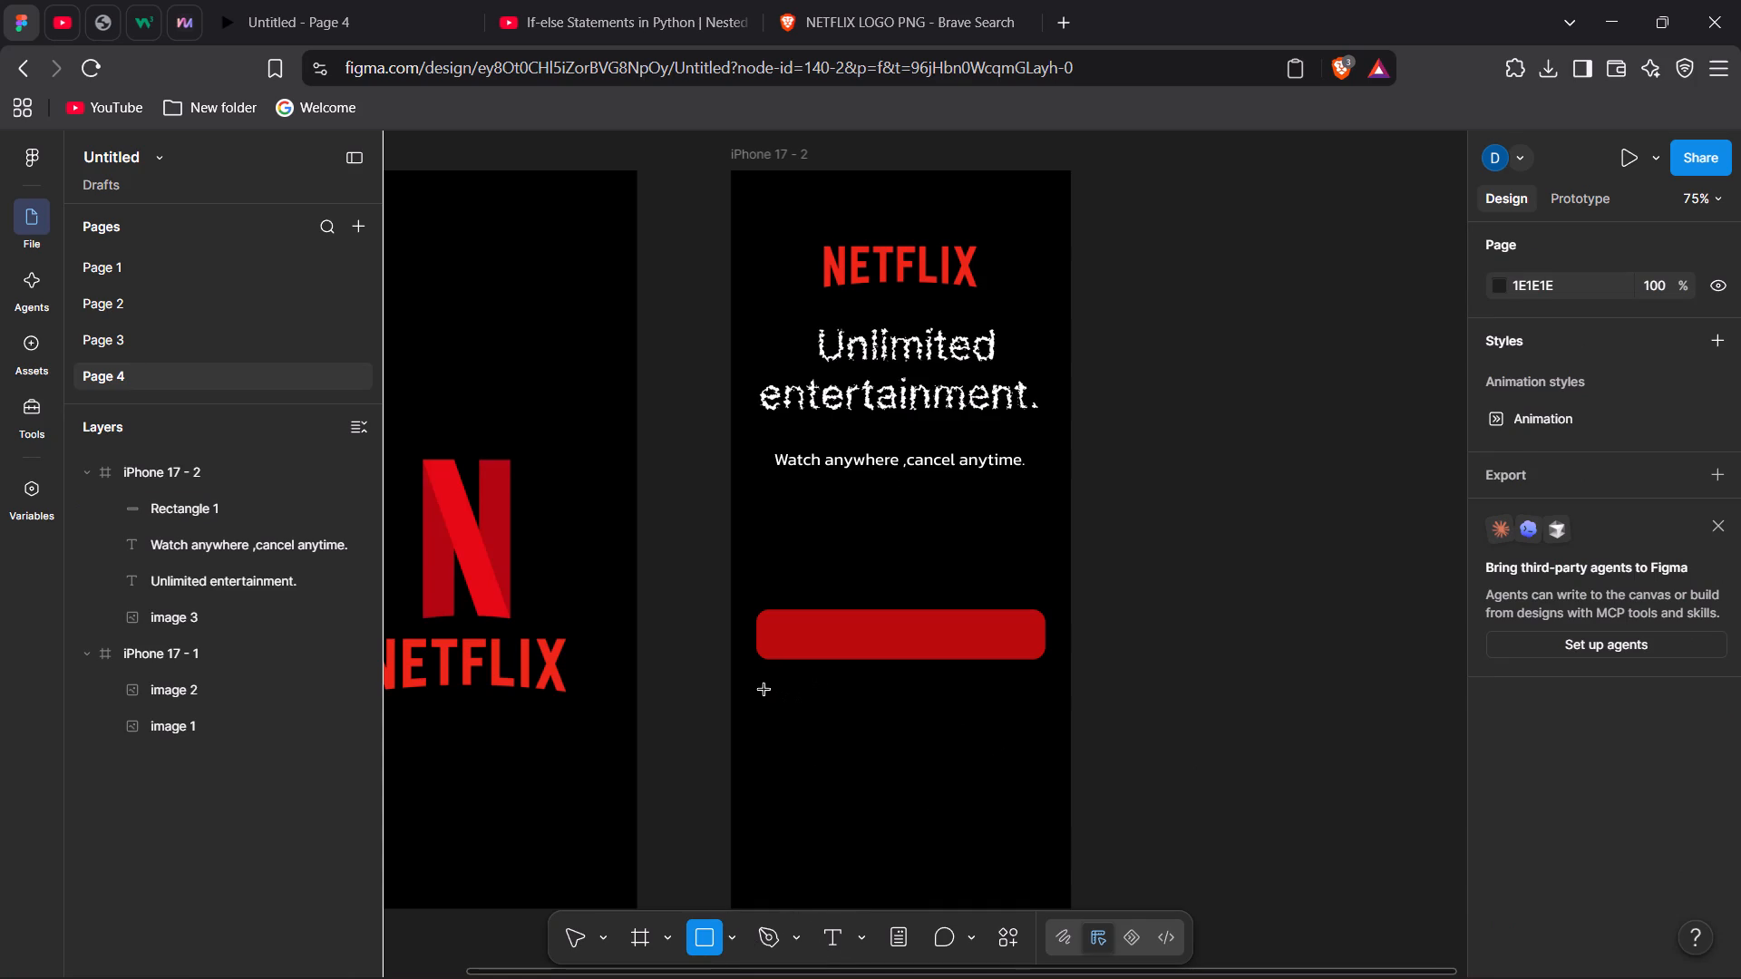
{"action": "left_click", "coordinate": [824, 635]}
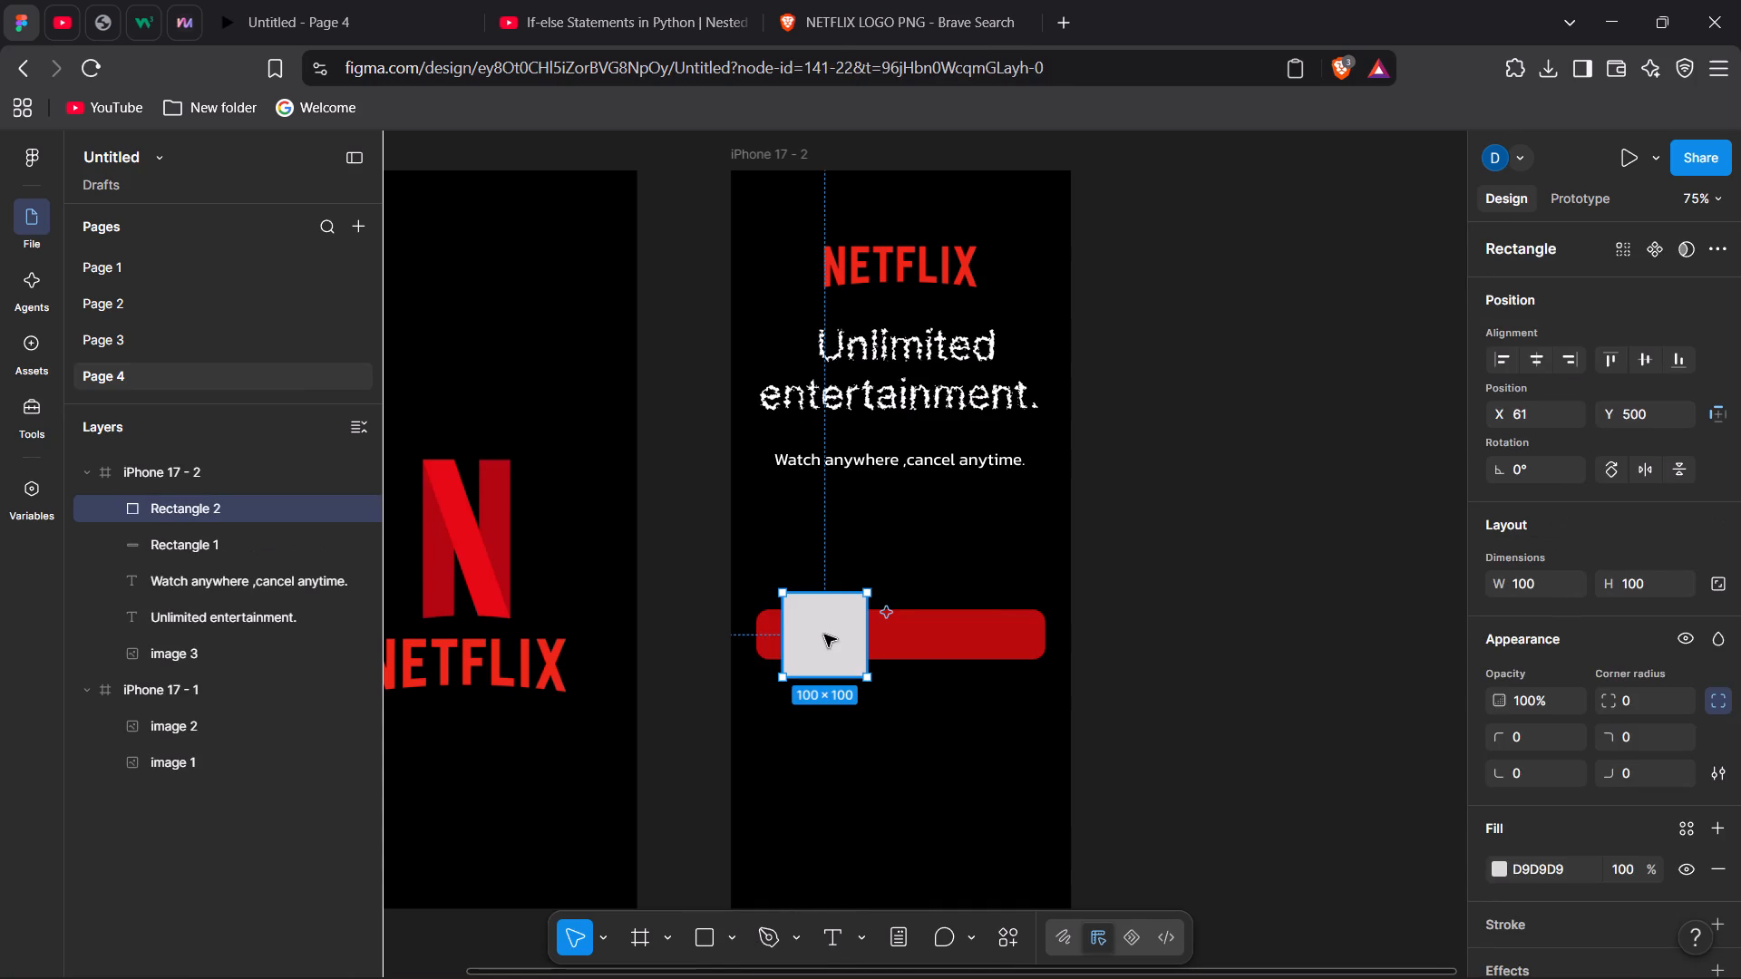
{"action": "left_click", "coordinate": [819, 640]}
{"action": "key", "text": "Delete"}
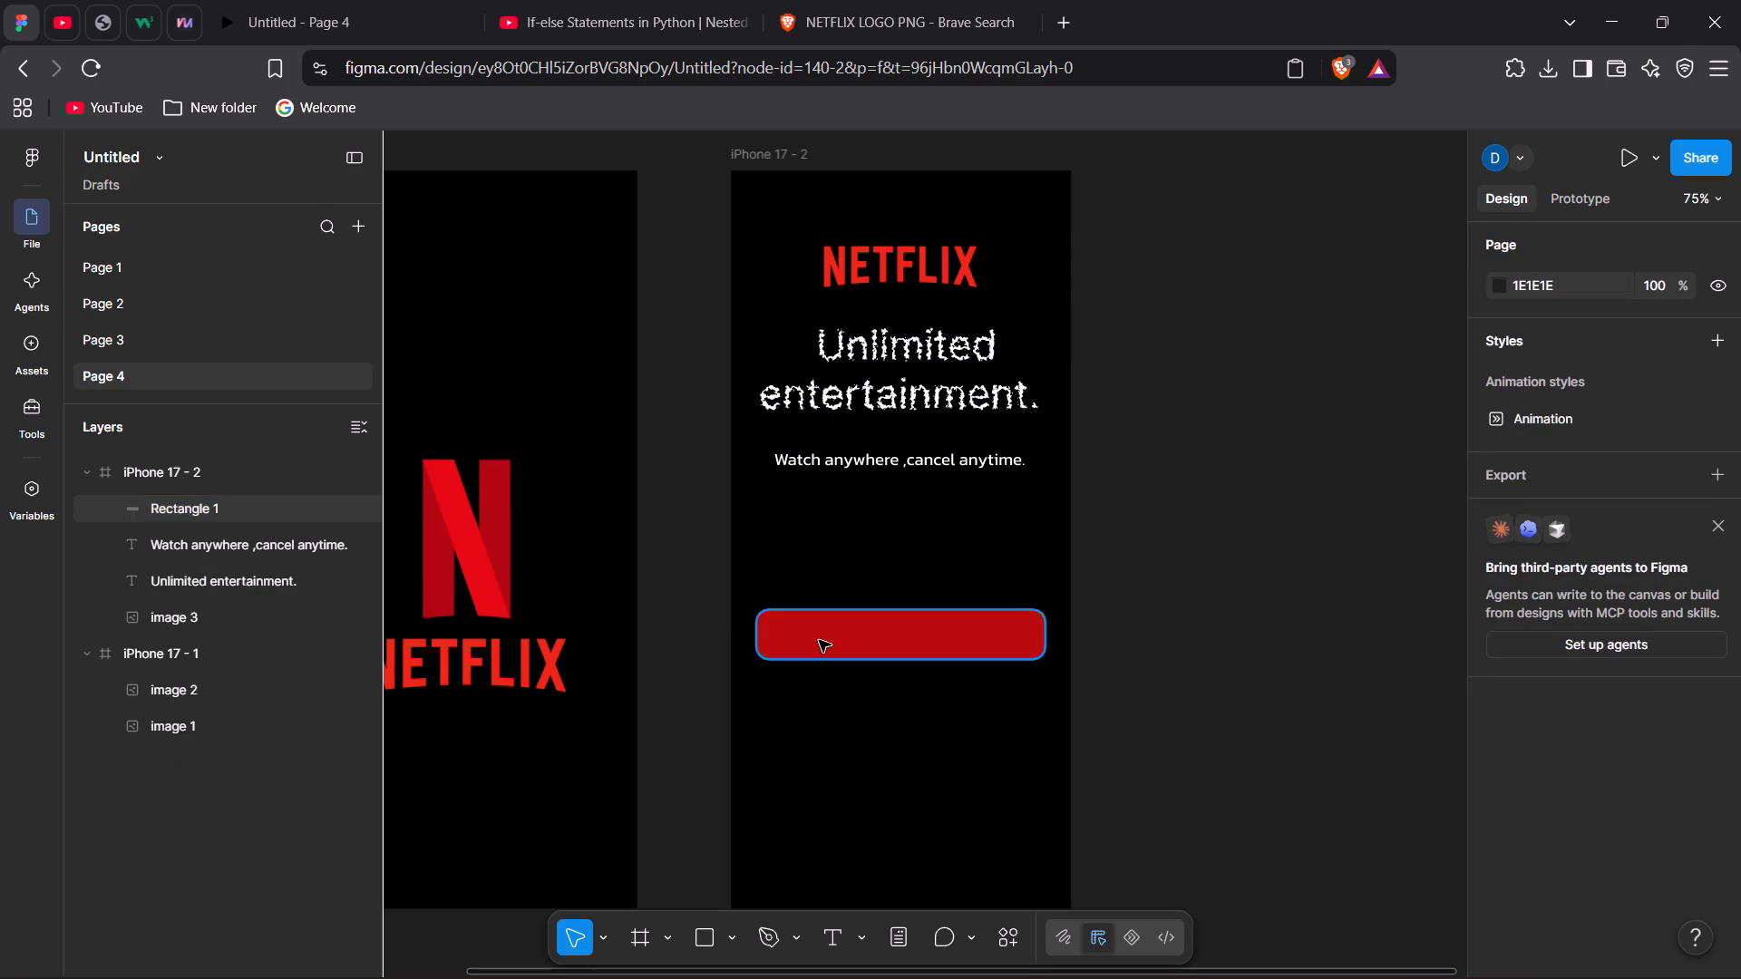
Paste the copied image into the design.
{"action": "key", "text": "ctrl+c"}
{"action": "key", "text": "ctrl+v"}
Lower the red rectangle slightly and duplicate it, placing the copy below the original at about Y 631.
{"action": "left_click_drag", "start_coordinate": [819, 640], "coordinate": [812, 655]}
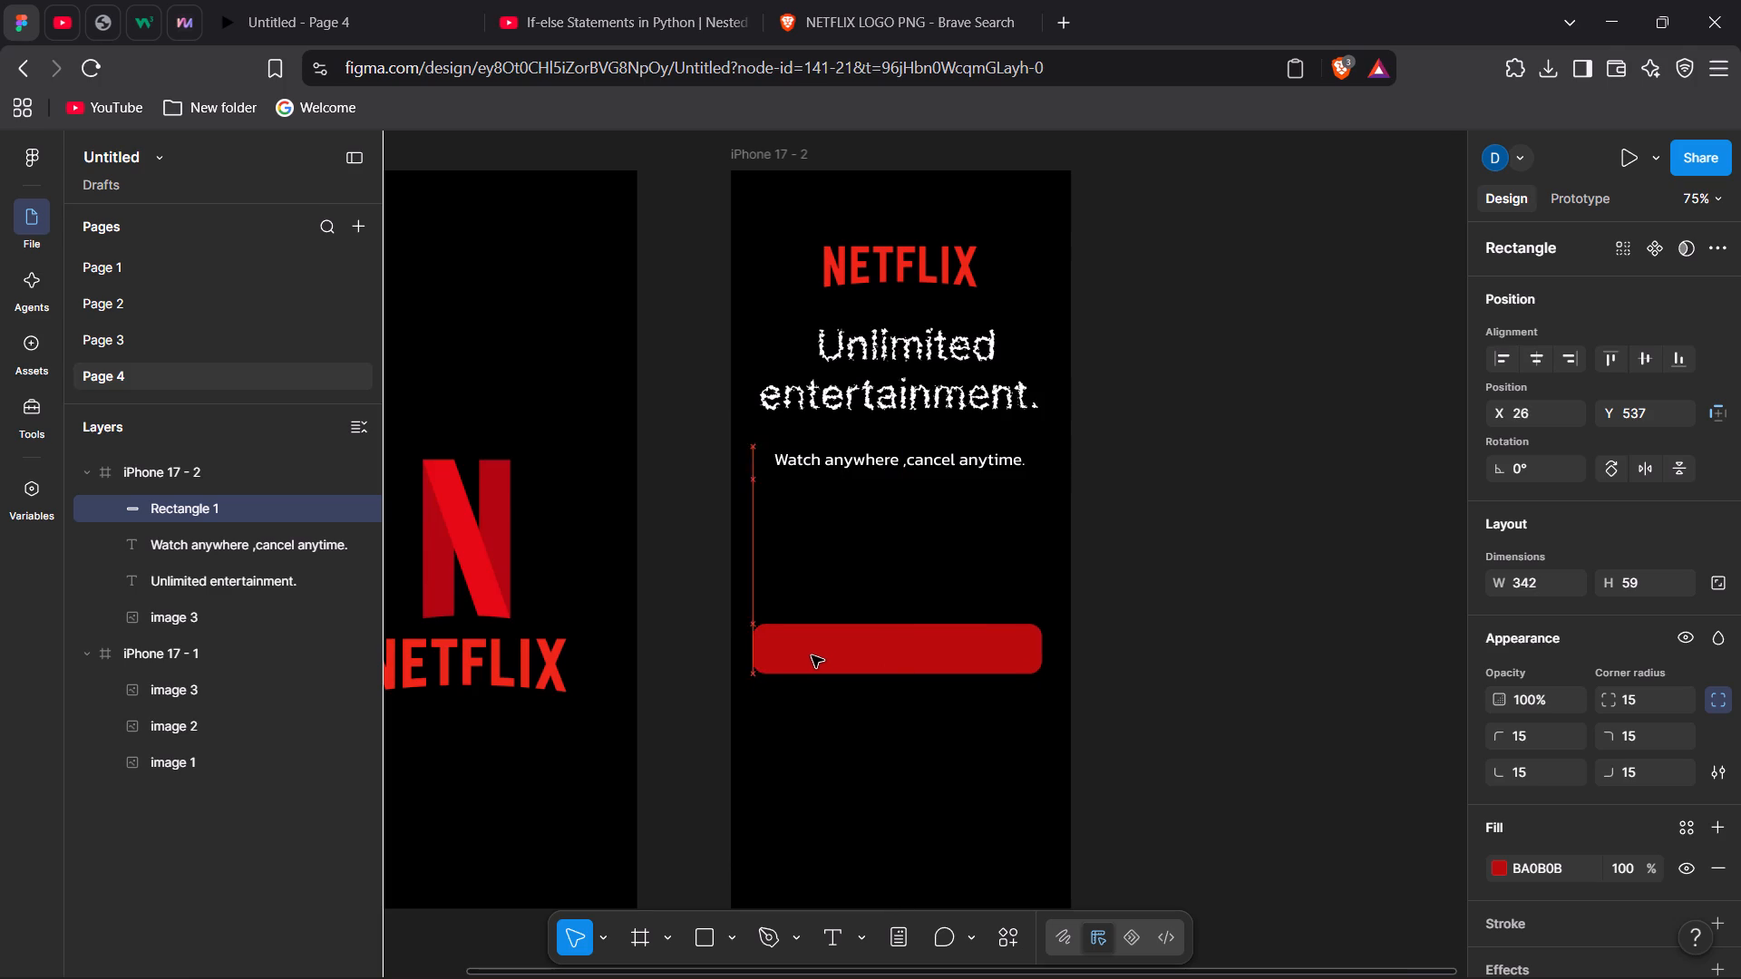
{"action": "left_click_drag", "start_coordinate": [812, 655], "coordinate": [812, 648]}
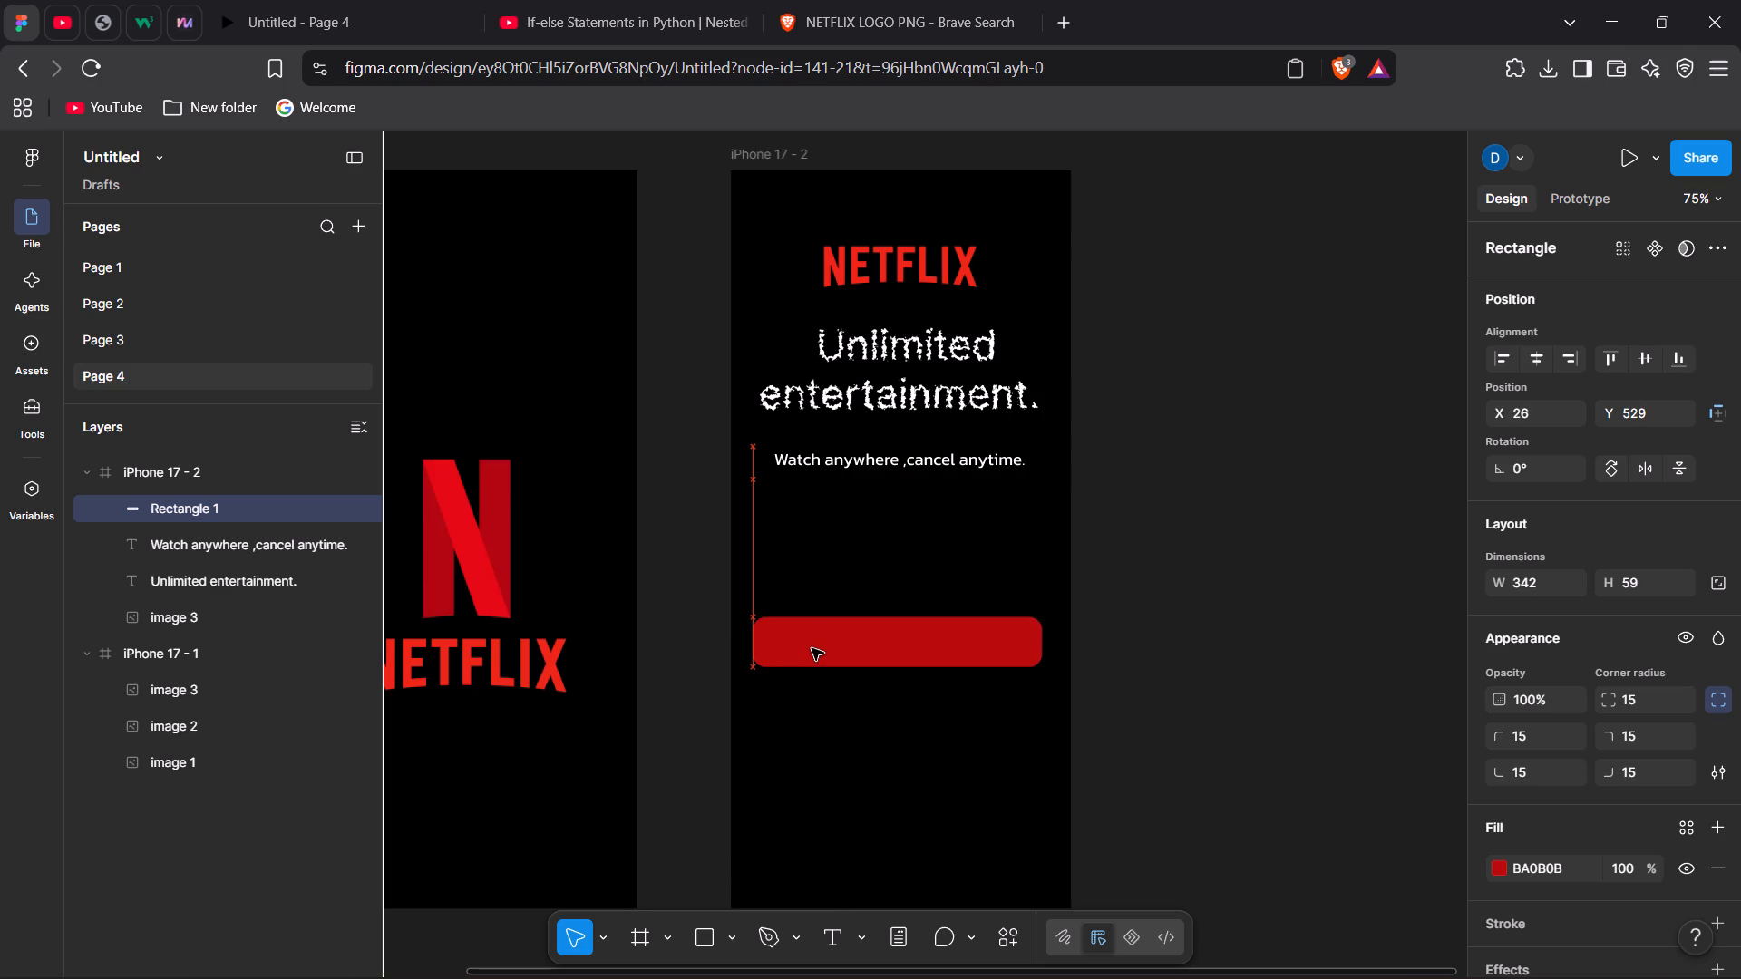
{"action": "left_click_drag", "start_coordinate": [812, 648], "coordinate": [807, 651]}
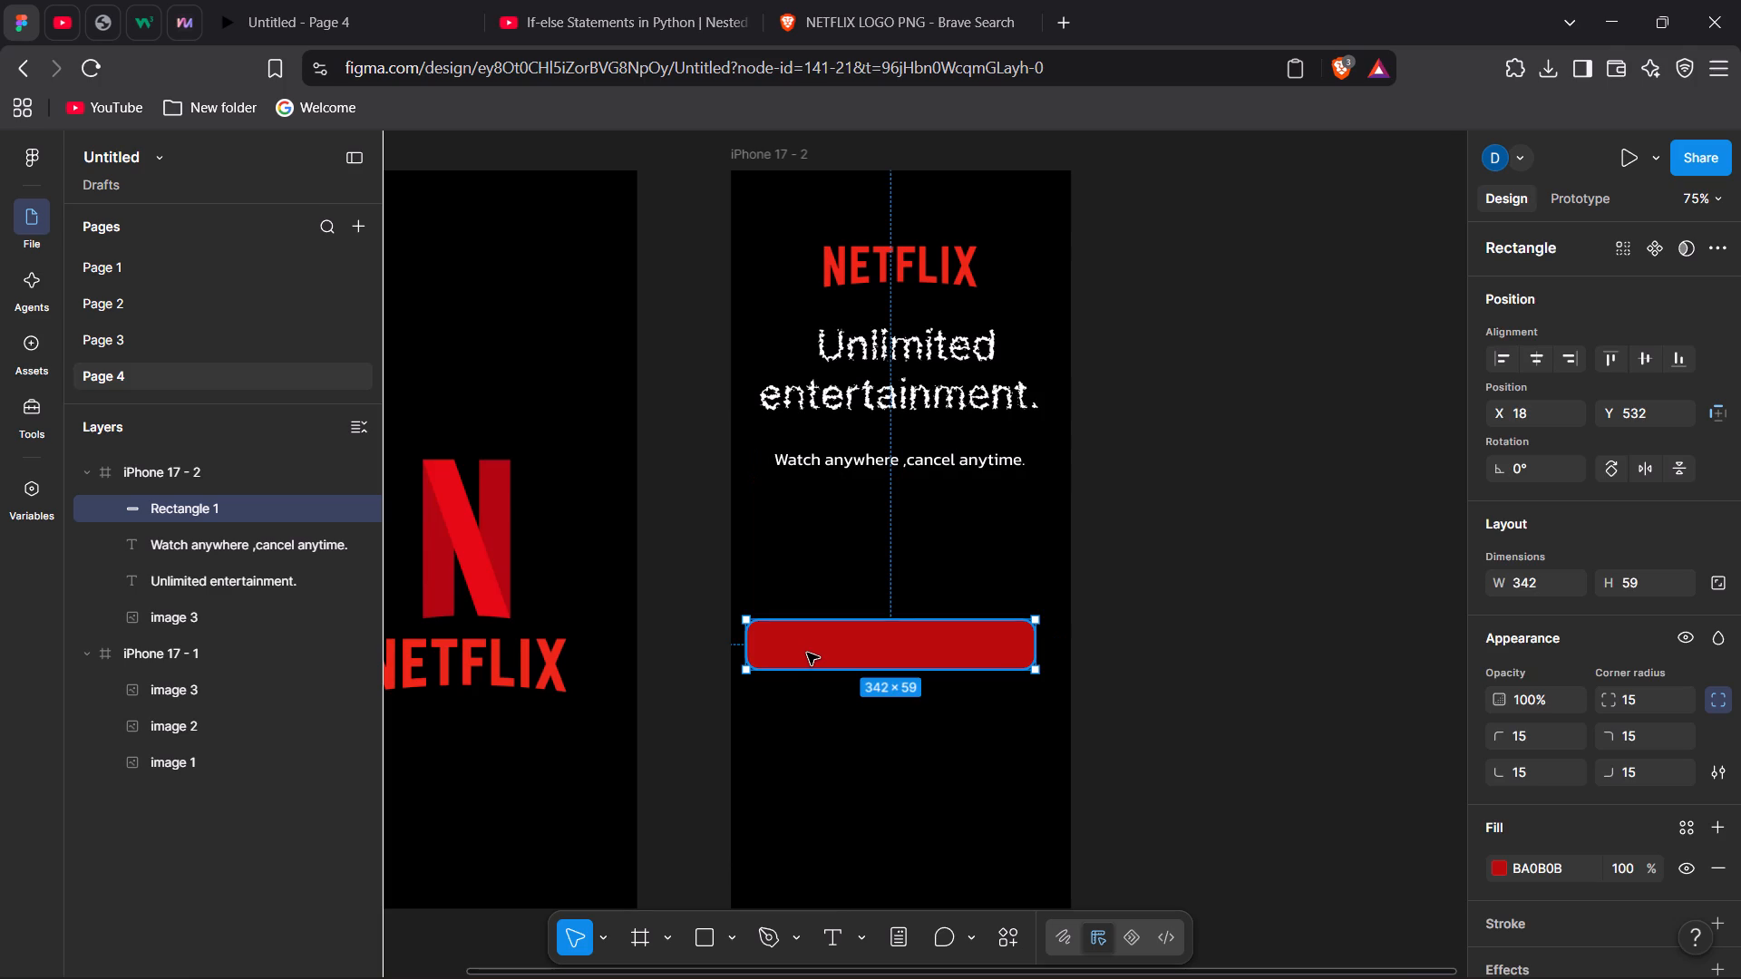
{"action": "key", "text": "ctrl+c"}
{"action": "key", "text": "ctrl+v"}
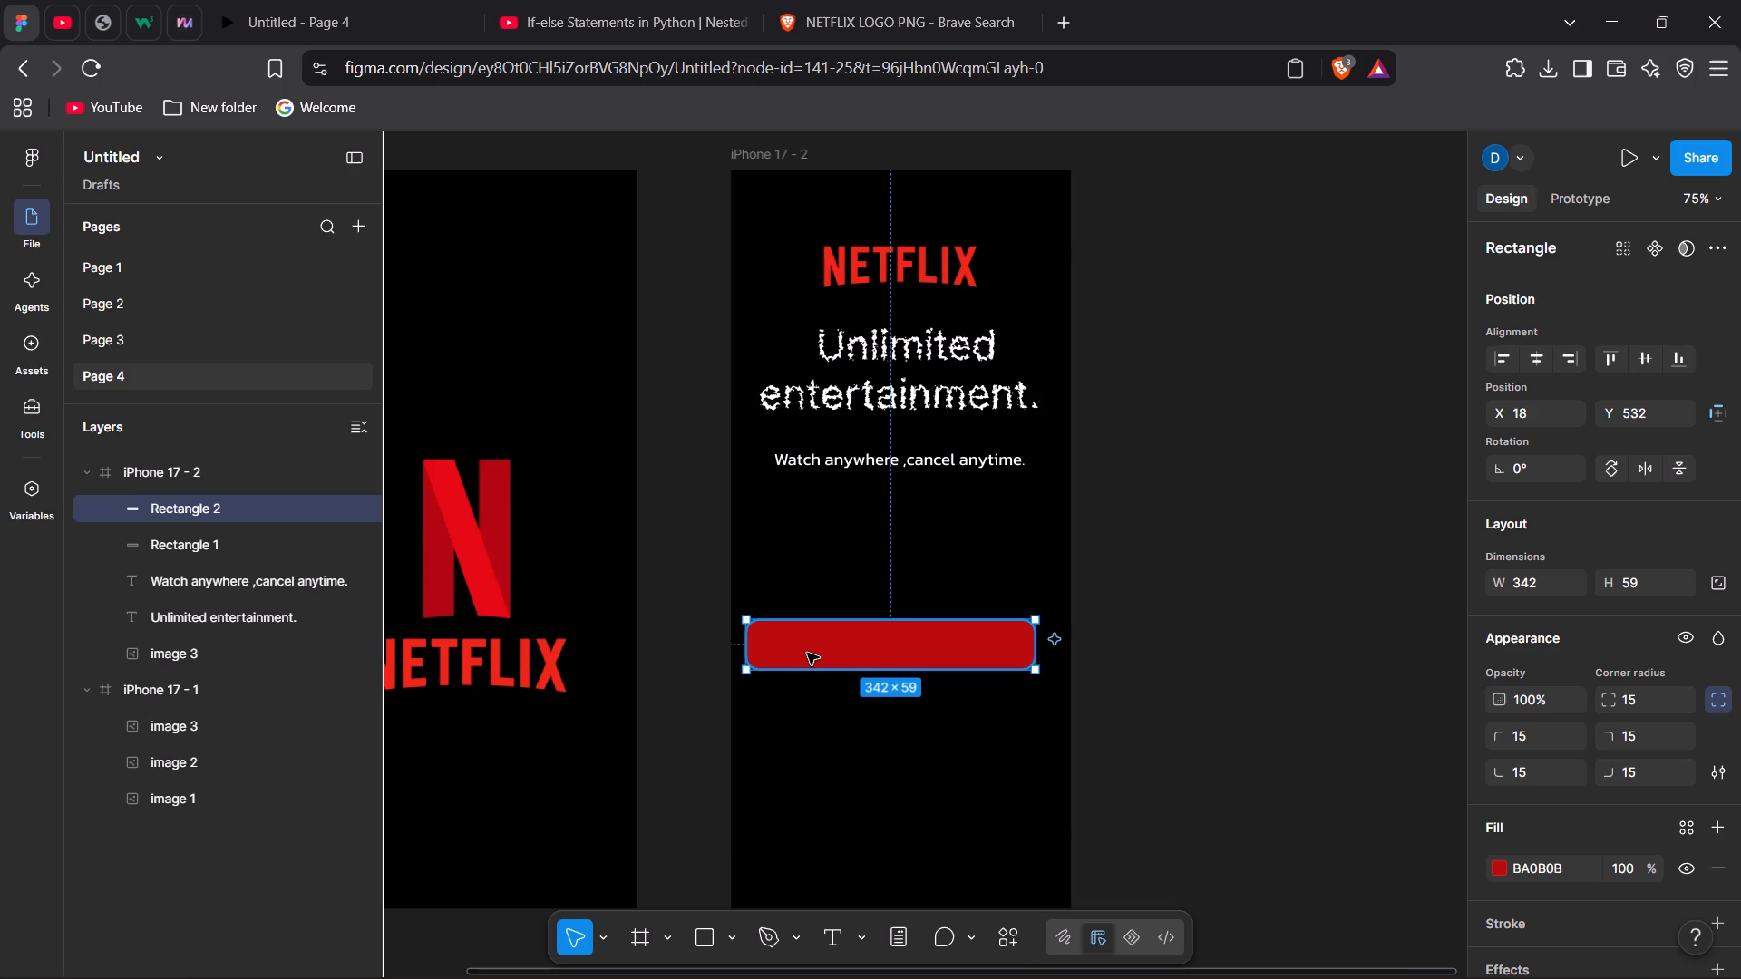
{"action": "left_click_drag", "start_coordinate": [807, 653], "coordinate": [806, 678]}
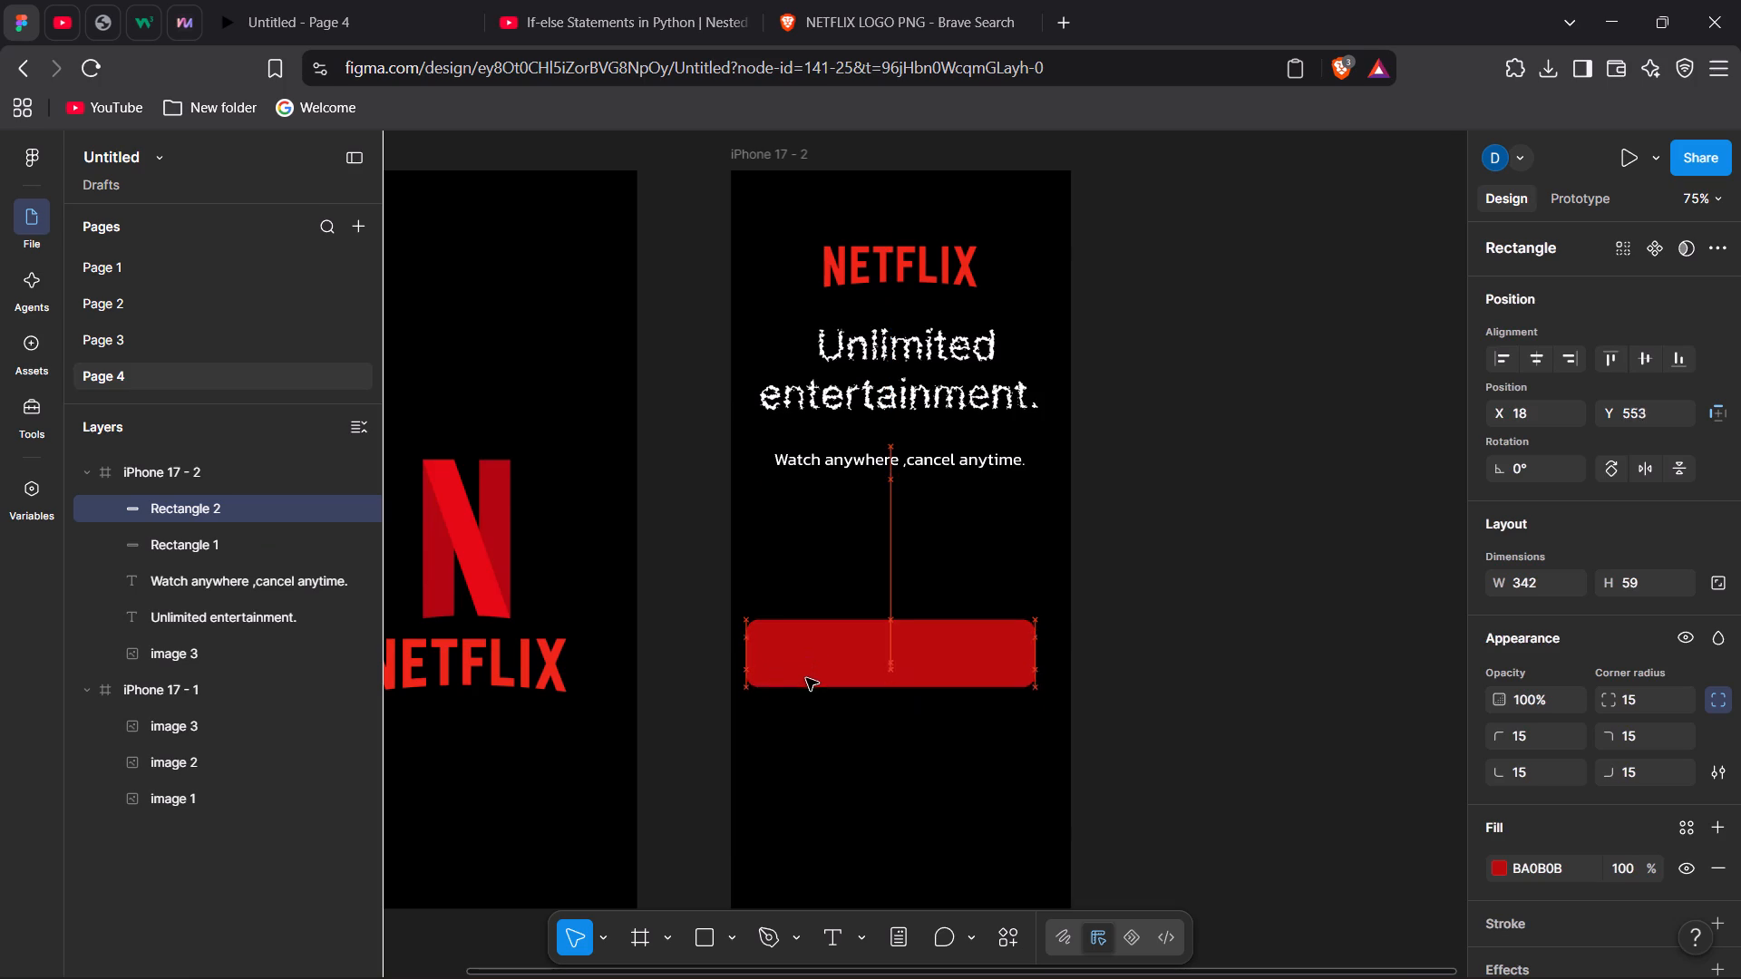
{"action": "left_click_drag", "start_coordinate": [806, 678], "coordinate": [805, 736]}
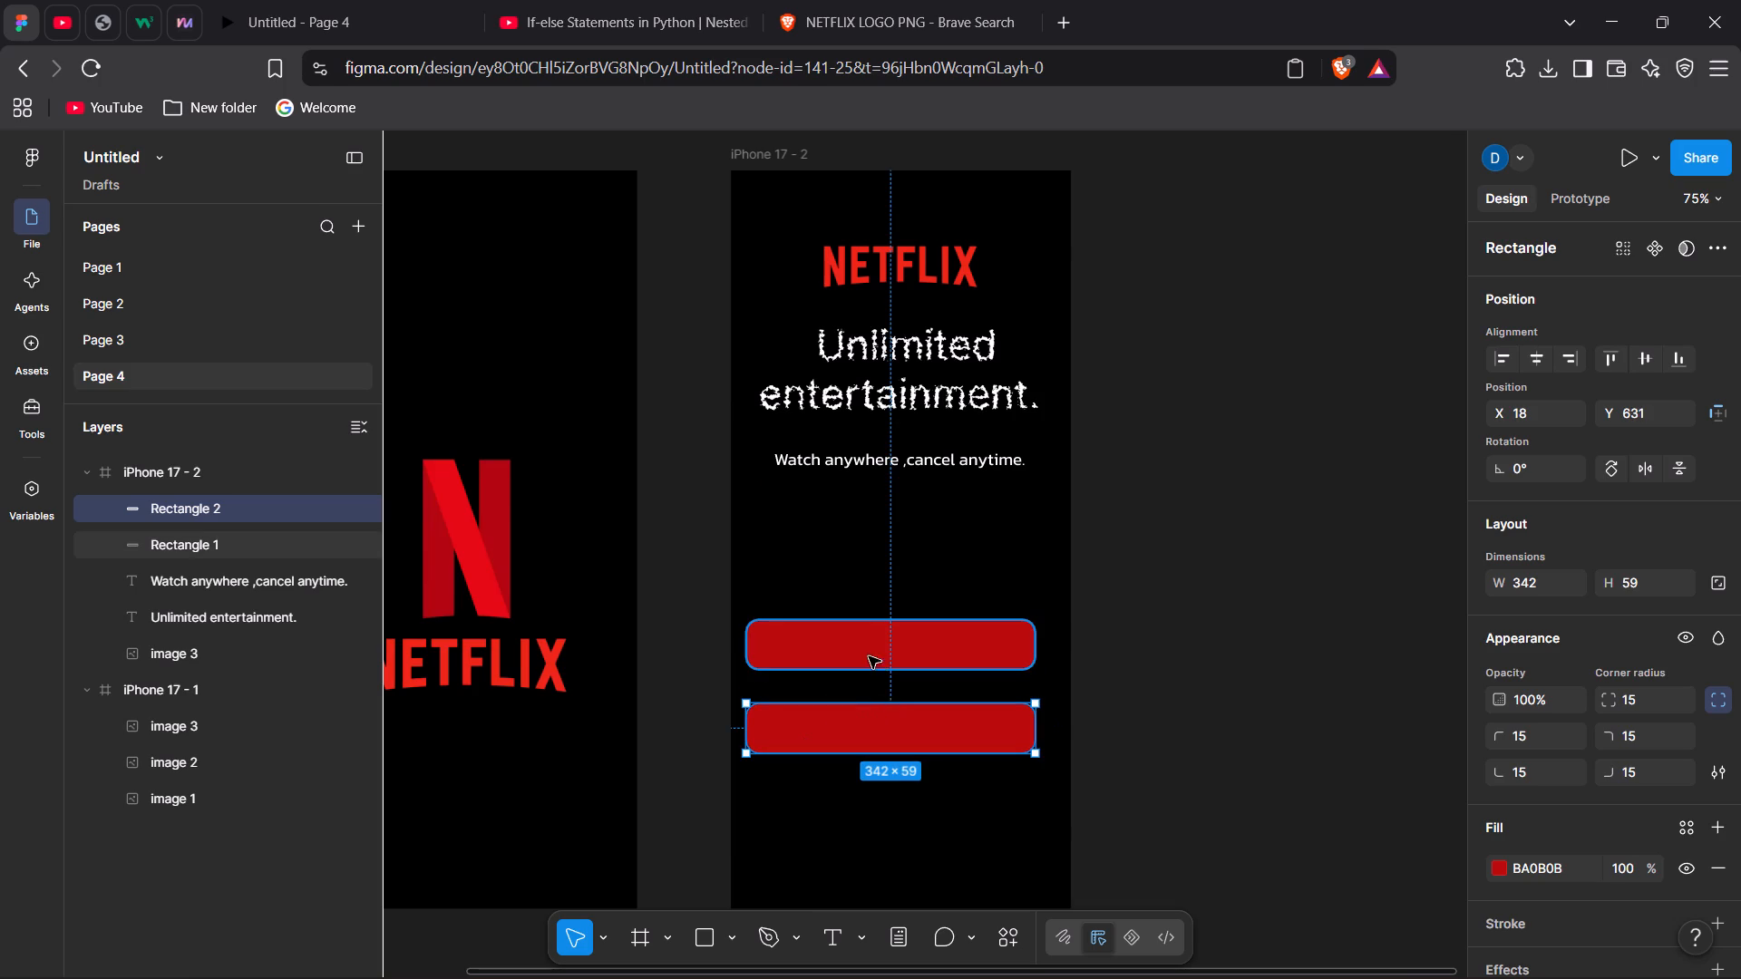
Center both red rectangles in the iPhone 17 - 2 frame at X 30, the lower one at about Y 630.
{"action": "left_click_drag", "start_coordinate": [869, 654], "coordinate": [876, 657]}
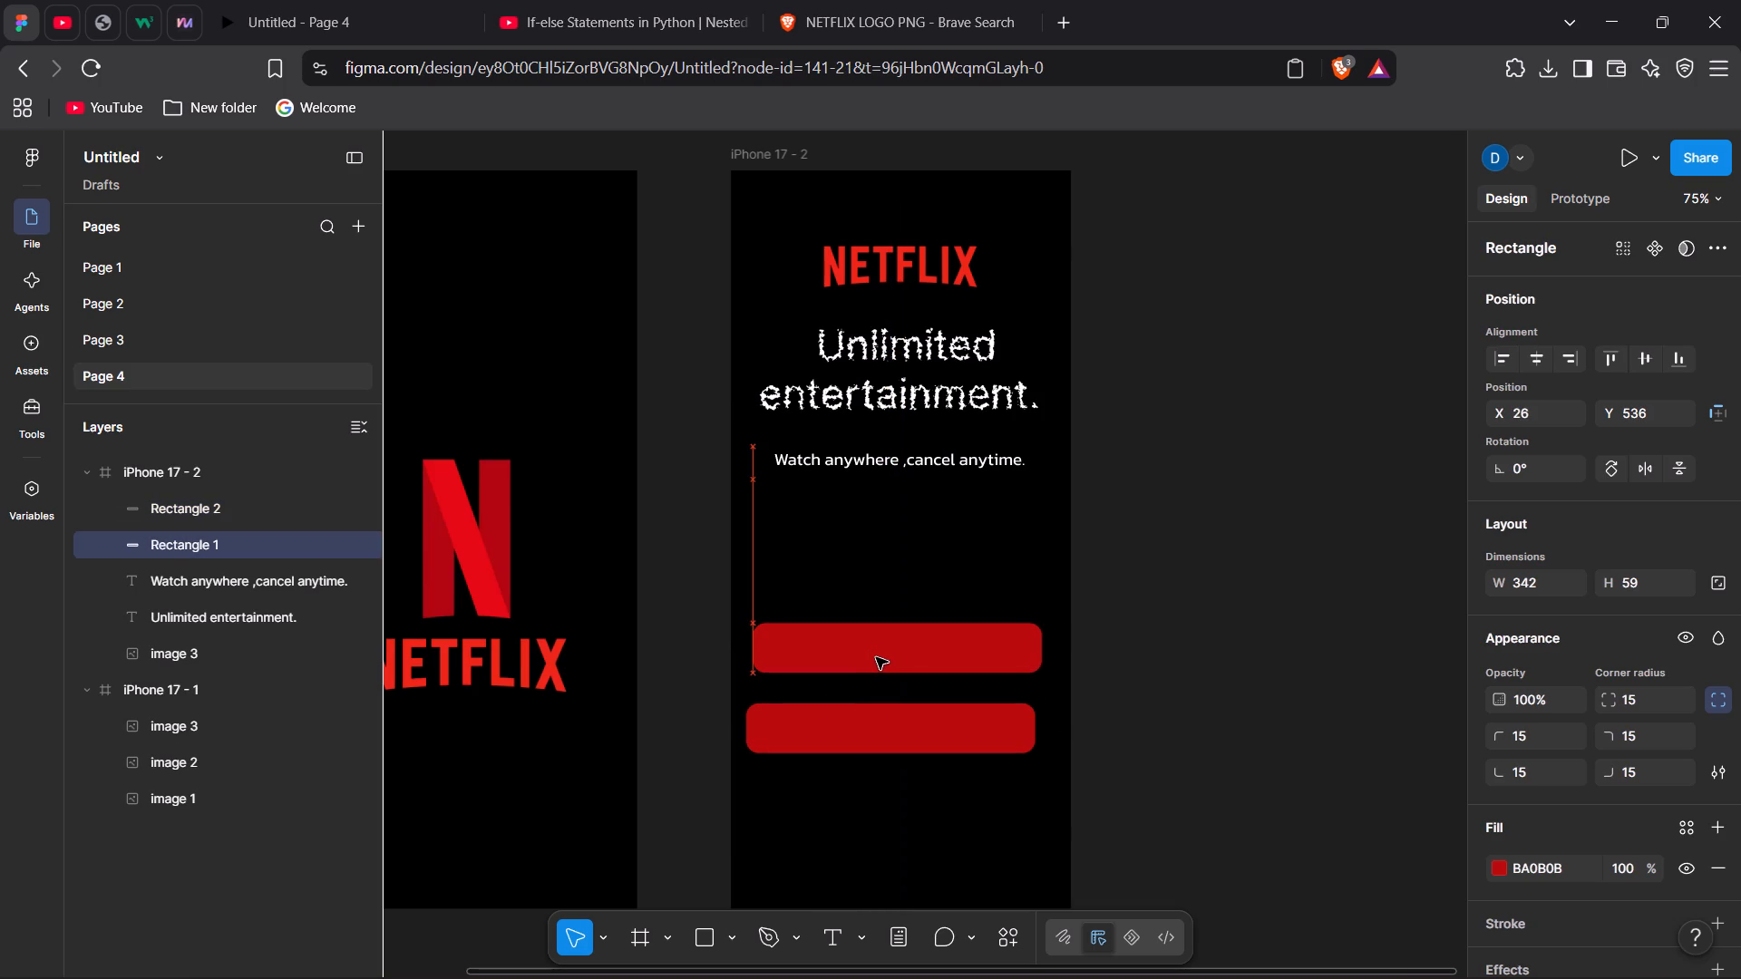
{"action": "left_click_drag", "start_coordinate": [876, 657], "coordinate": [880, 657]}
{"action": "left_click_drag", "start_coordinate": [861, 751], "coordinate": [881, 749]}
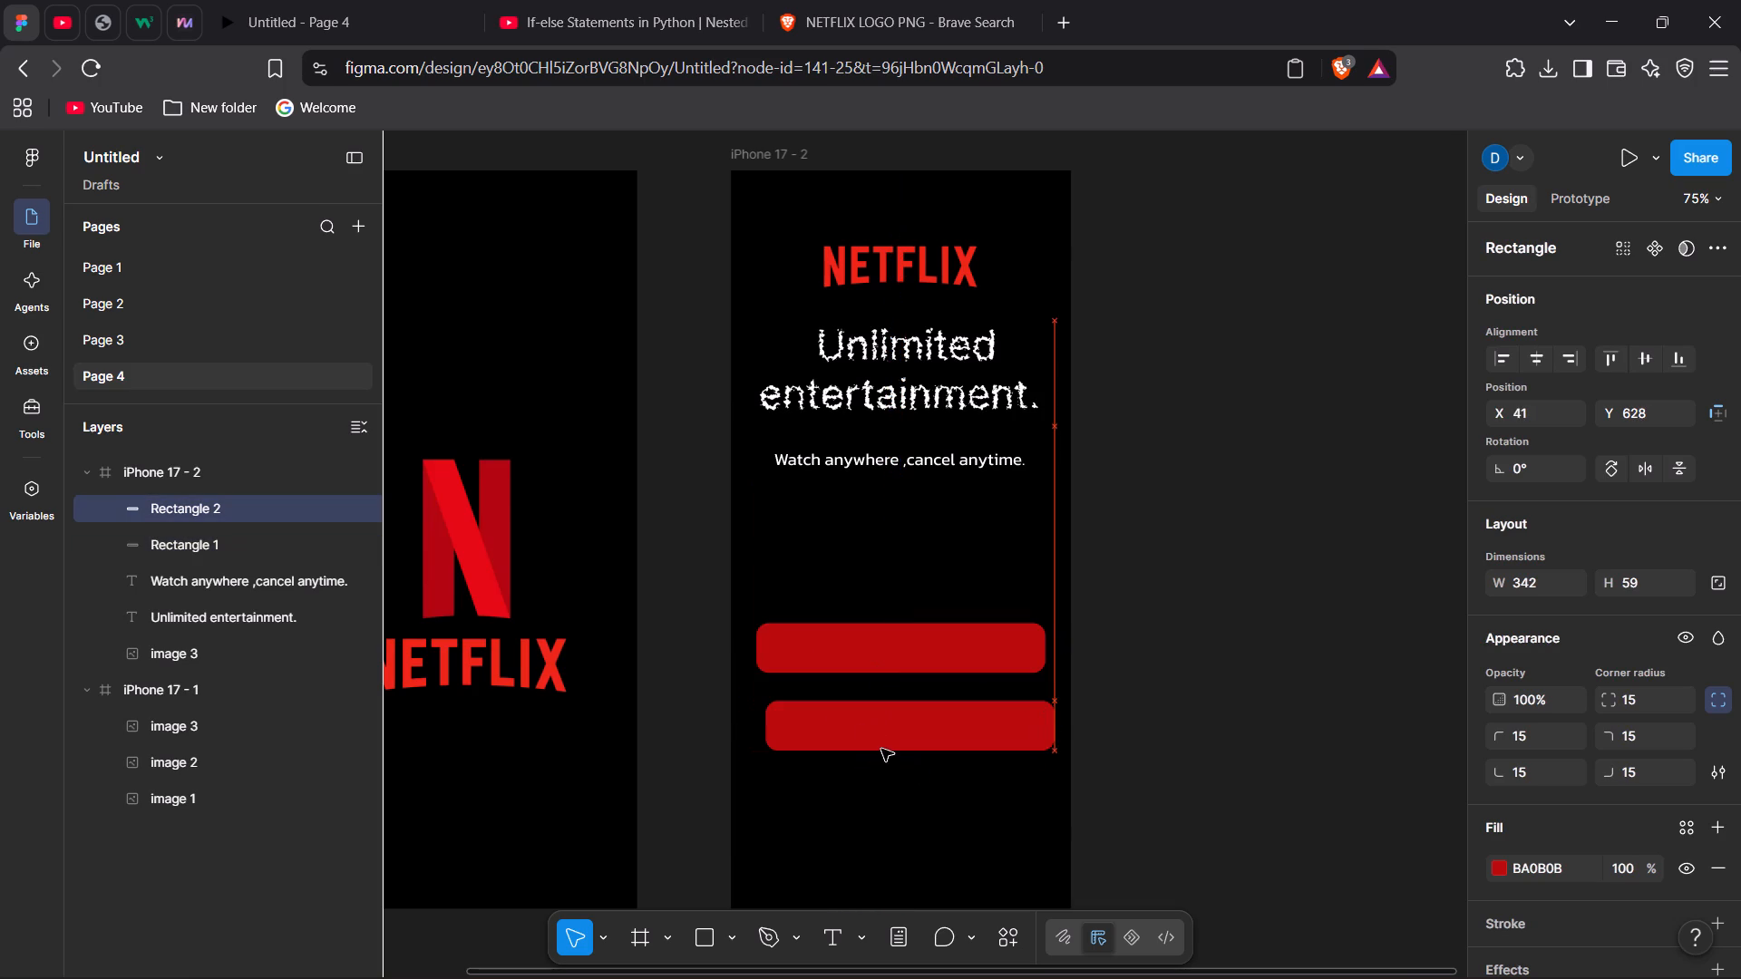
{"action": "left_click_drag", "start_coordinate": [881, 749], "coordinate": [871, 750]}
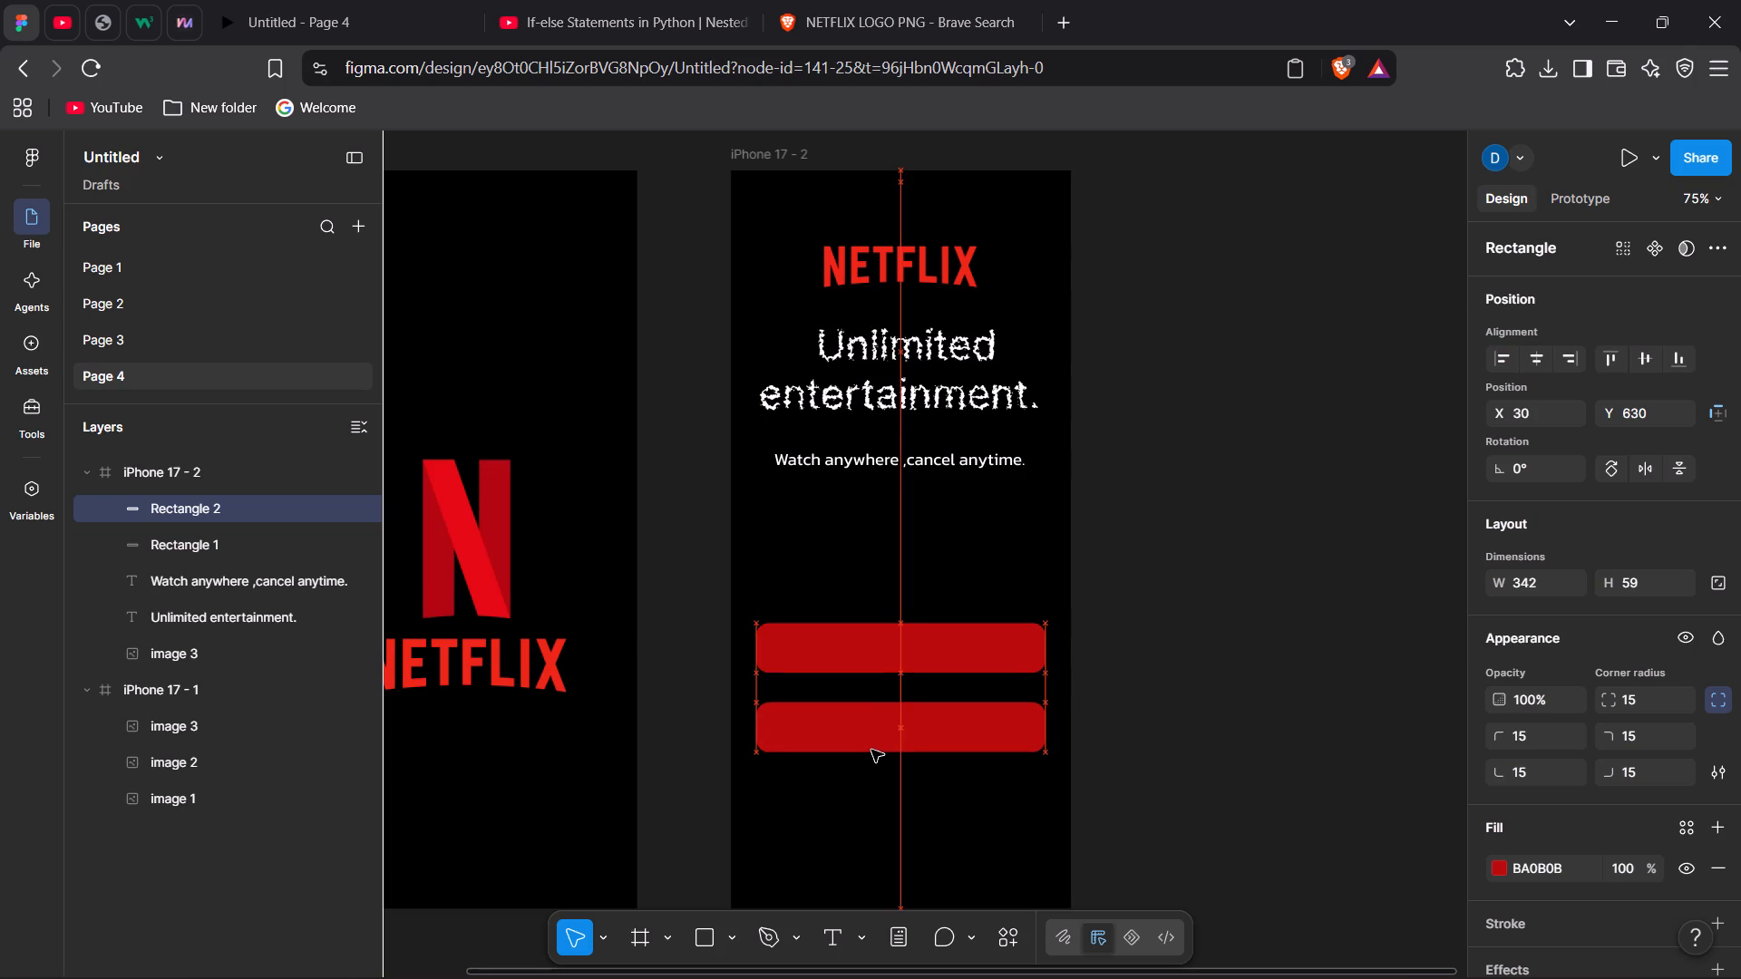
{"action": "left_click_drag", "start_coordinate": [871, 750], "coordinate": [870, 750]}
{"action": "left_click", "coordinate": [1189, 811]}
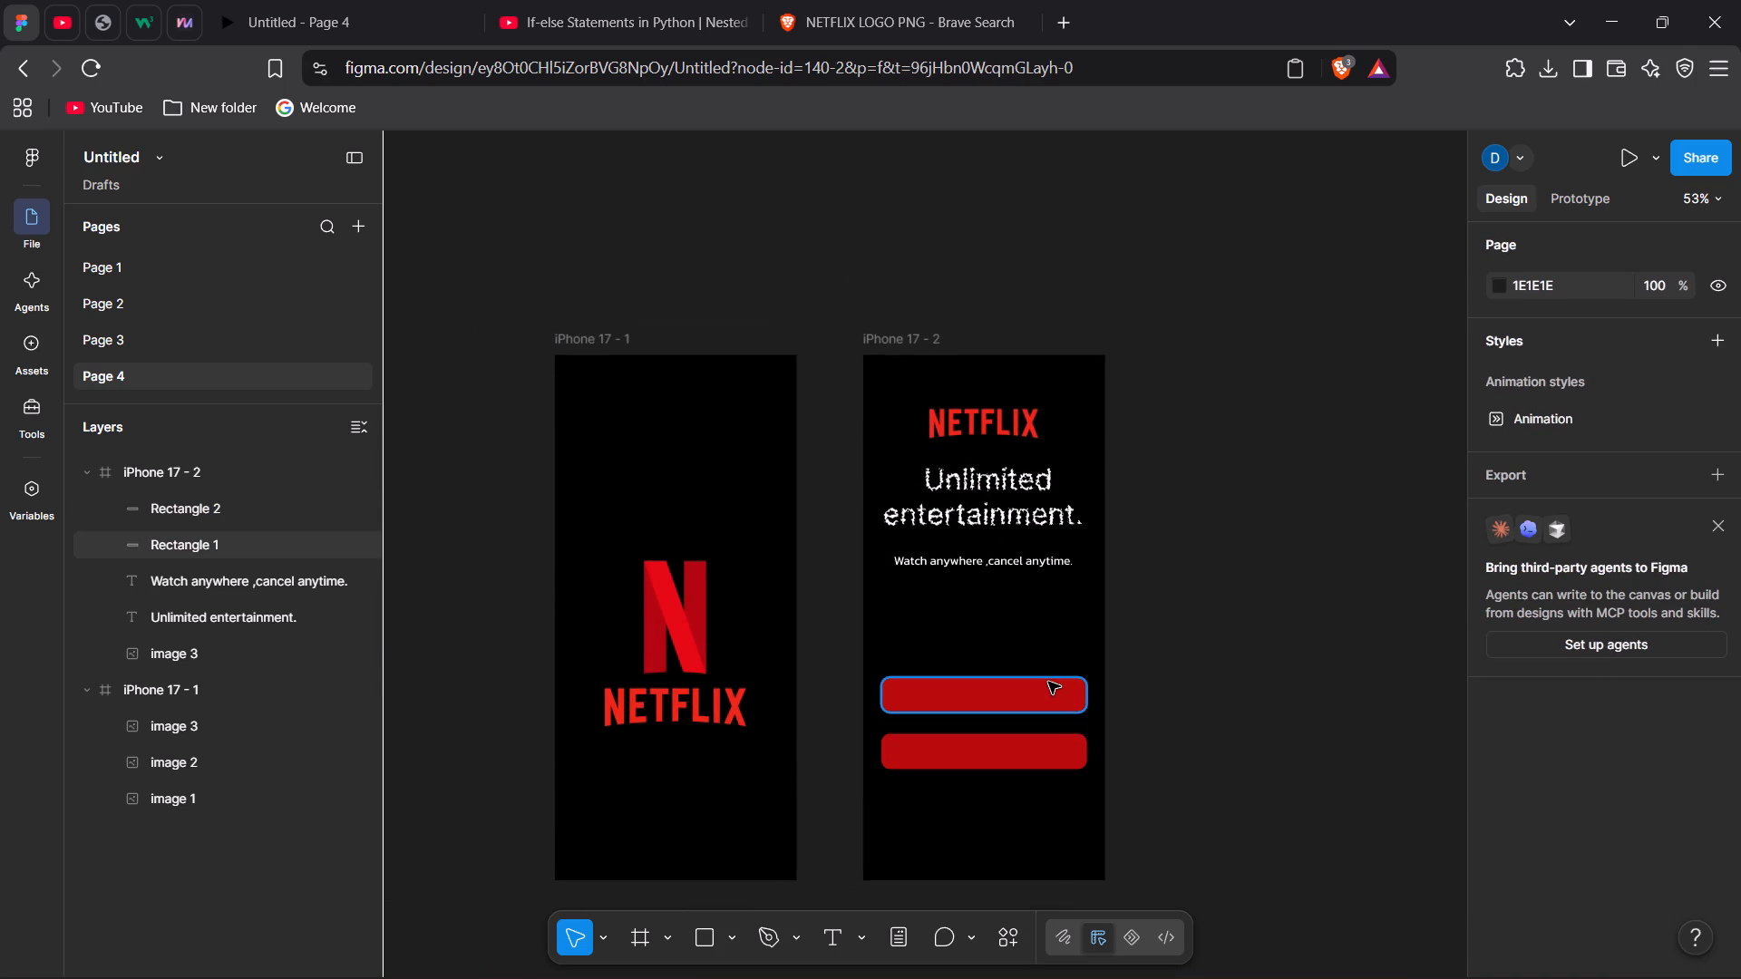
Change the fill of the lower rectangle to dark grey 282525.
{"action": "left_click", "coordinate": [1036, 751]}
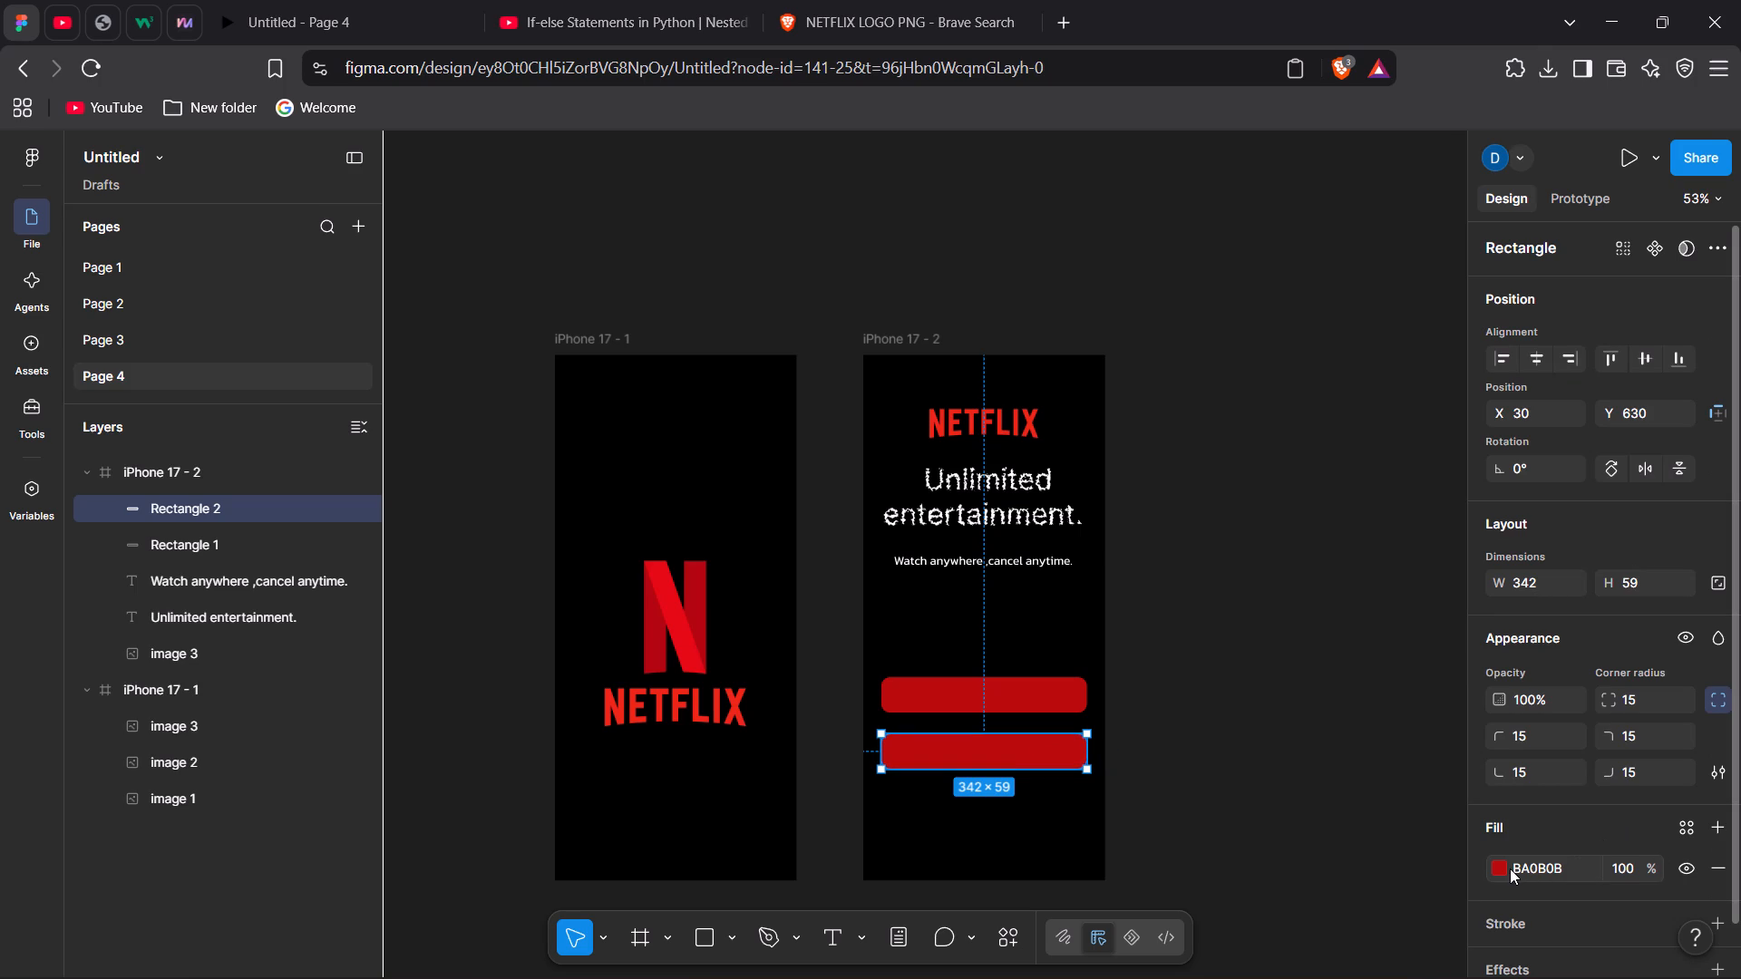
{"action": "left_click", "coordinate": [1510, 868]}
{"action": "left_click", "coordinate": [1495, 867]}
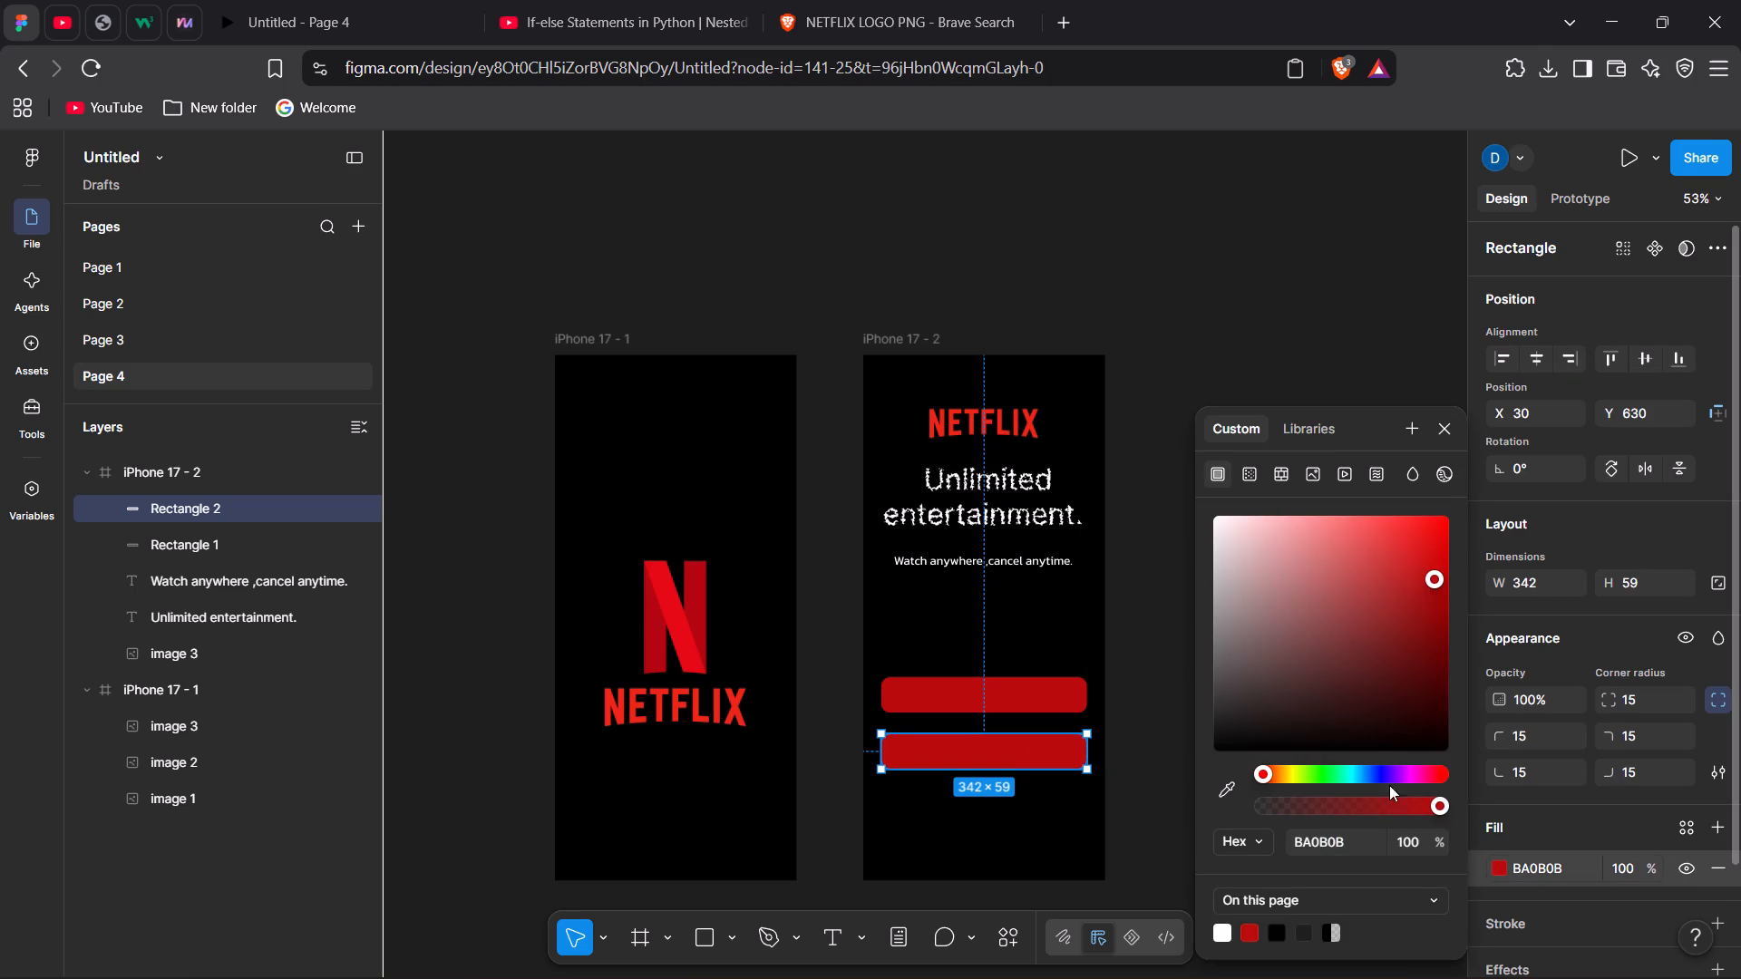
{"action": "left_click_drag", "start_coordinate": [1435, 584], "coordinate": [1239, 615]}
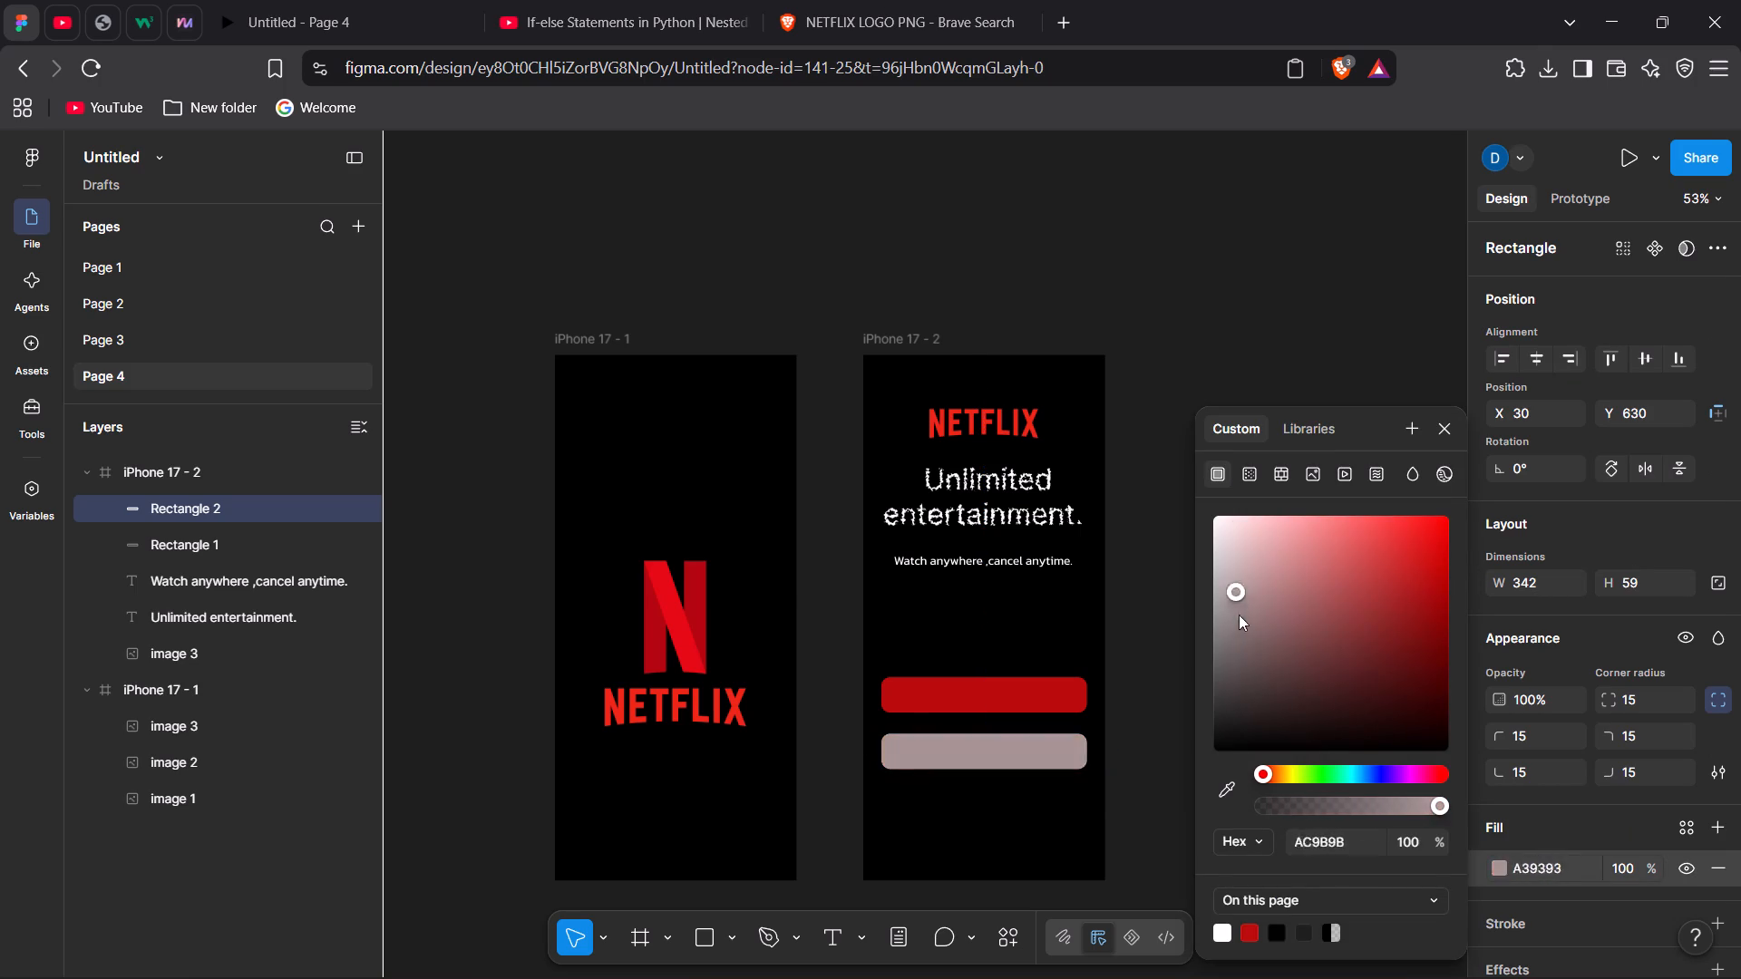
{"action": "left_click_drag", "start_coordinate": [1239, 615], "coordinate": [1228, 714]}
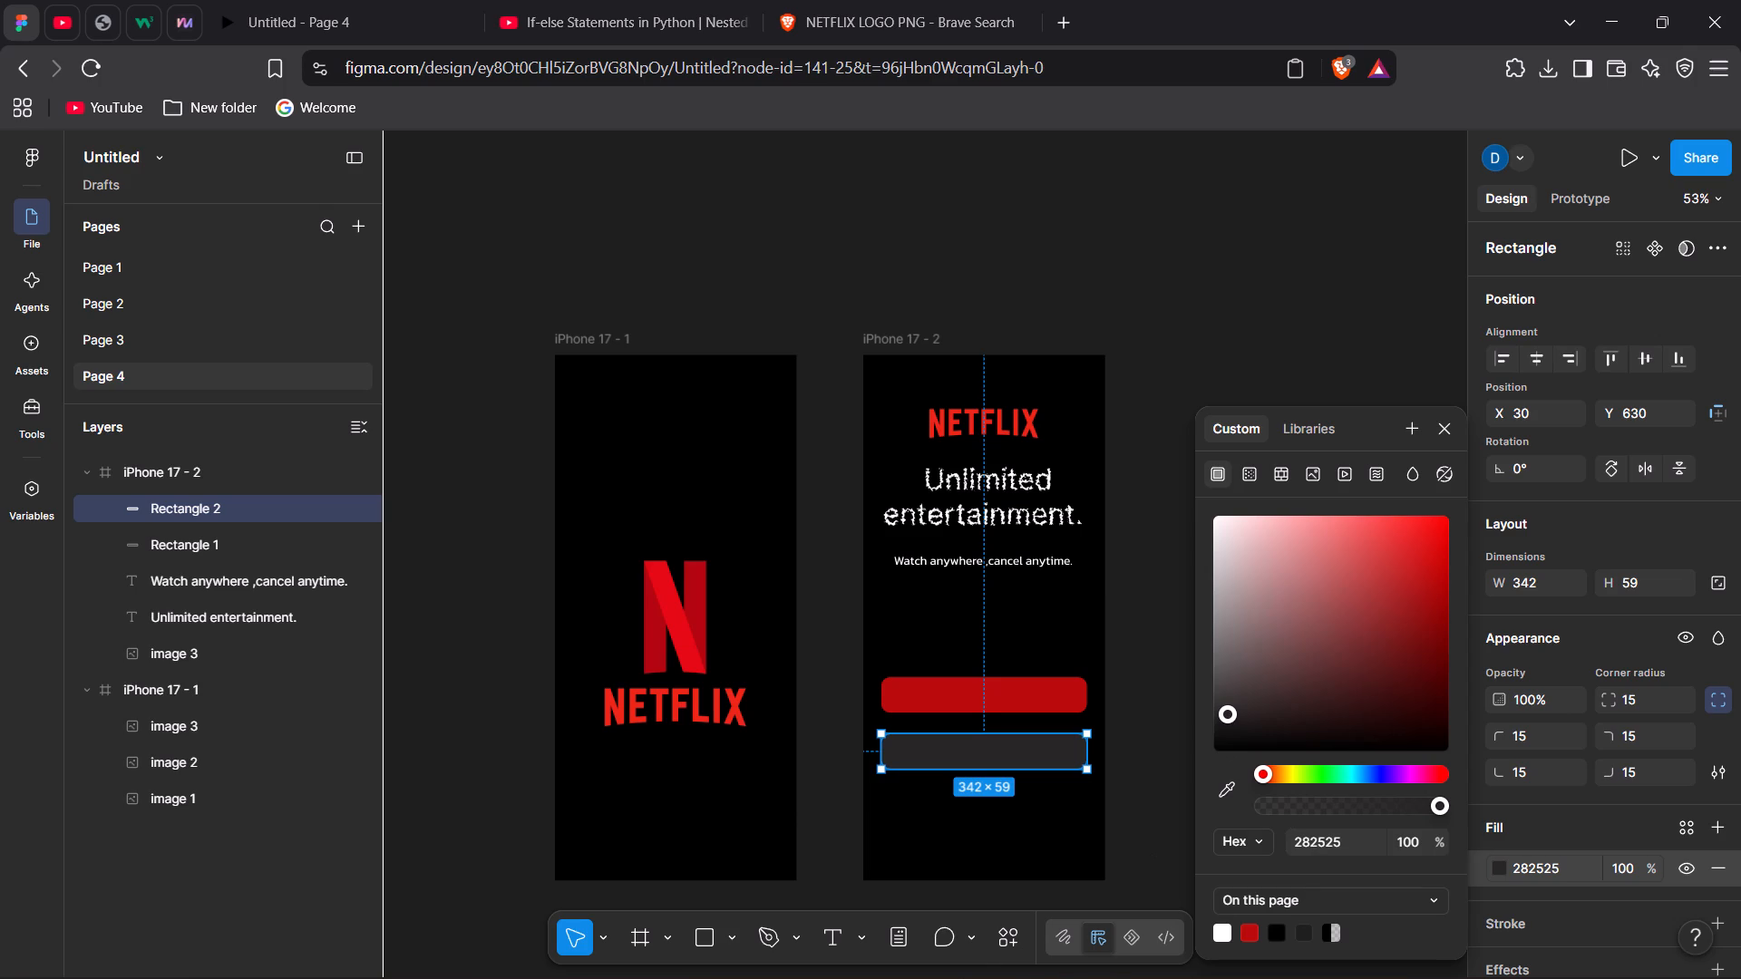
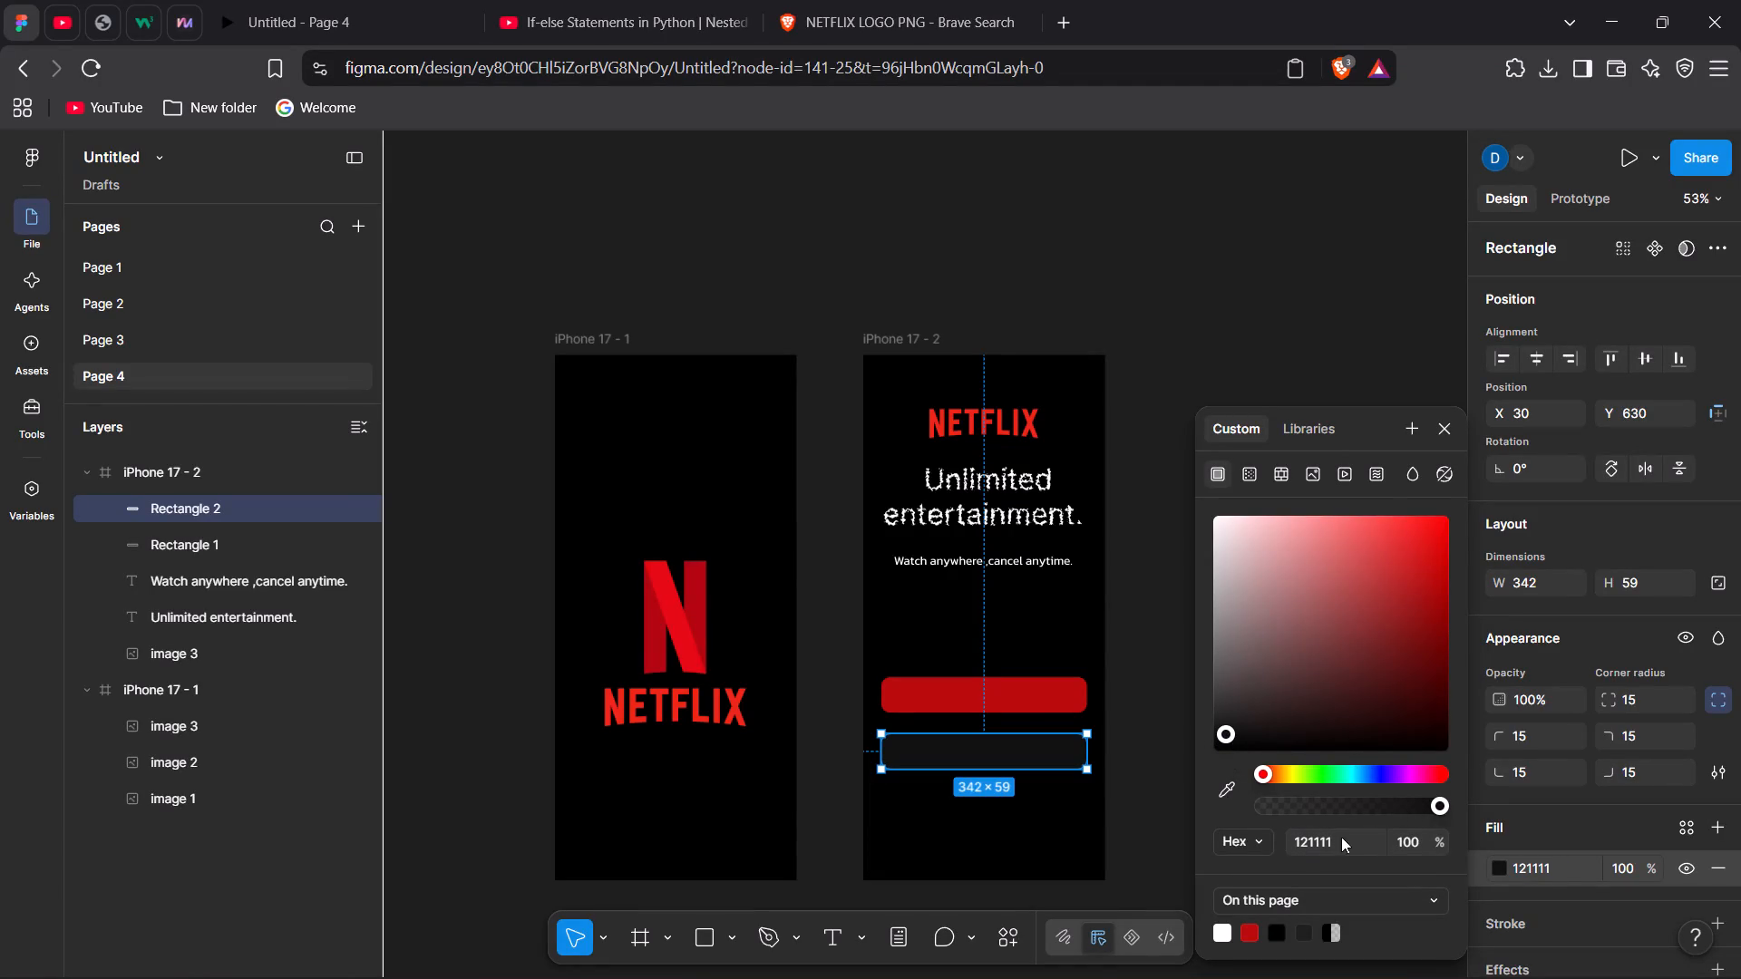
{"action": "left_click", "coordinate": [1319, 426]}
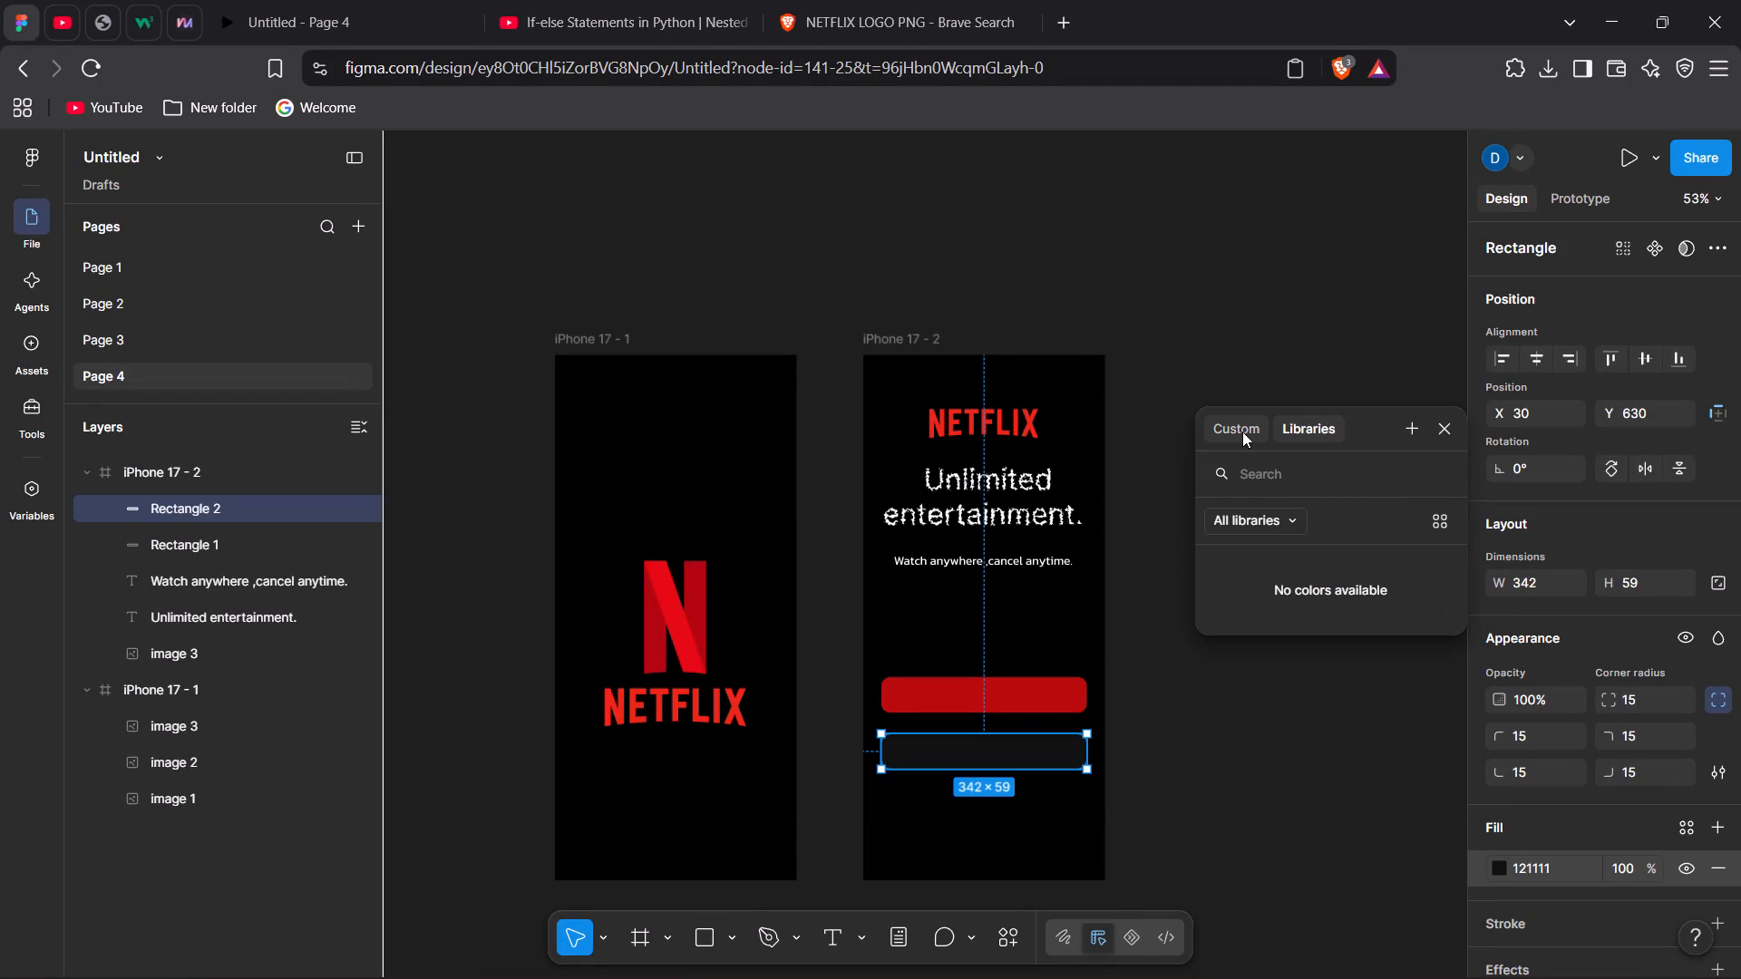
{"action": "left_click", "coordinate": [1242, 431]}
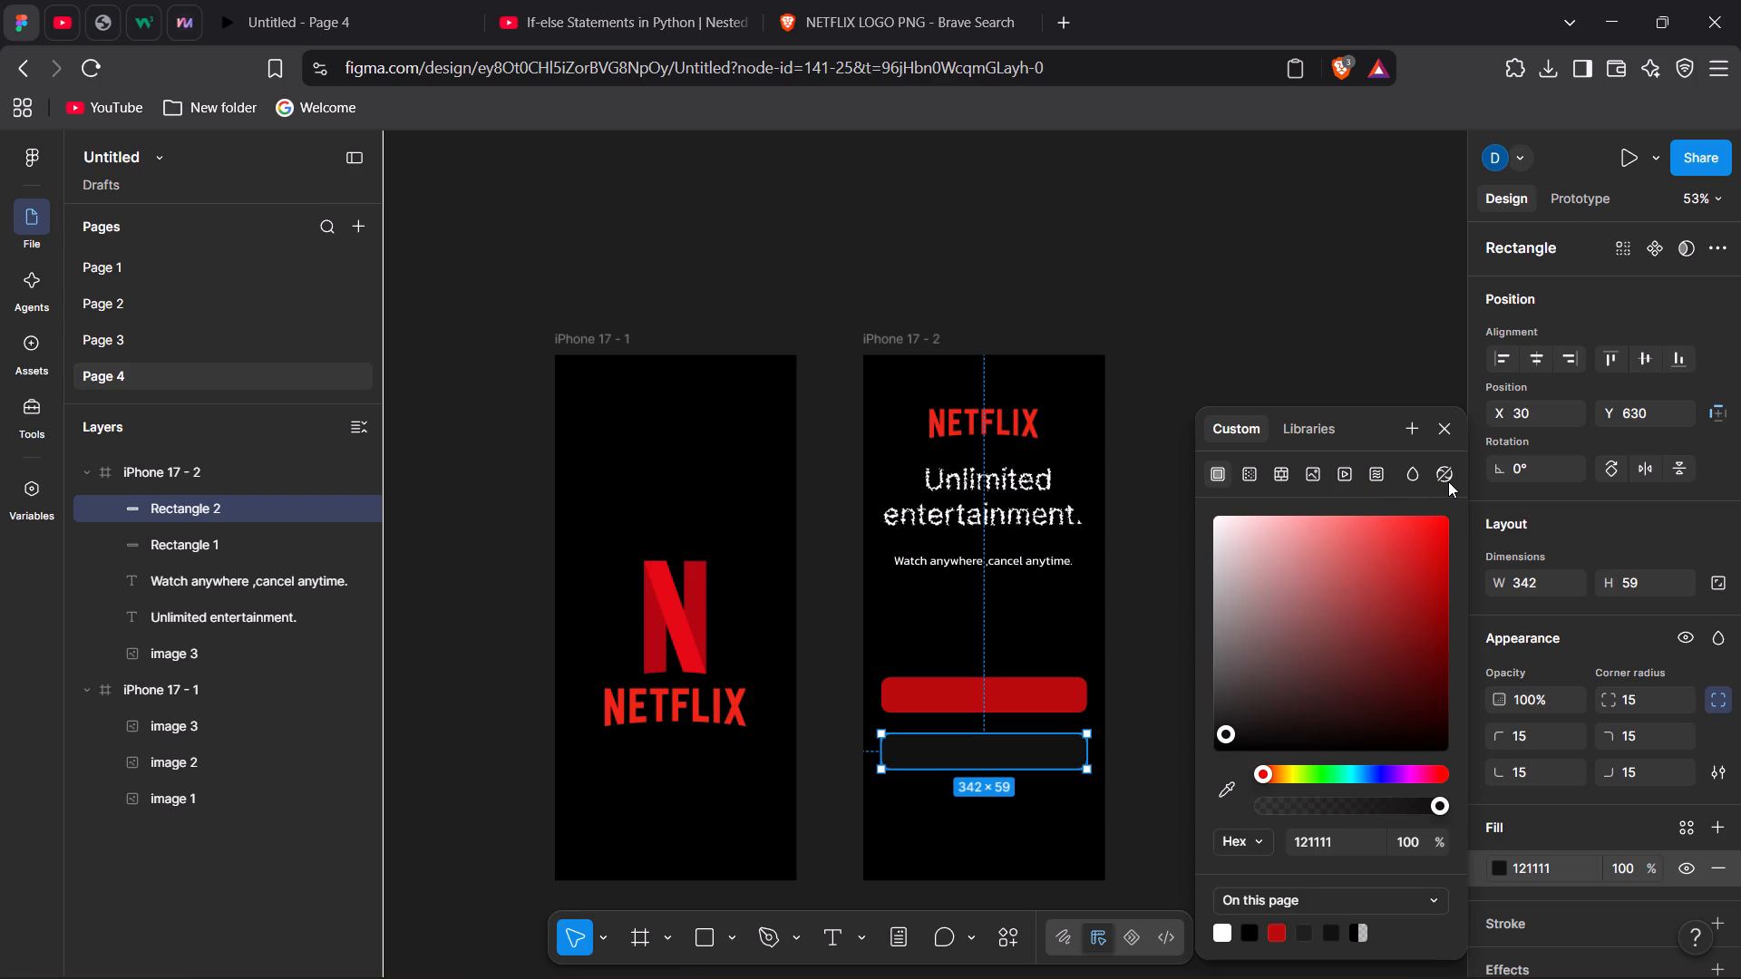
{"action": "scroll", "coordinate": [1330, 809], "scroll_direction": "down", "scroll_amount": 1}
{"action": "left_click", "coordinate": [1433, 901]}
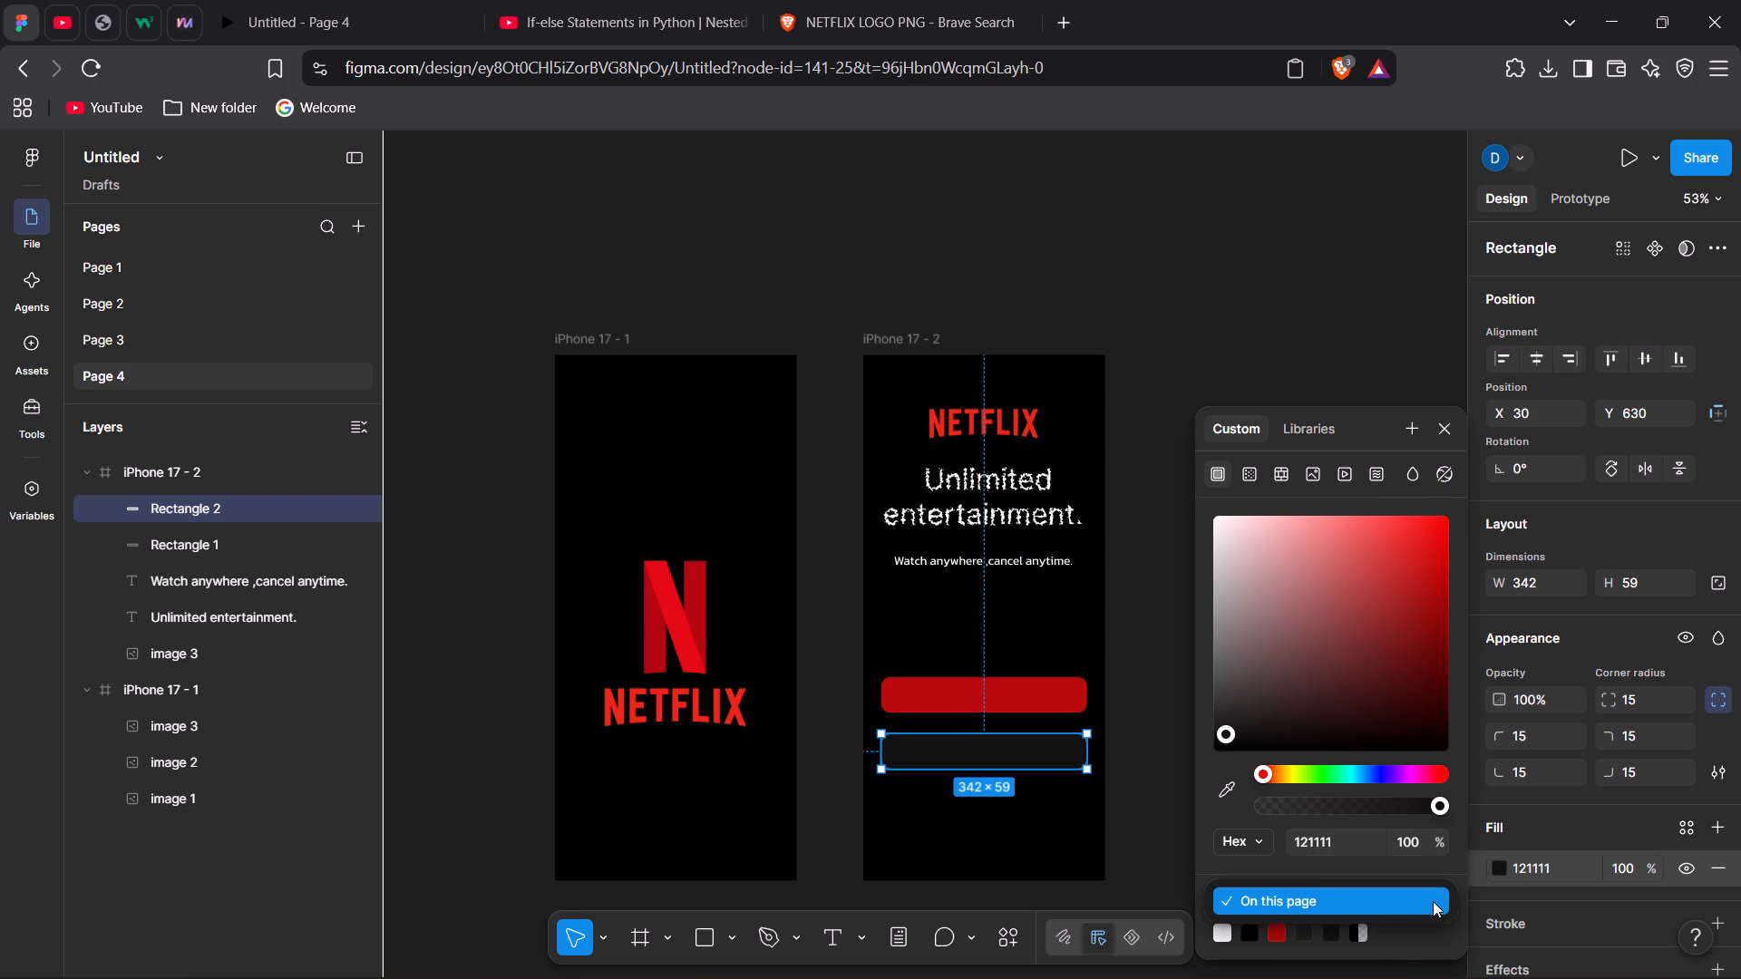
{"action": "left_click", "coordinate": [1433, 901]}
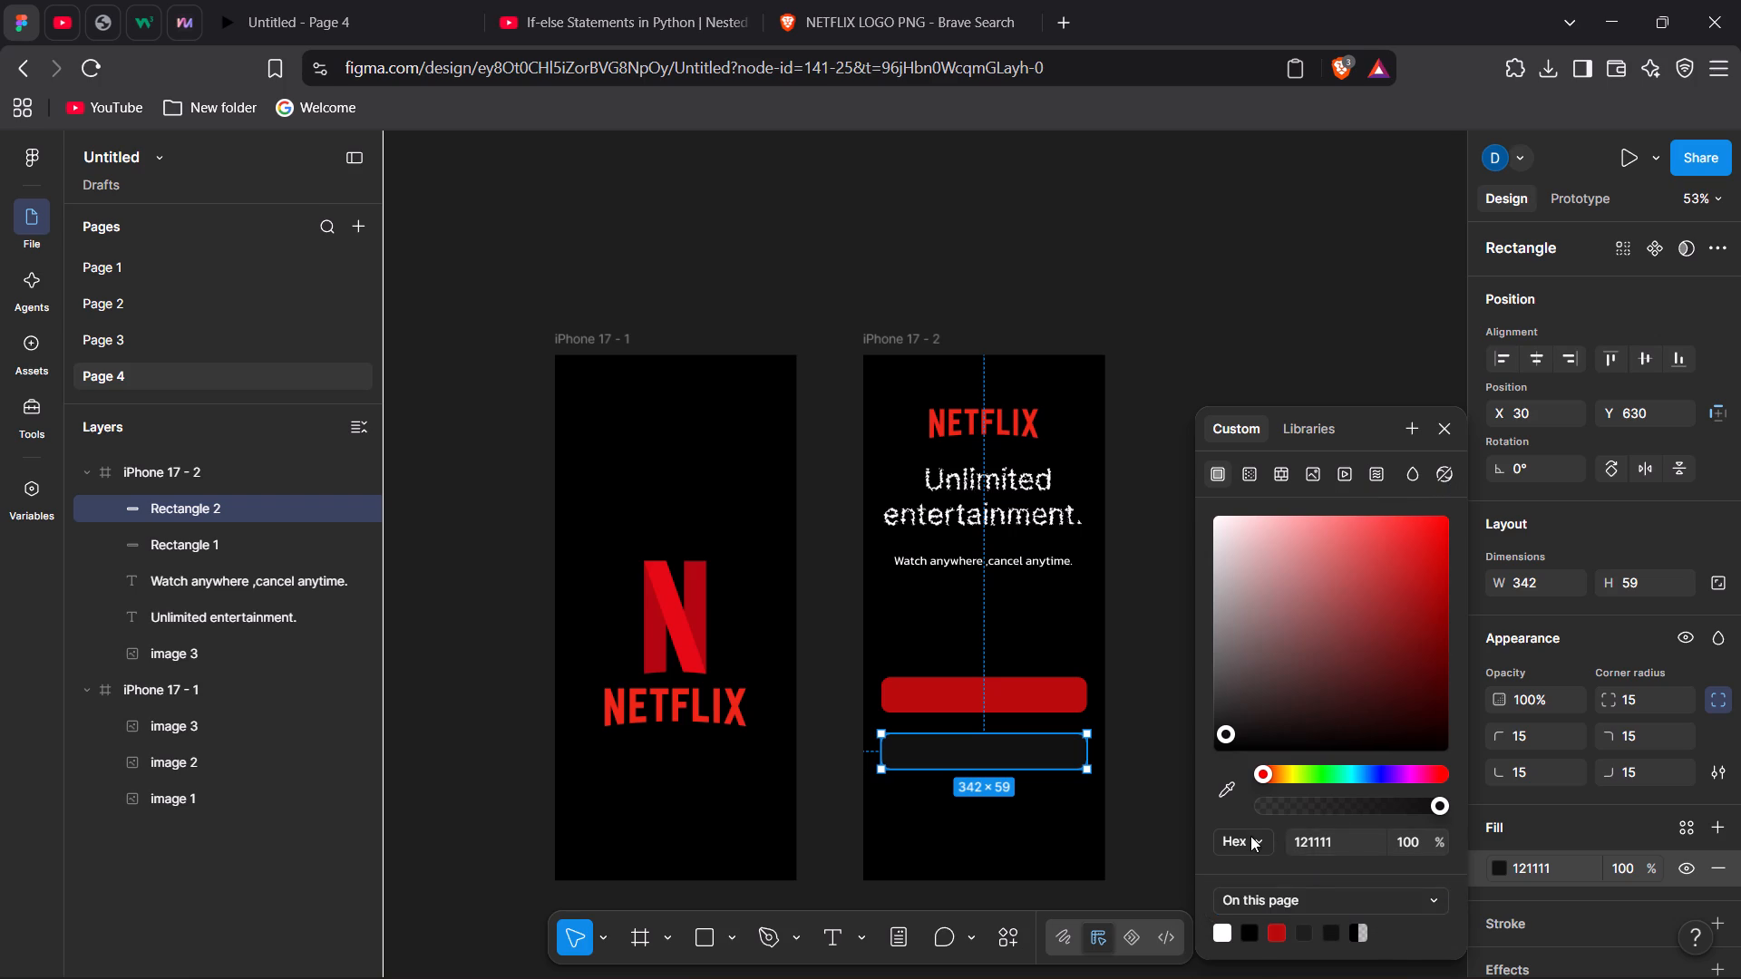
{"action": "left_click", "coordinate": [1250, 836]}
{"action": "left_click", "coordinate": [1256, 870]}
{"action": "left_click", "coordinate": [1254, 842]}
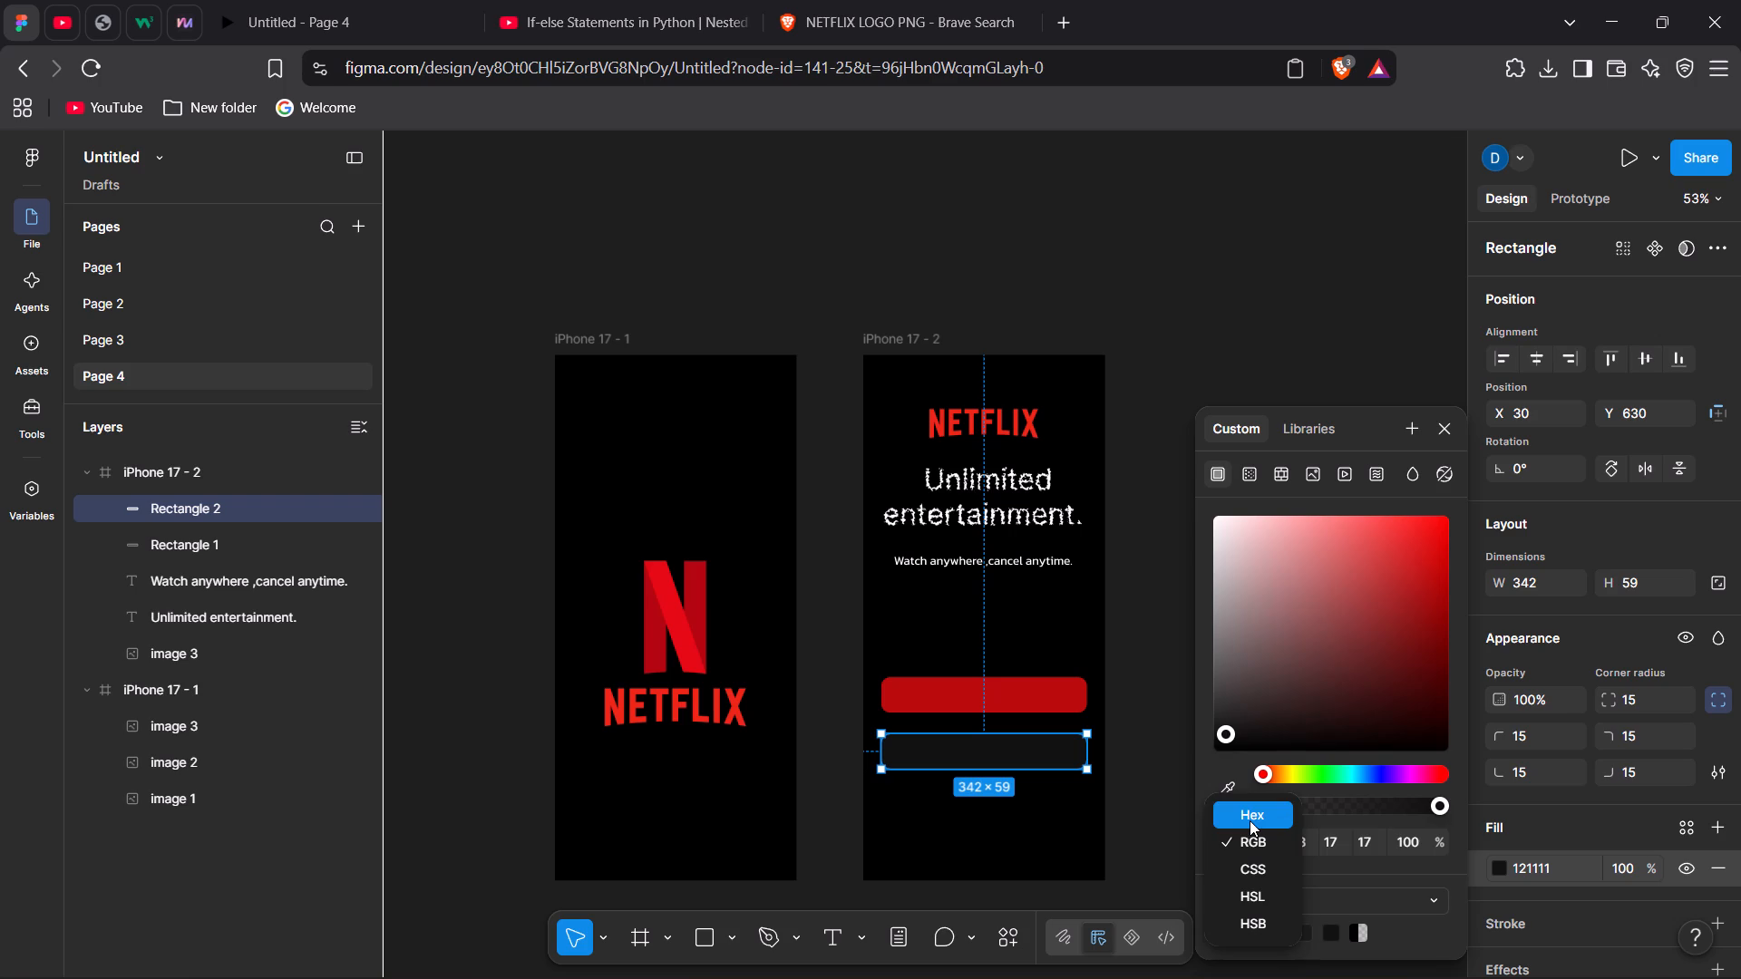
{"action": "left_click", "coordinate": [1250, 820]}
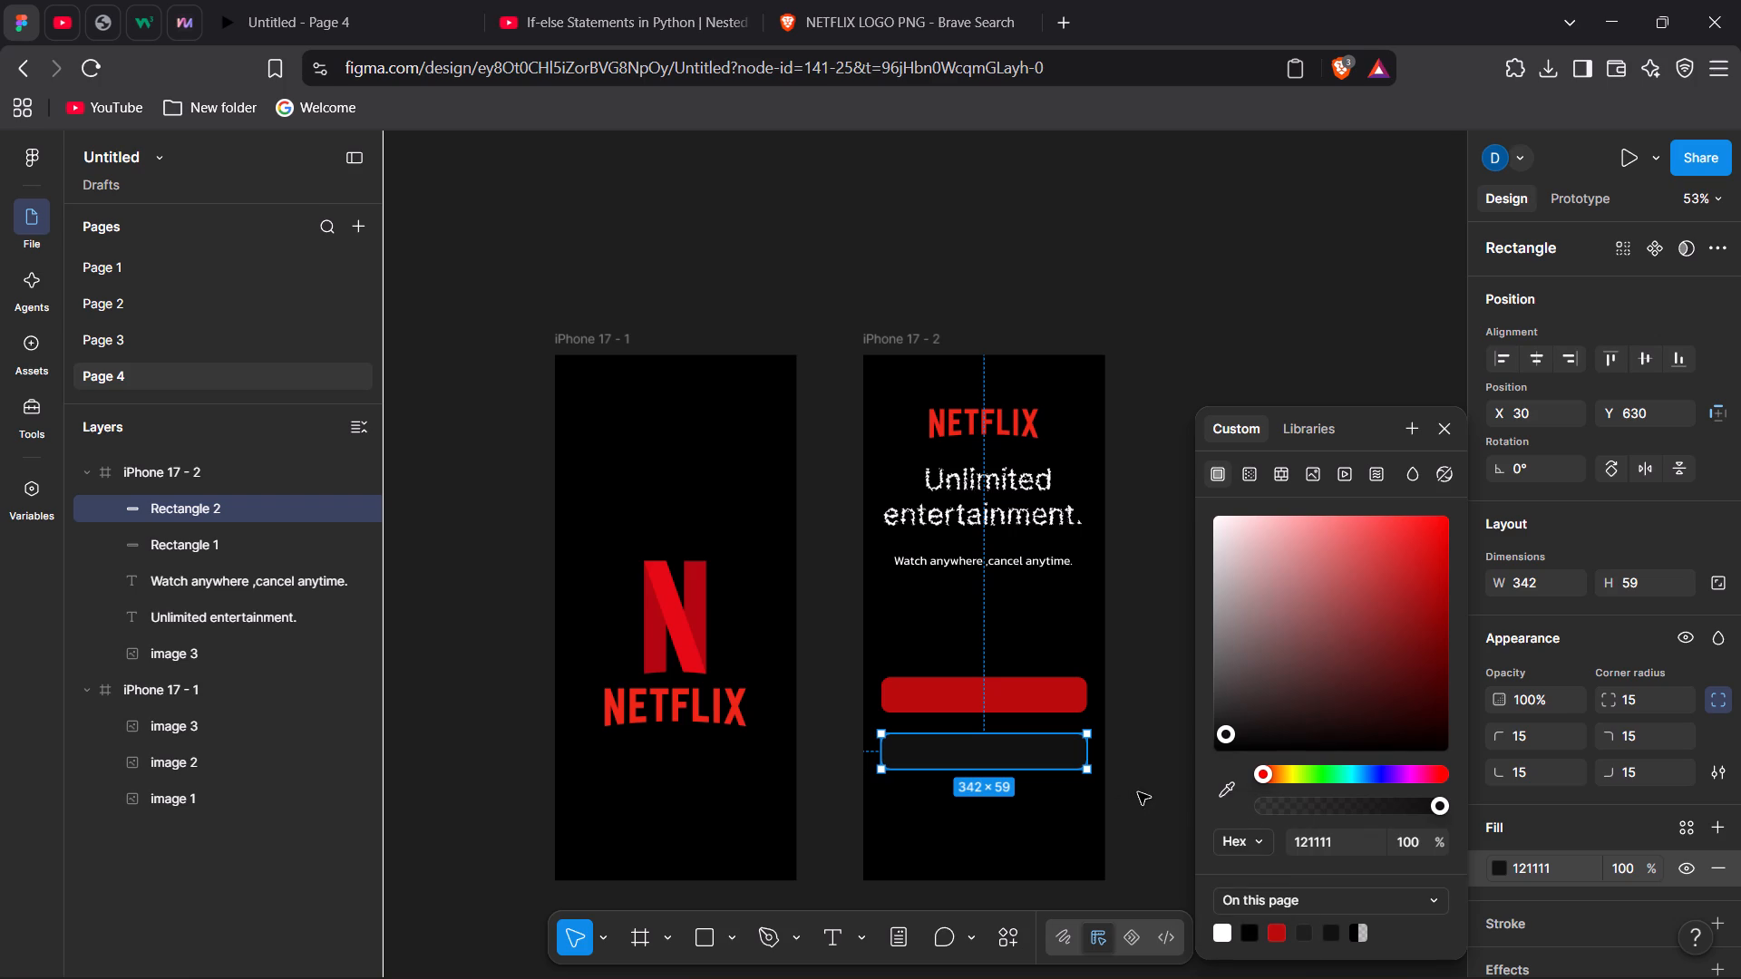
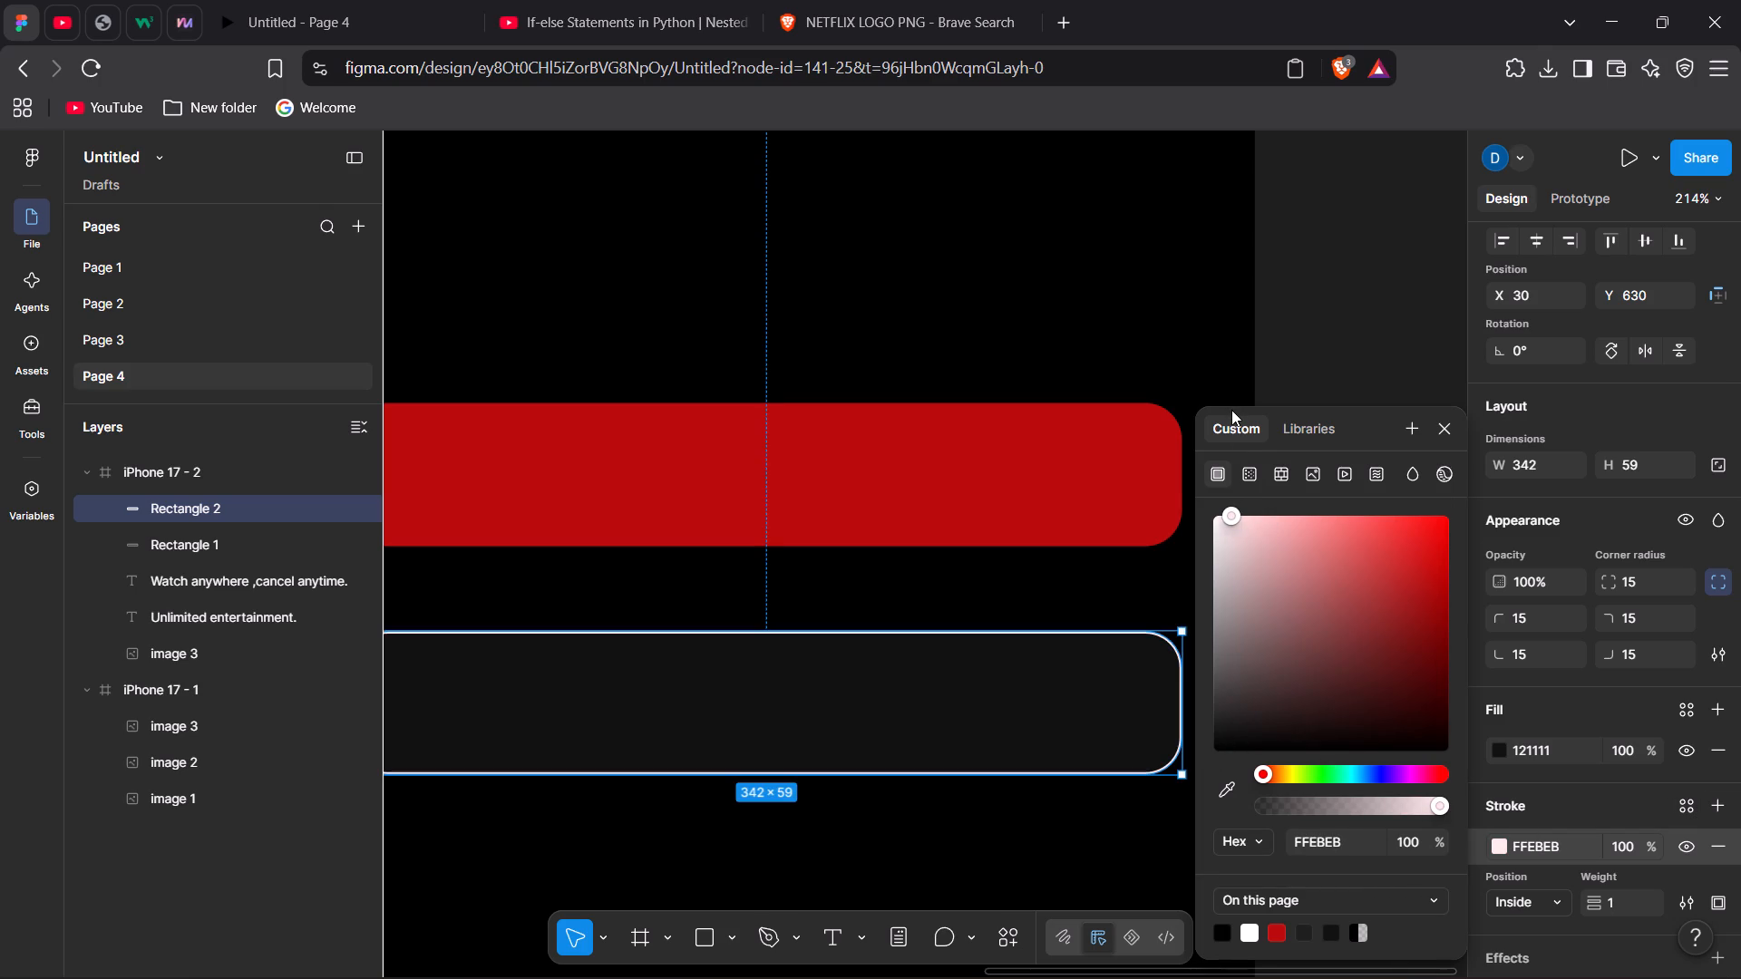
Set the stroke colour of the lower rounded rectangle to pure white (FFFFFF).
{"action": "left_click_drag", "start_coordinate": [1231, 410], "coordinate": [1175, 416]}
{"action": "left_click", "coordinate": [1367, 294]}
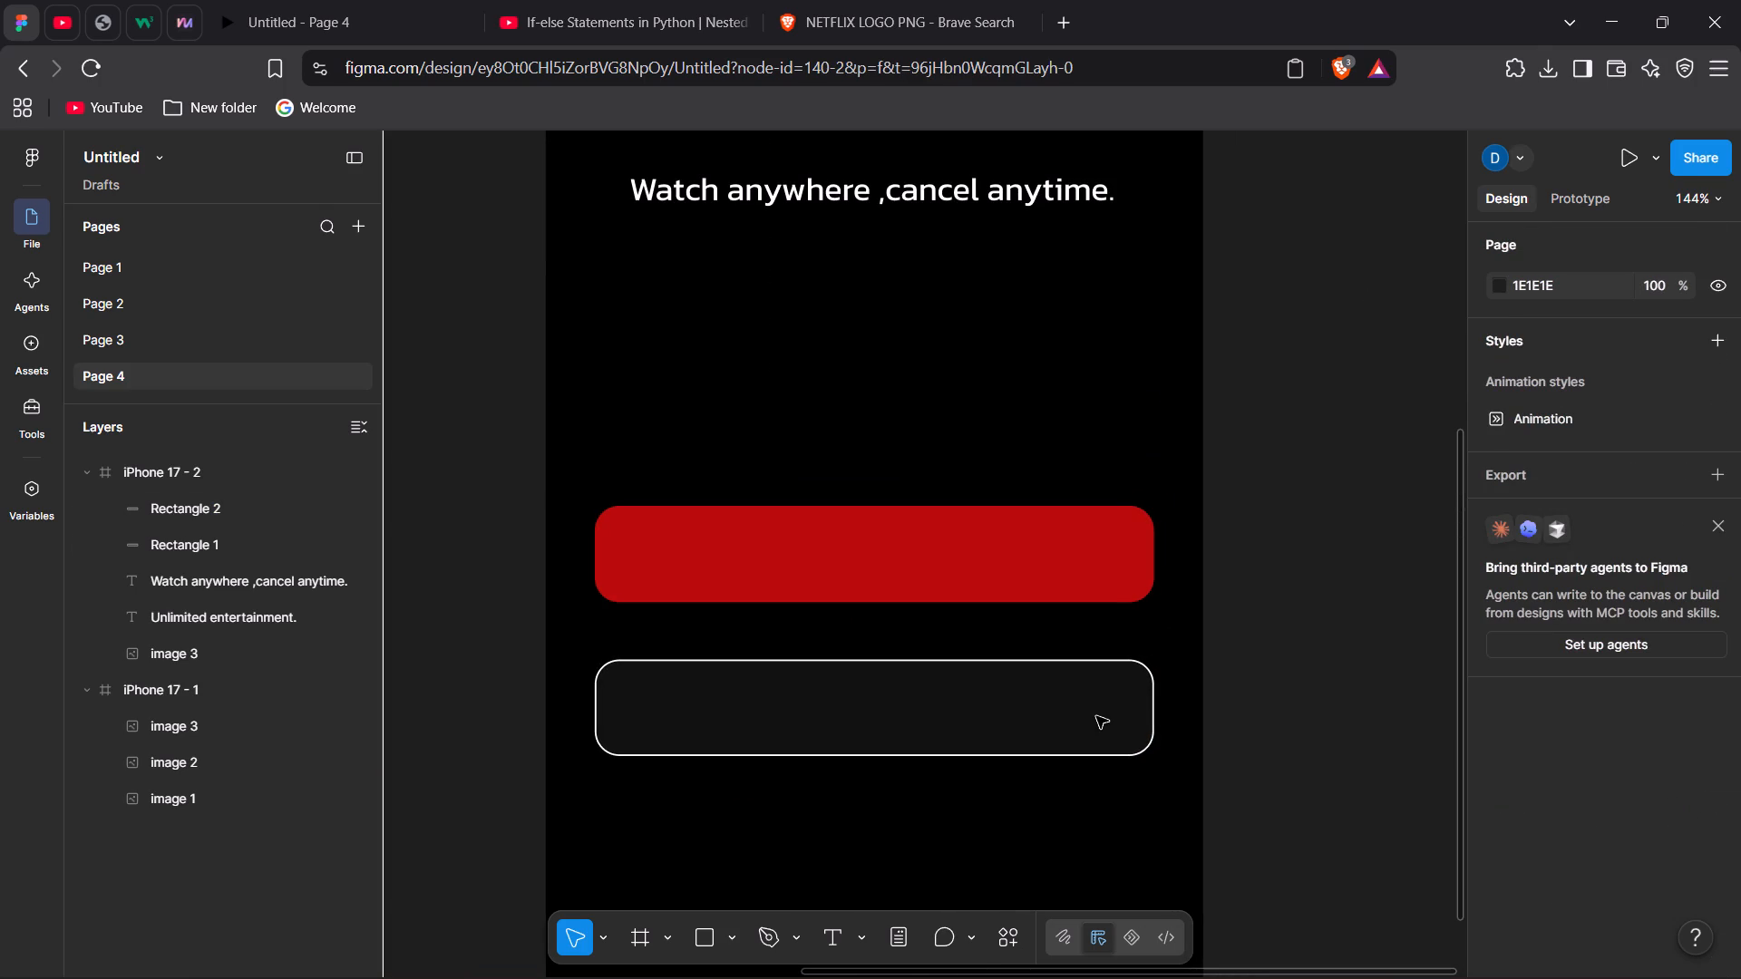
Change the fill of the lower outlined rectangle to black.
{"action": "left_click", "coordinate": [1096, 716]}
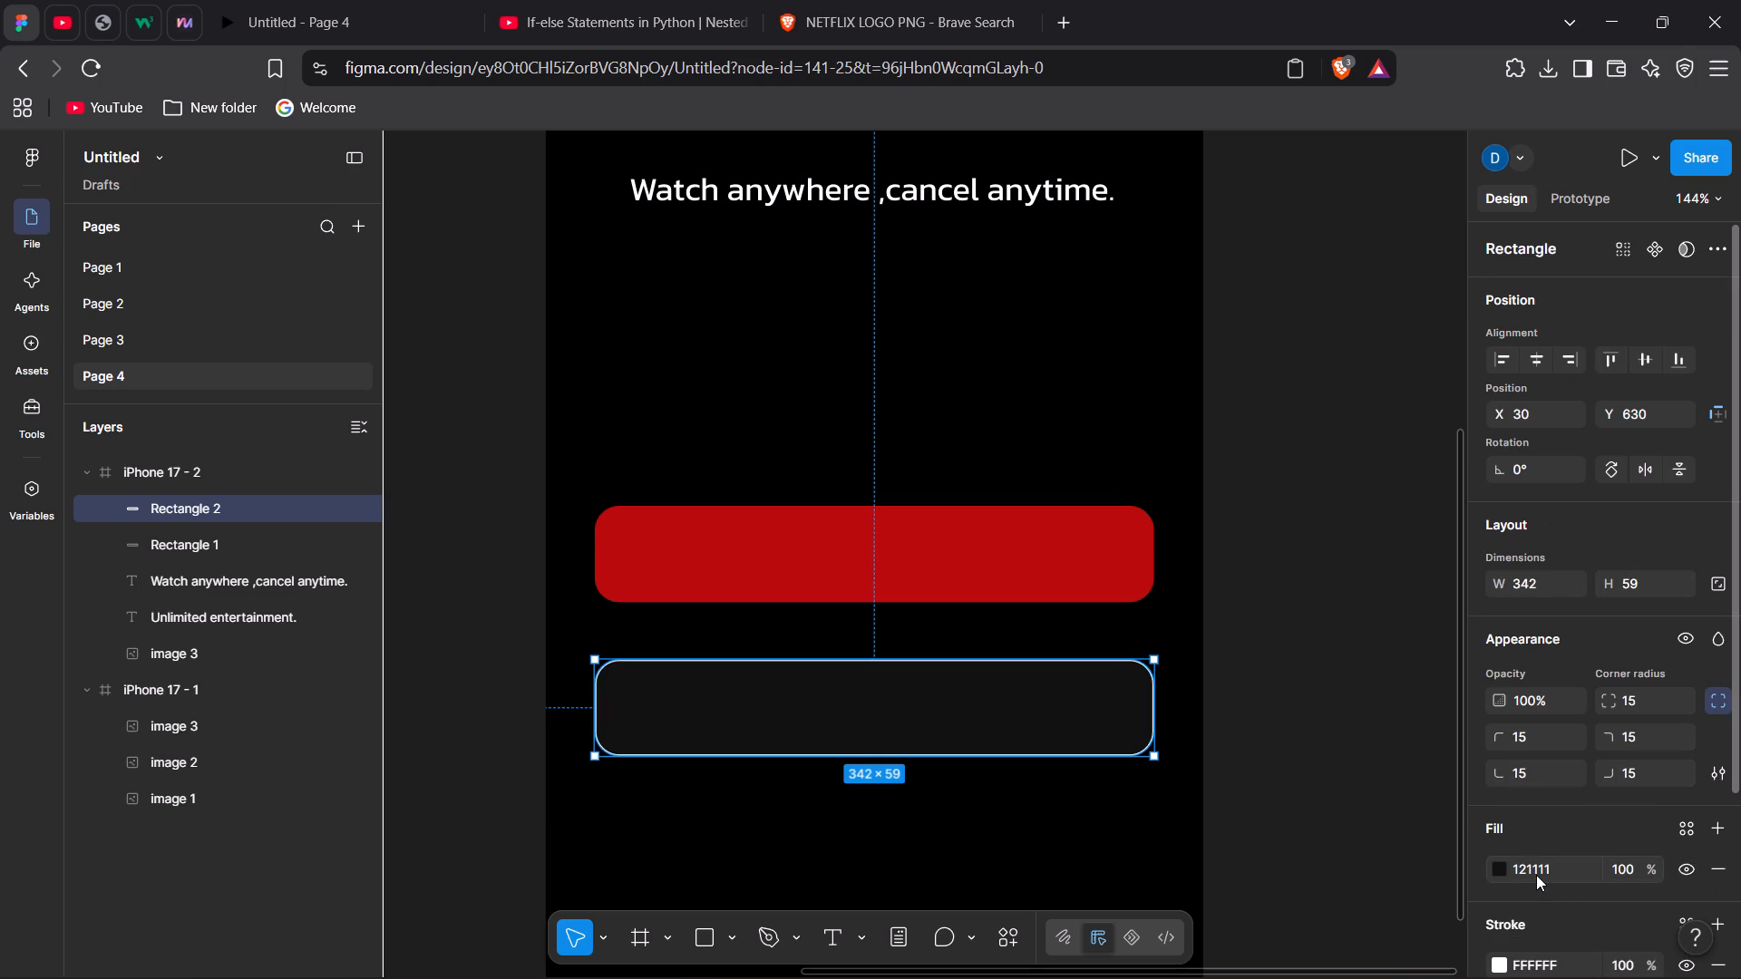
{"action": "left_click", "coordinate": [1536, 875]}
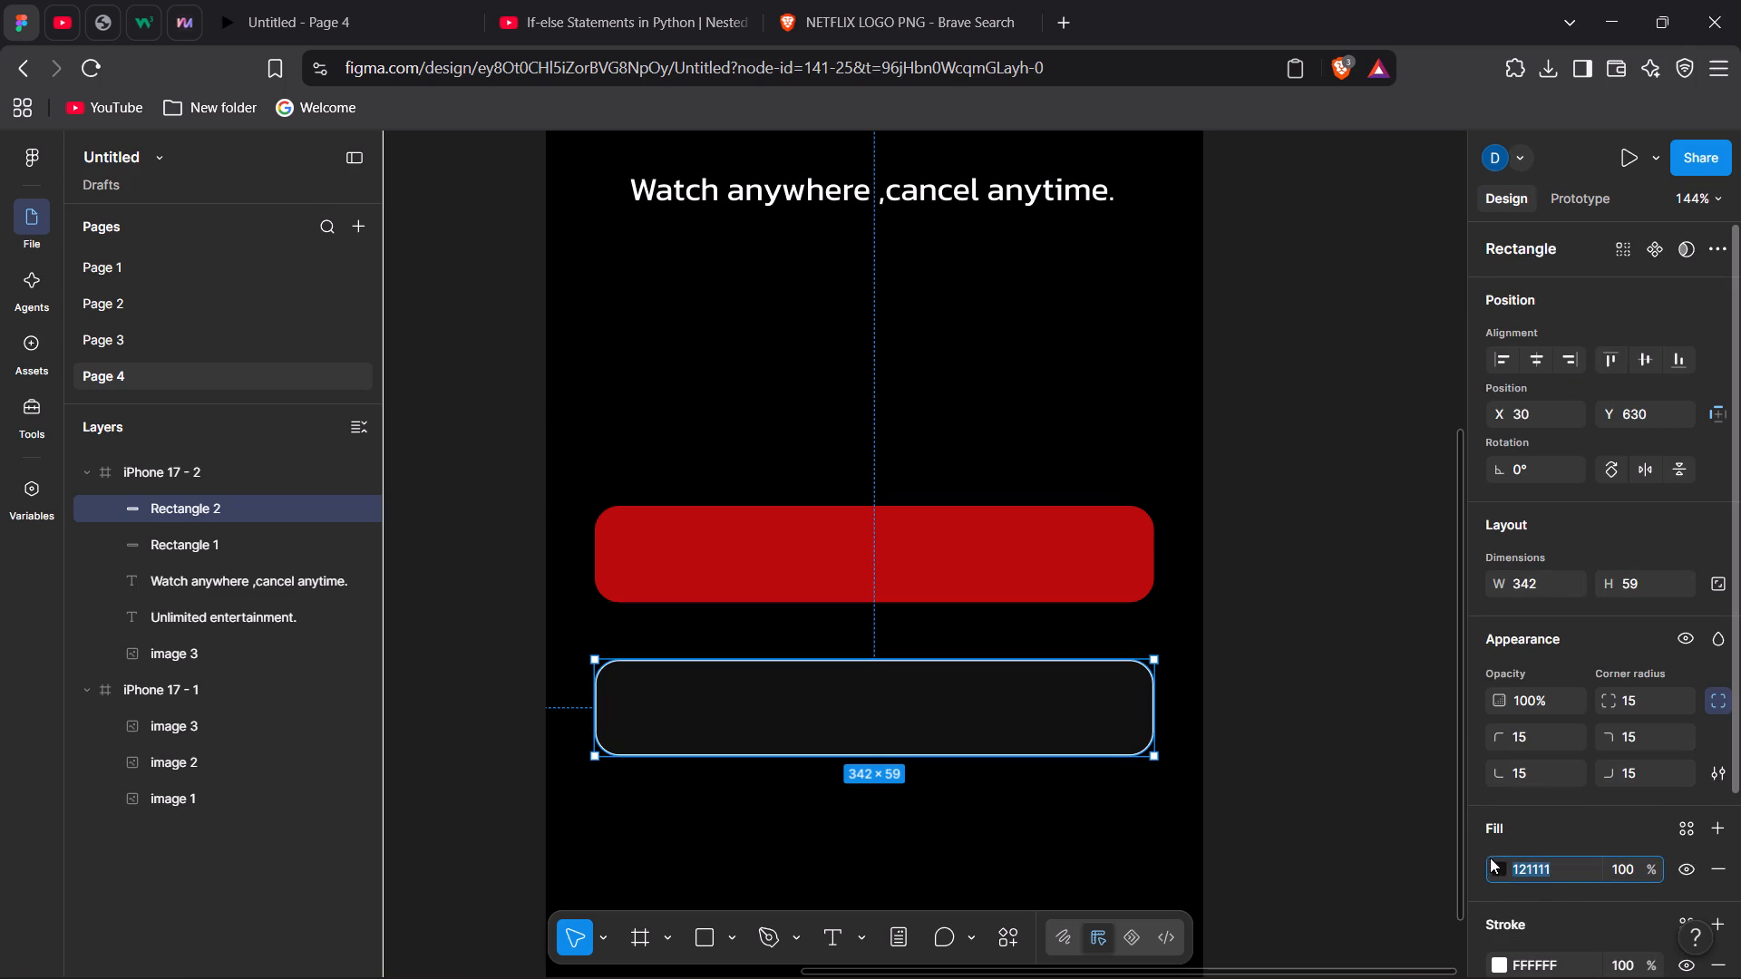
{"action": "left_click", "coordinate": [1499, 879]}
{"action": "left_click", "coordinate": [1501, 866]}
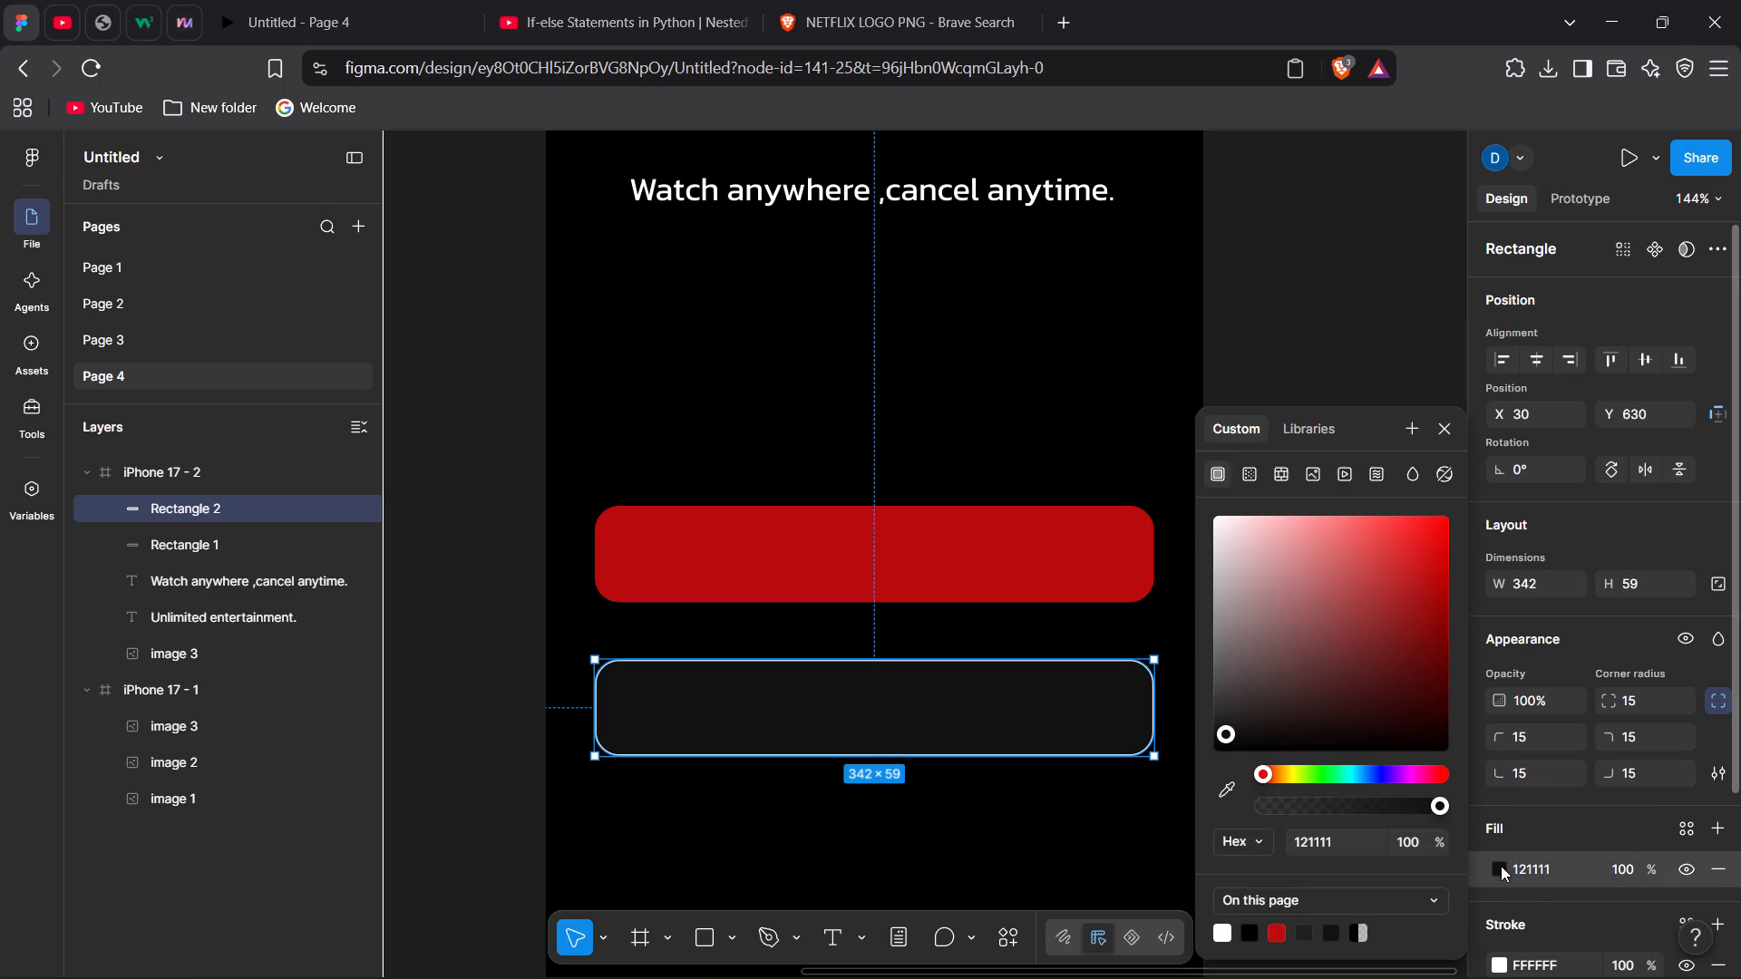
{"action": "left_click_drag", "start_coordinate": [1228, 739], "coordinate": [1179, 791]}
{"action": "left_click", "coordinate": [1376, 293]}
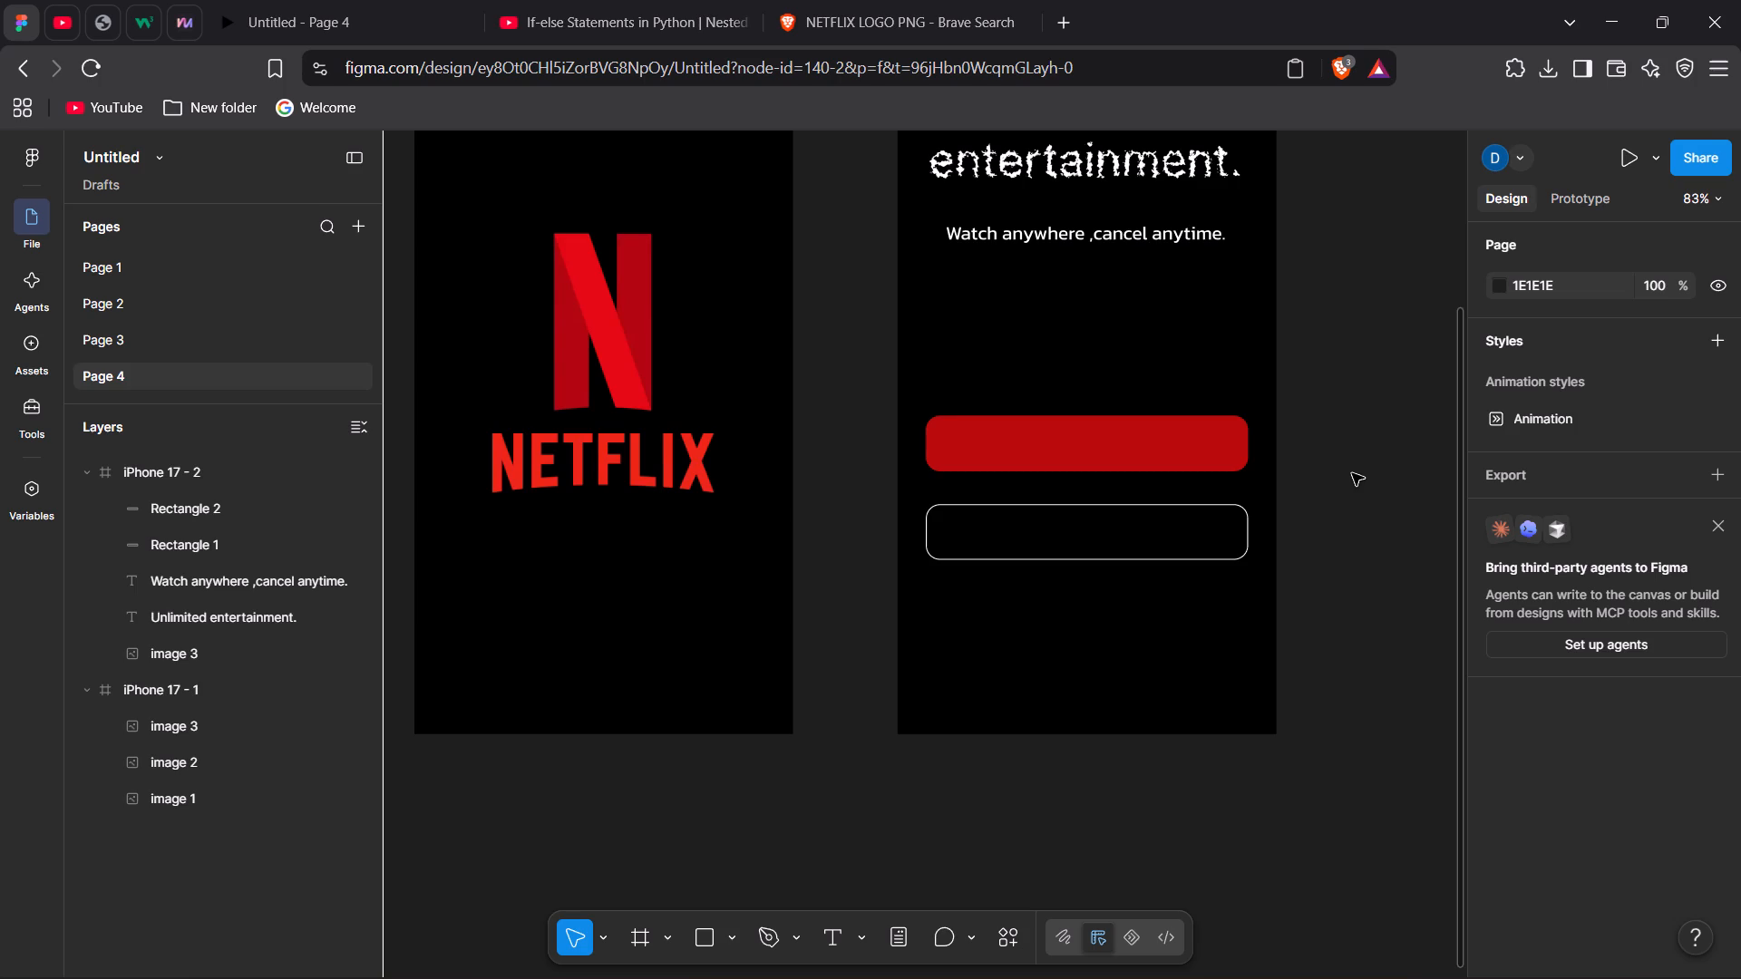
Check the Netflix mockup image in Photos, and add the text "Sign up" in a box about 154 × 42 on the red button.
{"action": "scroll", "coordinate": [1352, 473], "scroll_direction": "up", "scroll_amount": 1}
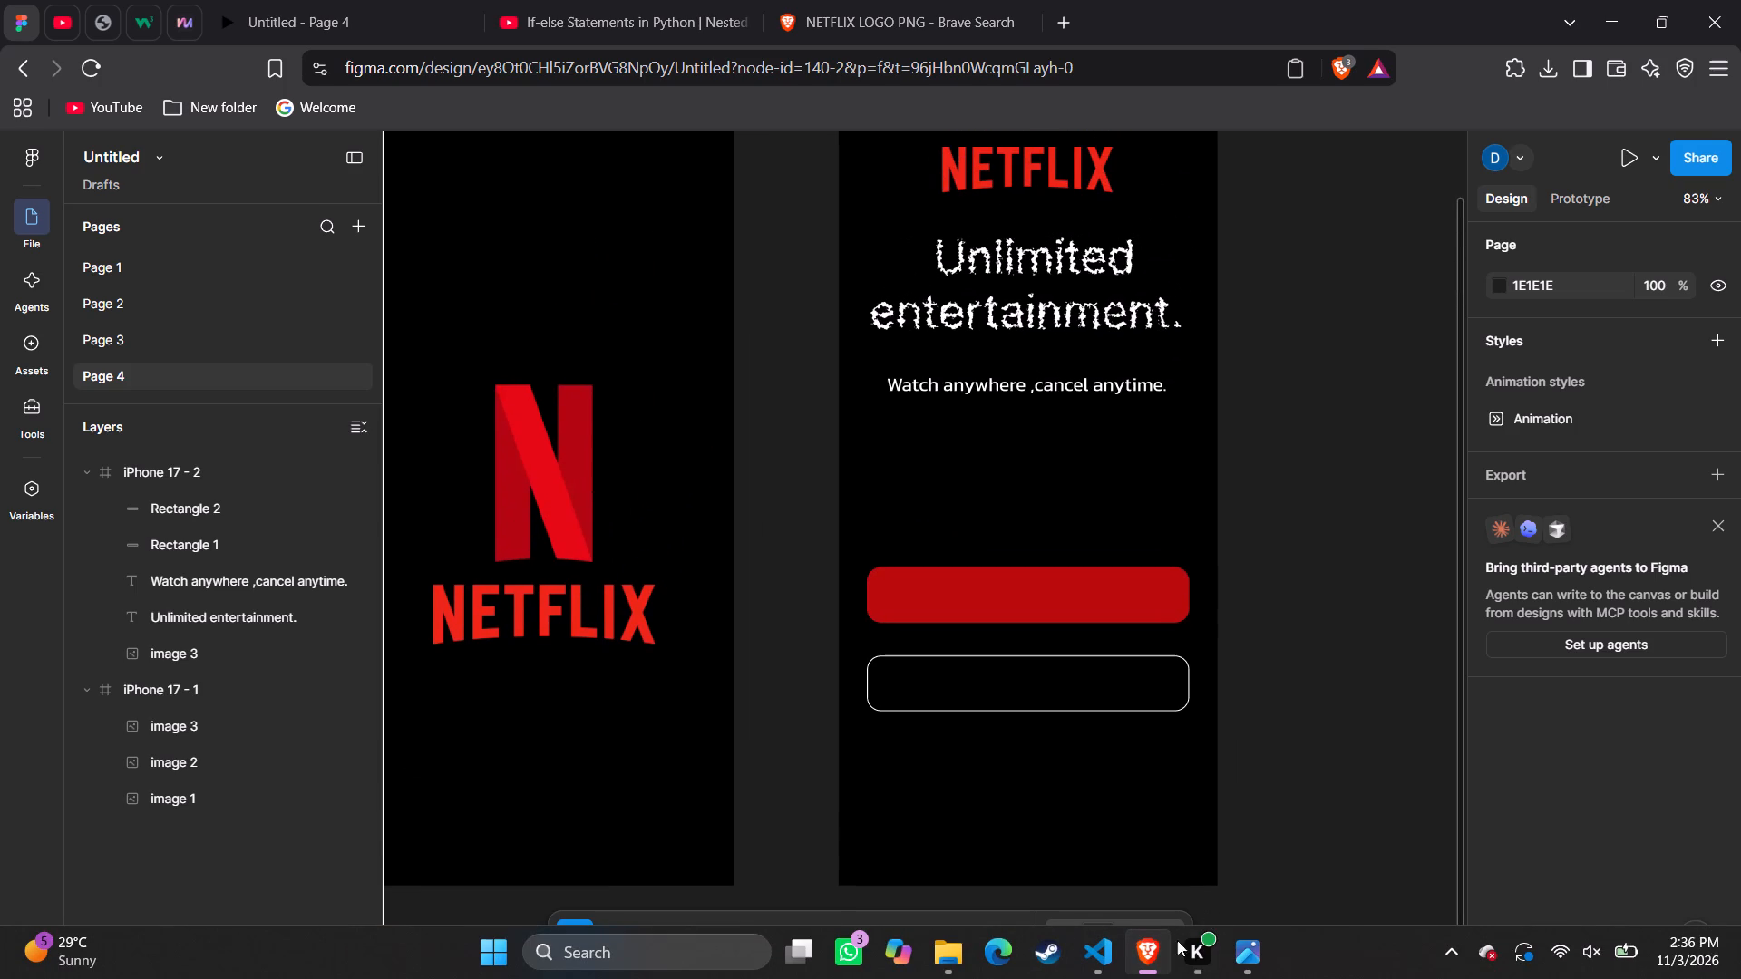
{"action": "left_click", "coordinate": [1230, 963]}
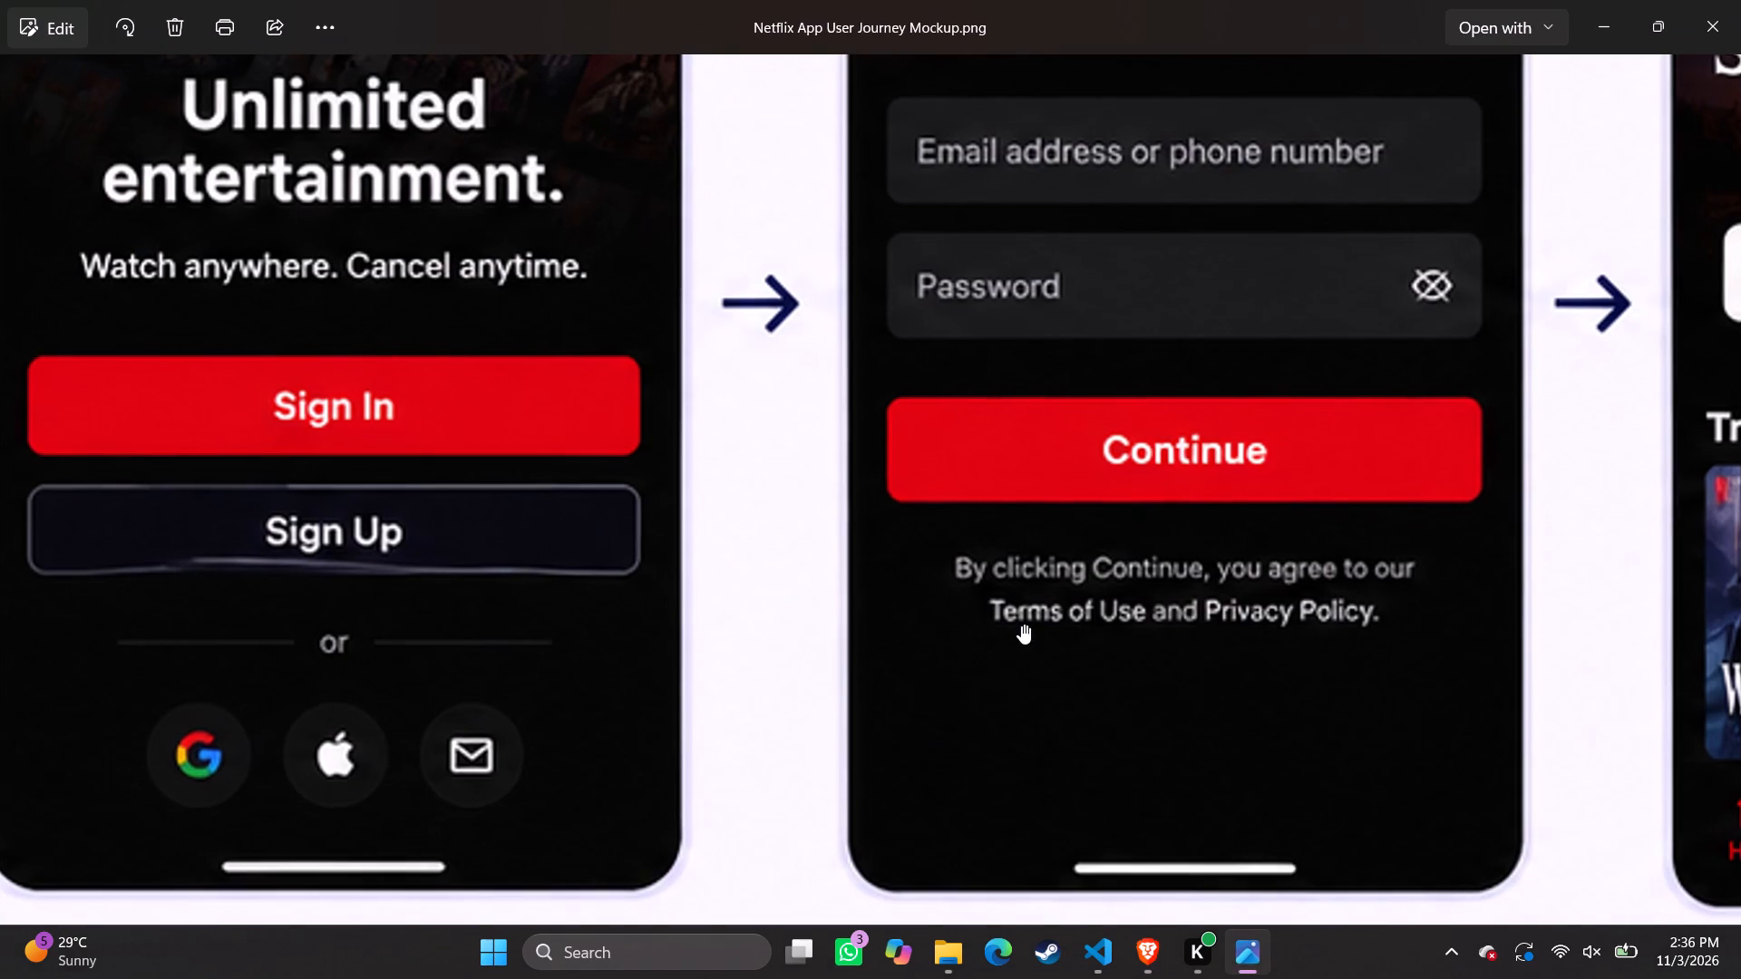
{"action": "scroll", "coordinate": [1021, 625], "scroll_direction": "down", "scroll_amount": 6, "text": "ctrl"}
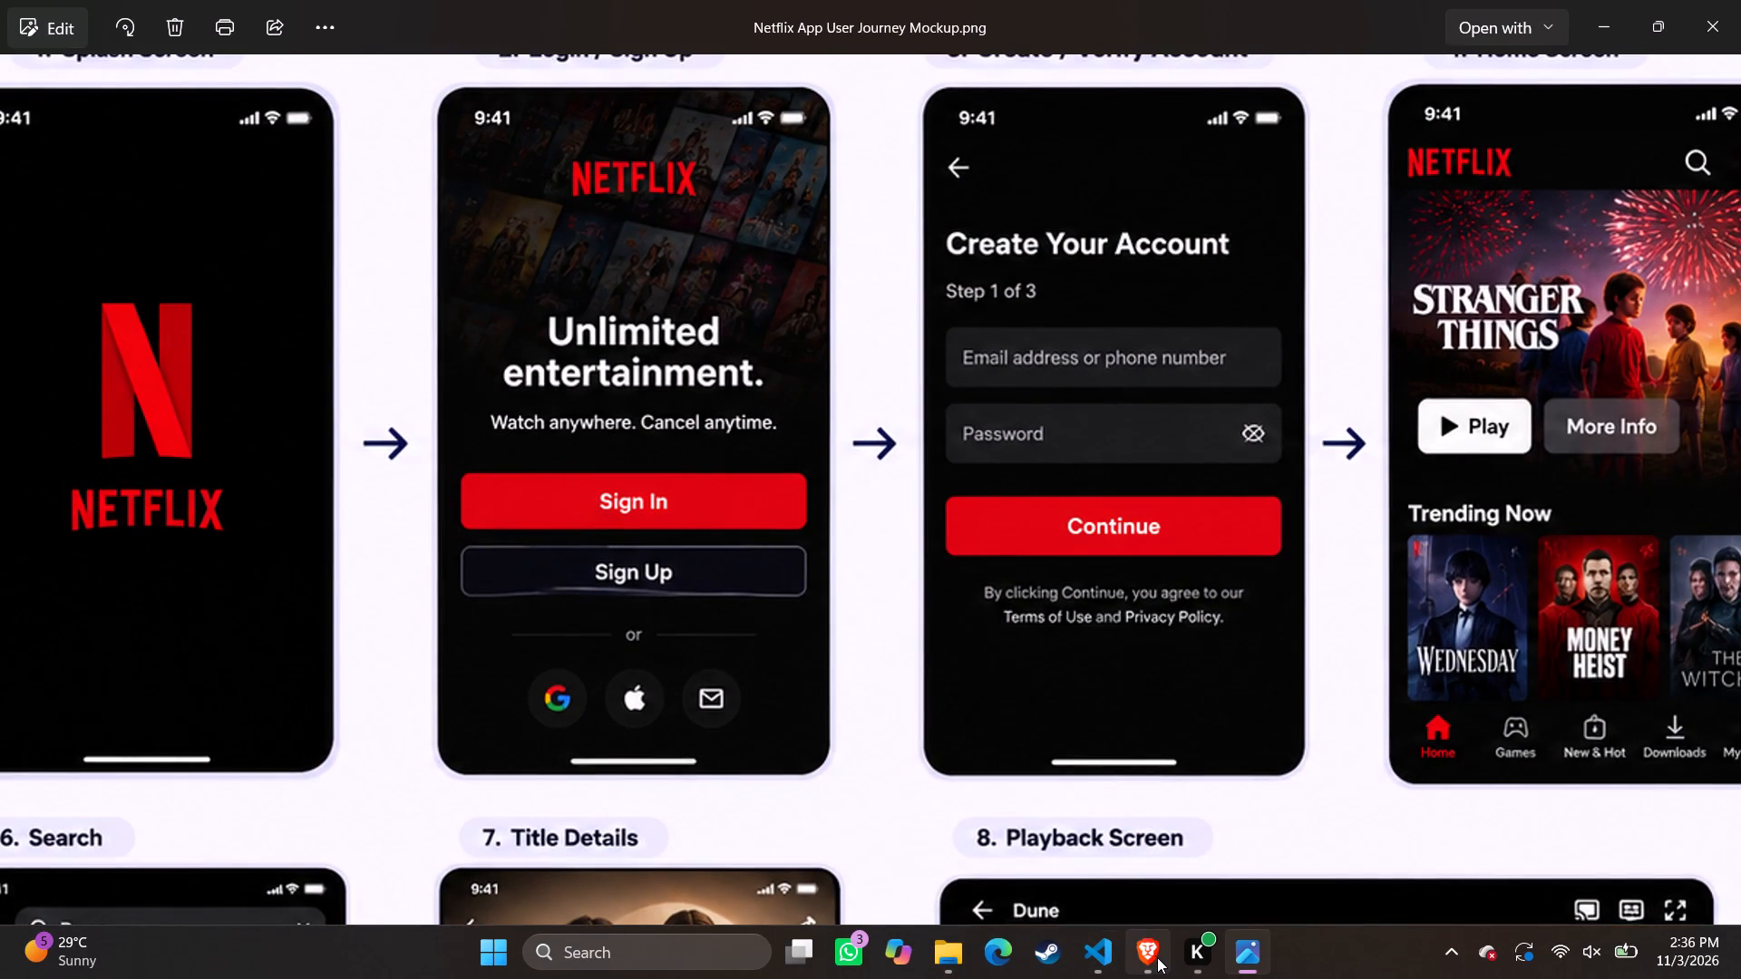
{"action": "left_click", "coordinate": [1157, 958]}
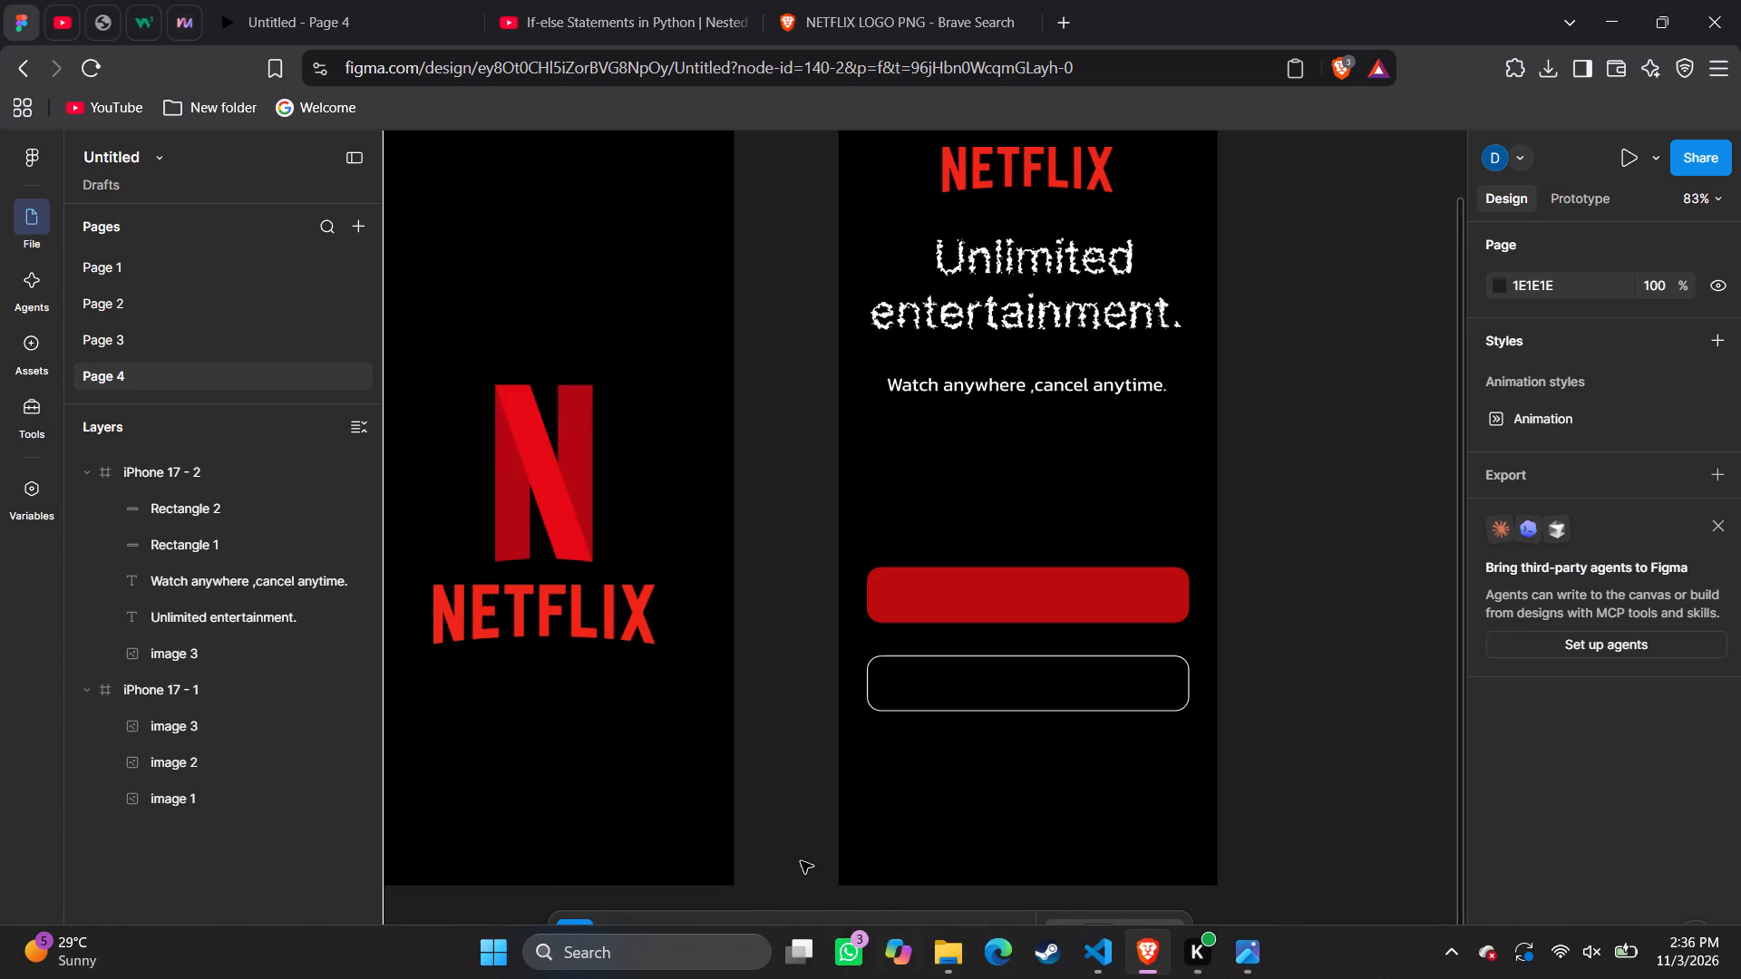
{"action": "left_click", "coordinate": [832, 926]}
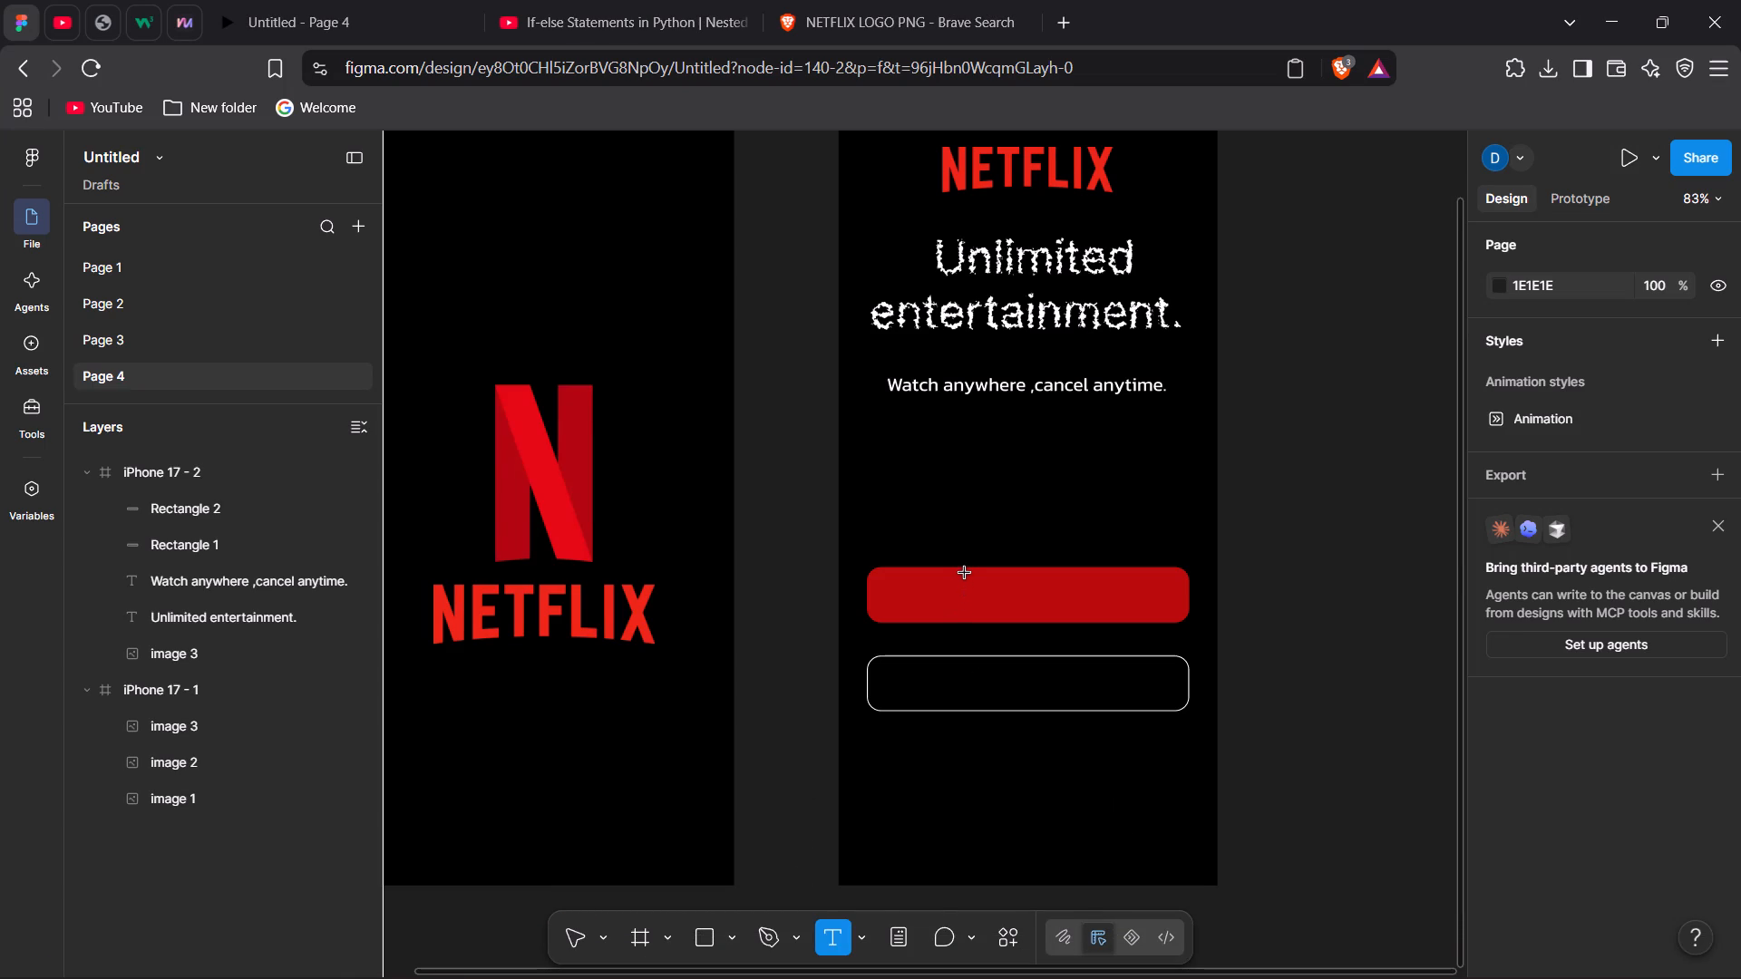
{"action": "left_click_drag", "start_coordinate": [965, 573], "coordinate": [1110, 613]}
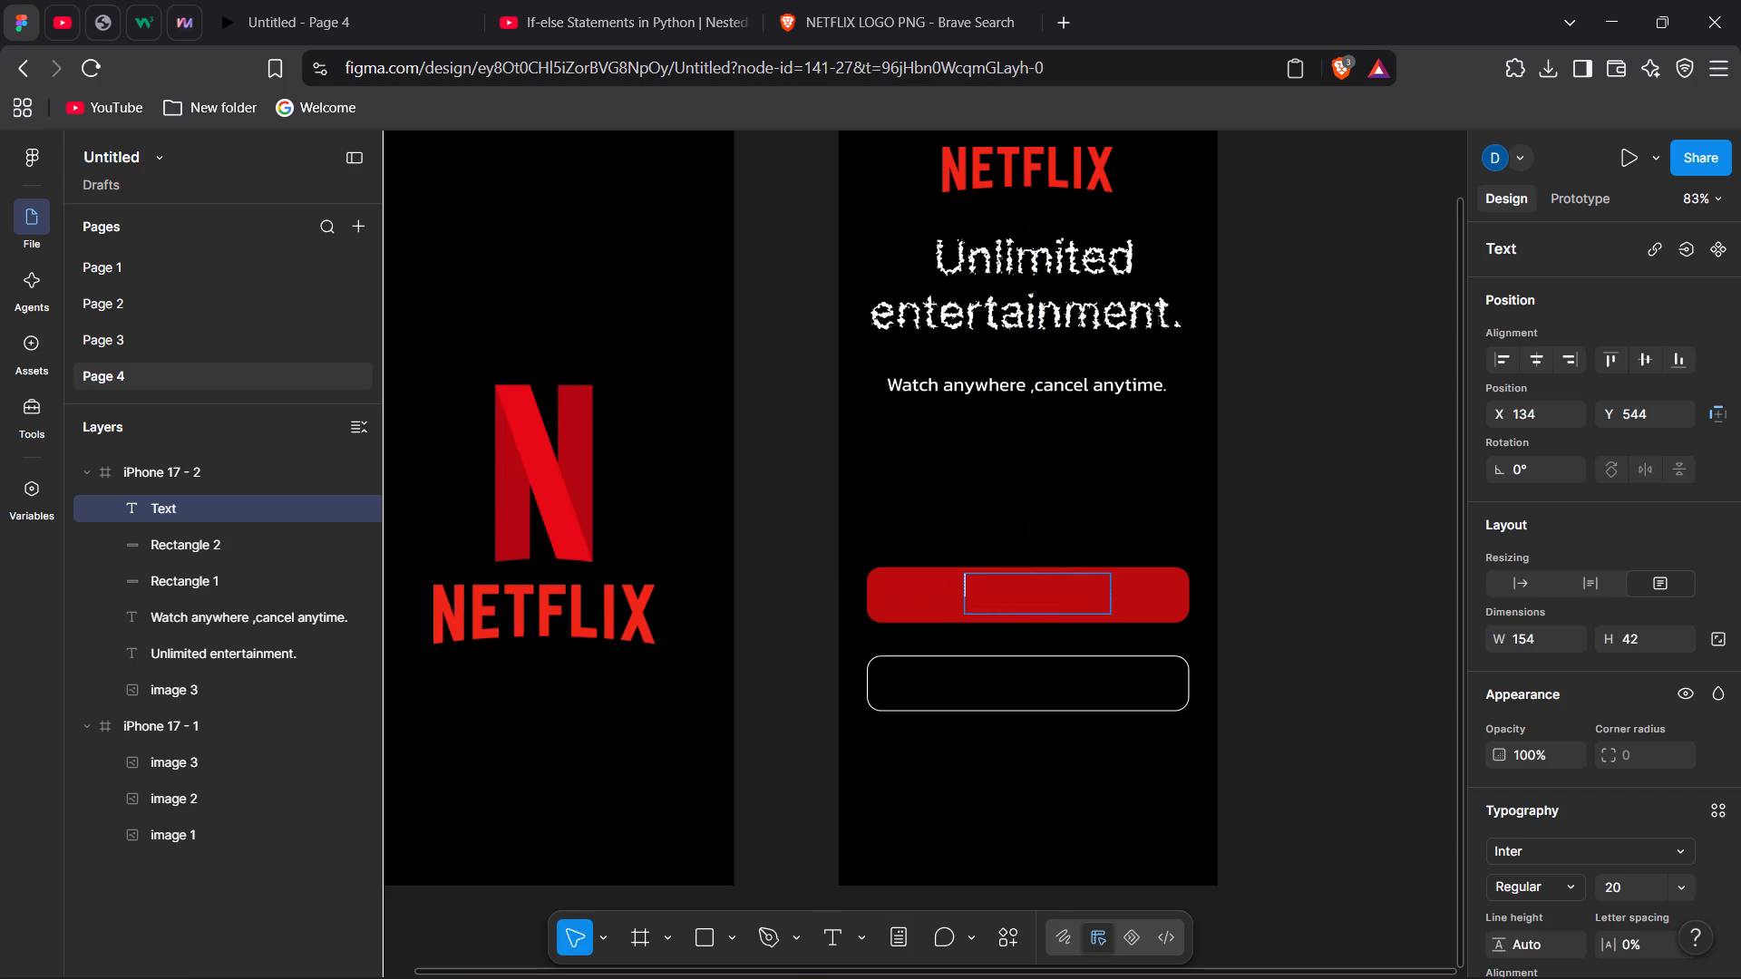
{"action": "key", "text": "s"}
{"action": "key", "text": "BackSpace"}
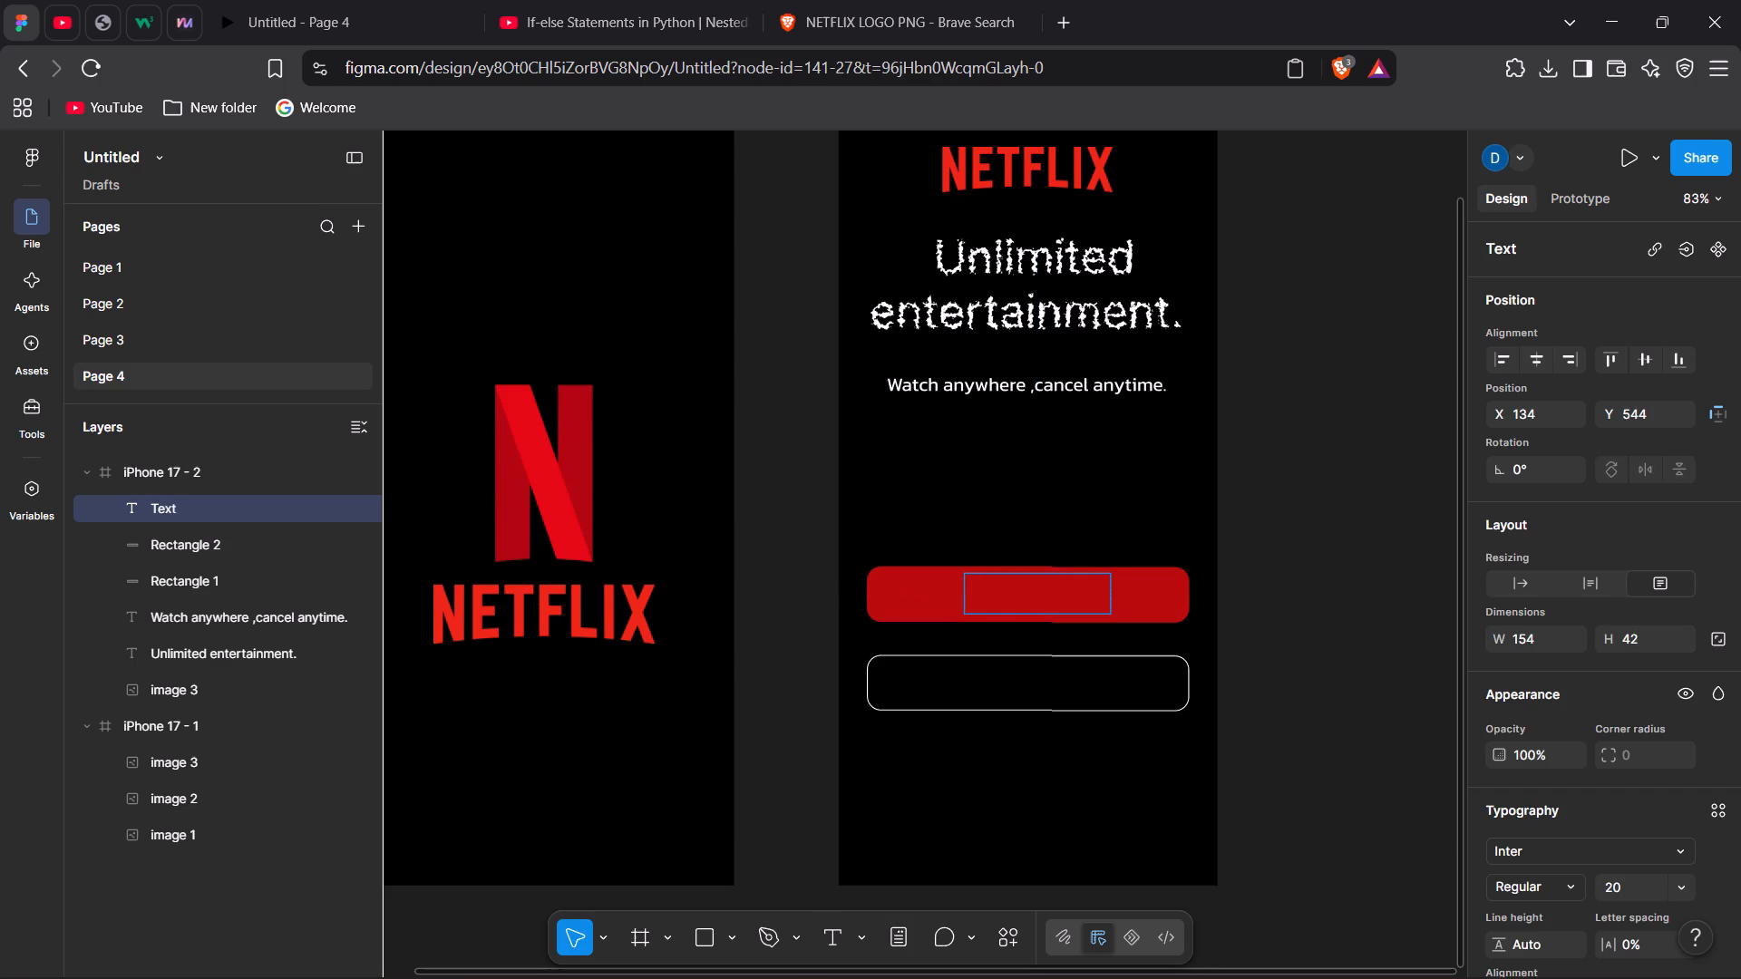
{"action": "key", "text": "shift+s"}
{"action": "type", "text": "ign up"}
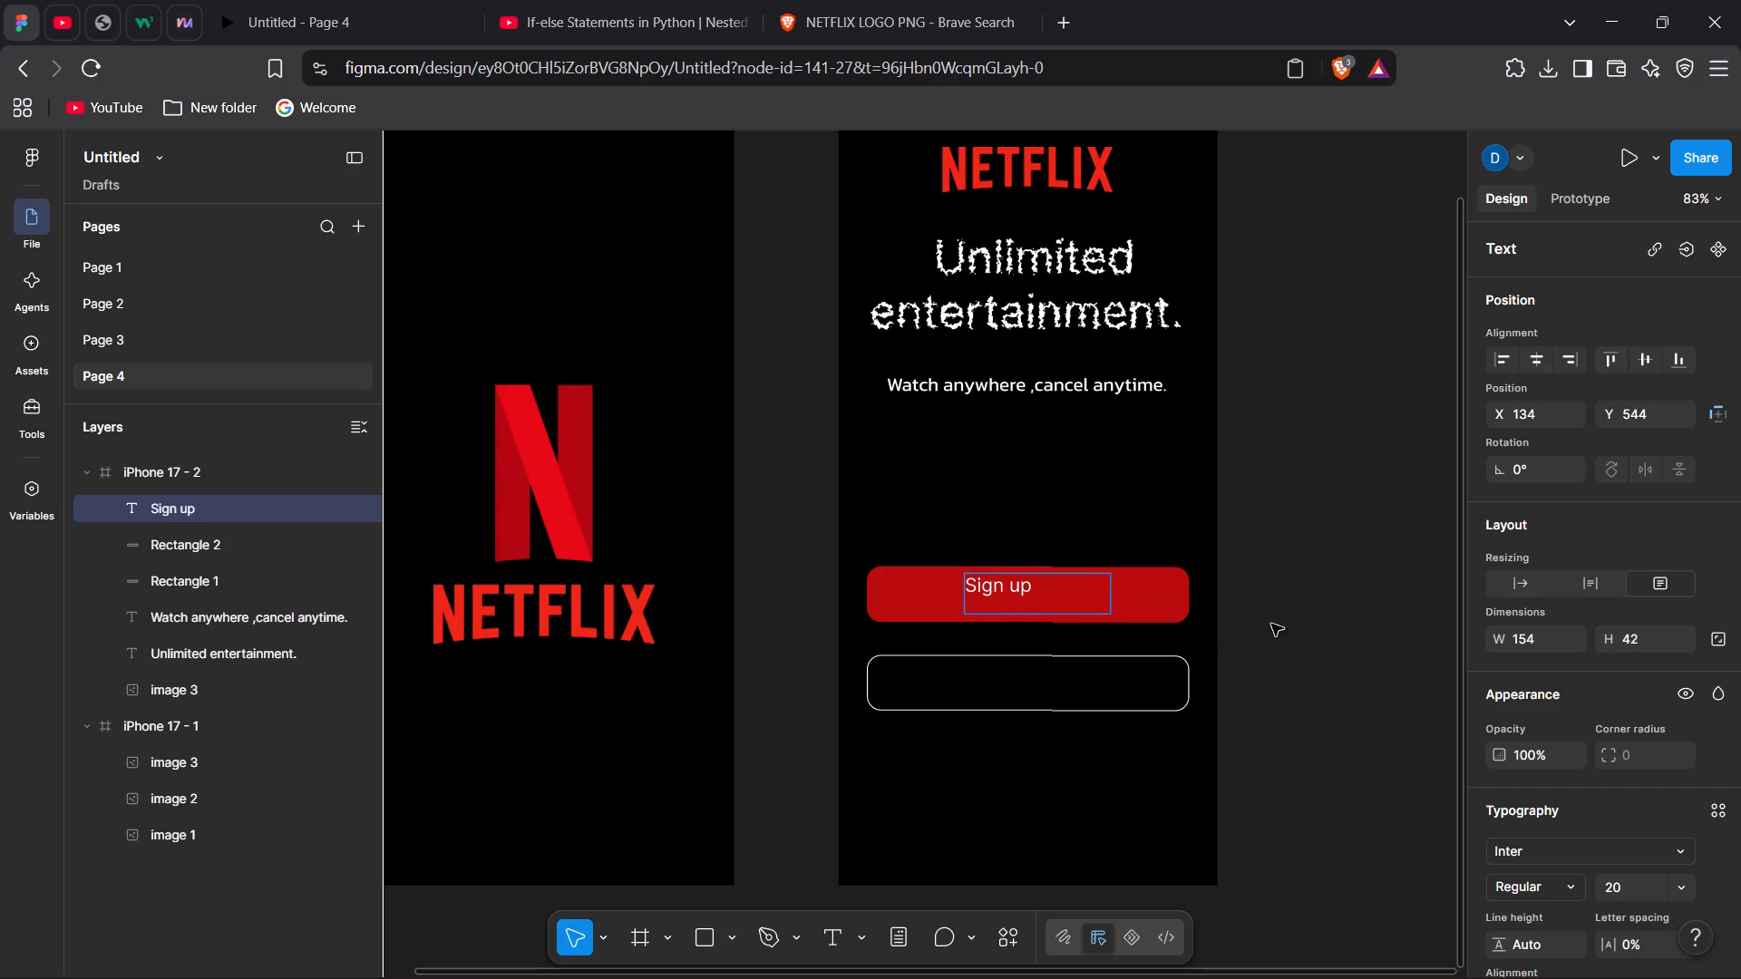
{"action": "left_click", "coordinate": [1302, 667]}
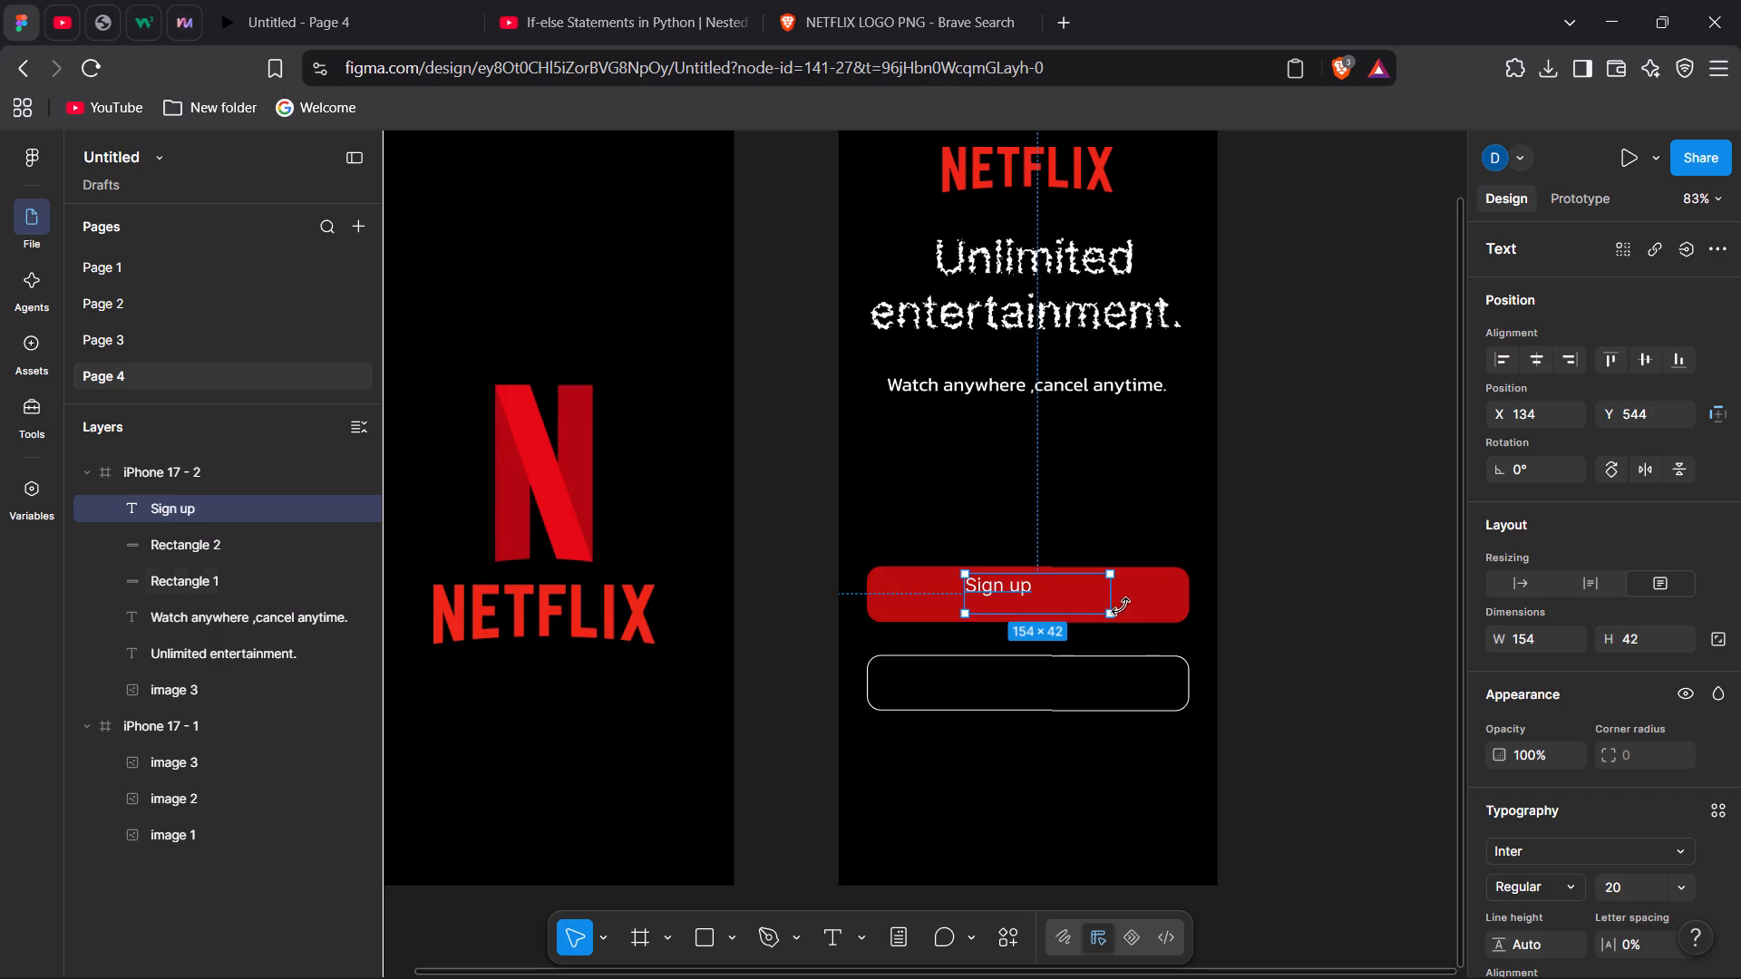
Shrink the "Sign up" text box to about 81 × 30 and centre it on the red button.
{"action": "left_click_drag", "start_coordinate": [1112, 597], "coordinate": [1040, 599]}
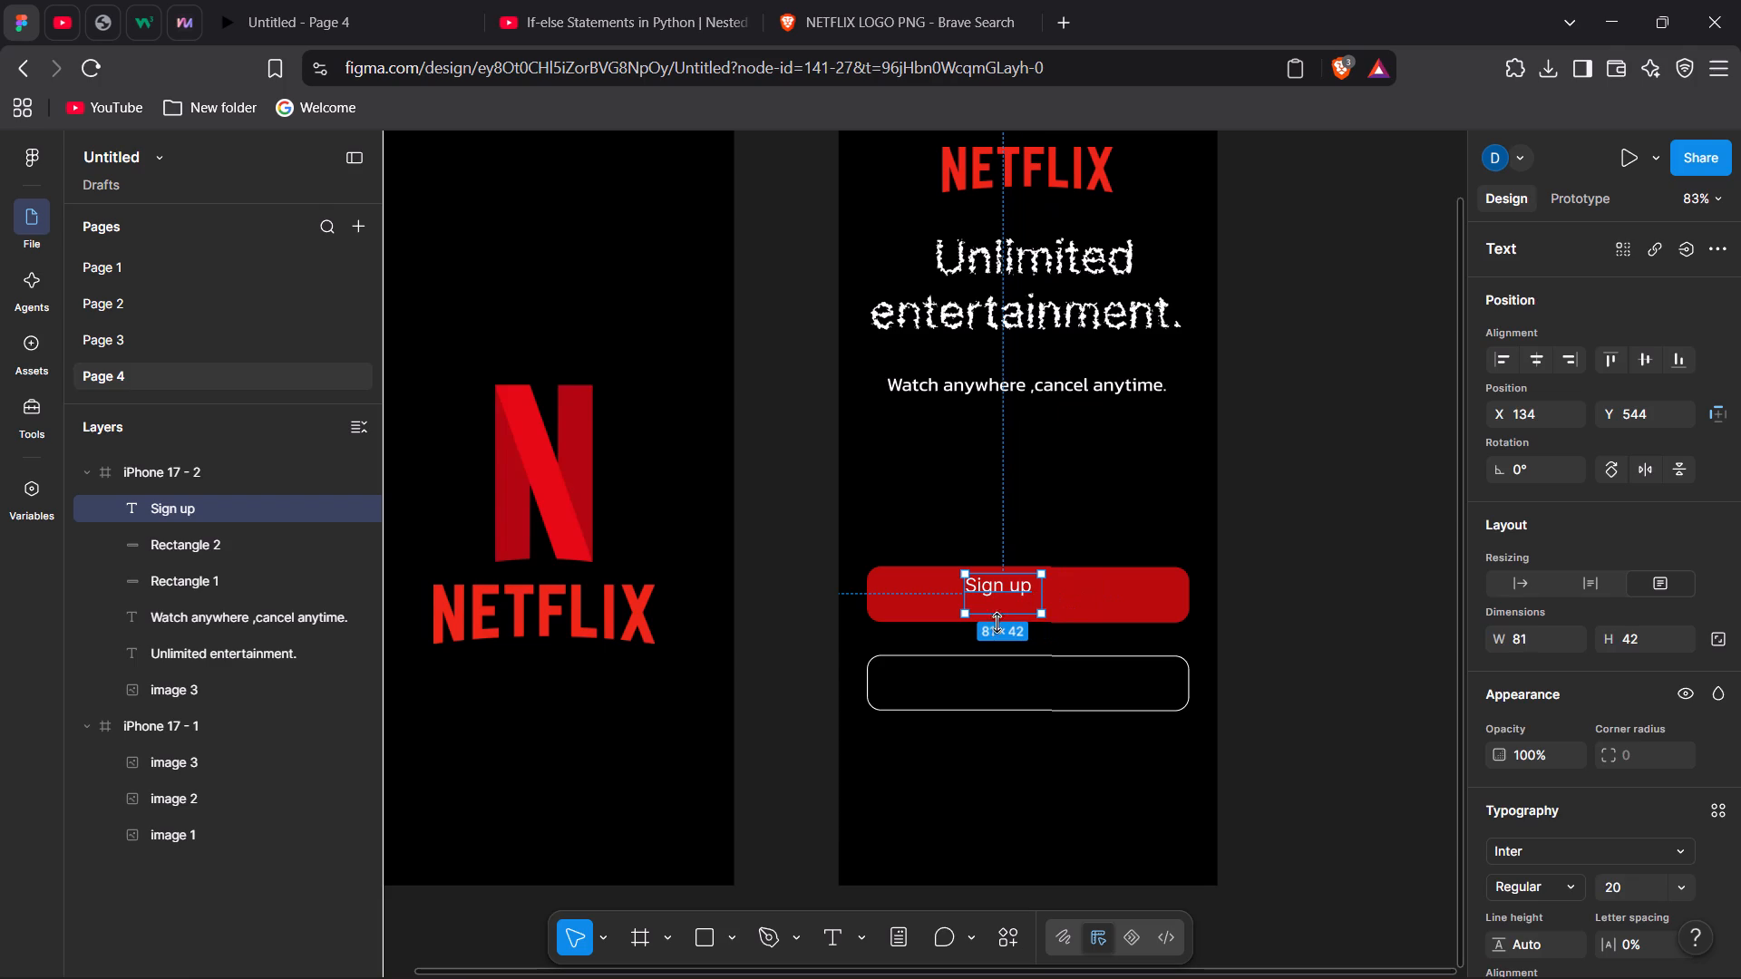
{"action": "left_click_drag", "start_coordinate": [992, 617], "coordinate": [990, 597]}
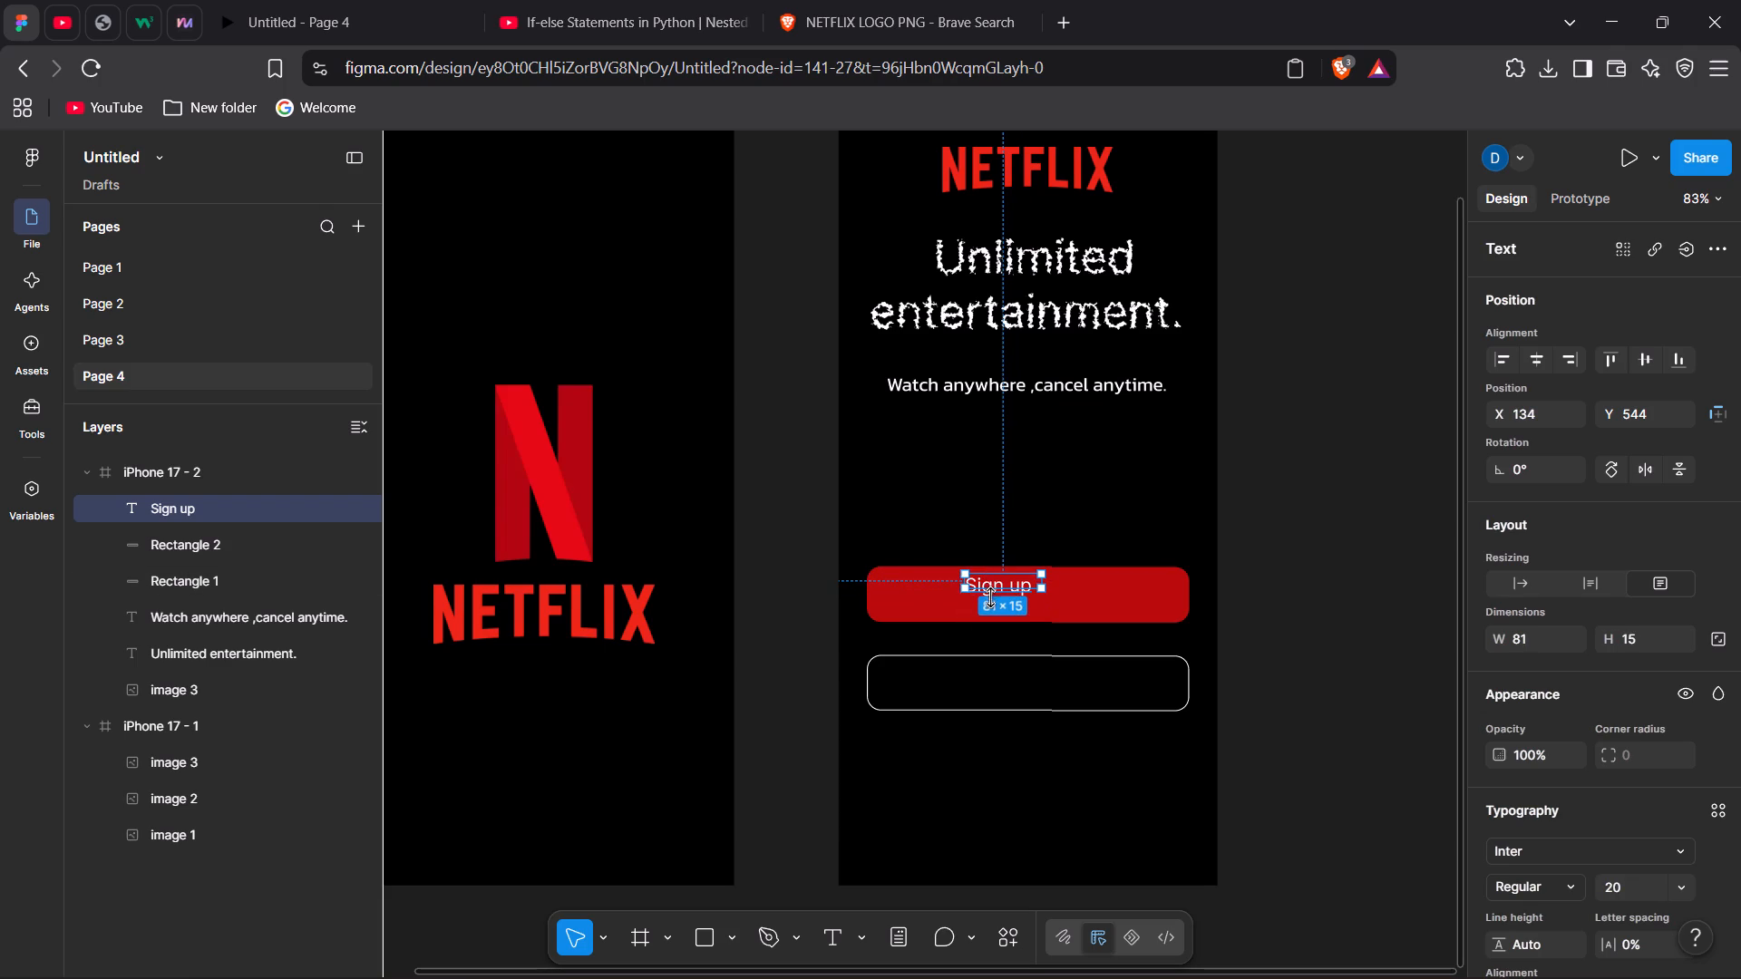
{"action": "left_click_drag", "start_coordinate": [990, 597], "coordinate": [992, 602]}
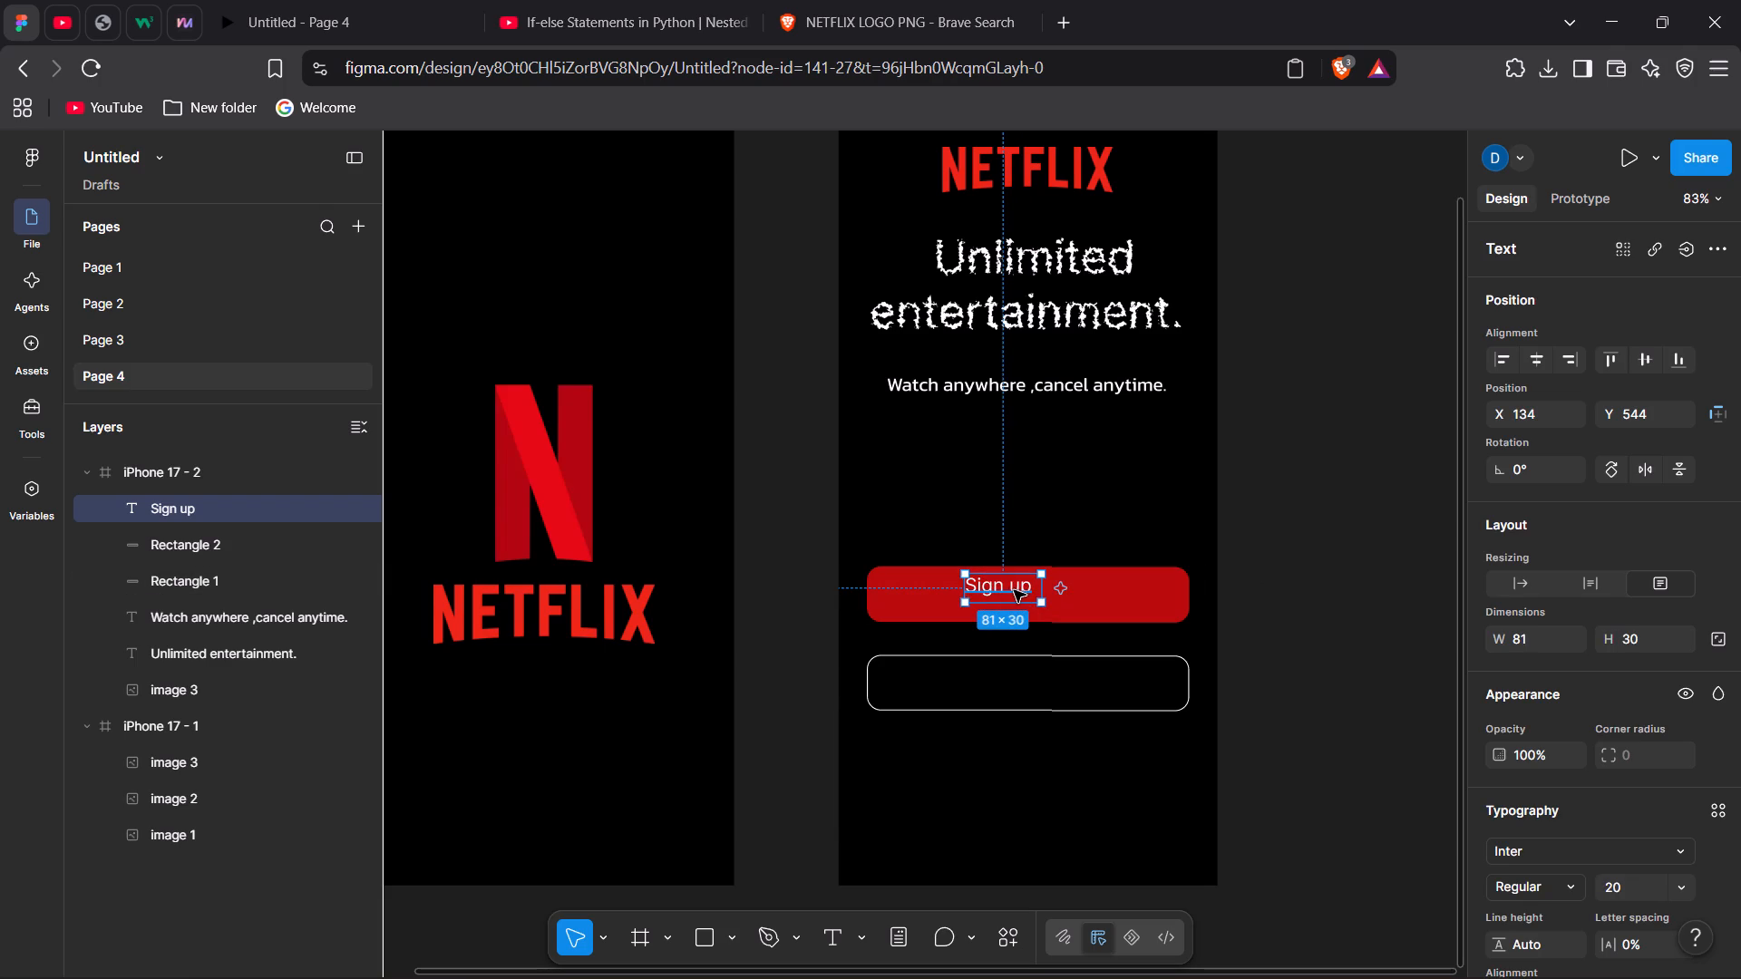
{"action": "left_click_drag", "start_coordinate": [1010, 590], "coordinate": [1035, 594]}
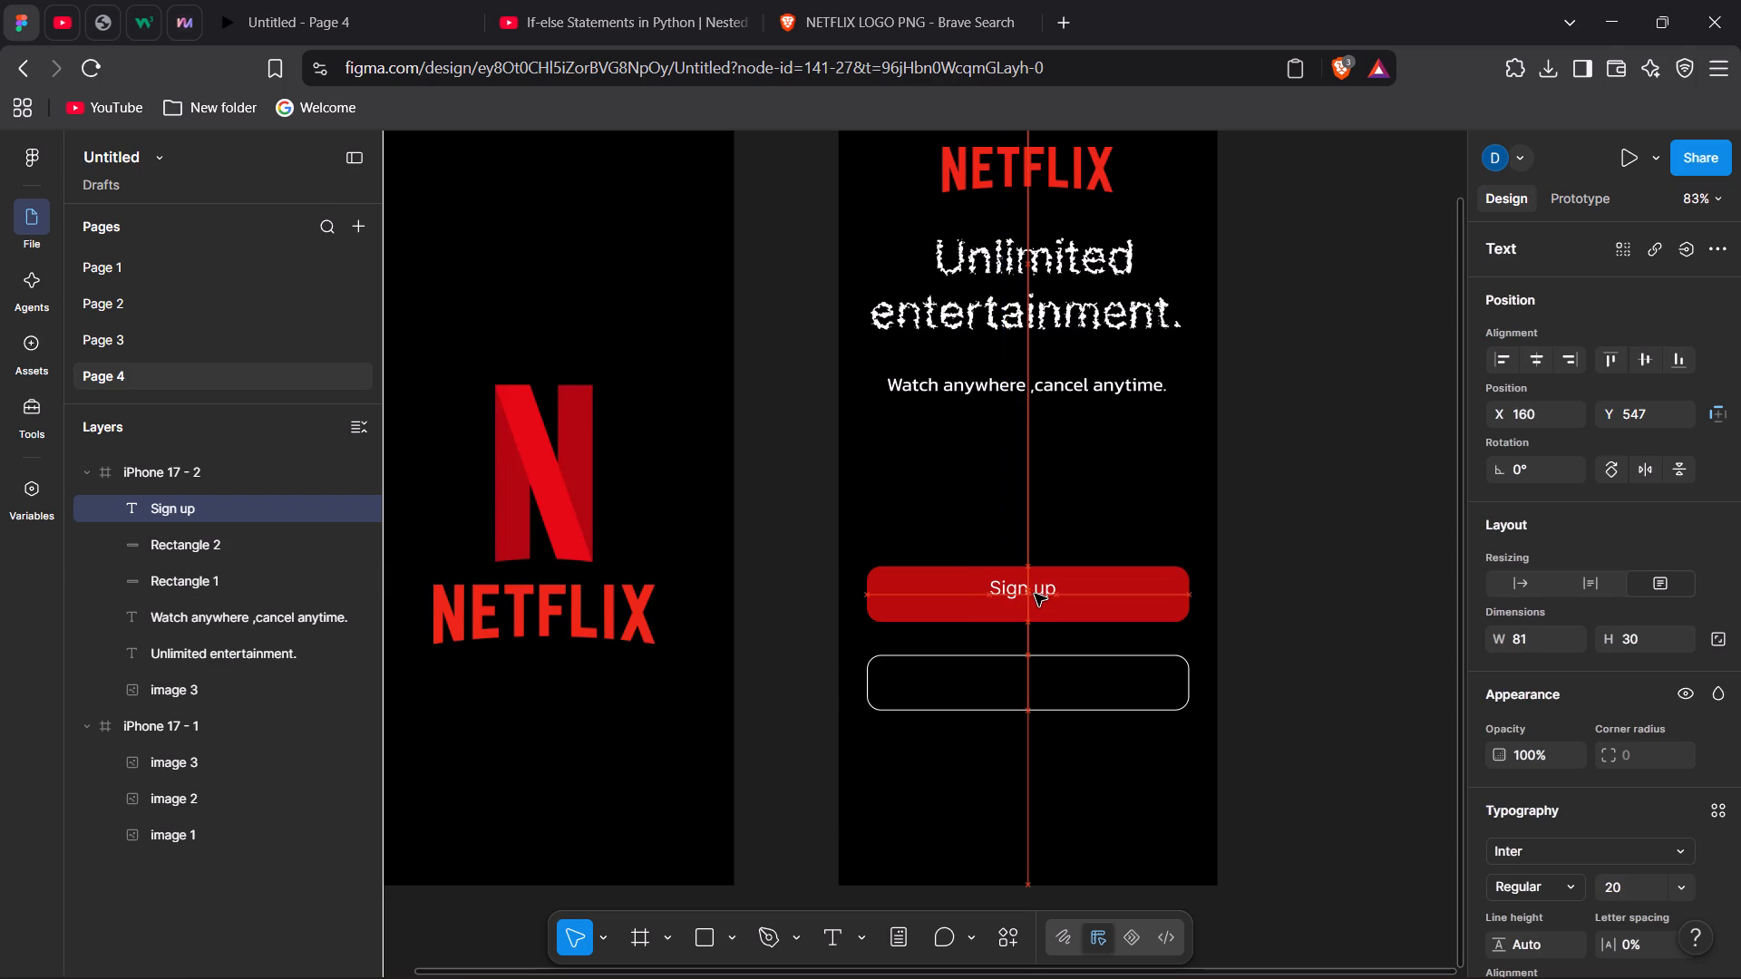
{"action": "left_click_drag", "start_coordinate": [1035, 594], "coordinate": [1035, 595]}
{"action": "left_click", "coordinate": [1389, 573]}
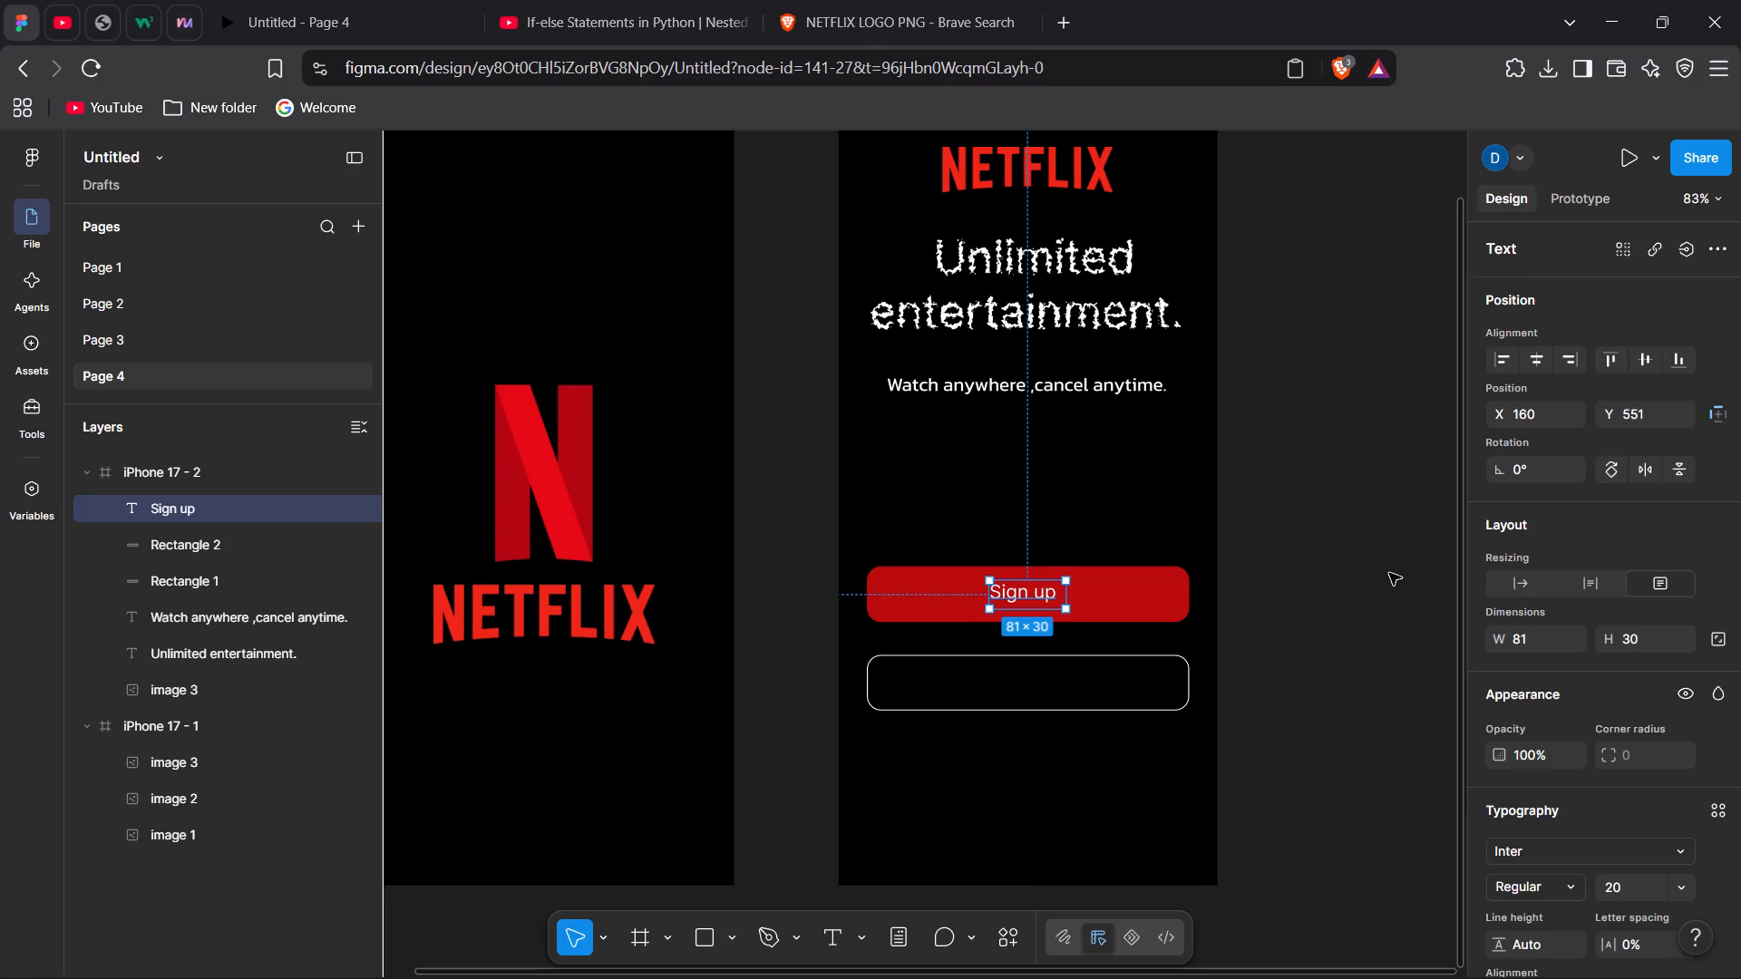
Set the font of the "Sign up" text on the red button to Hammersmith One.
{"action": "left_click", "coordinate": [1038, 601]}
{"action": "scroll", "coordinate": [1567, 804], "scroll_direction": "down", "scroll_amount": 2}
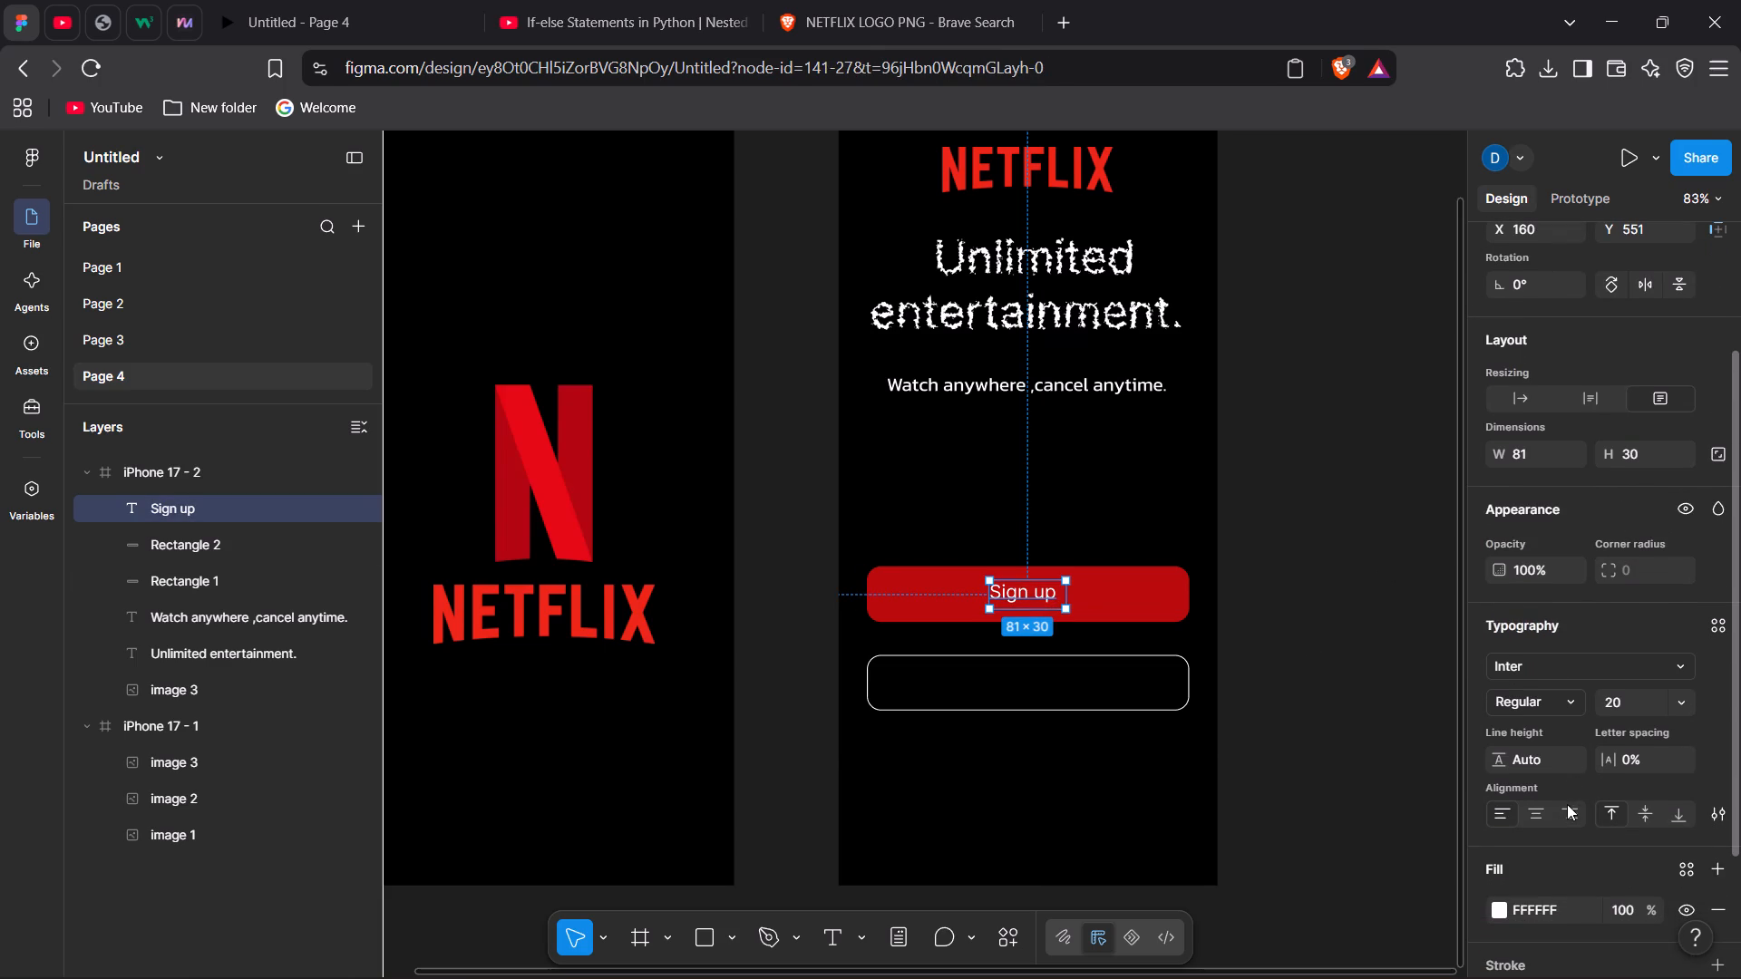
{"action": "left_click", "coordinate": [1678, 673]}
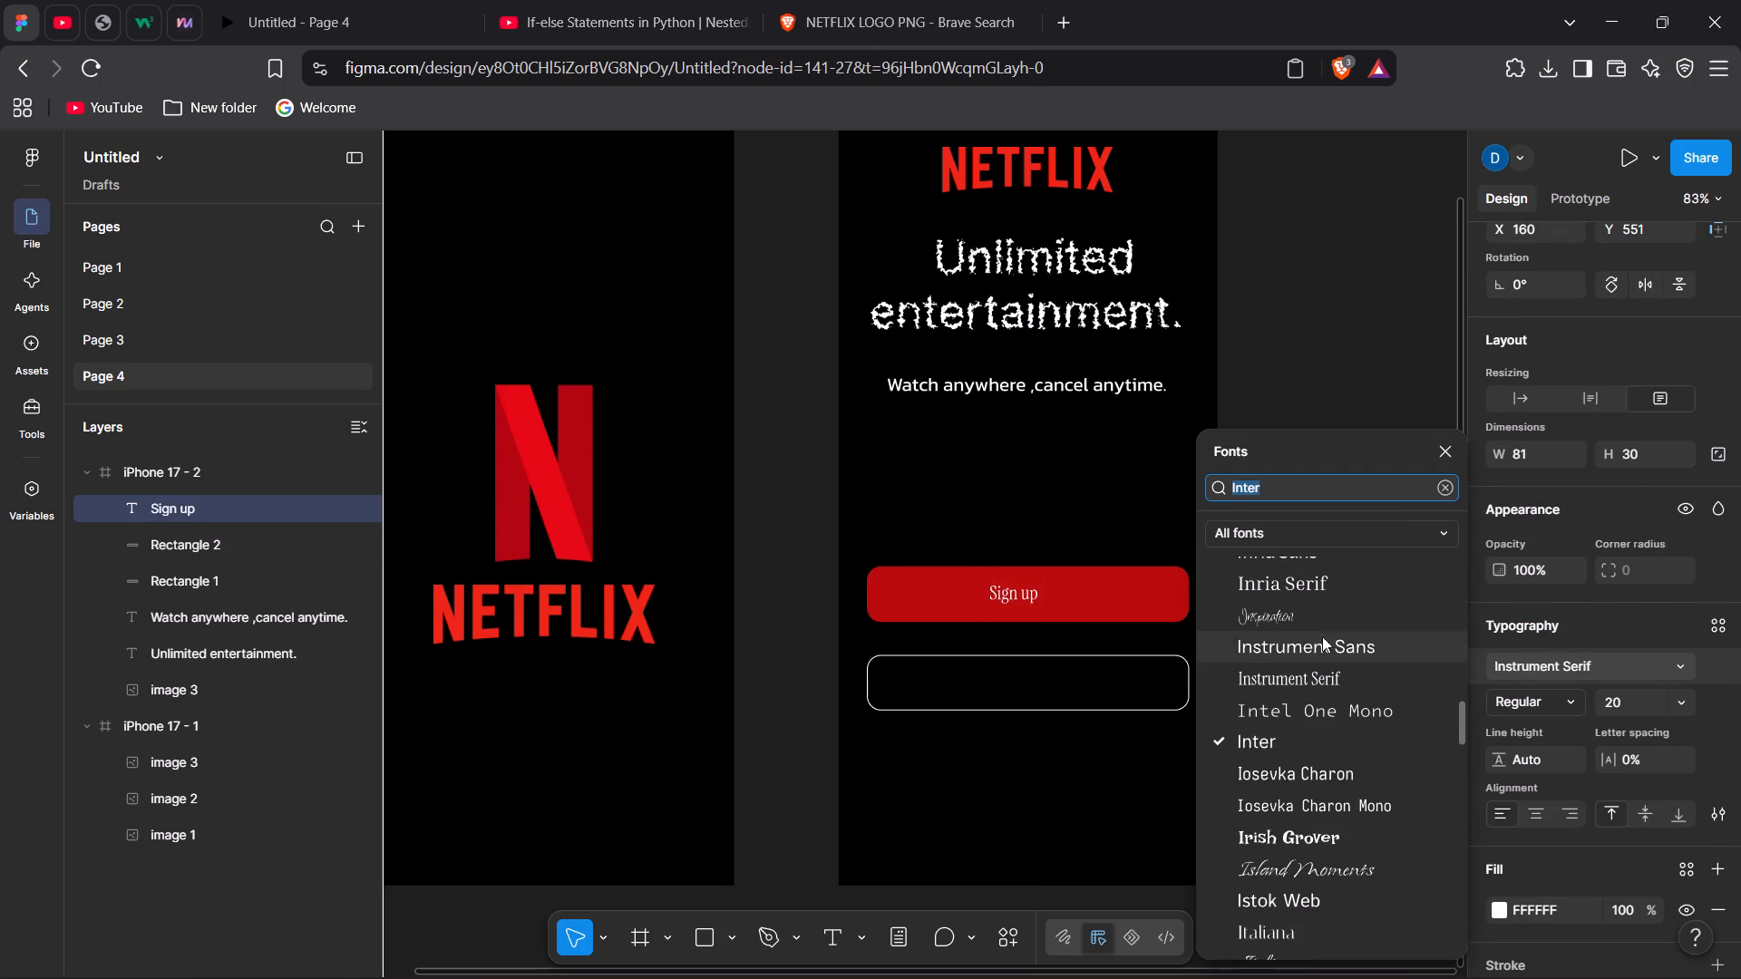
{"action": "scroll", "coordinate": [1329, 605], "scroll_direction": "up", "scroll_amount": 2}
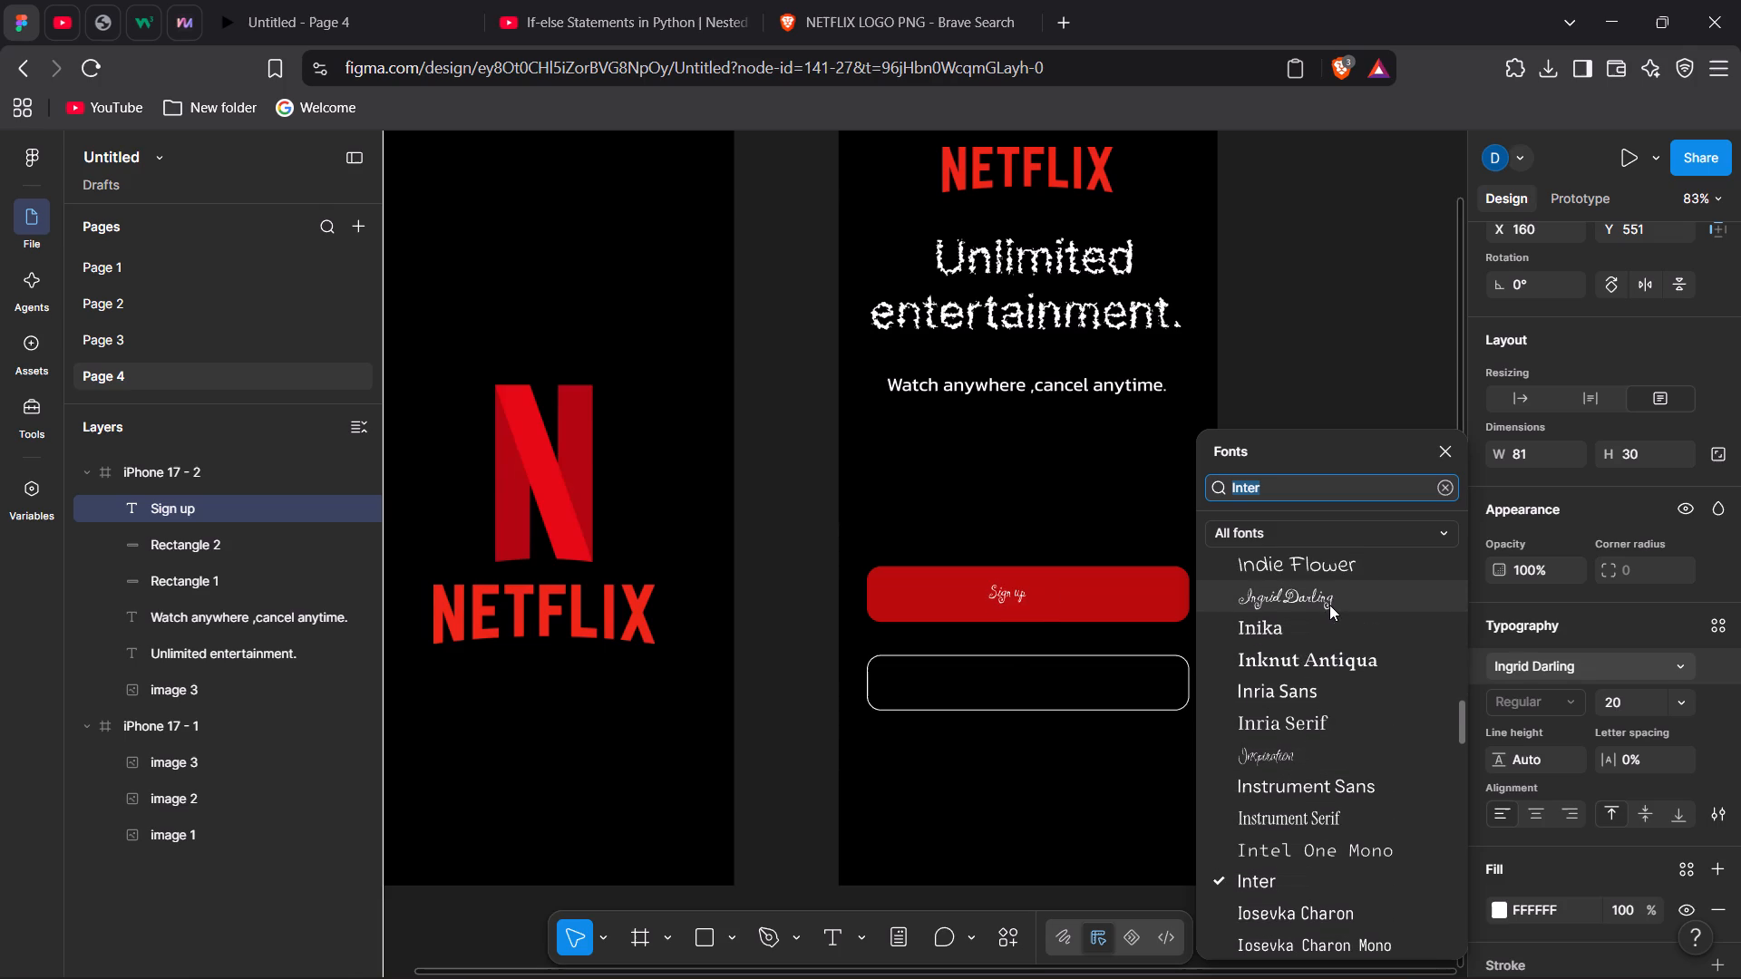
{"action": "scroll", "coordinate": [1329, 605], "scroll_direction": "up", "scroll_amount": 2}
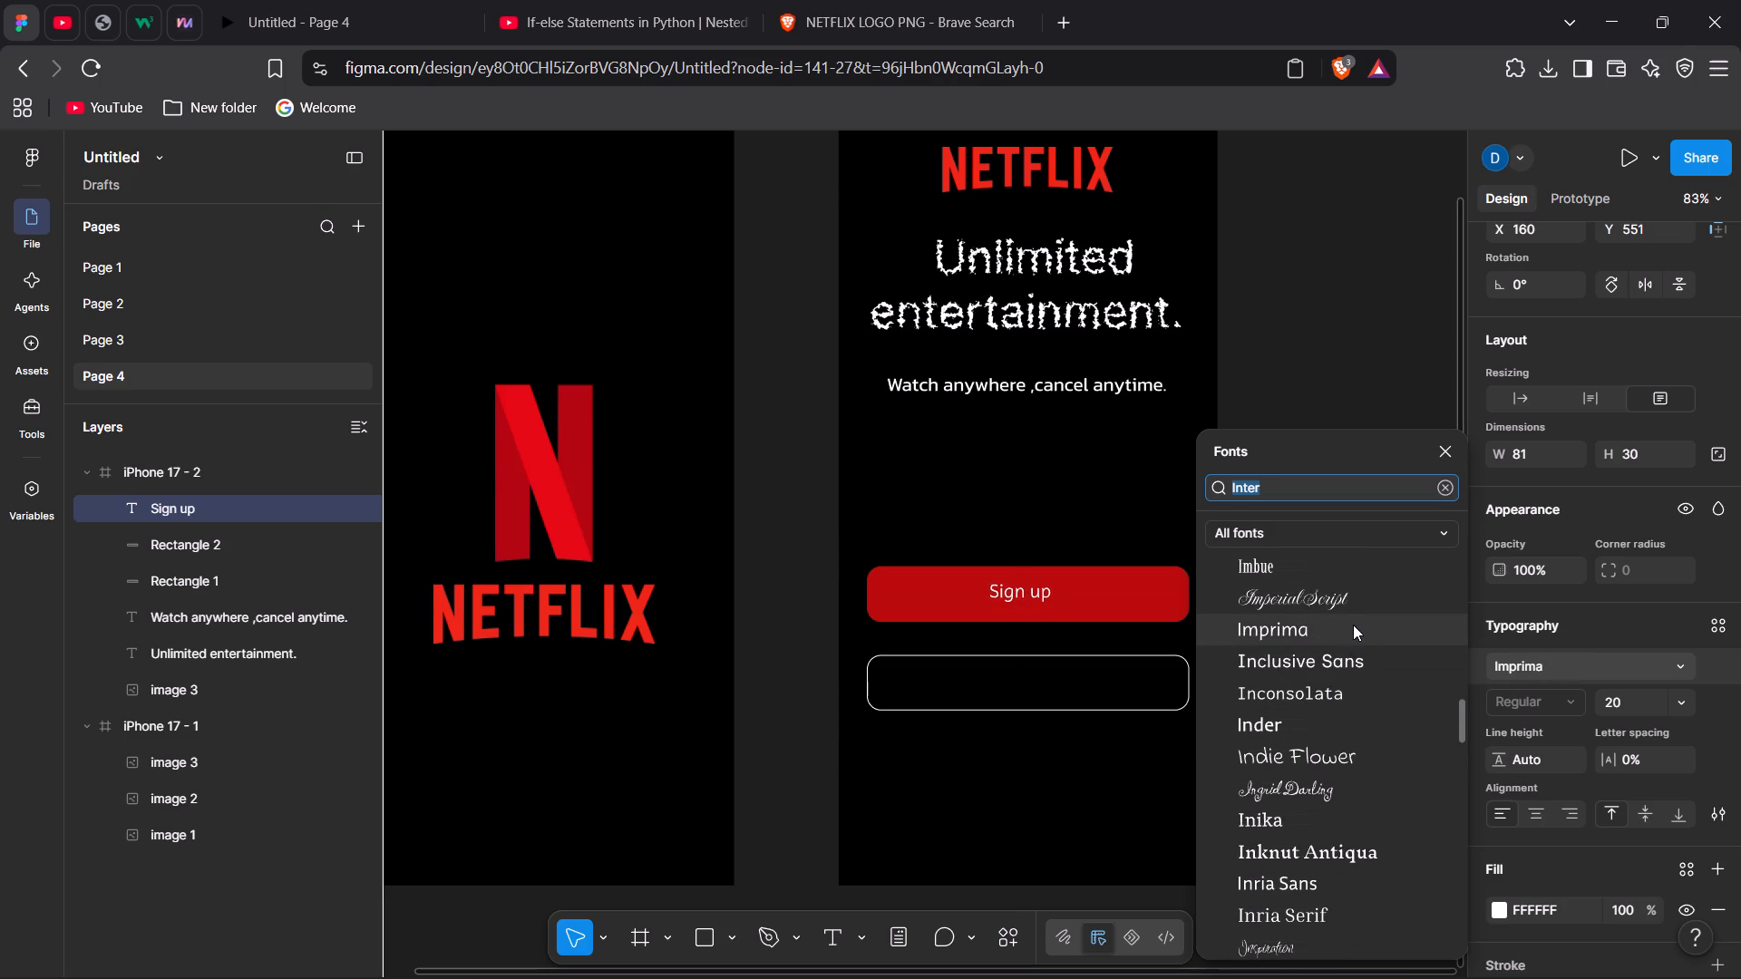
{"action": "scroll", "coordinate": [1355, 671], "scroll_direction": "up", "scroll_amount": 1}
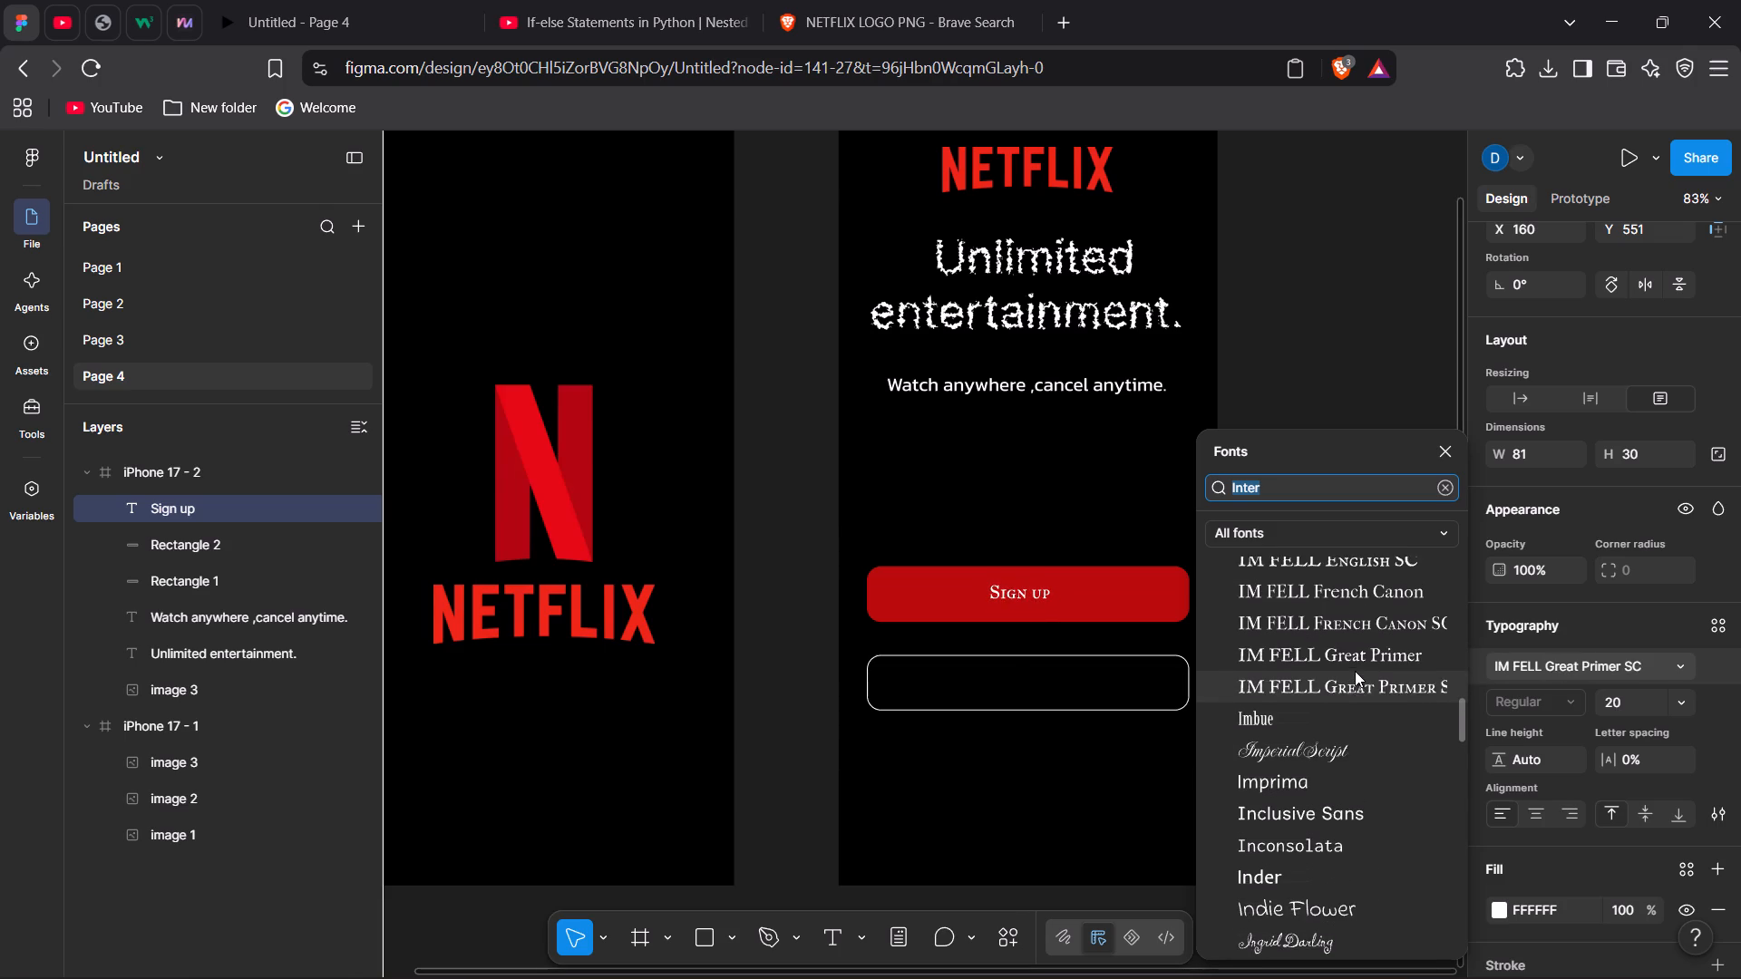
{"action": "scroll", "coordinate": [1355, 671], "scroll_direction": "up", "scroll_amount": 7}
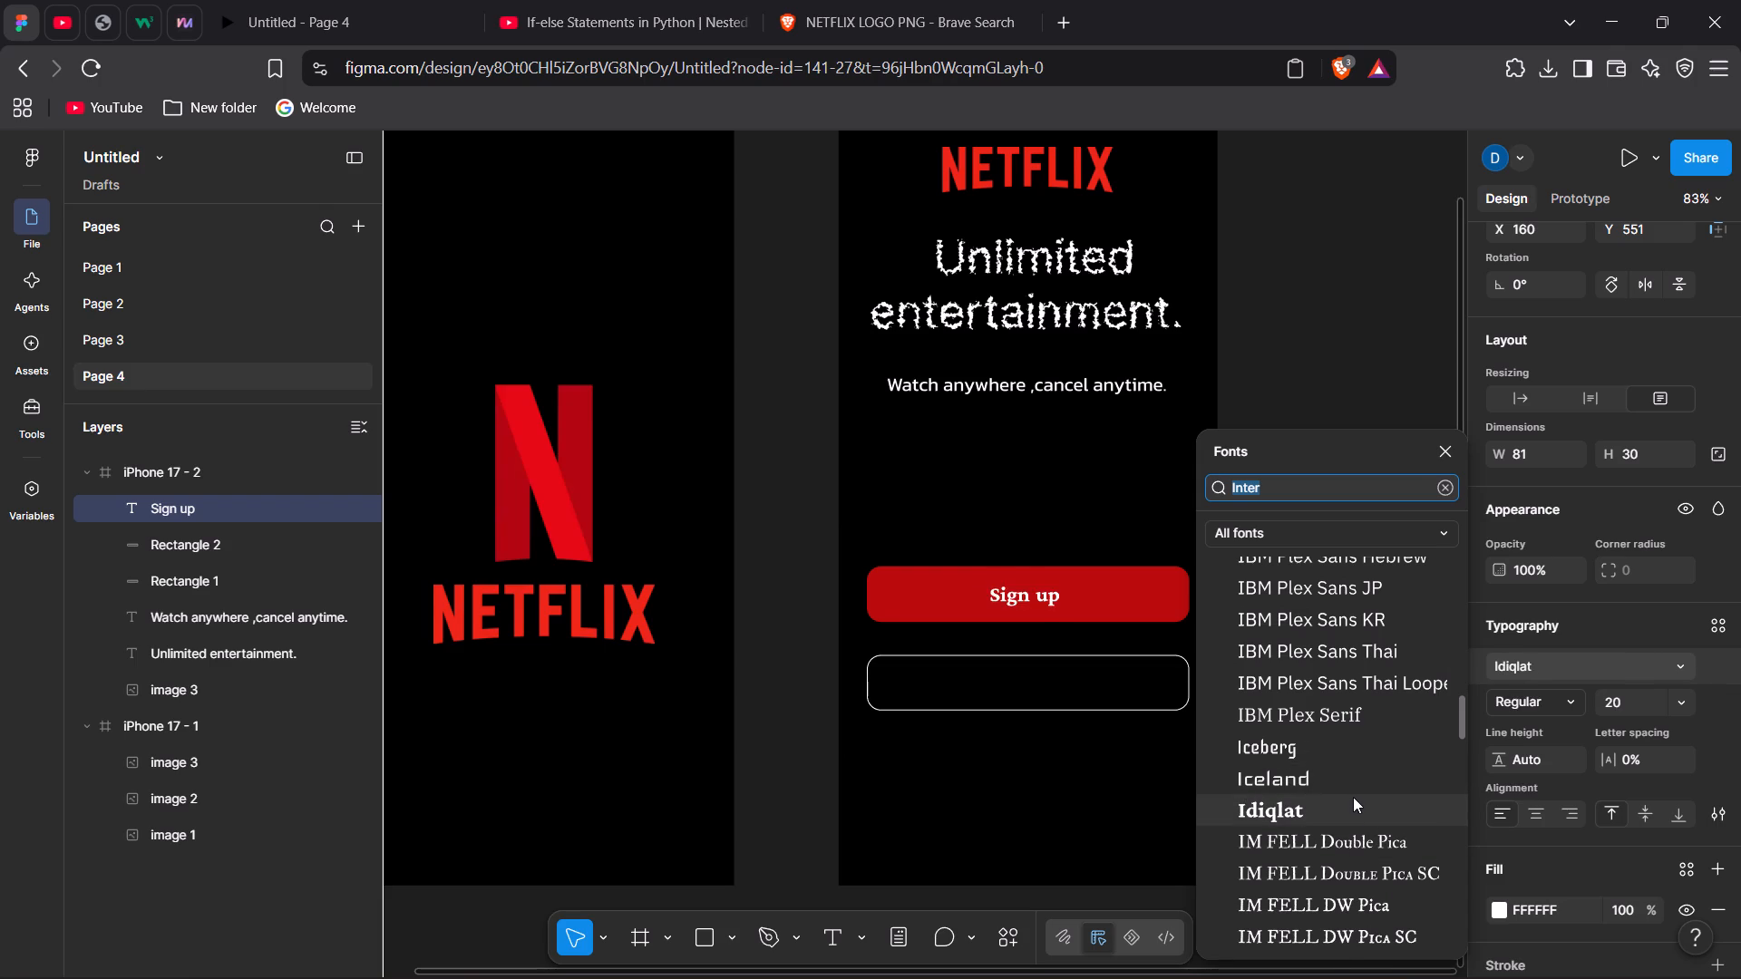
{"action": "scroll", "coordinate": [1361, 776], "scroll_direction": "up", "scroll_amount": 6}
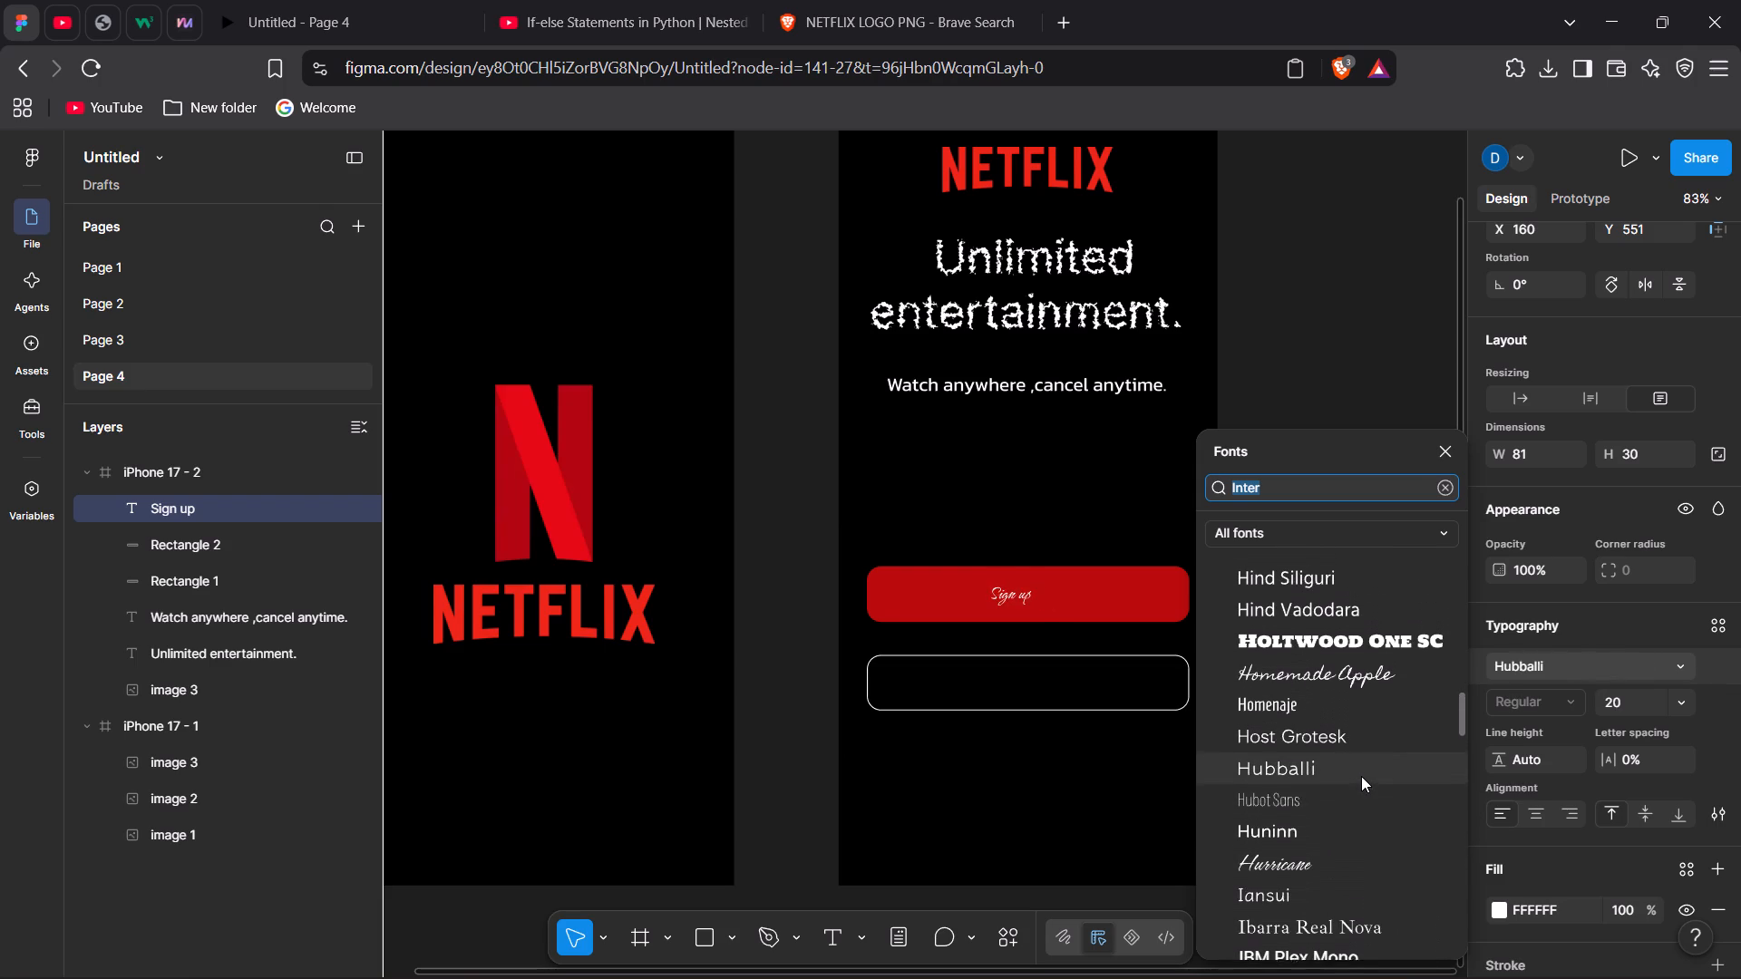
{"action": "scroll", "coordinate": [1361, 776], "scroll_direction": "down", "scroll_amount": 1}
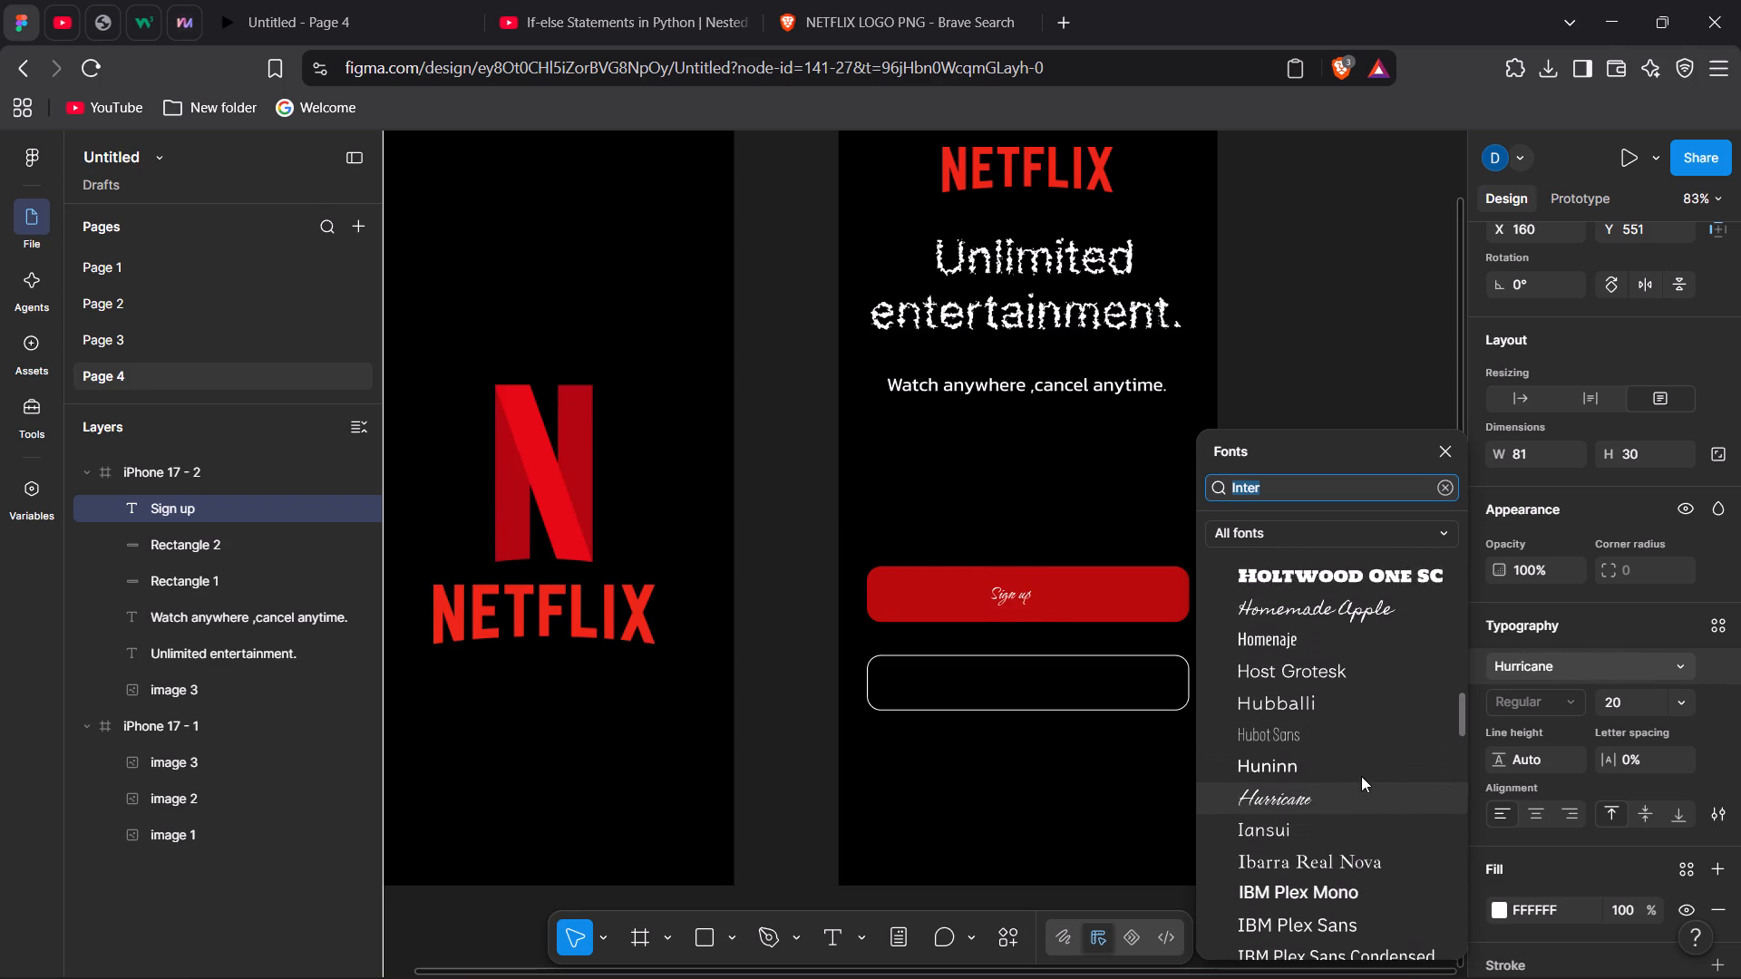
{"action": "scroll", "coordinate": [1361, 776], "scroll_direction": "down", "scroll_amount": 1}
{"action": "scroll", "coordinate": [1361, 776], "scroll_direction": "up", "scroll_amount": 5}
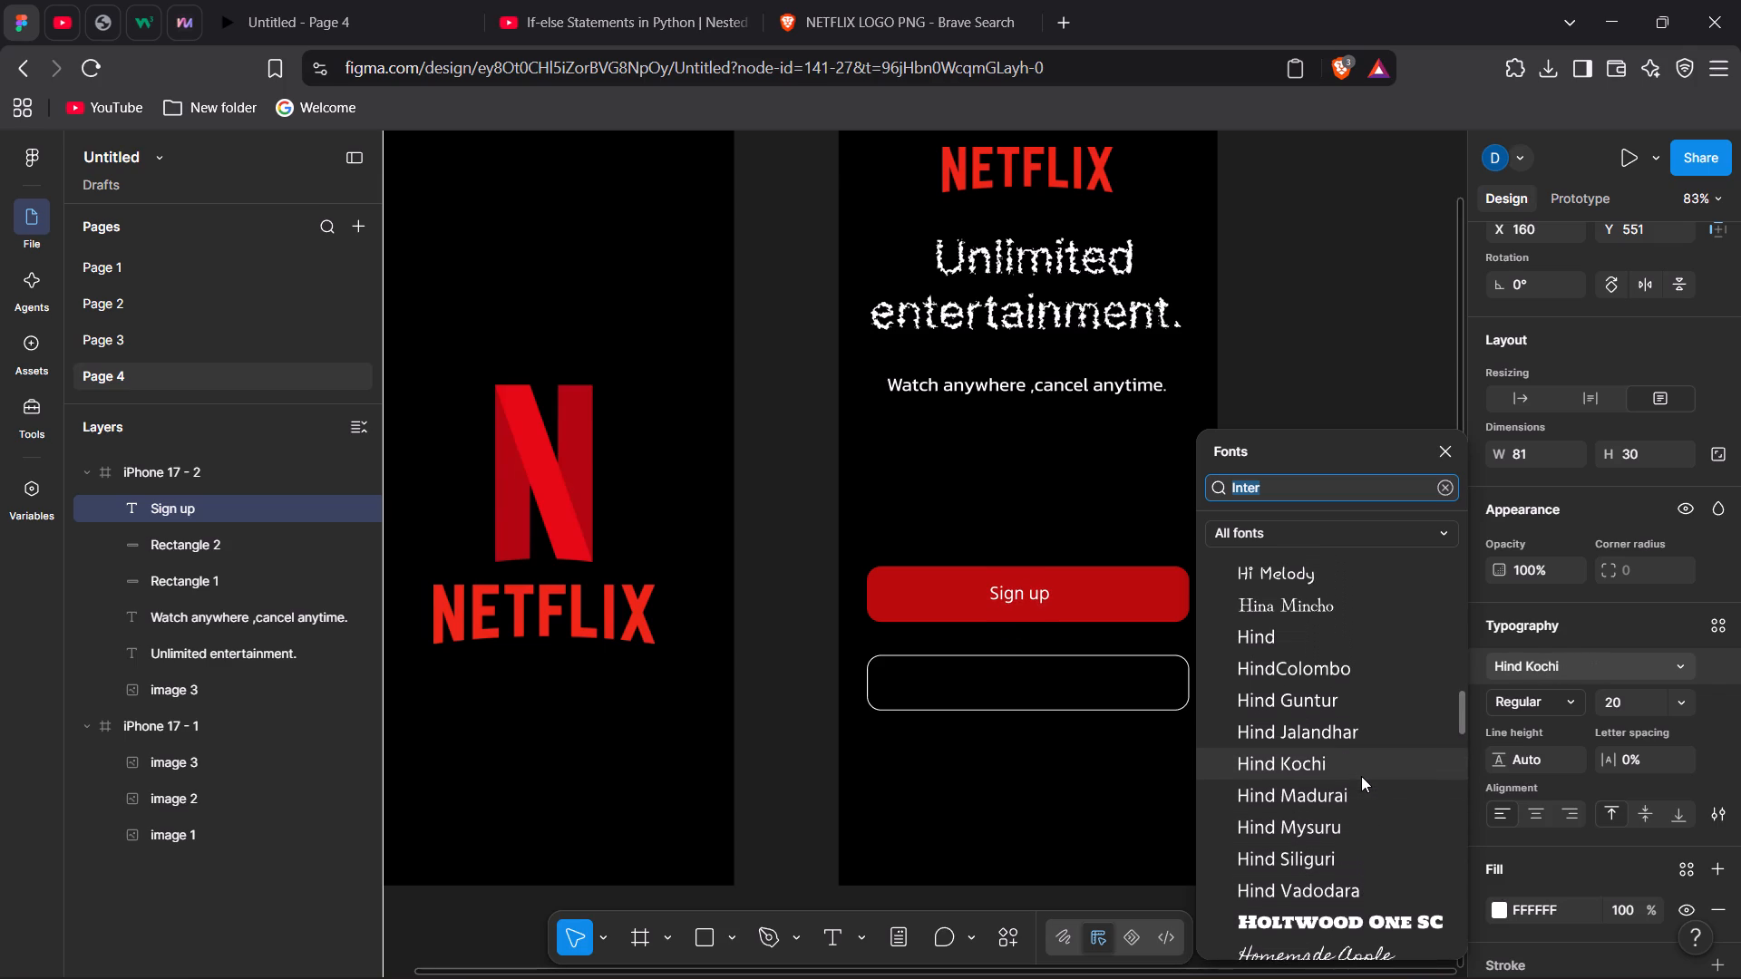
{"action": "scroll", "coordinate": [1352, 649], "scroll_direction": "up", "scroll_amount": 1}
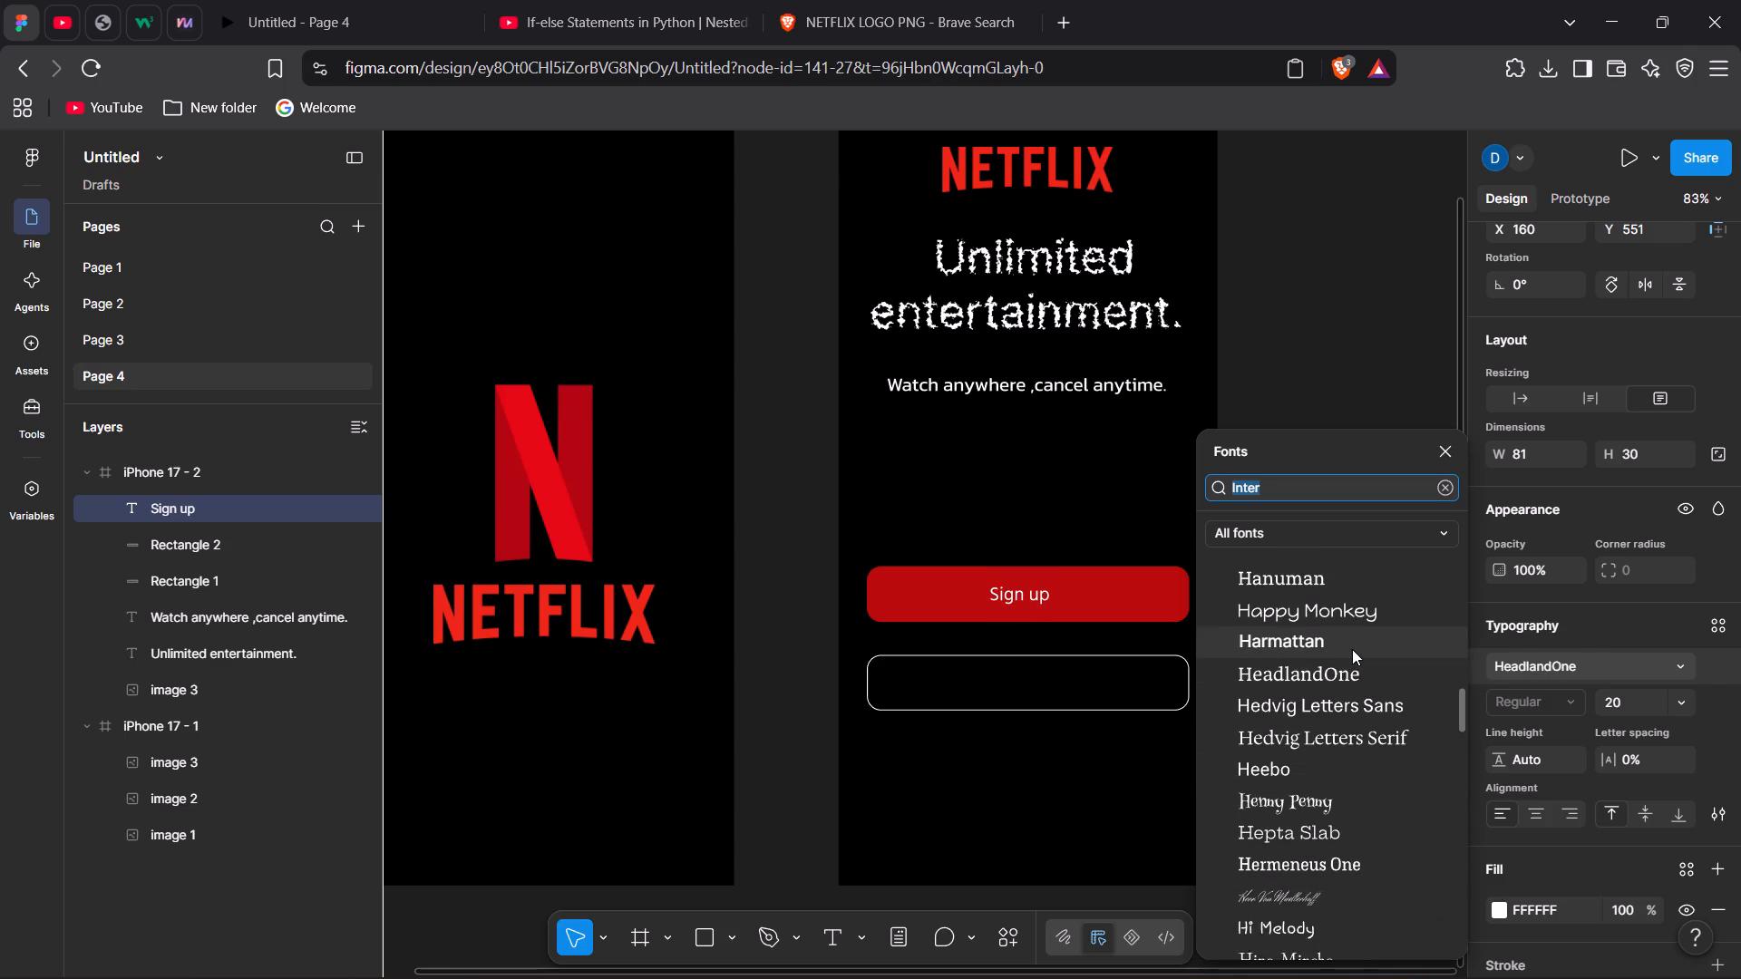
{"action": "scroll", "coordinate": [1352, 649], "scroll_direction": "up", "scroll_amount": 2}
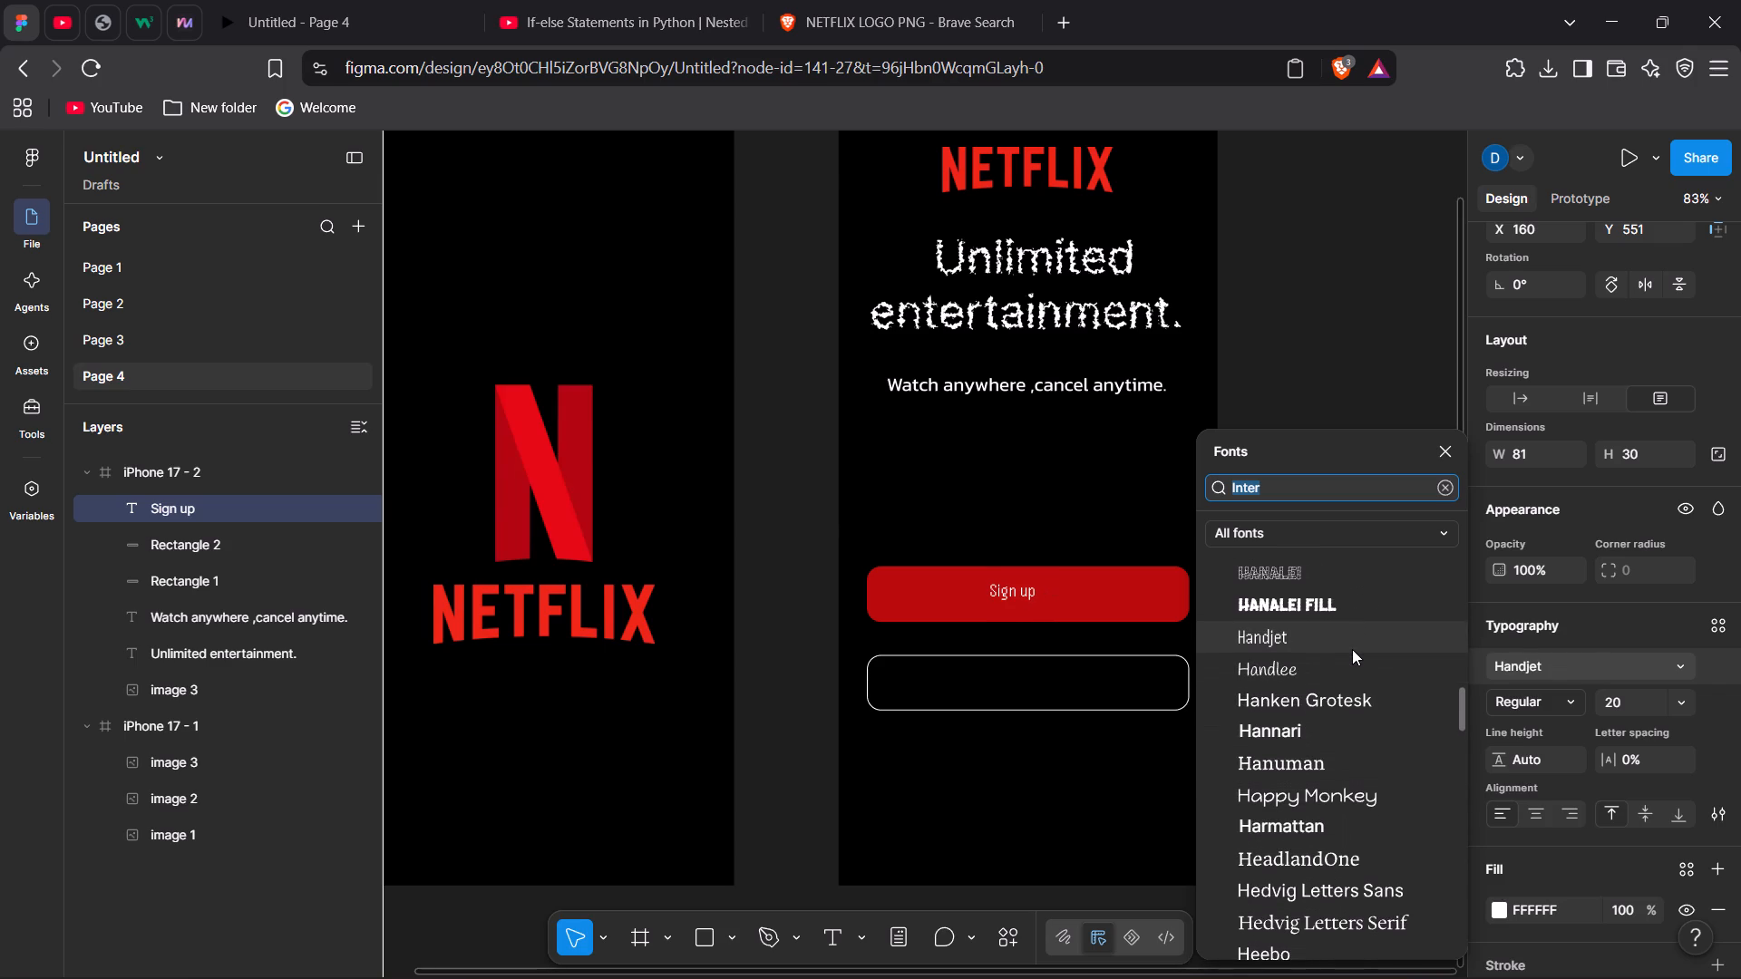
{"action": "scroll", "coordinate": [1352, 649], "scroll_direction": "up", "scroll_amount": 3}
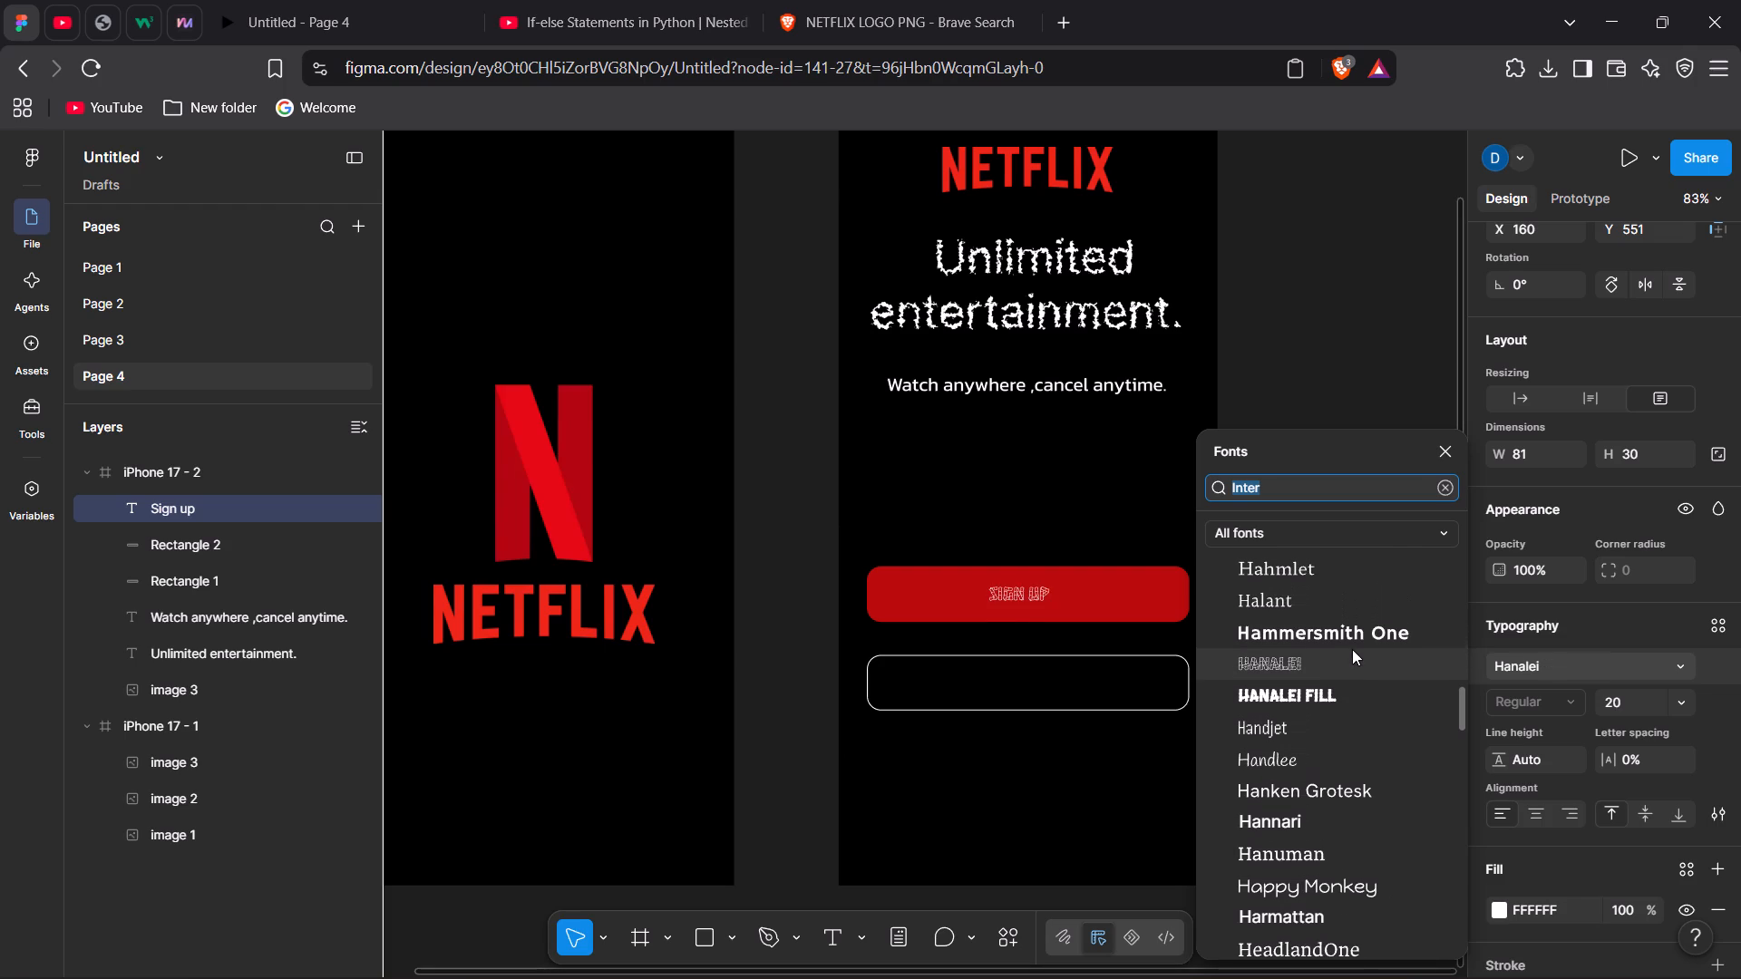
{"action": "scroll", "coordinate": [1352, 649], "scroll_direction": "up", "scroll_amount": 1}
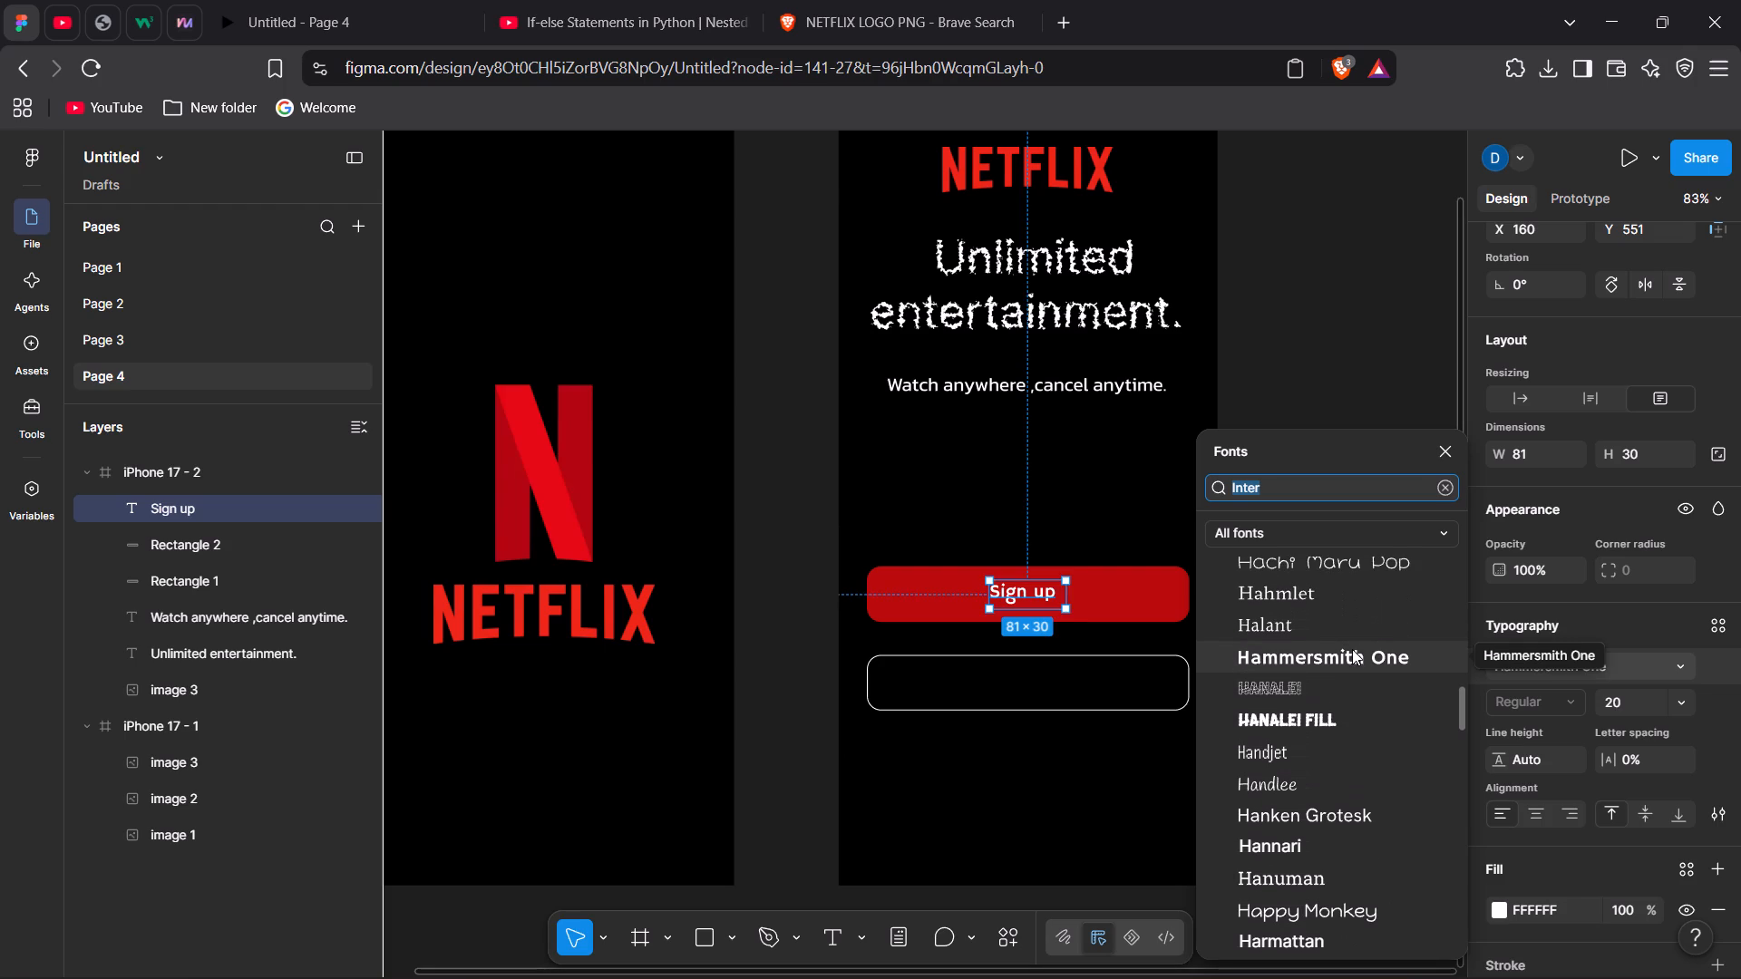
{"action": "left_click", "coordinate": [1352, 649]}
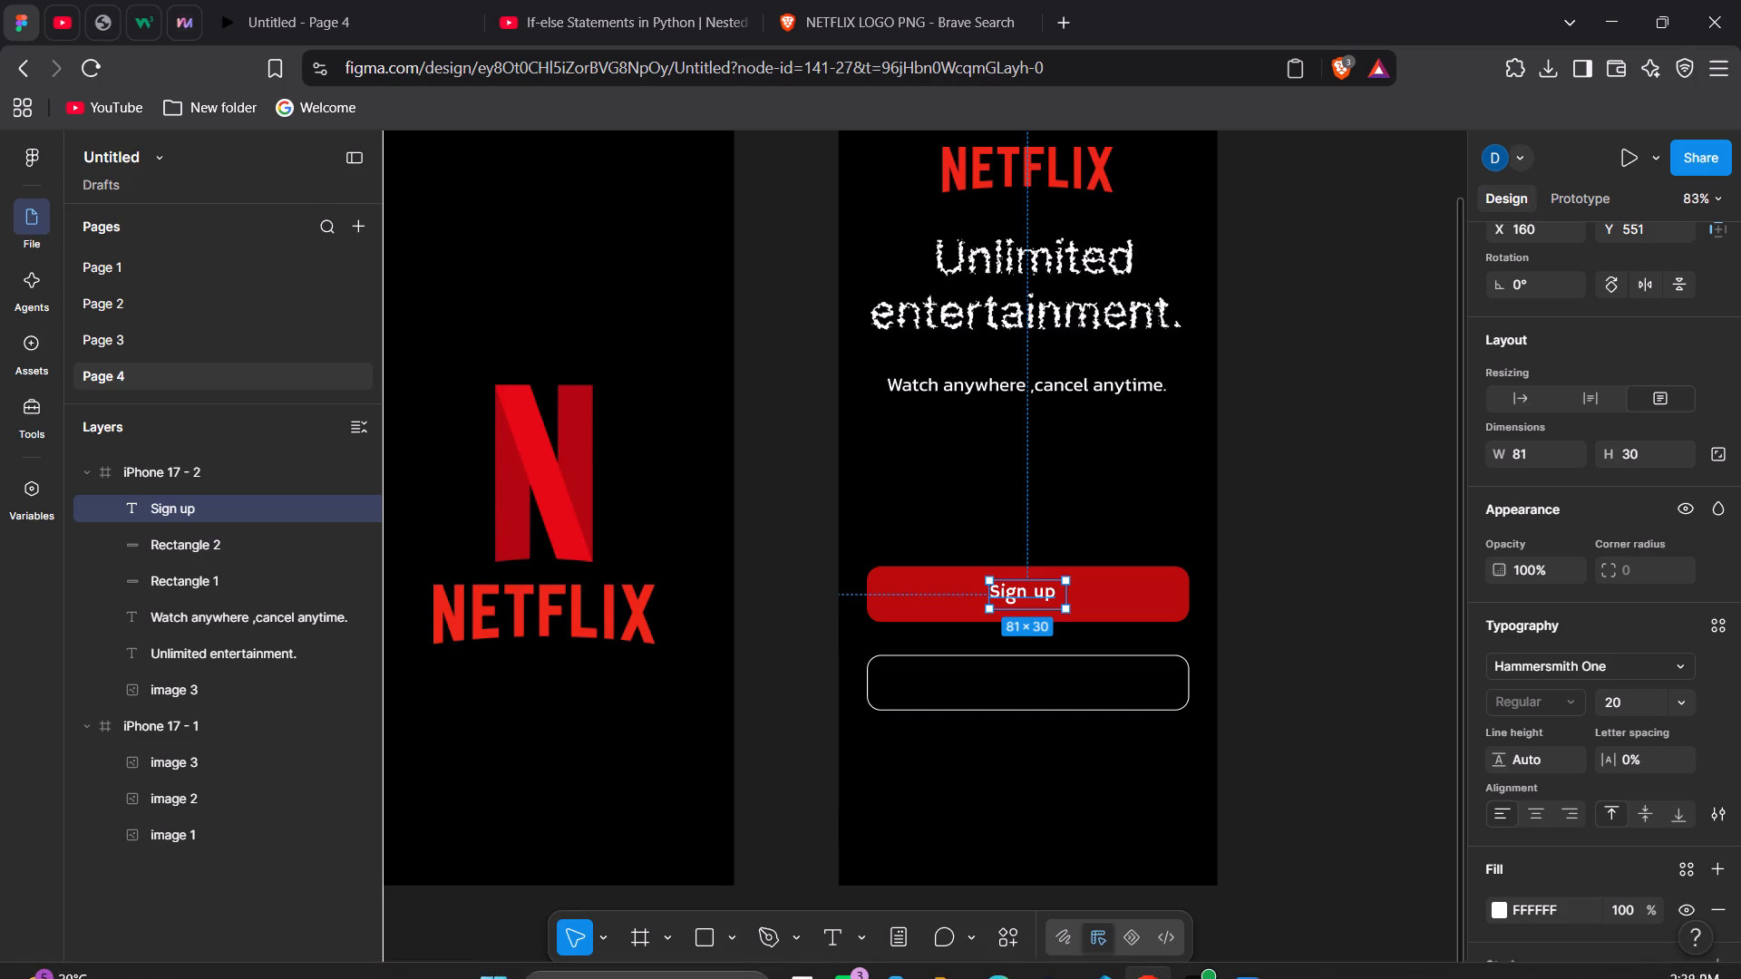
Check the Netflix mockup in Photos, and move the "Sign up" text from the red button to the centre of the outlined button.
{"action": "left_click", "coordinate": [1222, 953]}
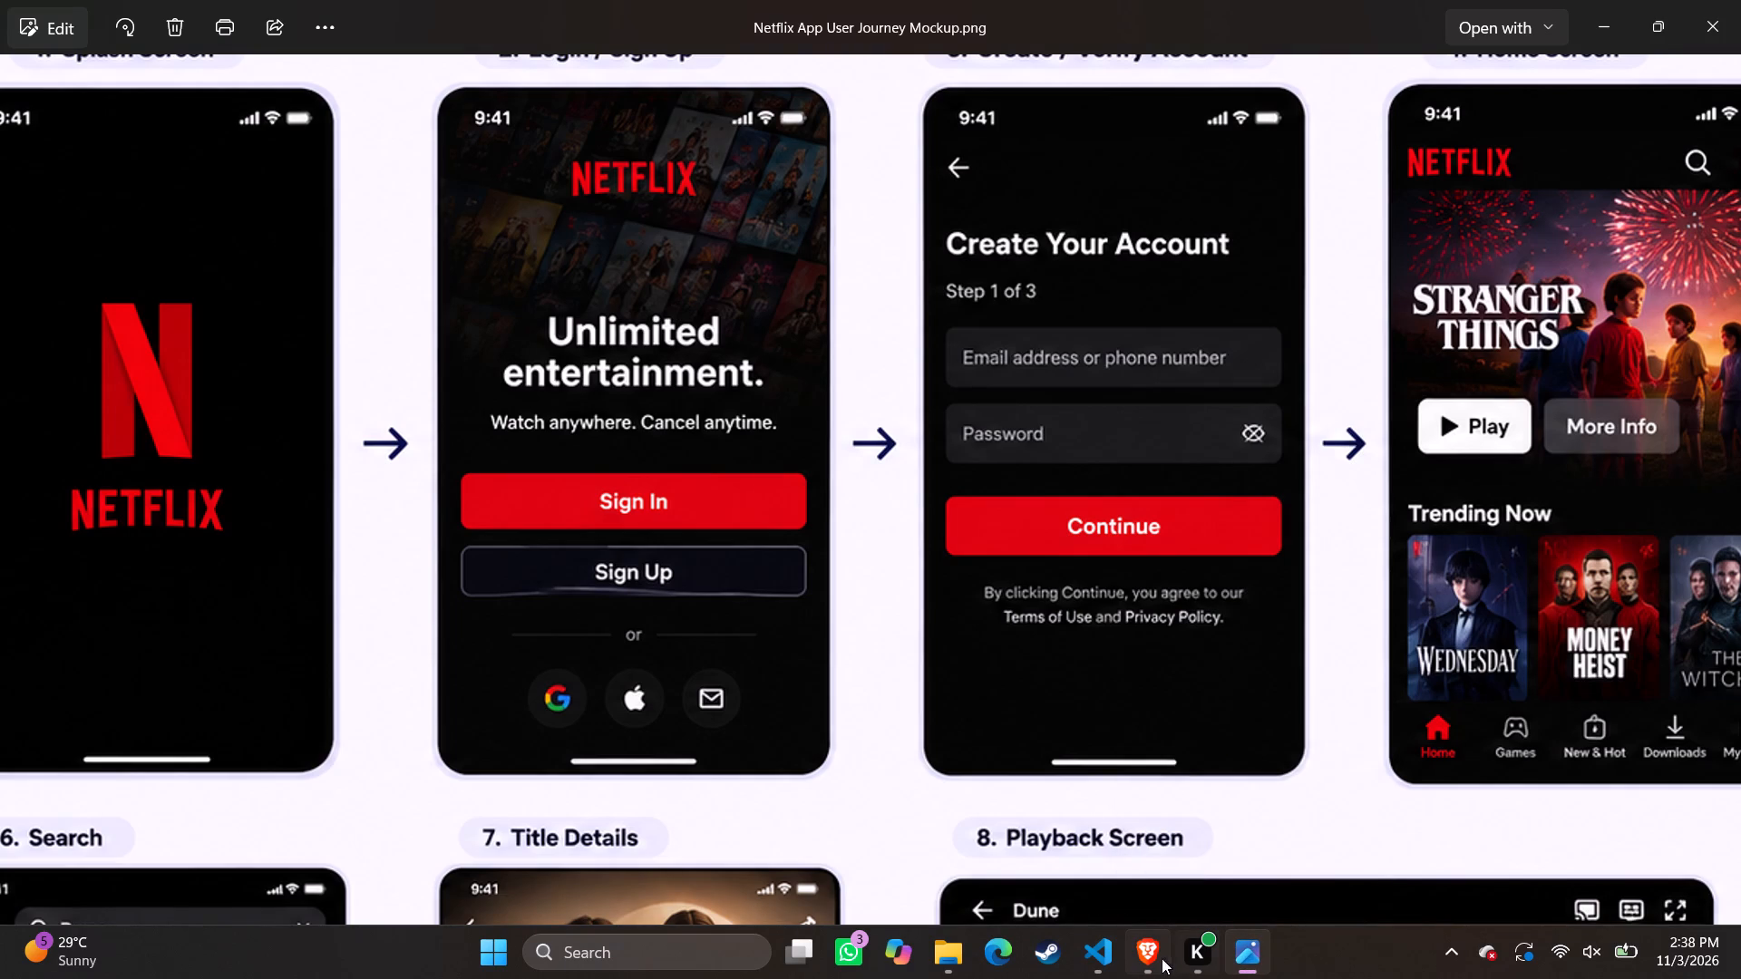
{"action": "left_click", "coordinate": [1142, 963]}
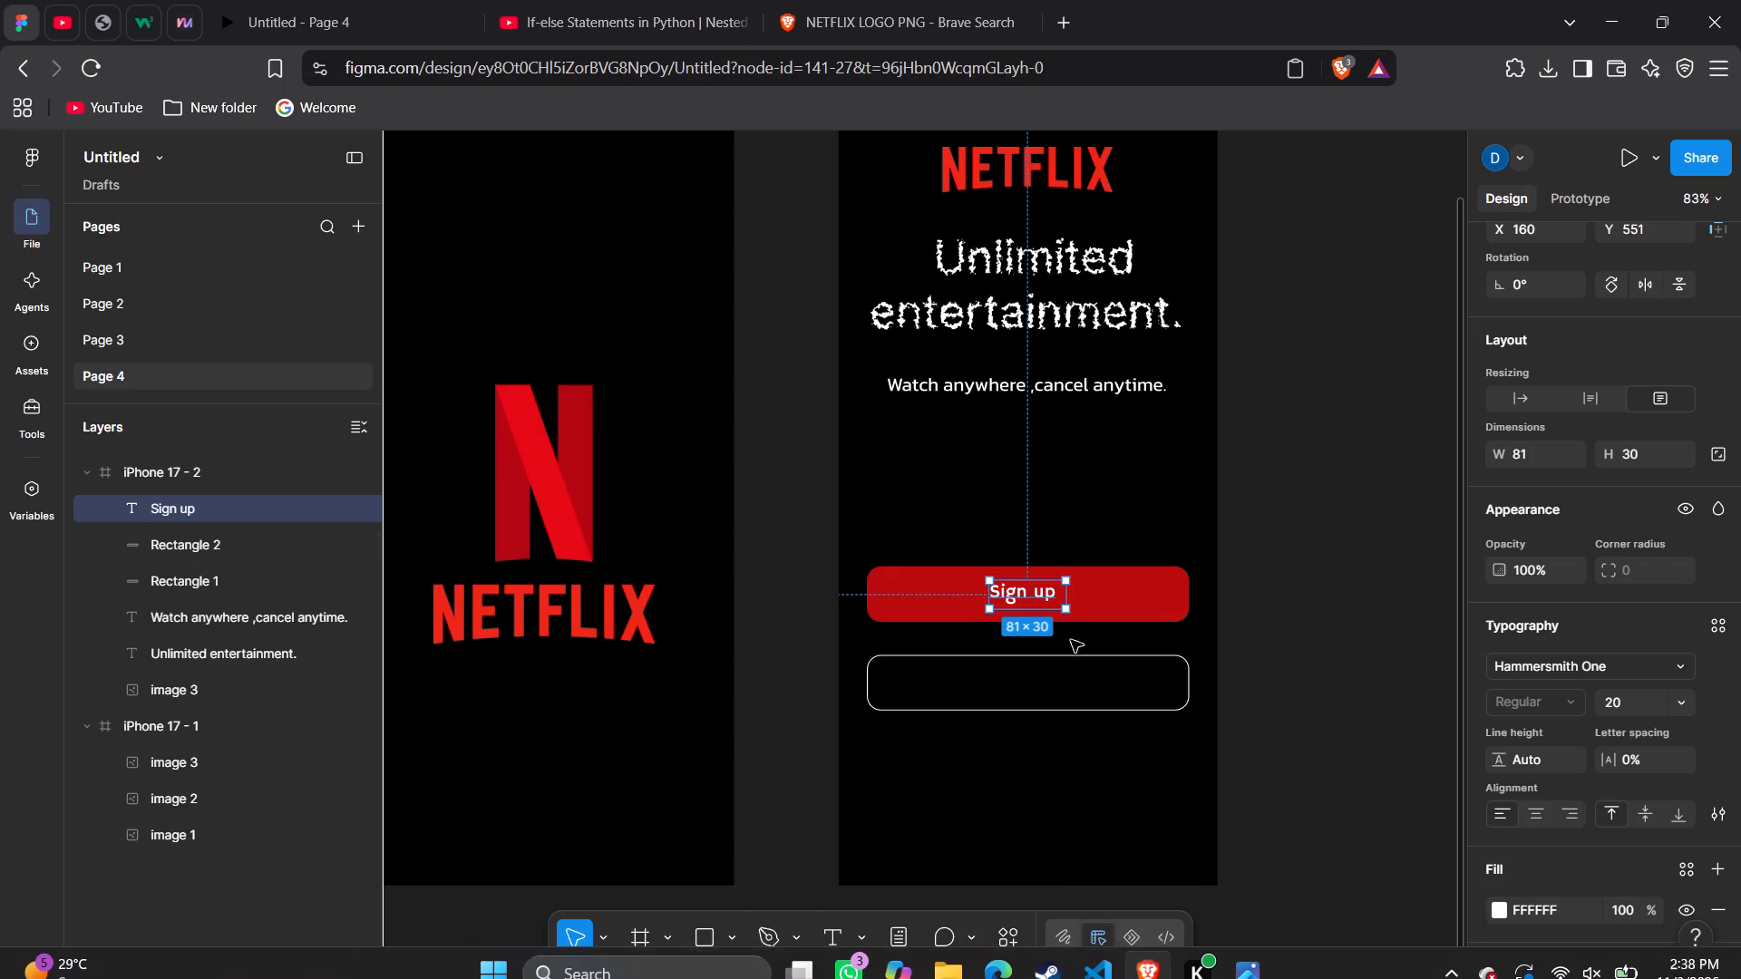
{"action": "left_click_drag", "start_coordinate": [1047, 594], "coordinate": [1048, 679]}
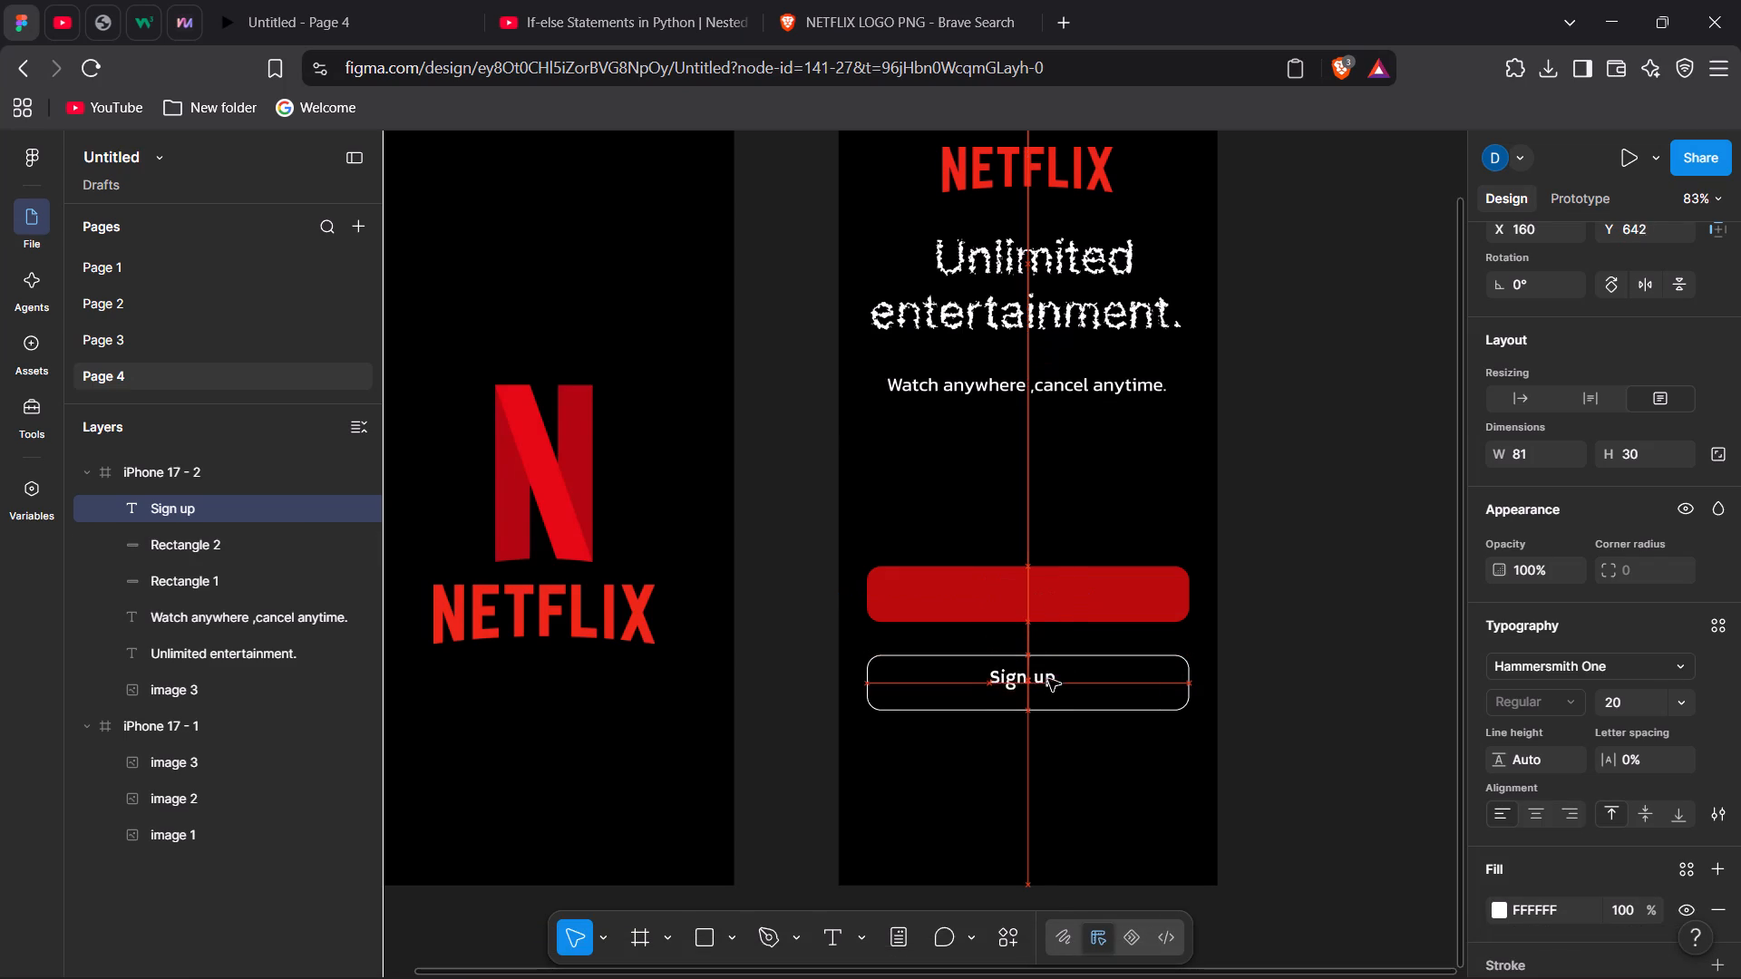
{"action": "left_click_drag", "start_coordinate": [1048, 679], "coordinate": [1048, 685]}
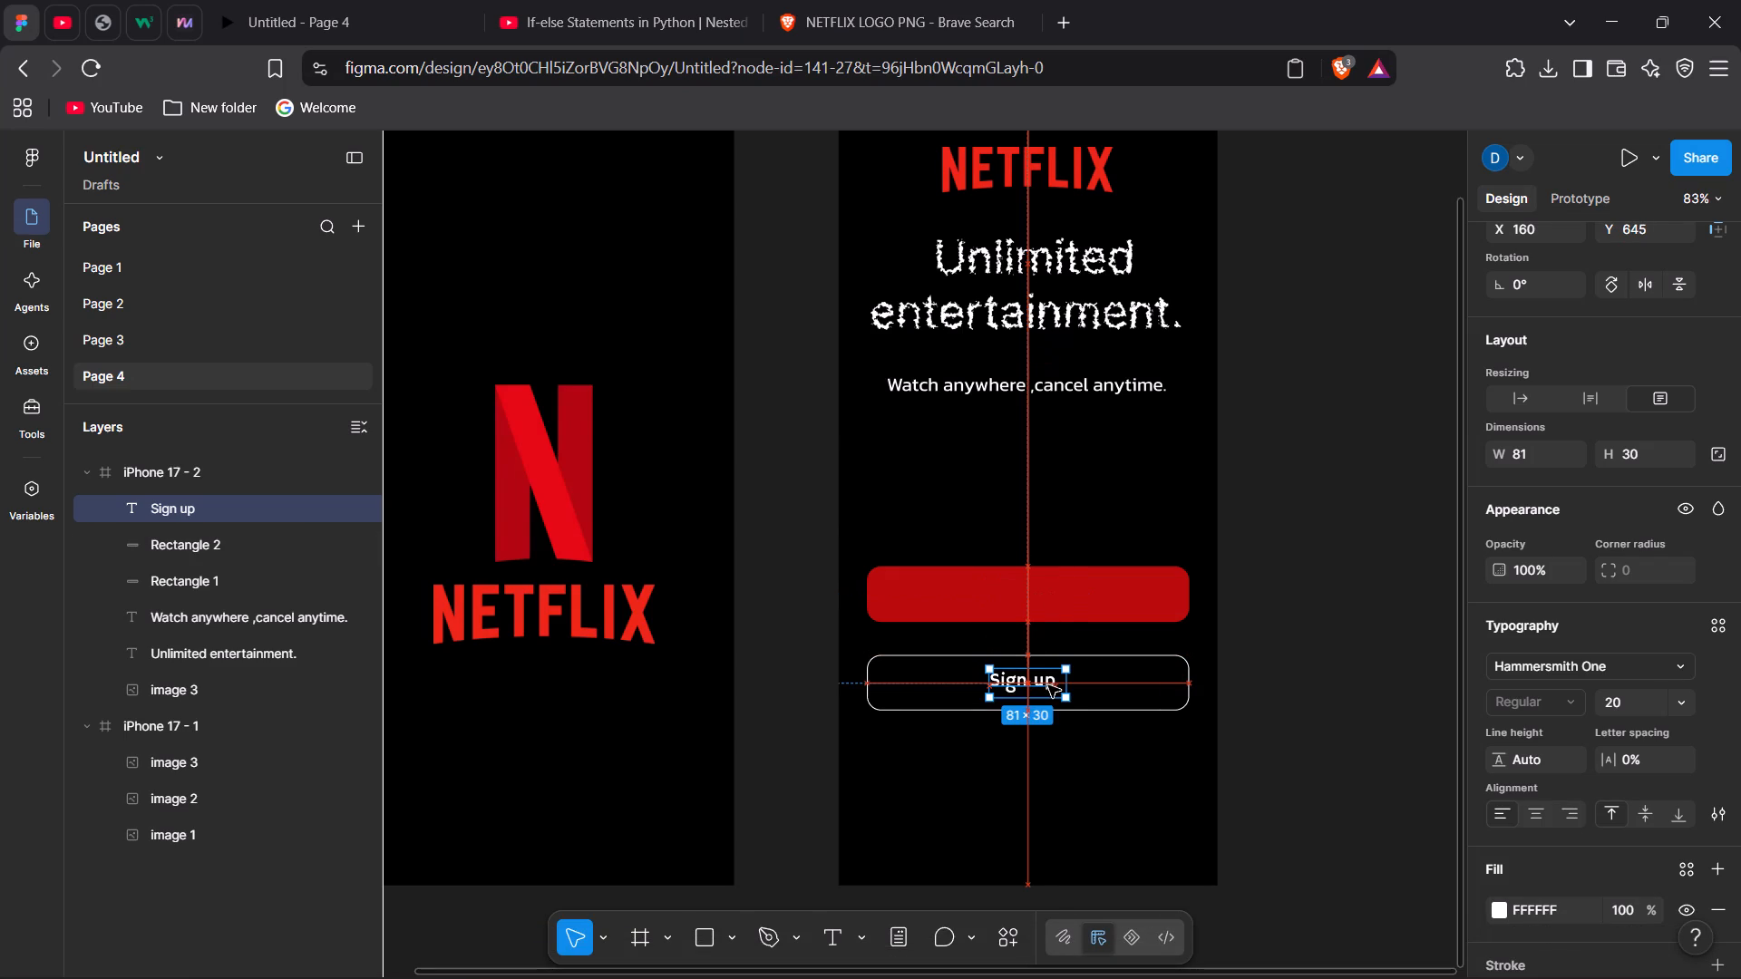
{"action": "left_click_drag", "start_coordinate": [1048, 685], "coordinate": [1051, 685]}
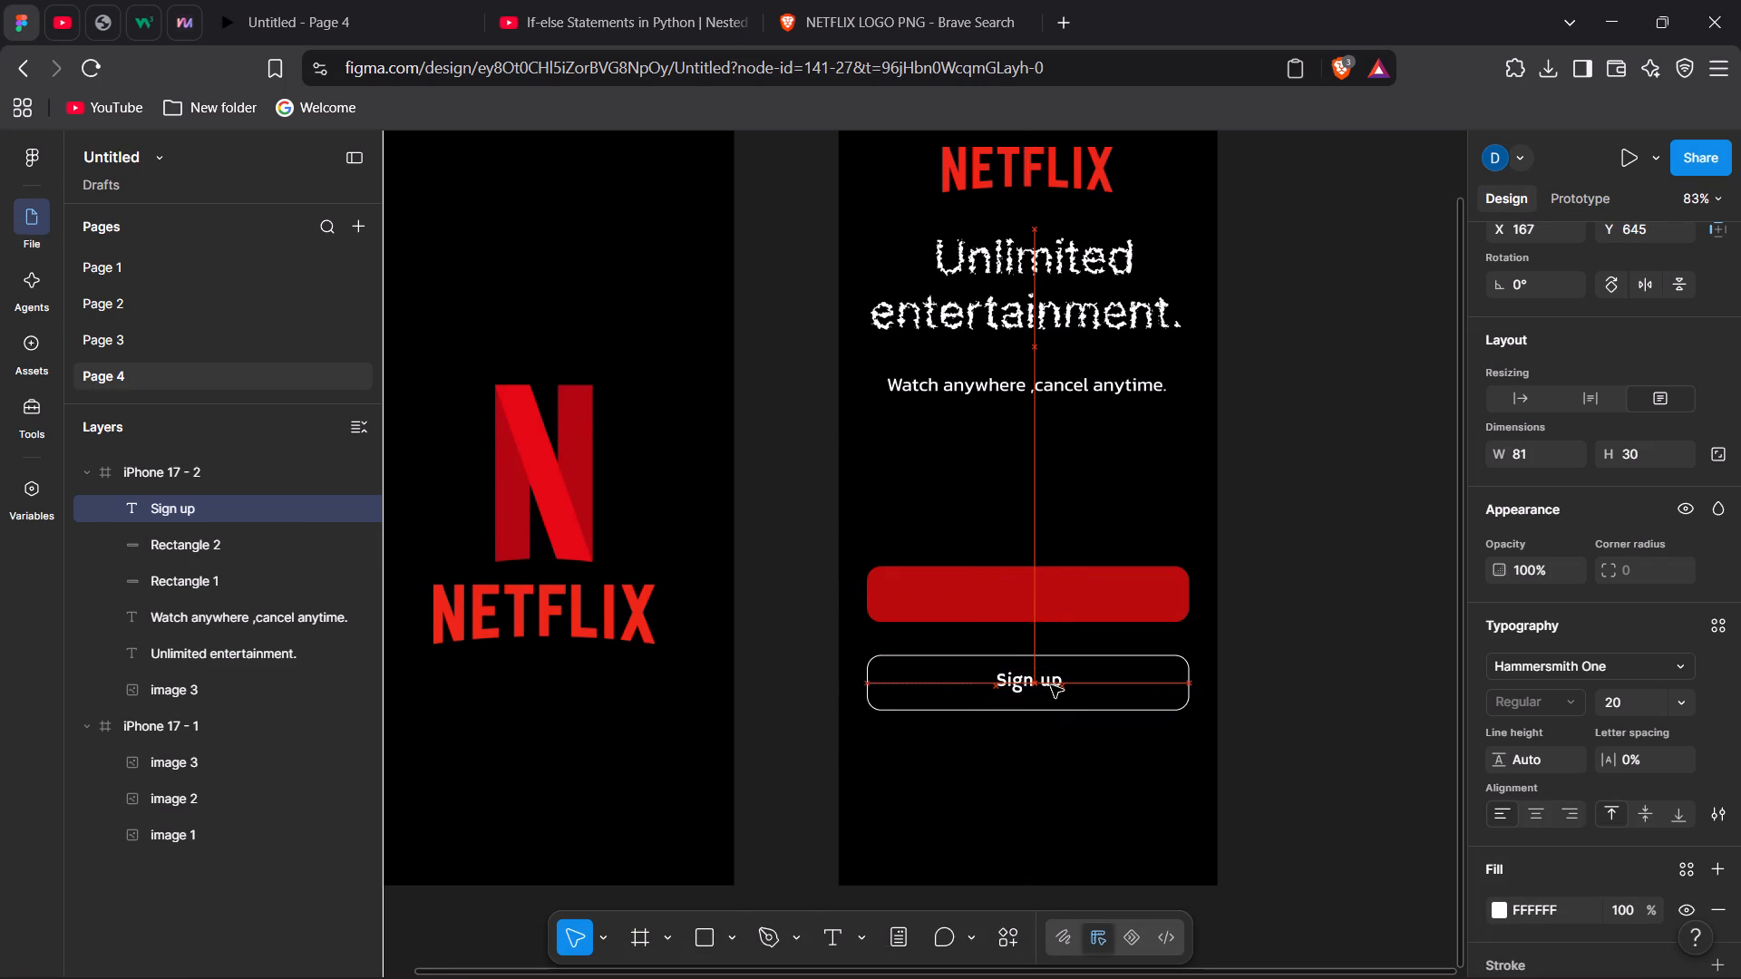
{"action": "left_click_drag", "start_coordinate": [1051, 685], "coordinate": [1049, 687]}
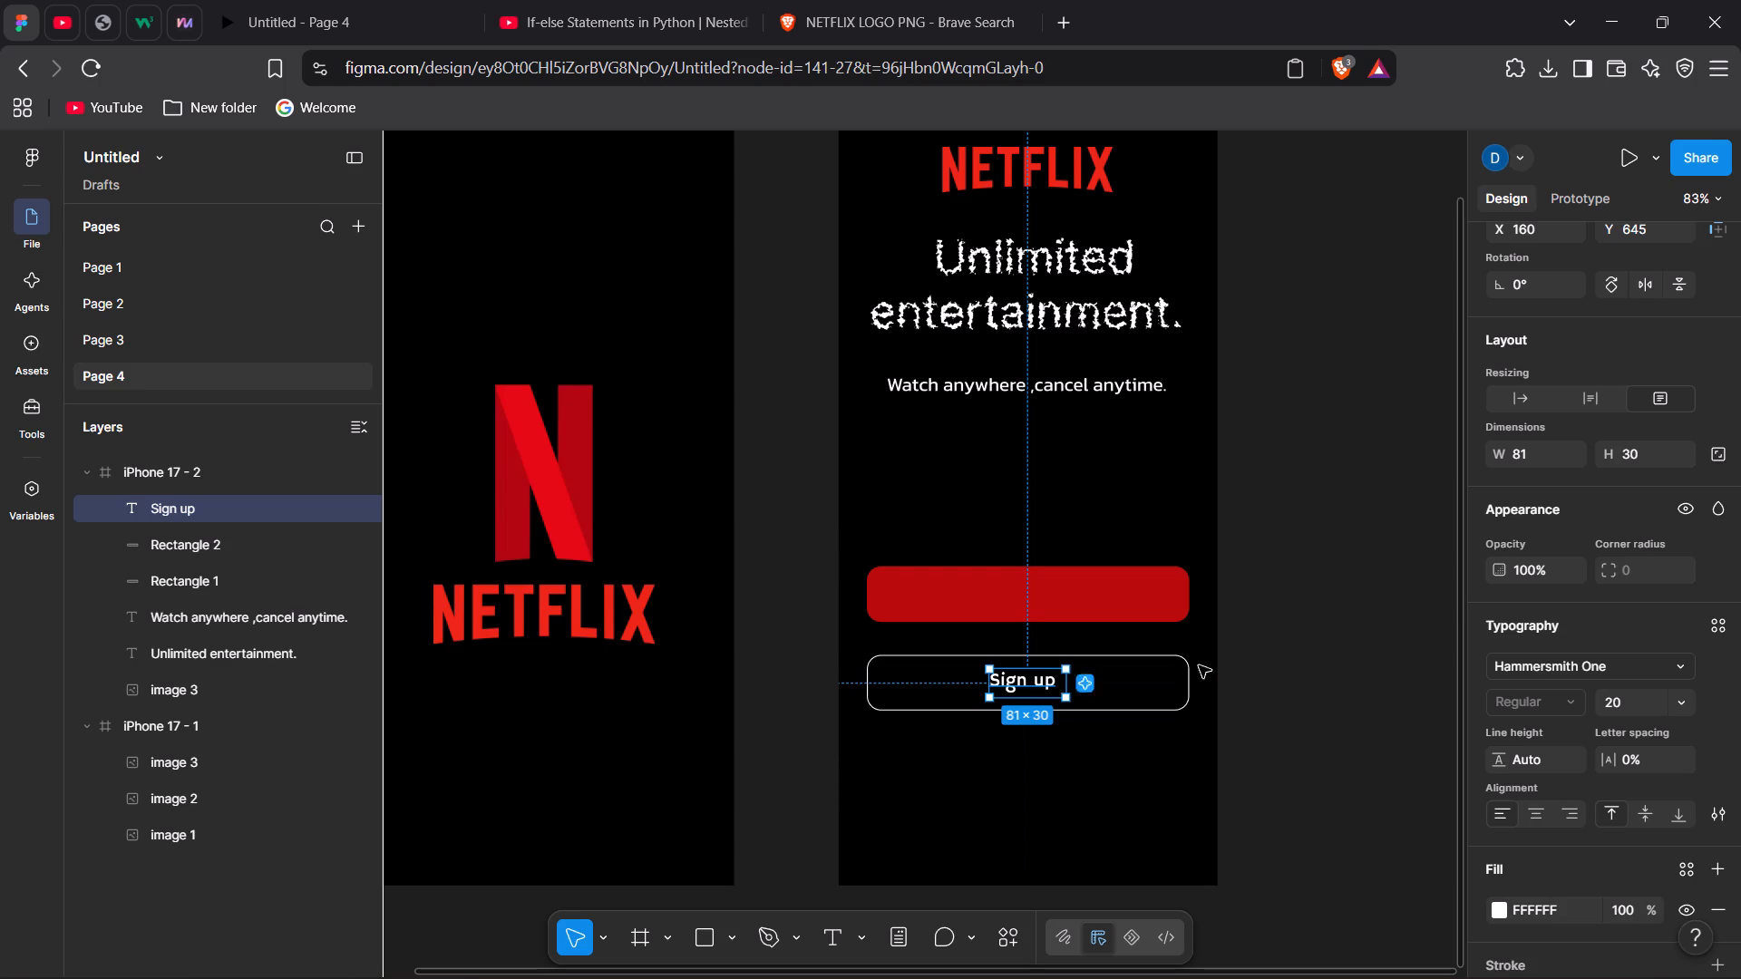
{"action": "left_click", "coordinate": [1451, 615]}
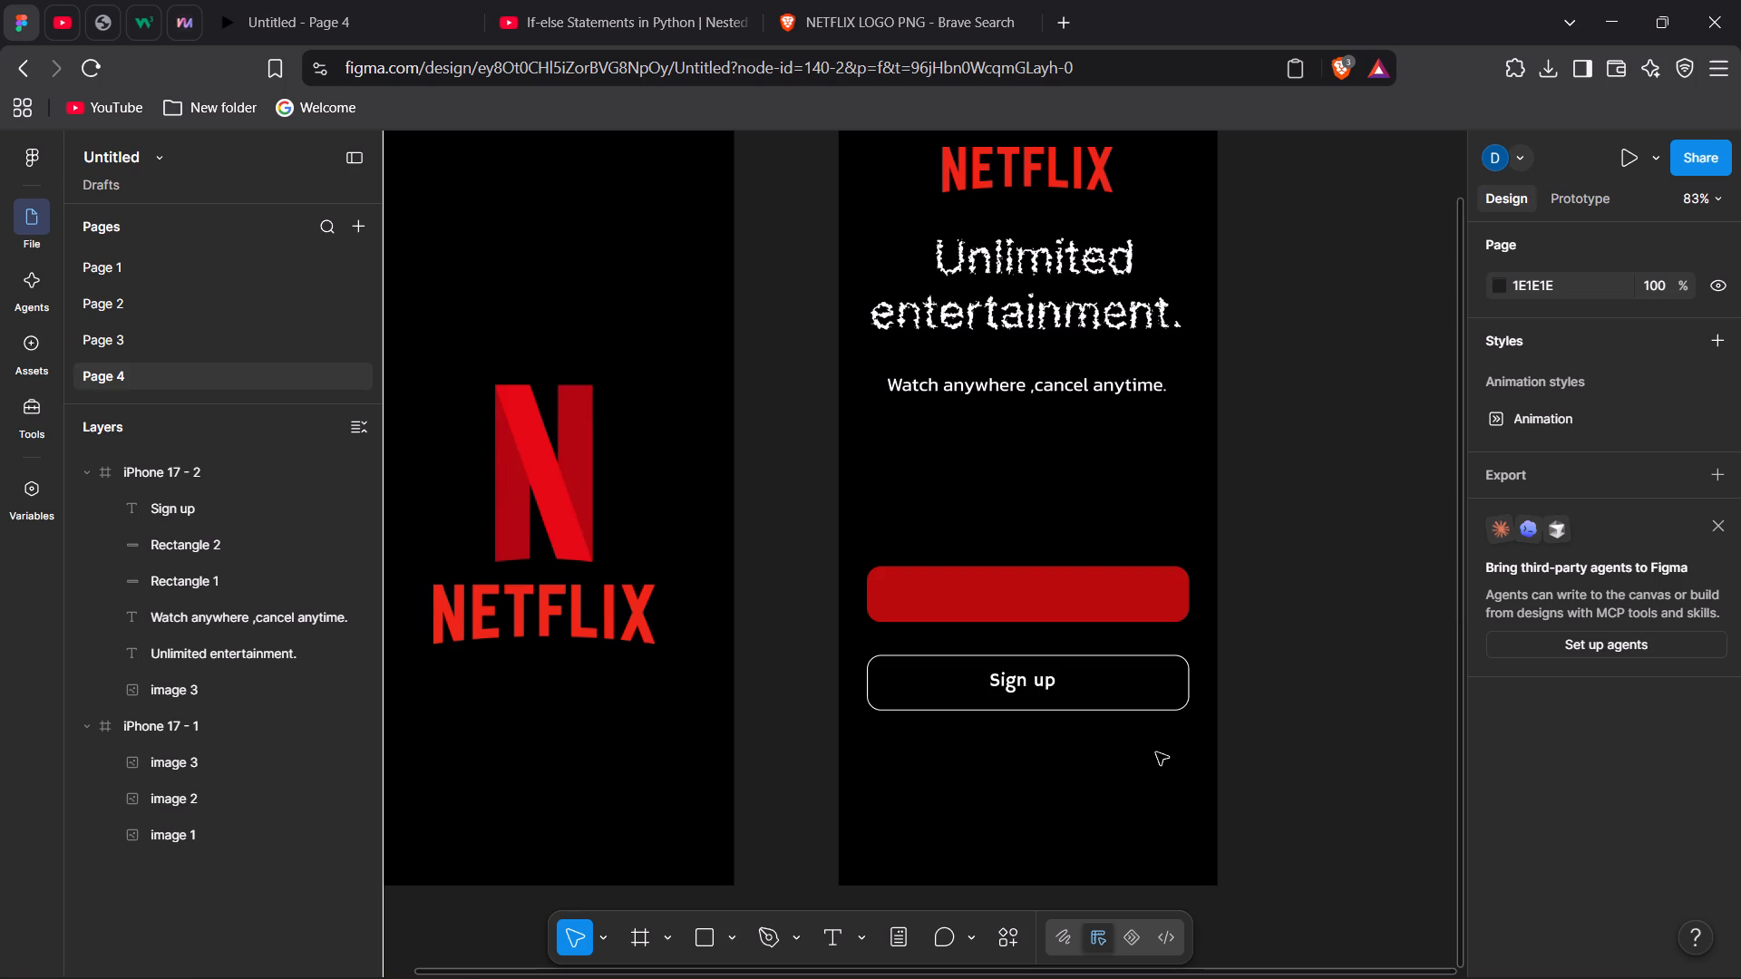
Duplicate the "Sign up" text and place the copy centred on the red button.
{"action": "left_click", "coordinate": [1029, 691]}
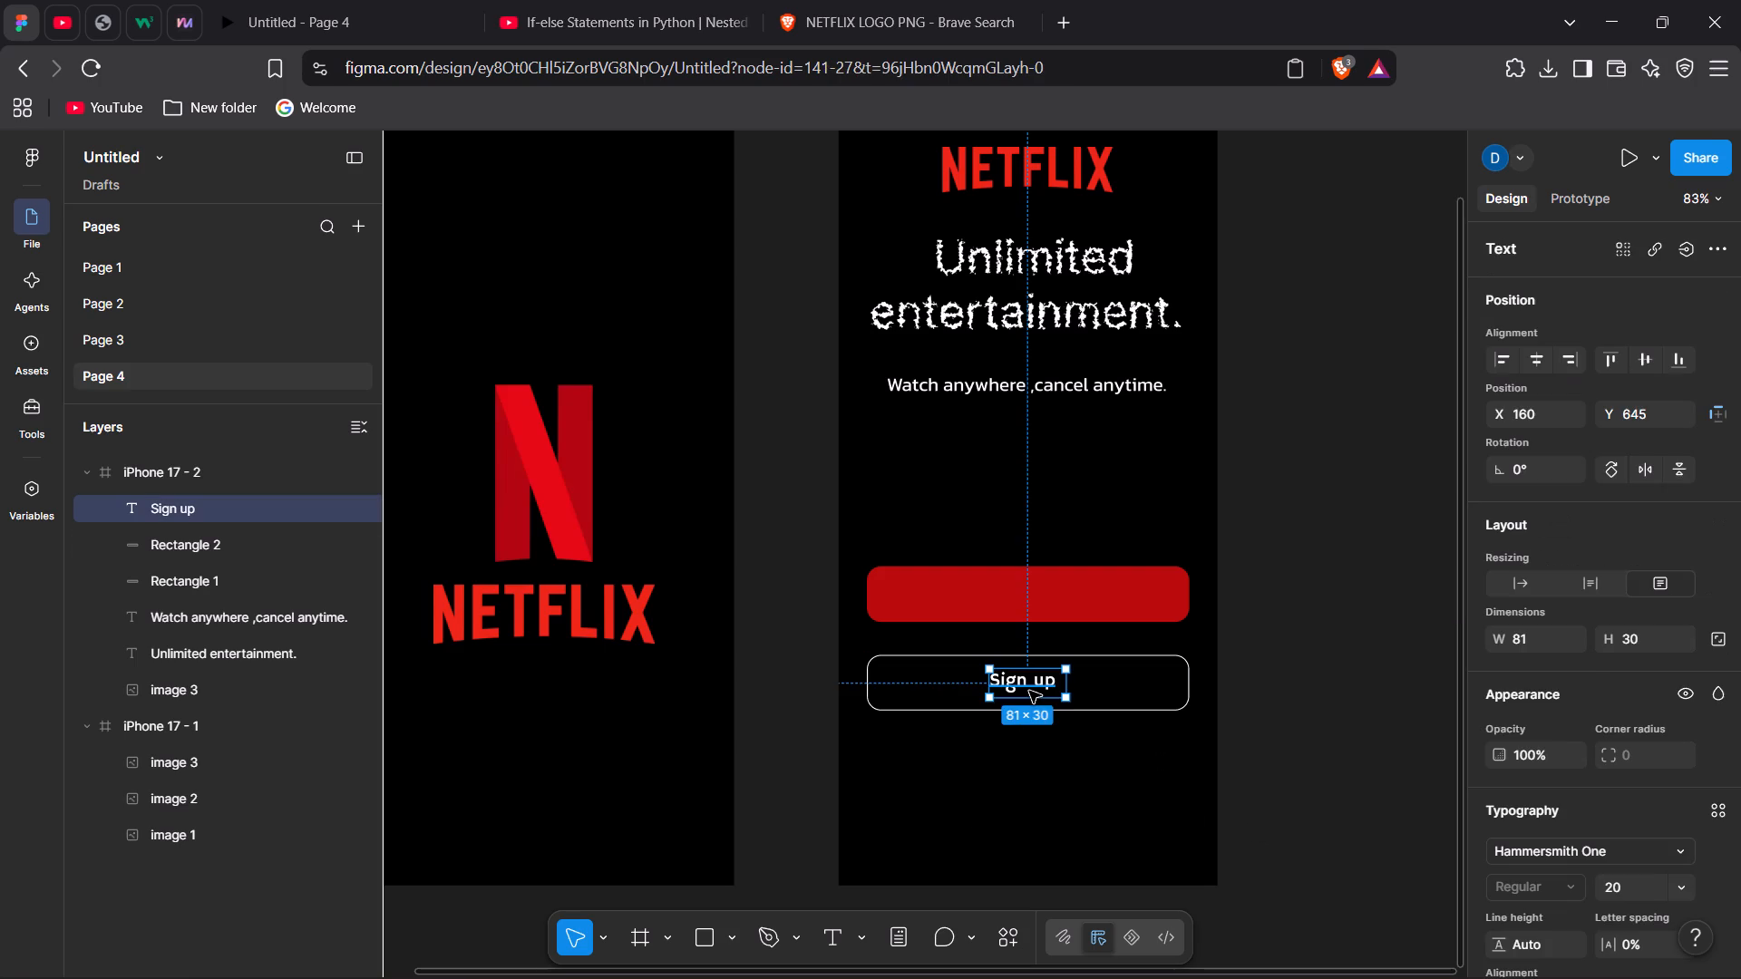
{"action": "double_click", "coordinate": [1029, 691]}
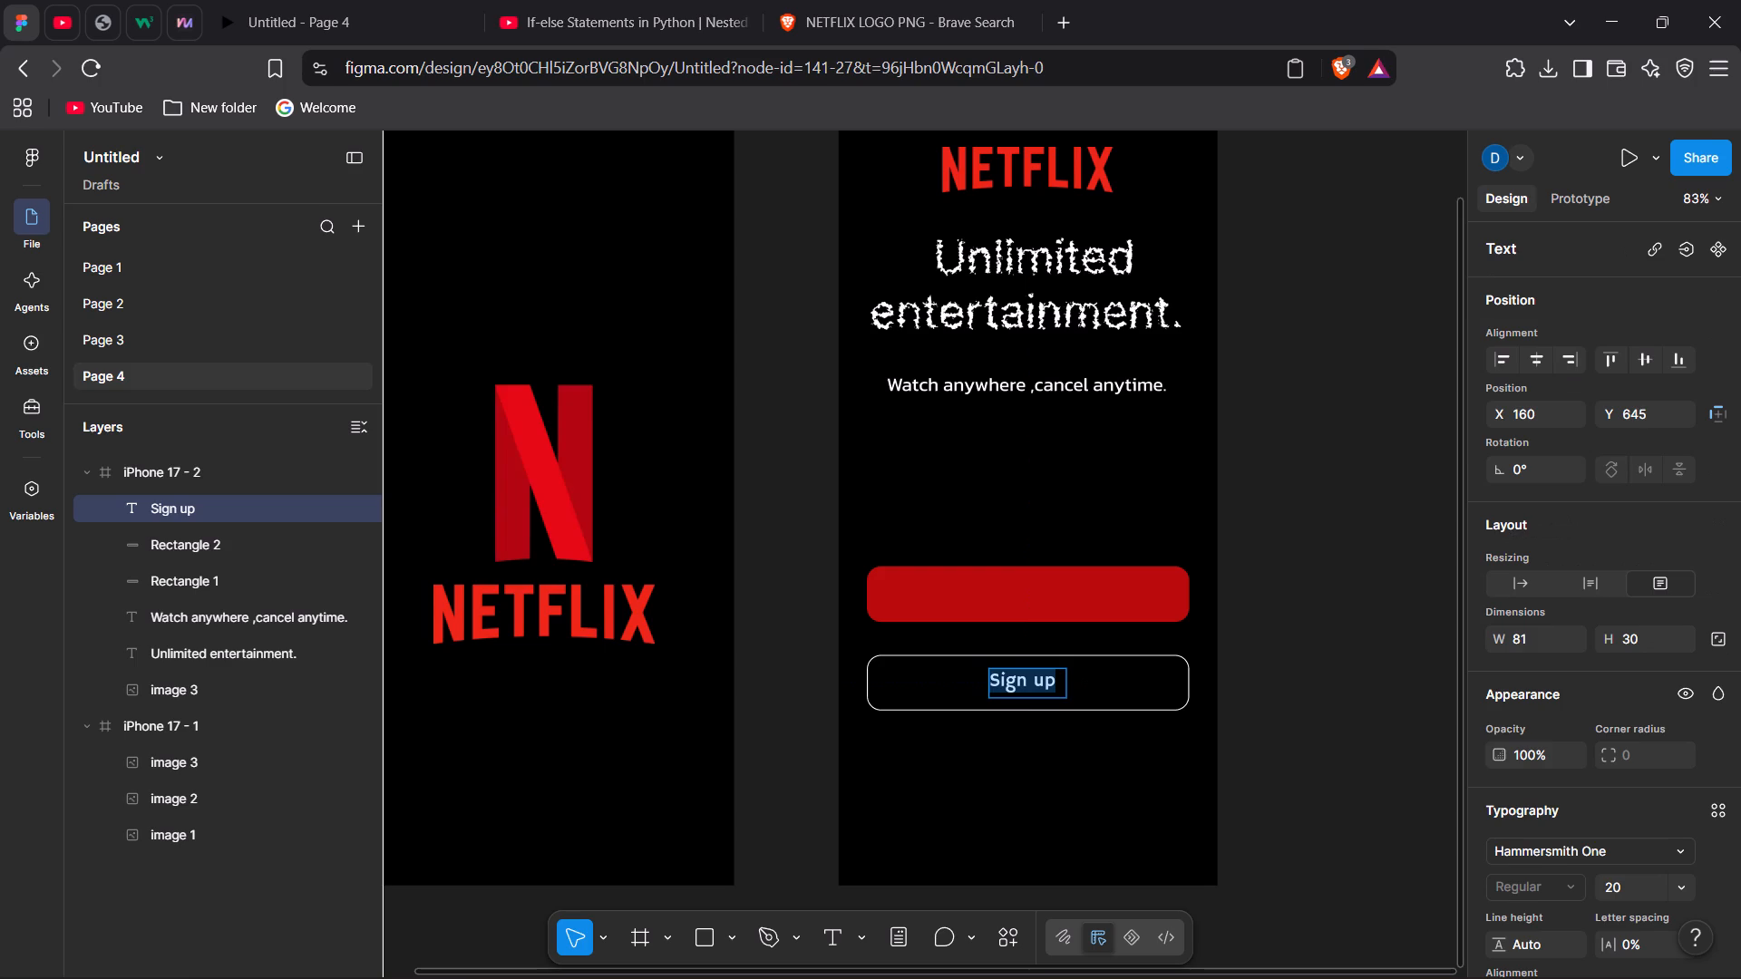
{"action": "key", "text": "ctrl+c"}
{"action": "key", "text": "ctrl+v"}
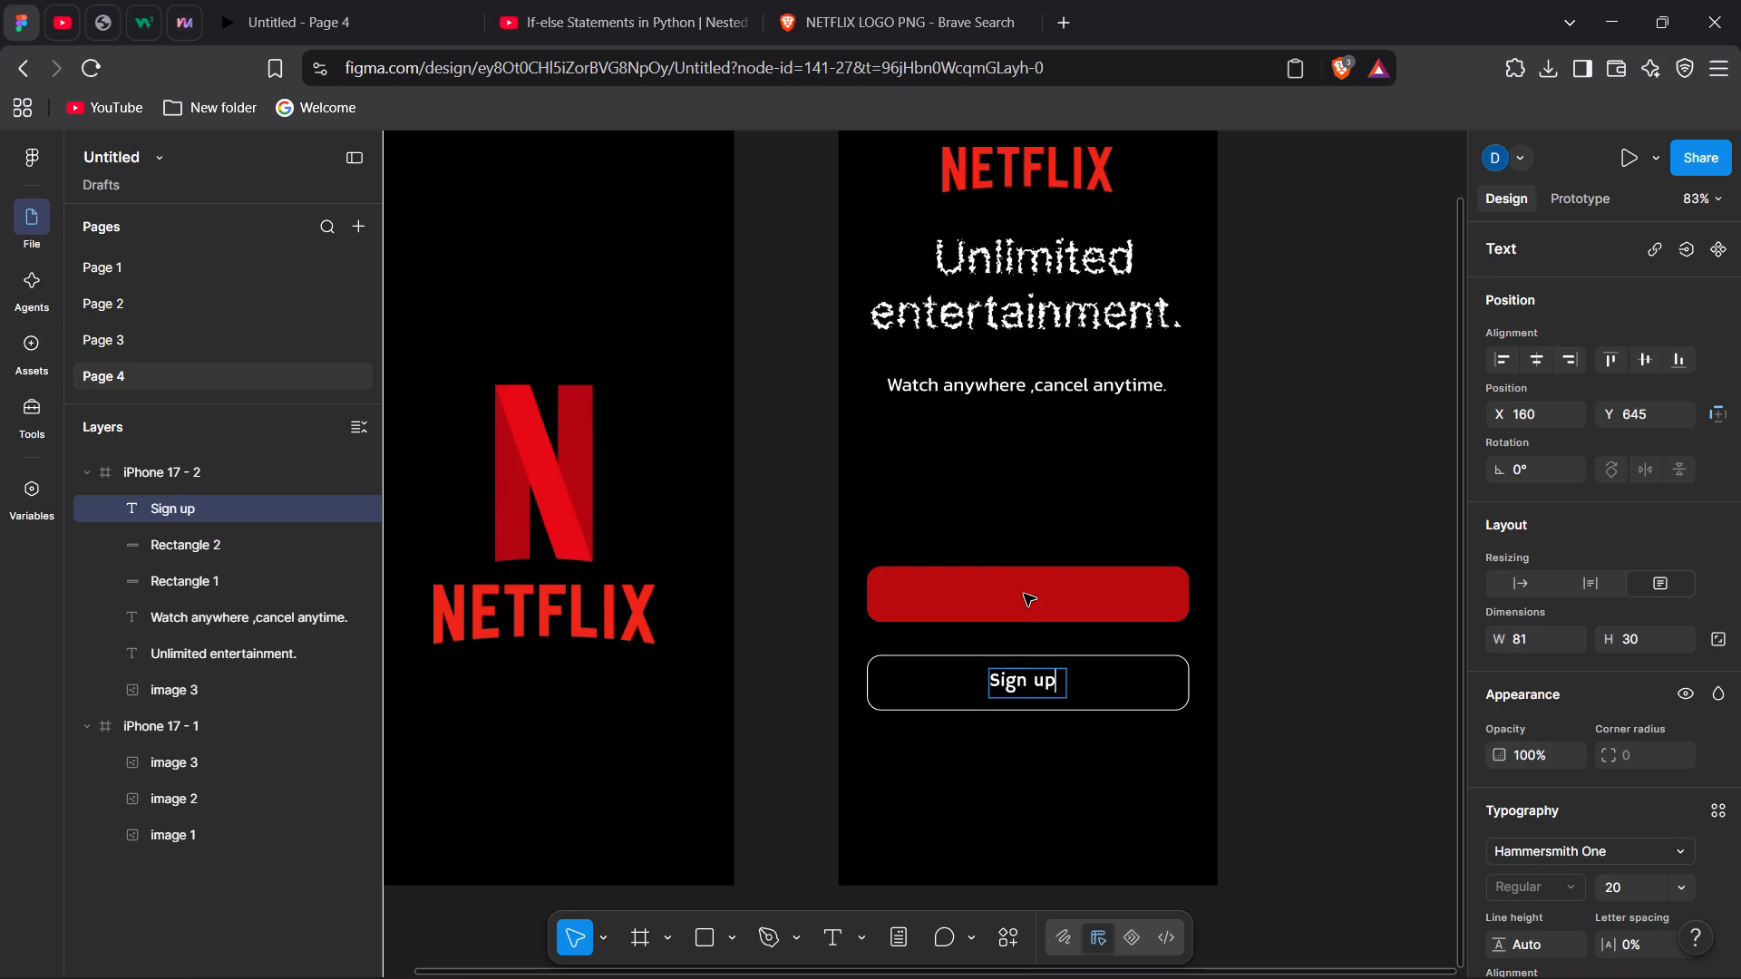
{"action": "left_click", "coordinate": [1025, 594]}
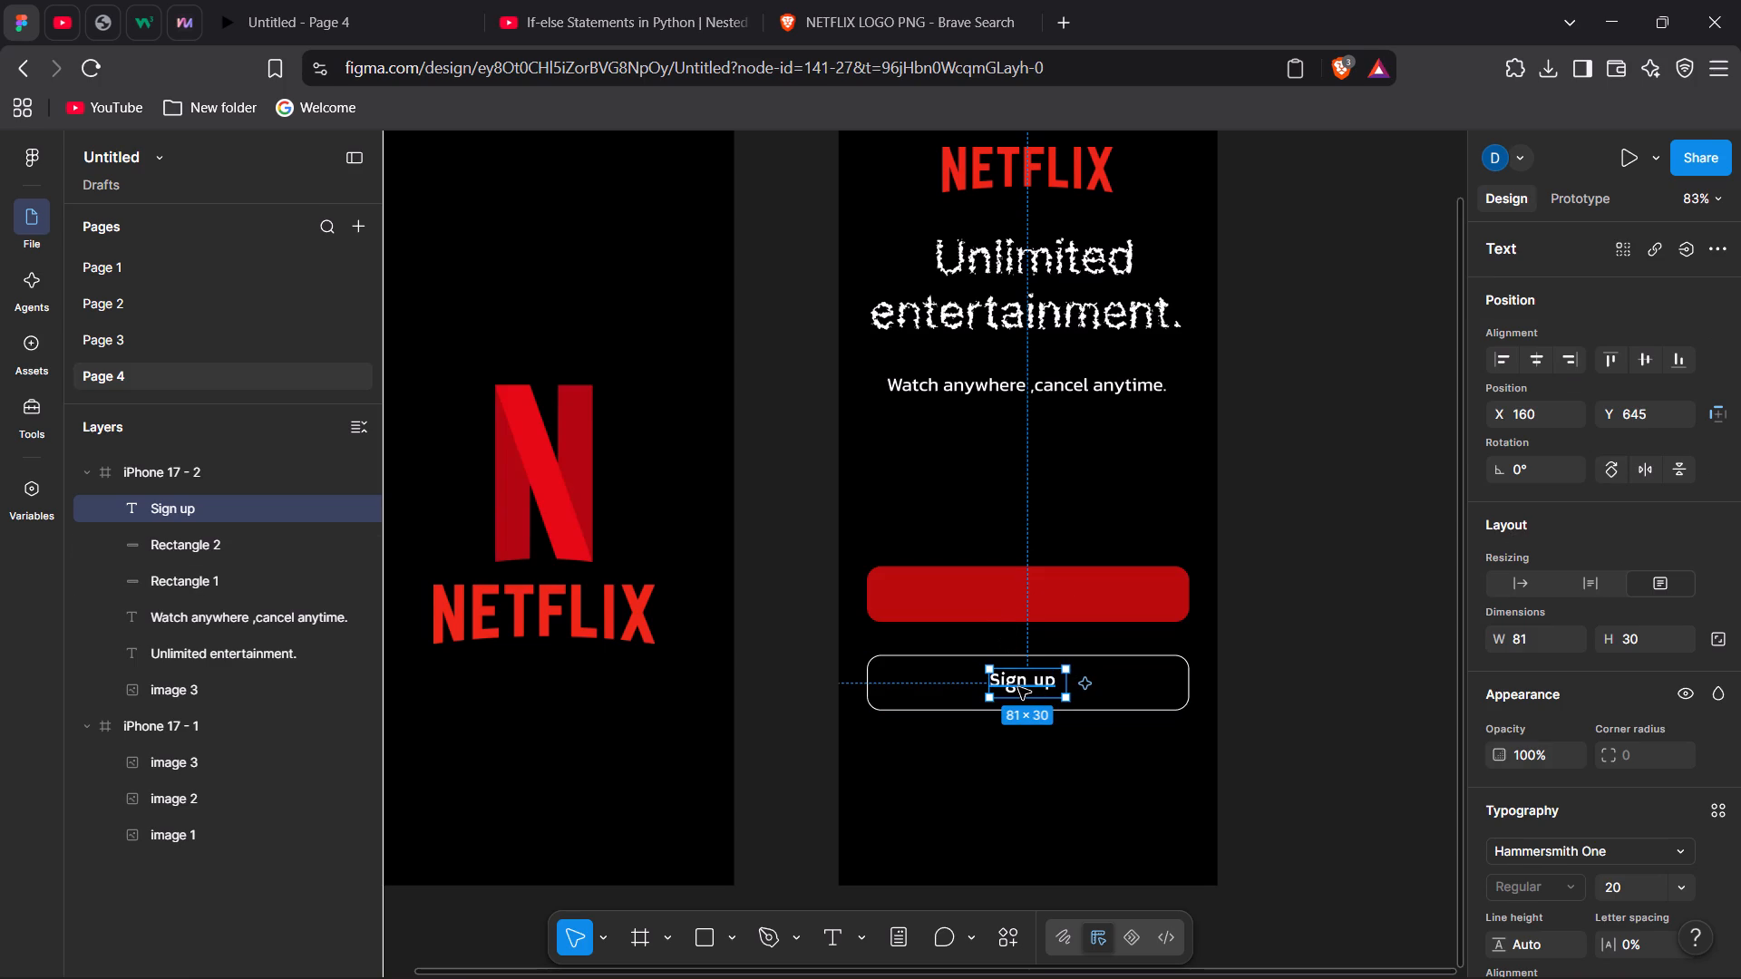
{"action": "key", "text": "ctrl+c"}
{"action": "key", "text": "ctrl+v"}
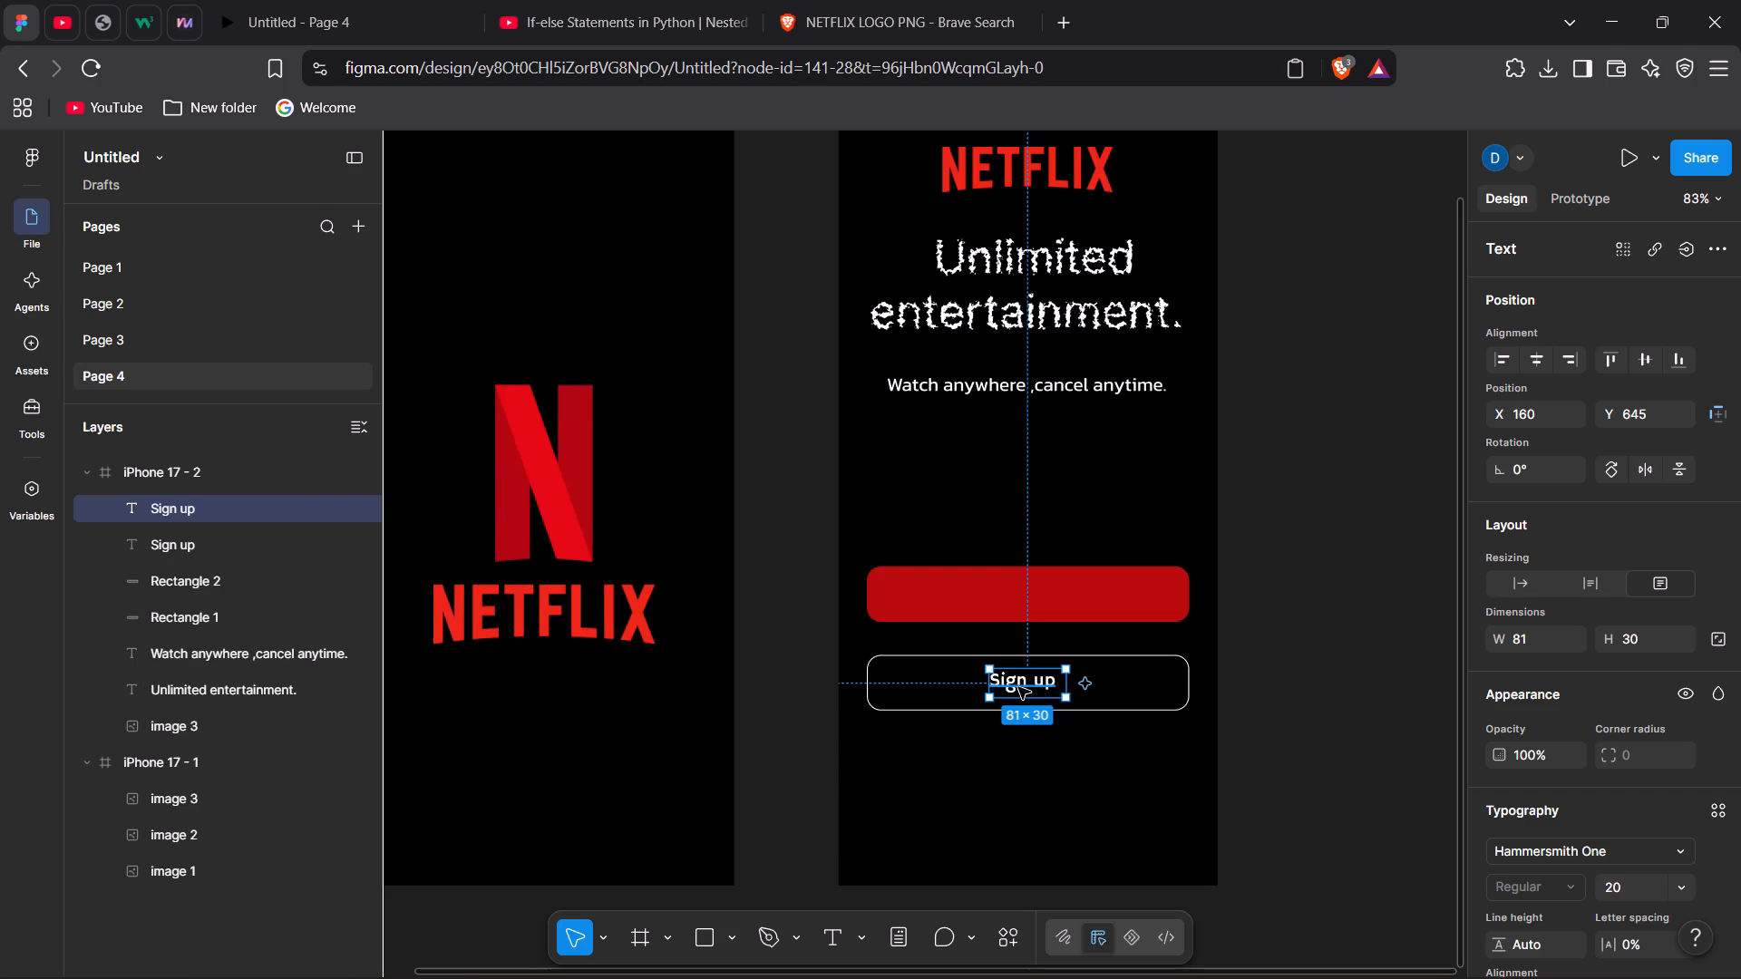
{"action": "left_click_drag", "start_coordinate": [1026, 689], "coordinate": [1026, 602]}
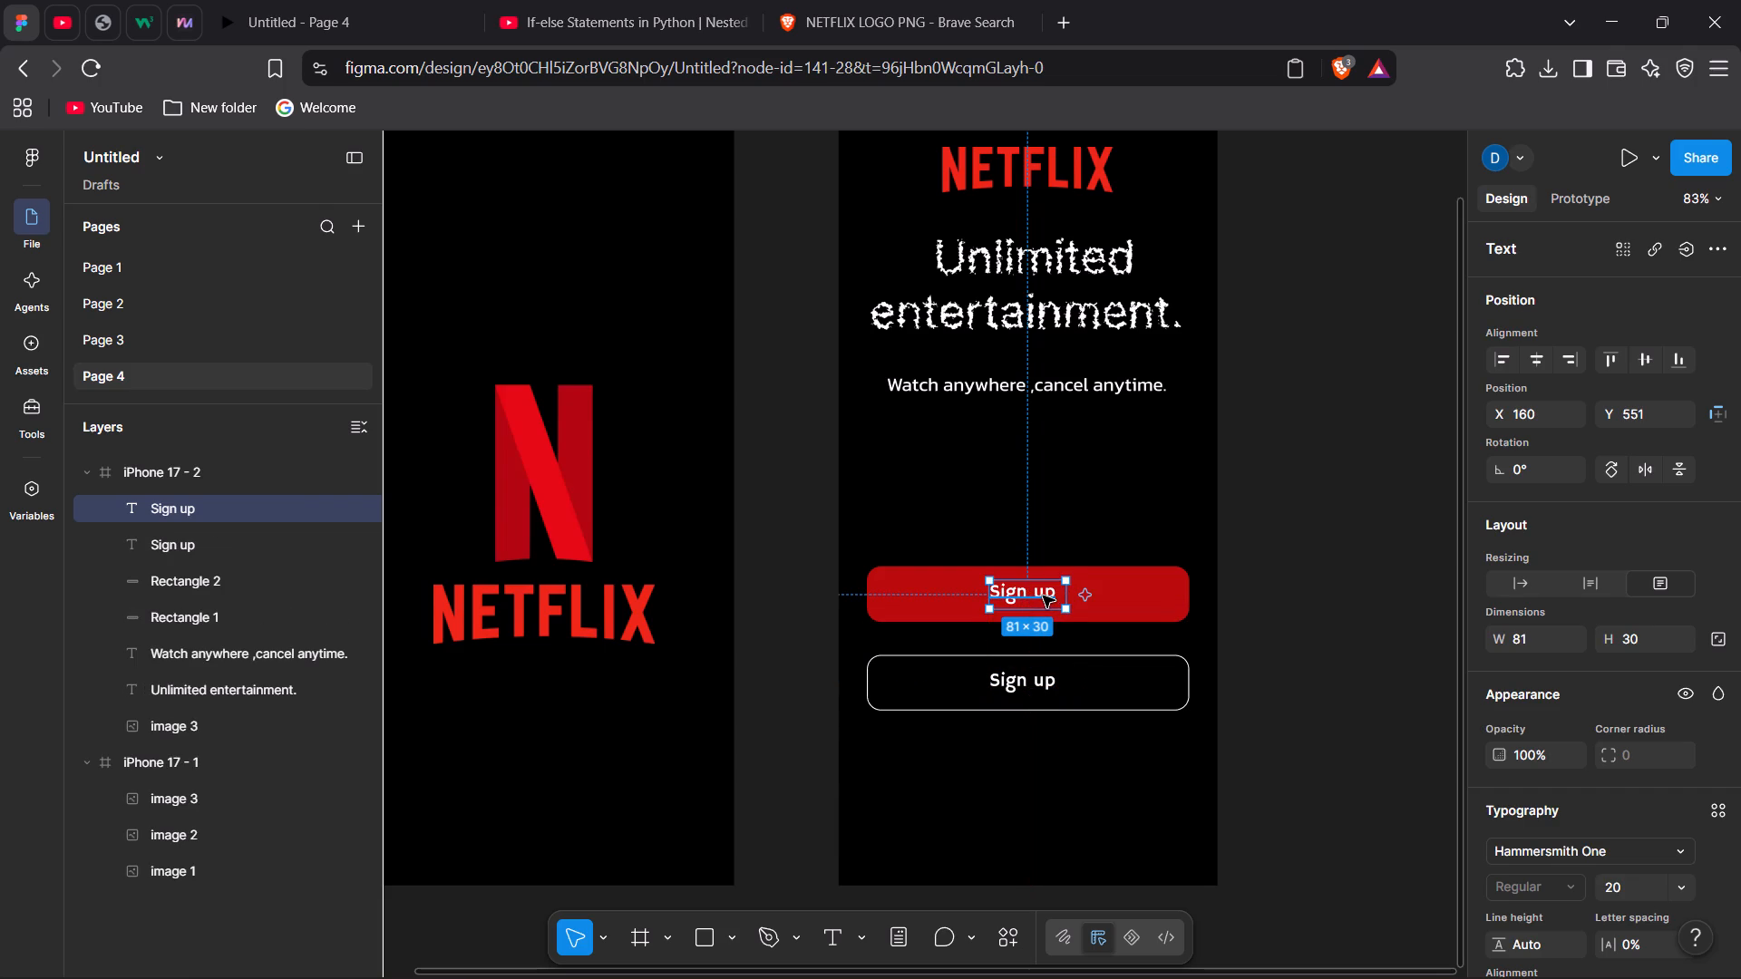
Change the wording of the copied text on the red button to "Sign in".
{"action": "left_click", "coordinate": [1043, 596]}
{"action": "double_click", "coordinate": [1043, 596]}
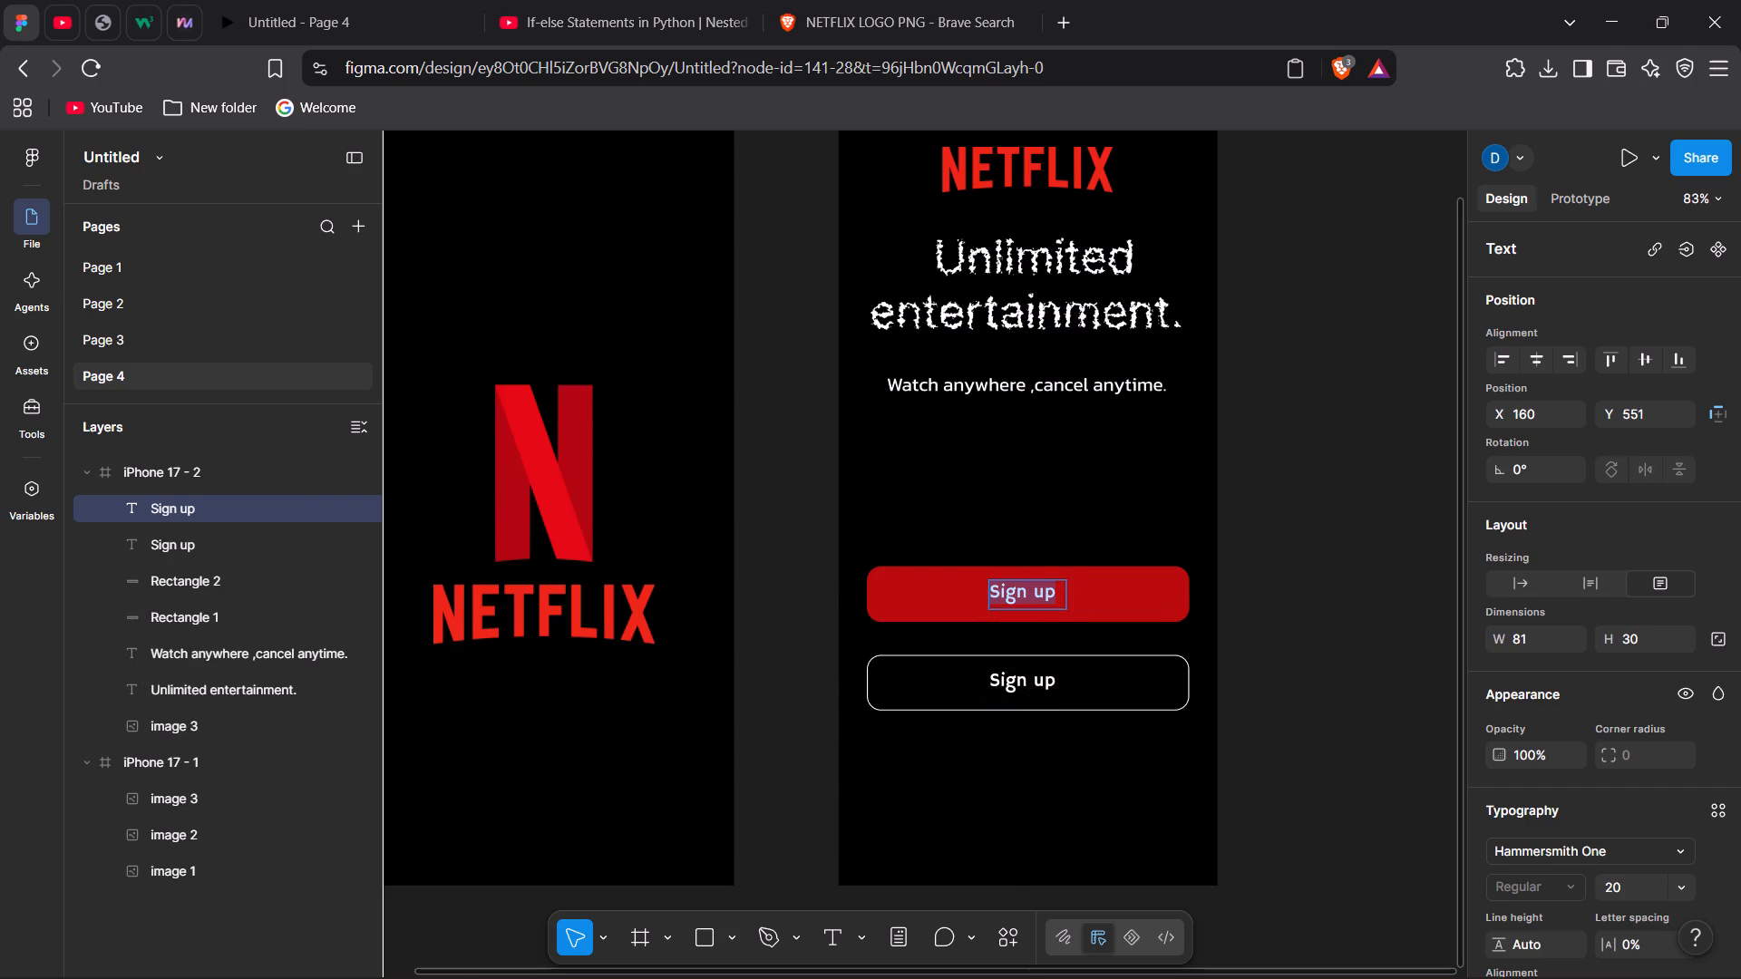
{"action": "left_click", "coordinate": [1053, 593]}
{"action": "key", "text": "BackSpace"}
{"action": "key", "text": "BackSpace"}
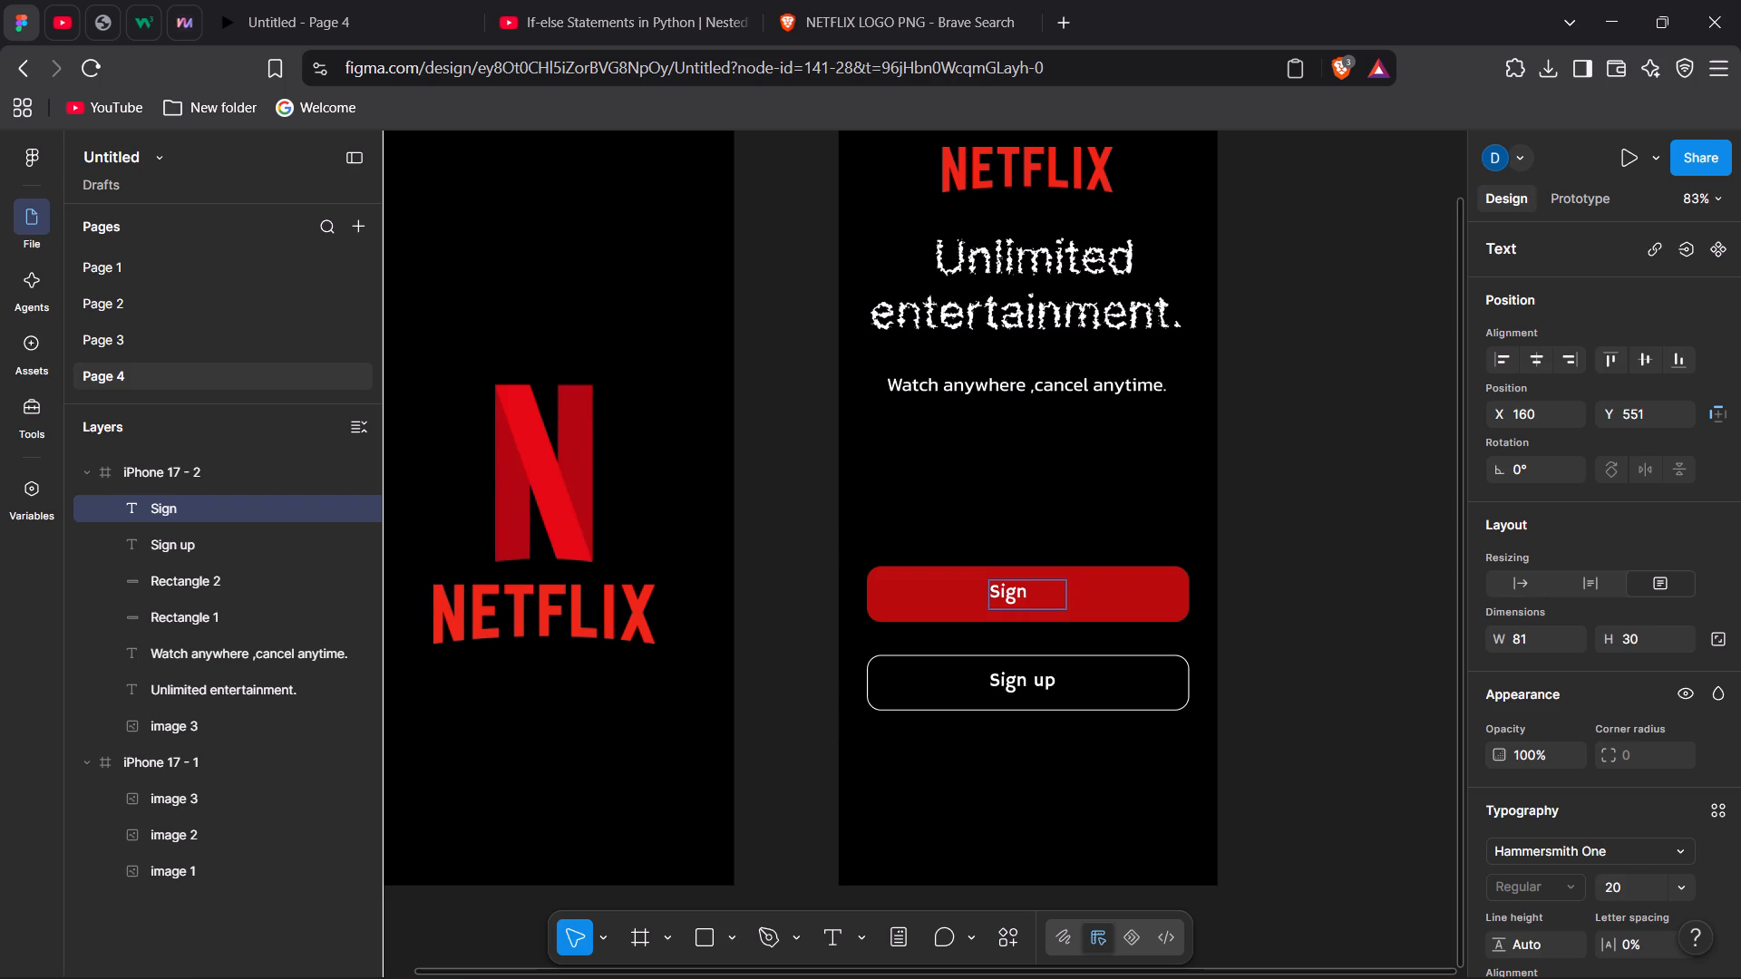
{"action": "type", "text": "in"}
Check the mockup in Photos again, and capitalise the red button's label as "Sign In".
{"action": "scroll", "coordinate": [1581, 834], "scroll_direction": "down", "scroll_amount": 1}
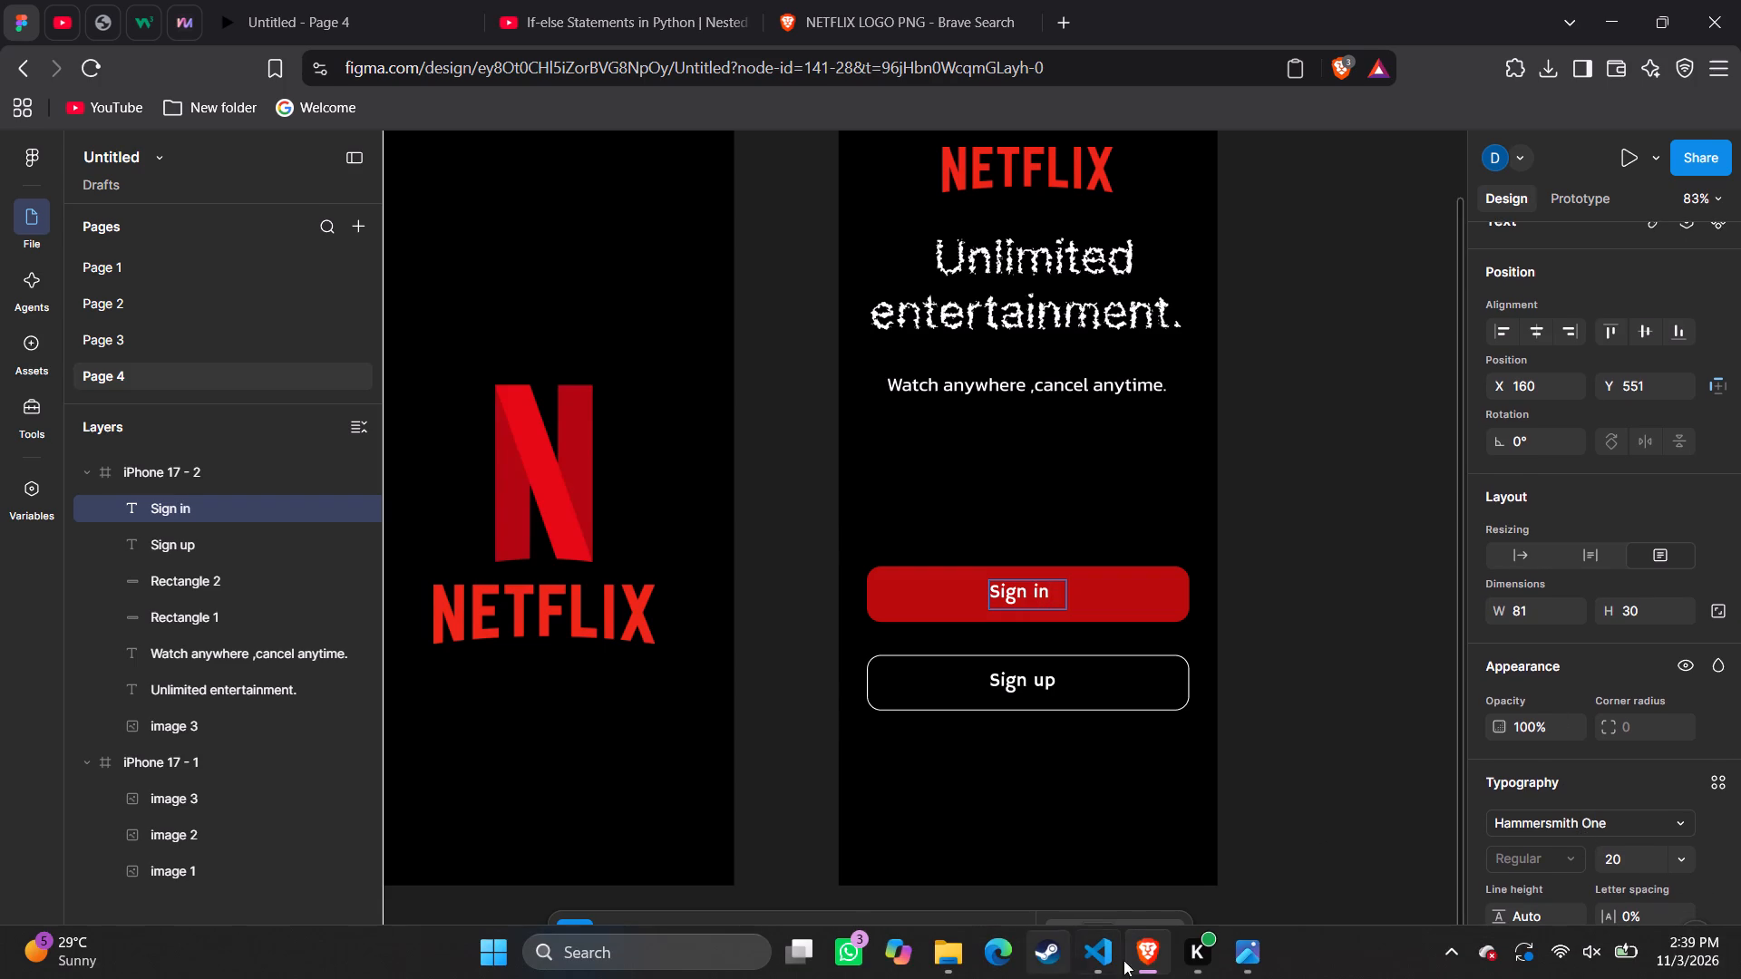
{"action": "left_click", "coordinate": [1252, 978]}
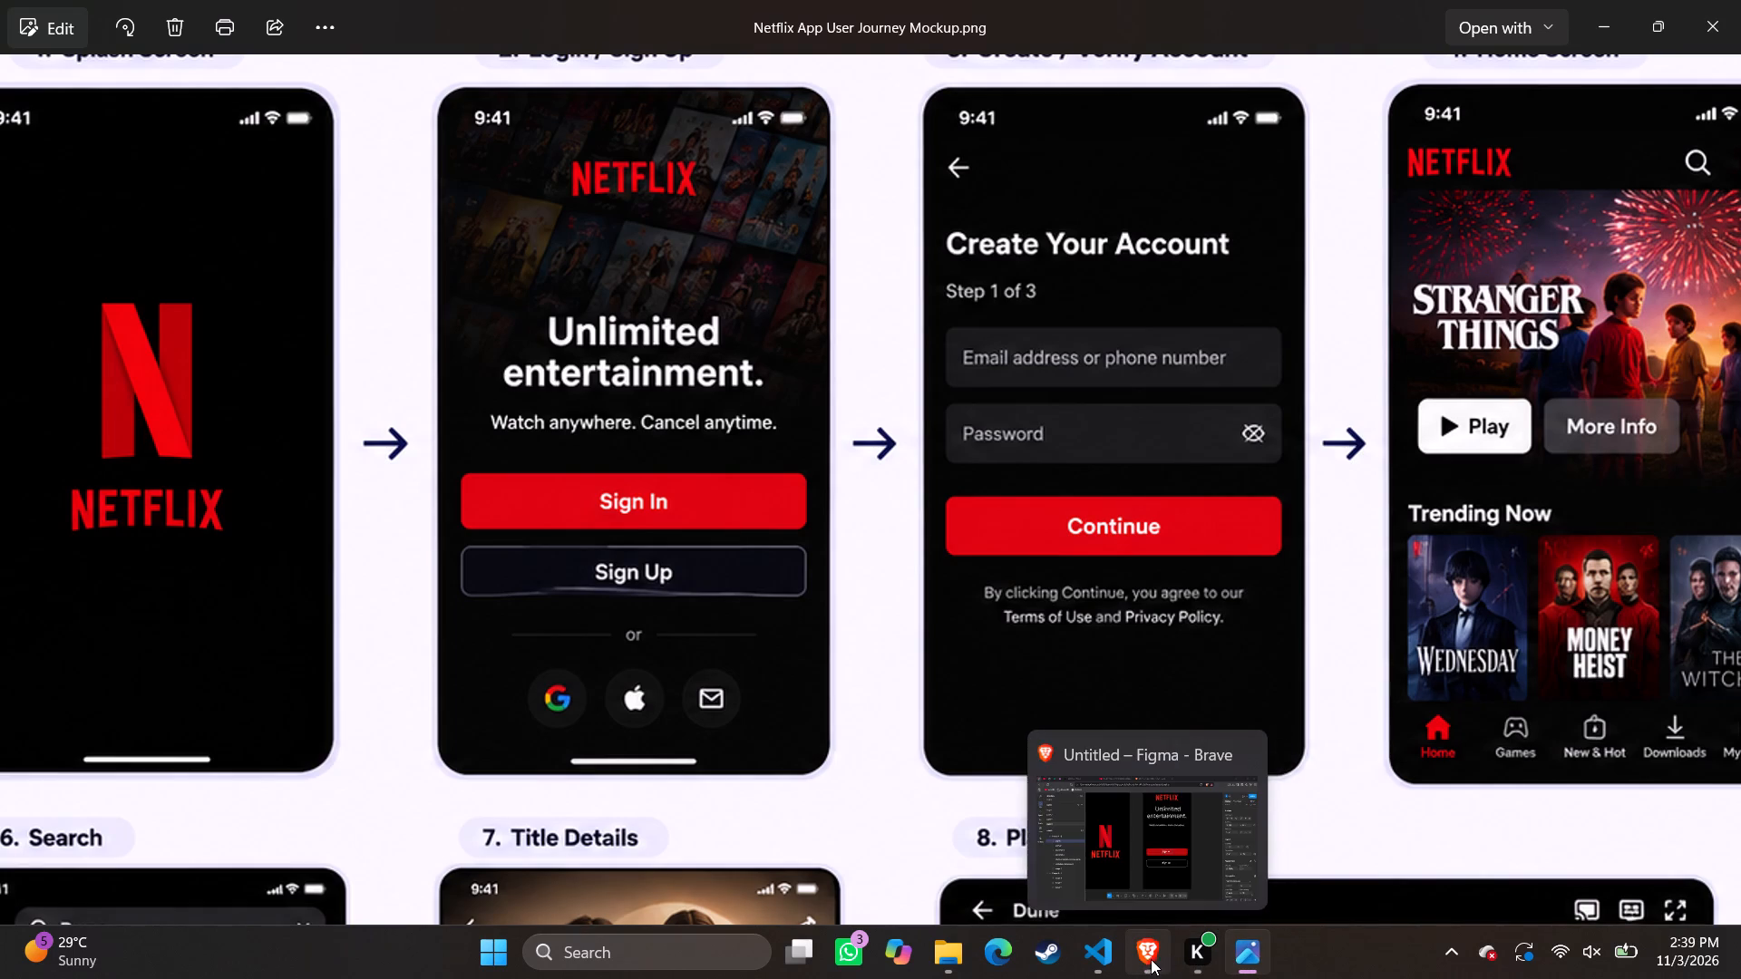
{"action": "left_click", "coordinate": [1149, 960]}
{"action": "left_click", "coordinate": [1037, 591]}
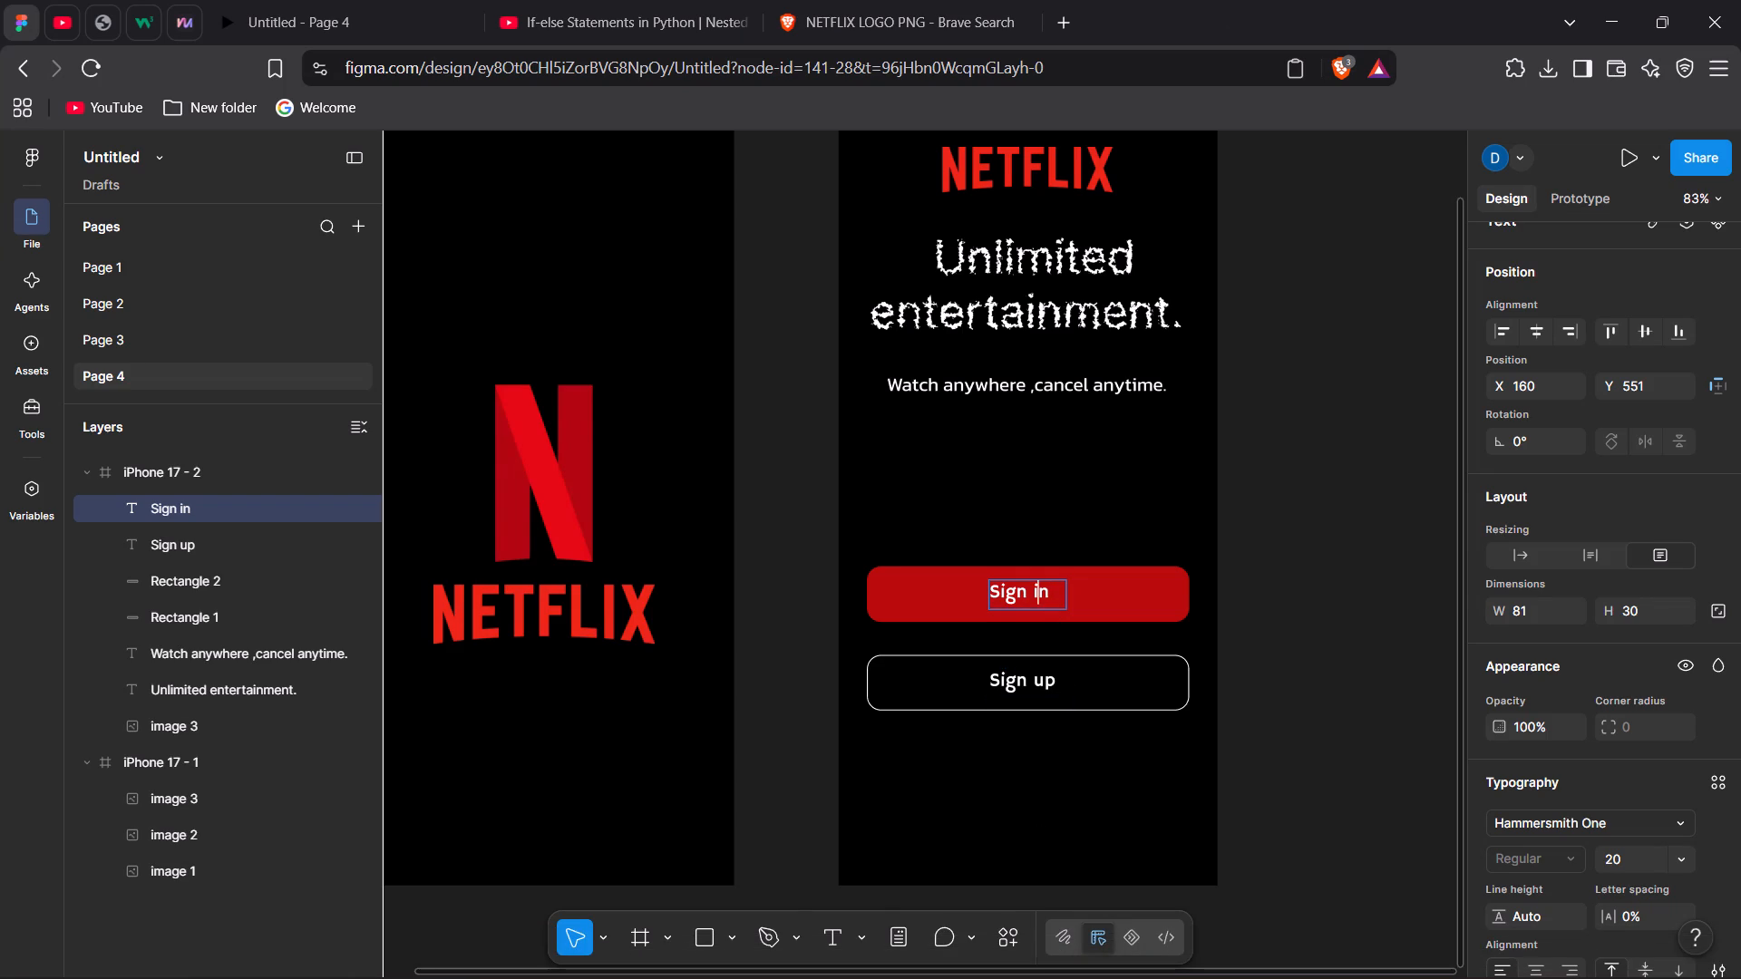
{"action": "key", "text": "BackSpace"}
{"action": "key", "text": "shift+i"}
{"action": "left_click", "coordinate": [1313, 751]}
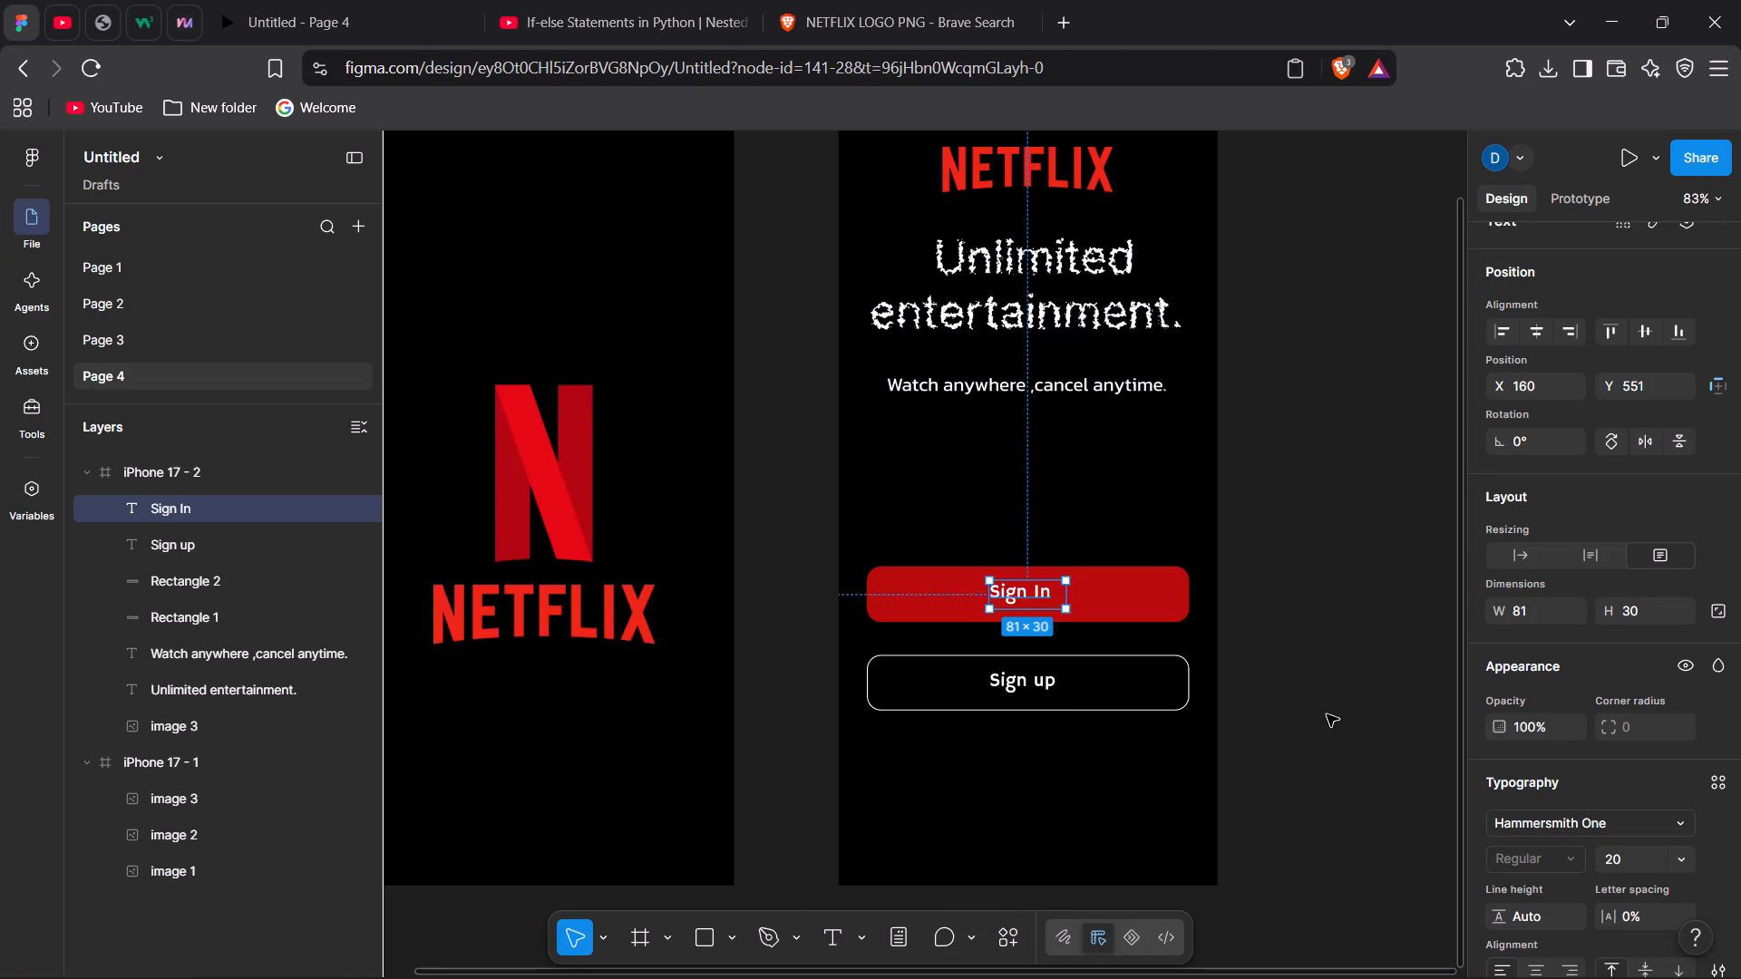
{"action": "left_click", "coordinate": [1327, 714]}
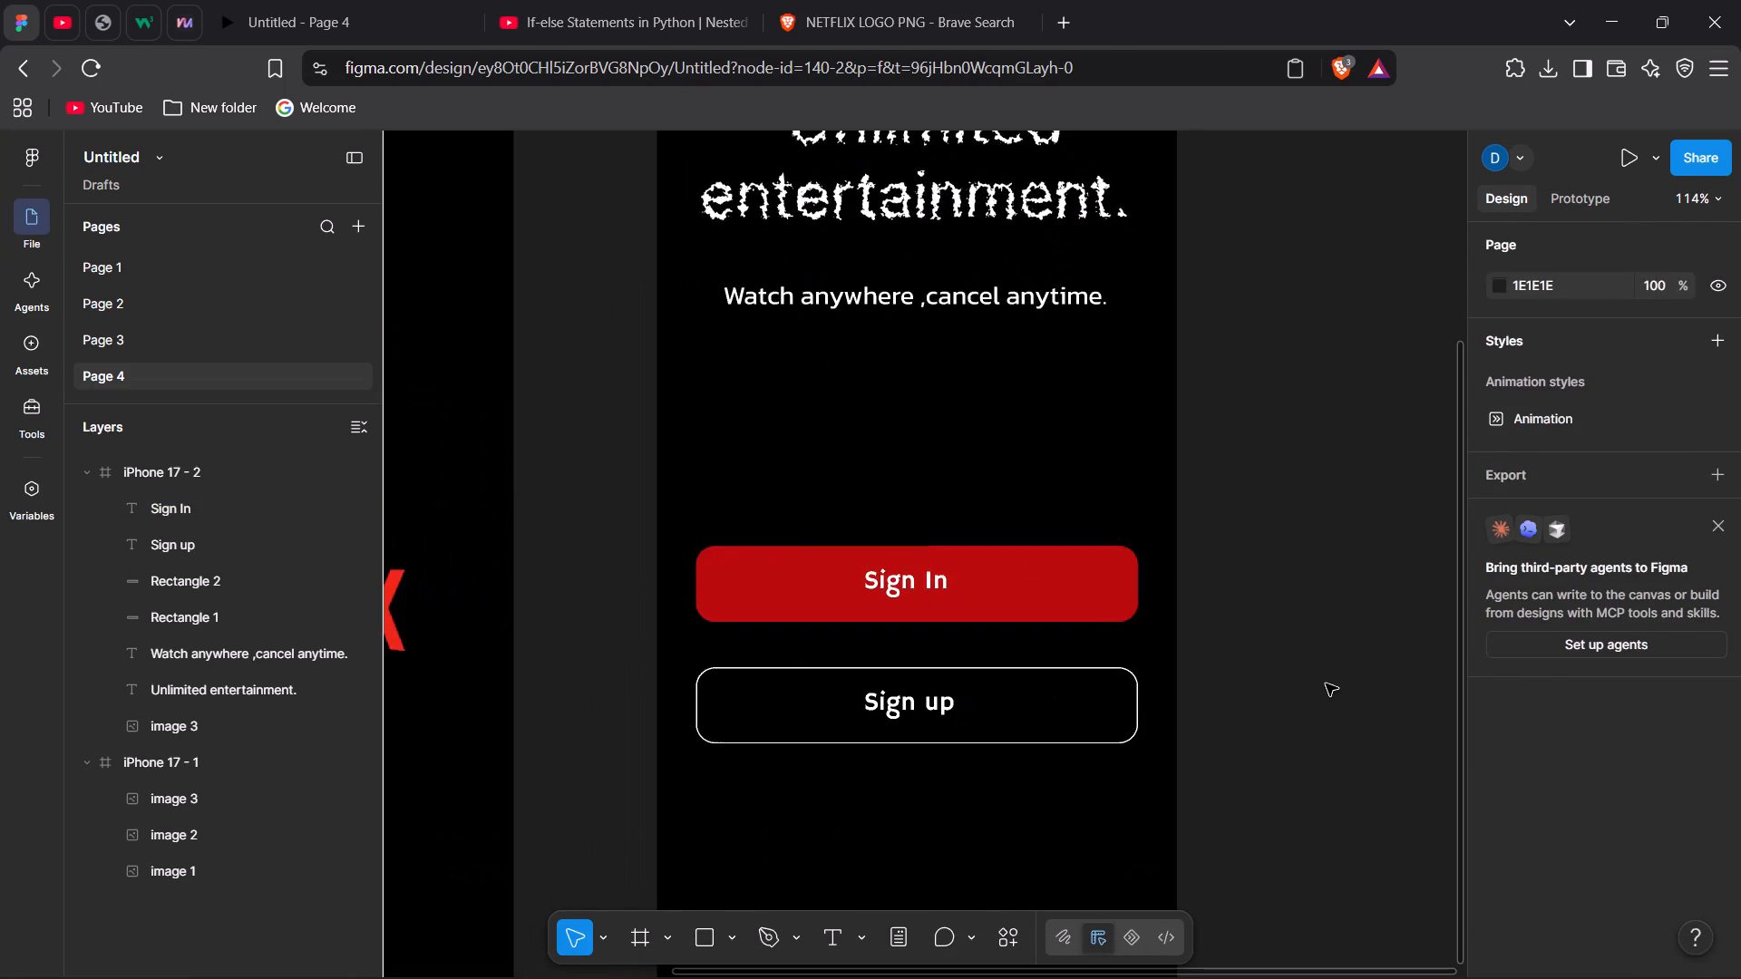
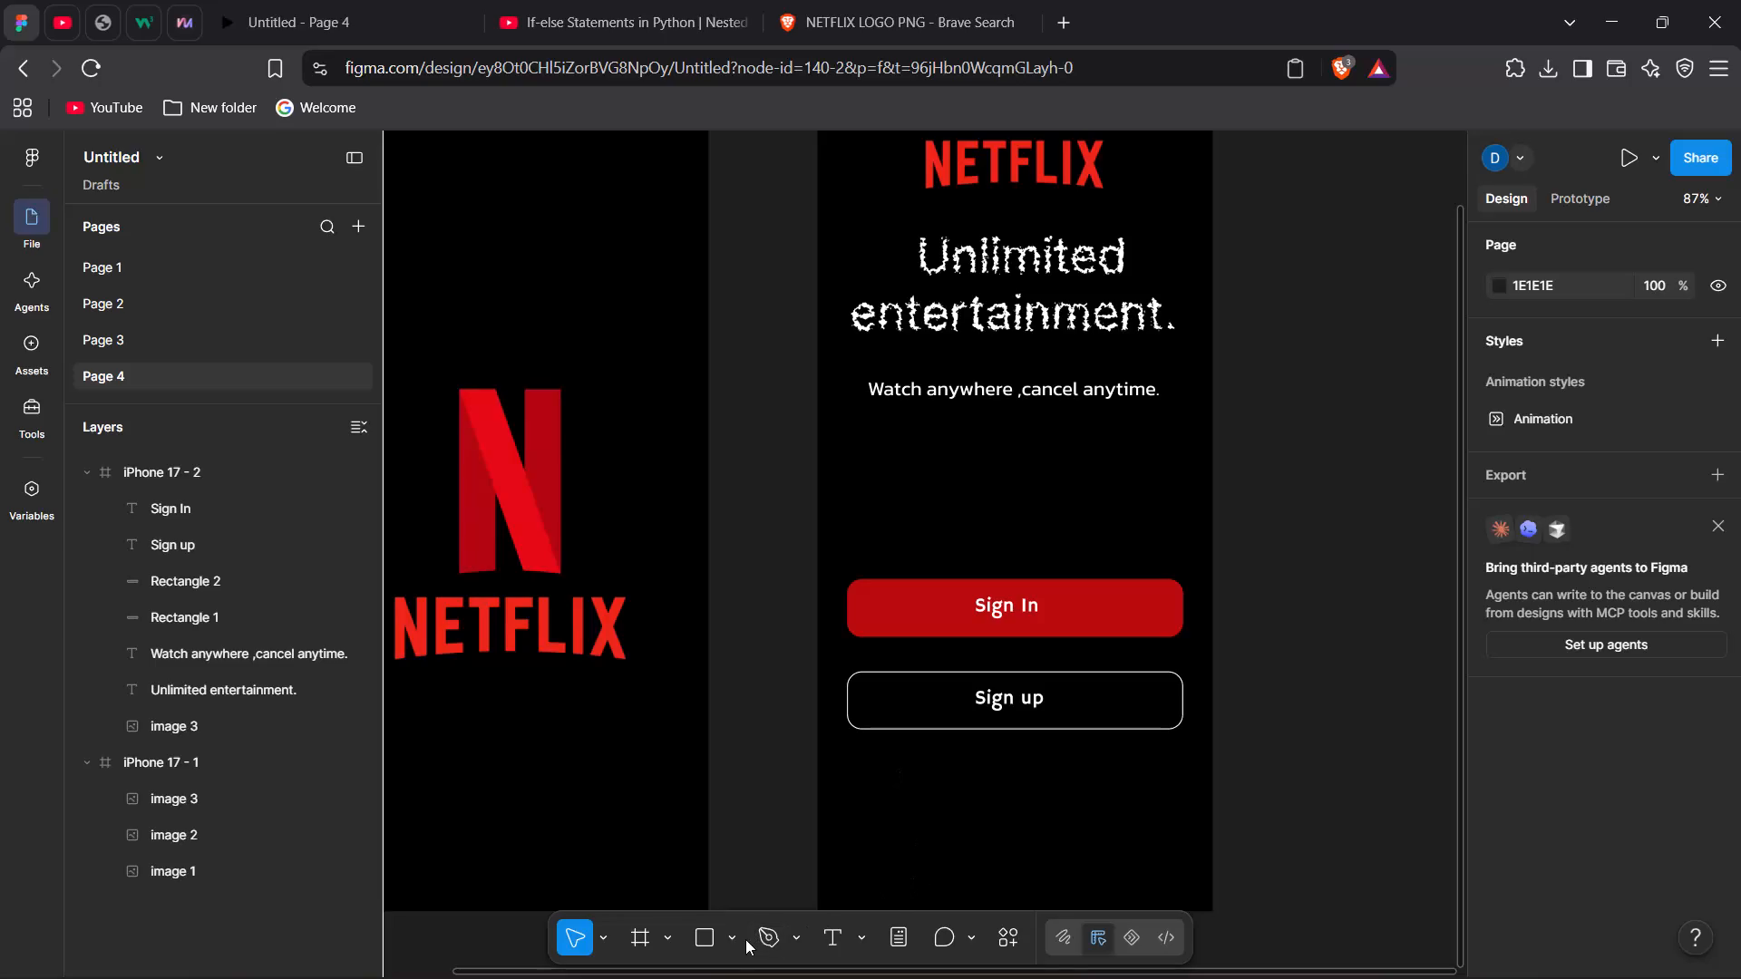
Add the text "or" below the outlined Sign up button and centre its text box horizontally in the frame, at about Y 732.
{"action": "key", "text": "l"}
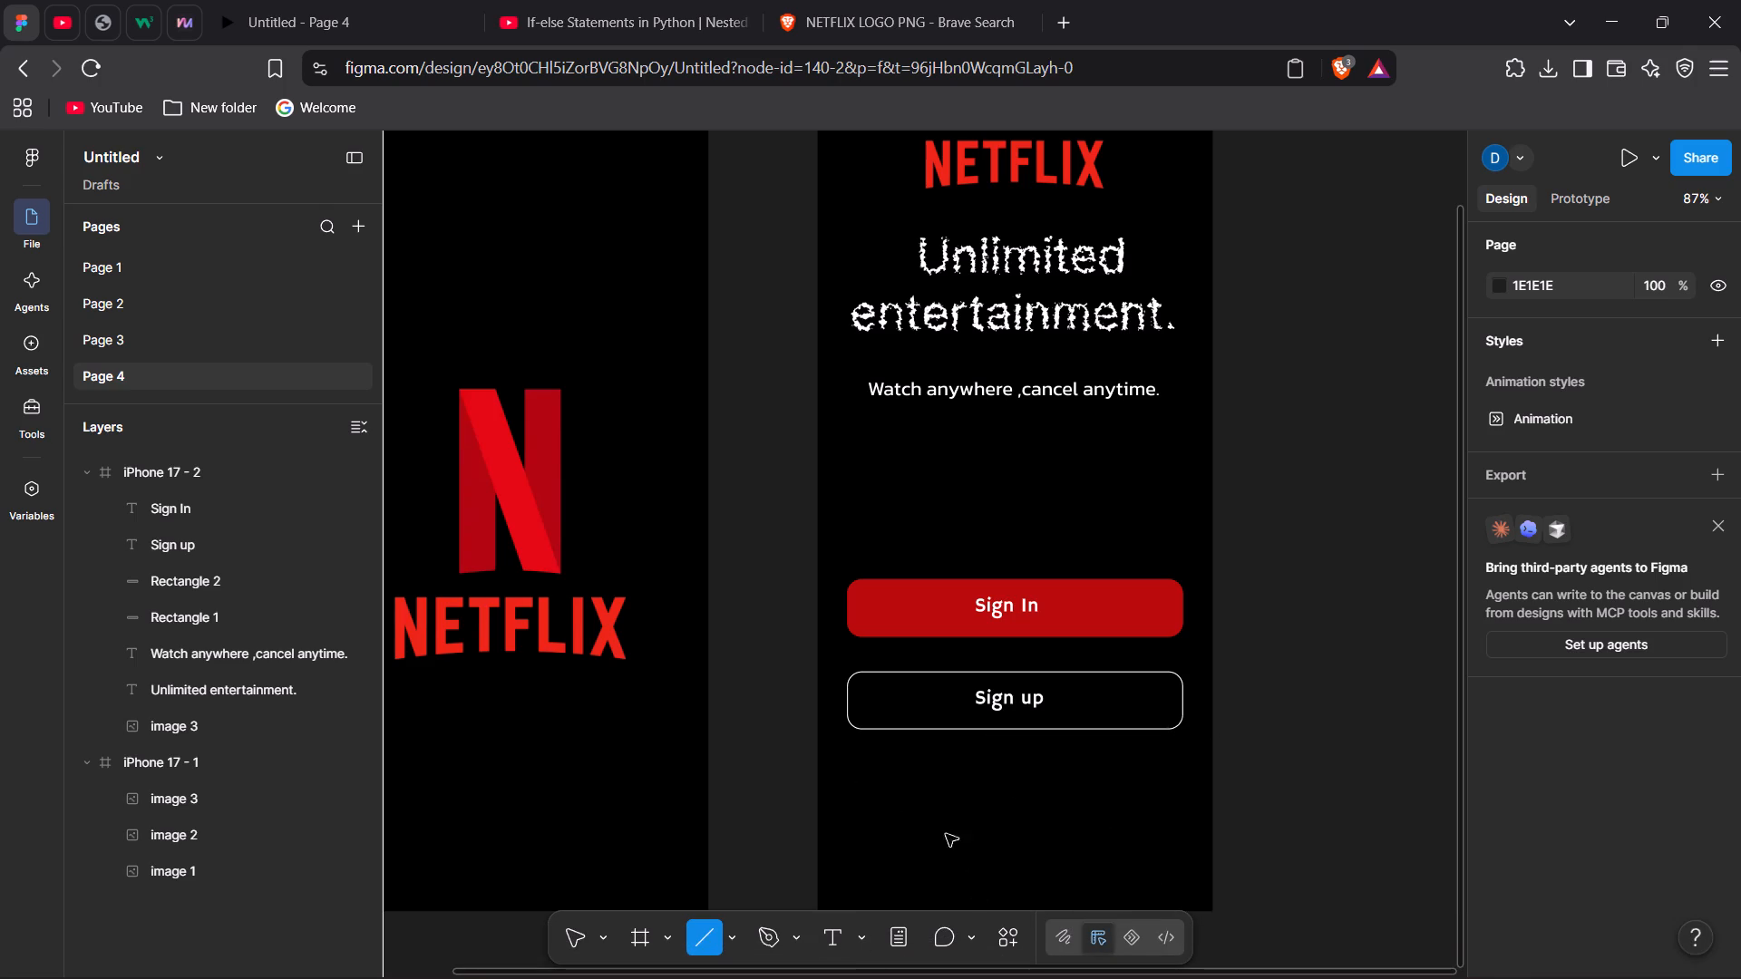
{"action": "left_click", "coordinate": [836, 935]}
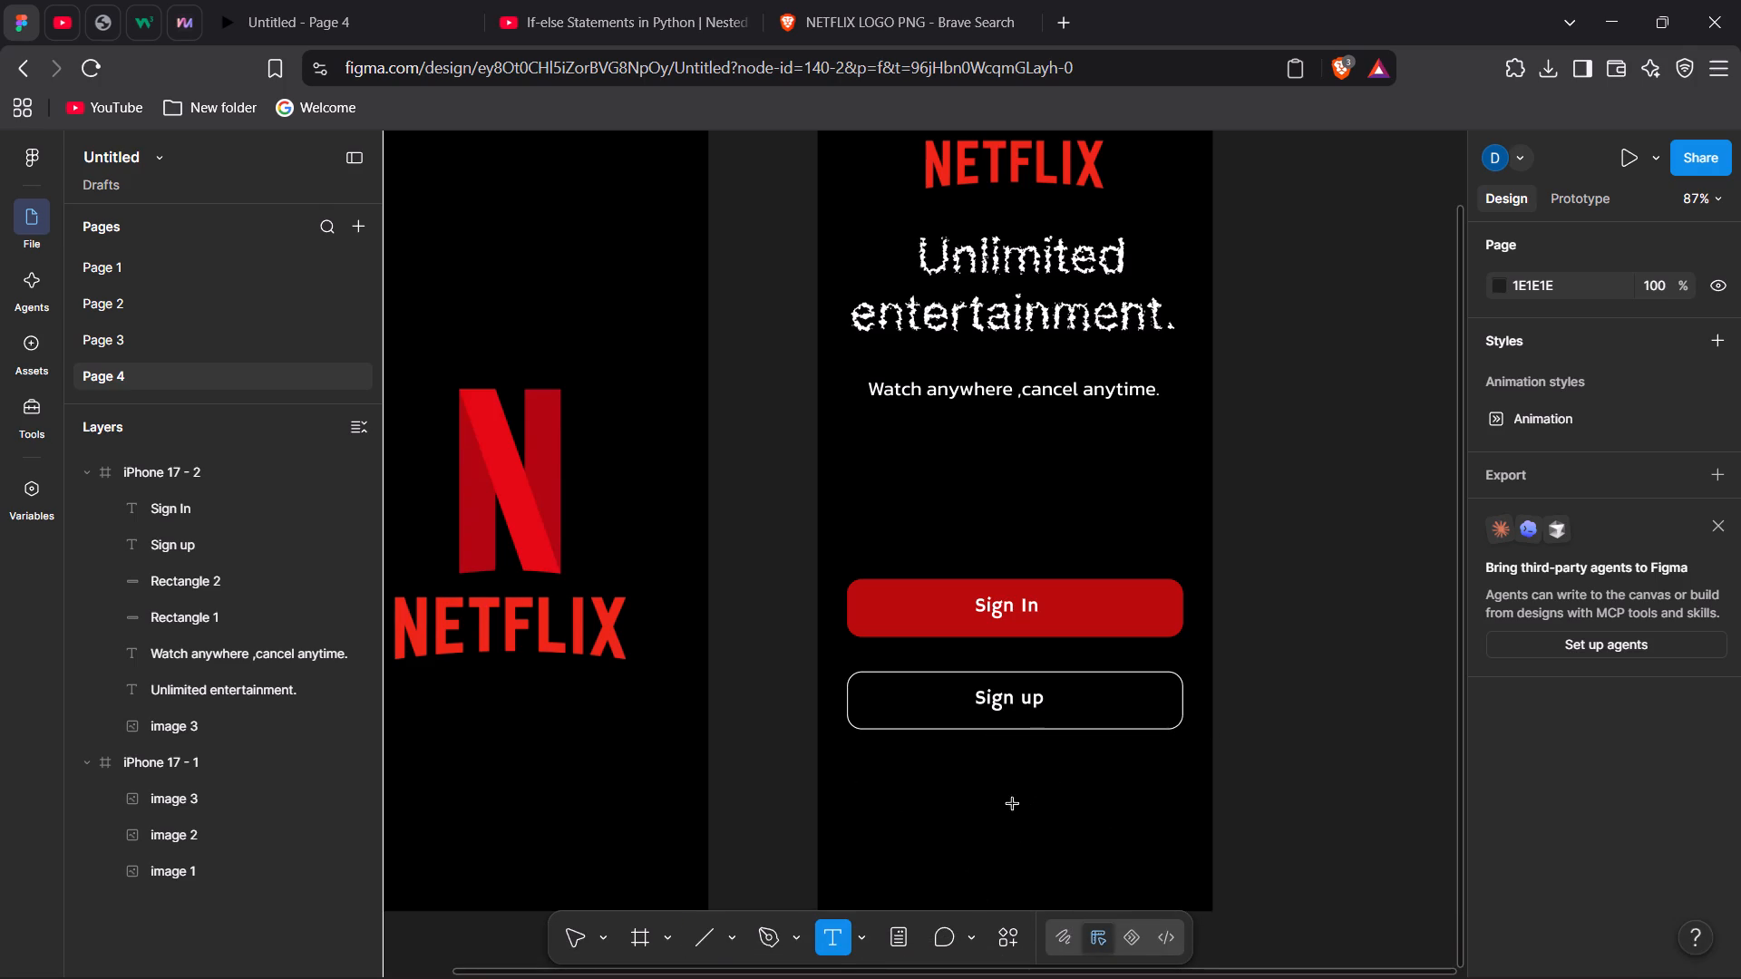
{"action": "left_click_drag", "start_coordinate": [975, 803], "coordinate": [1004, 813]}
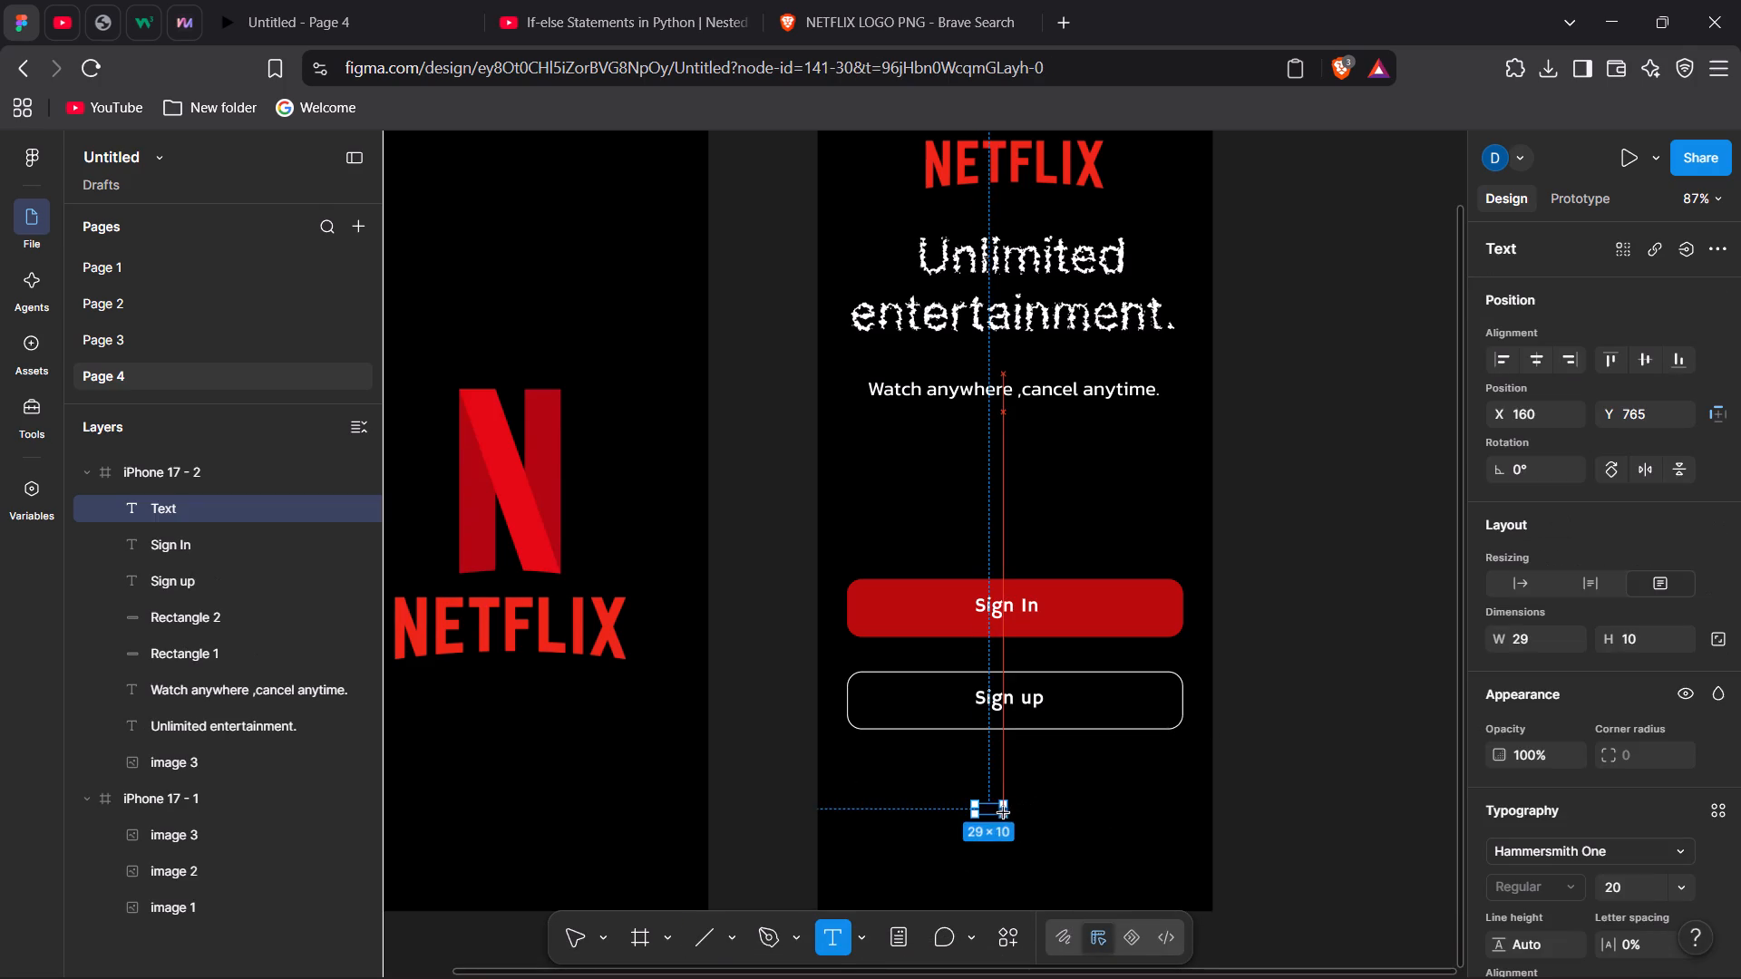
{"action": "left_click_drag", "start_coordinate": [1004, 813], "coordinate": [1014, 818]}
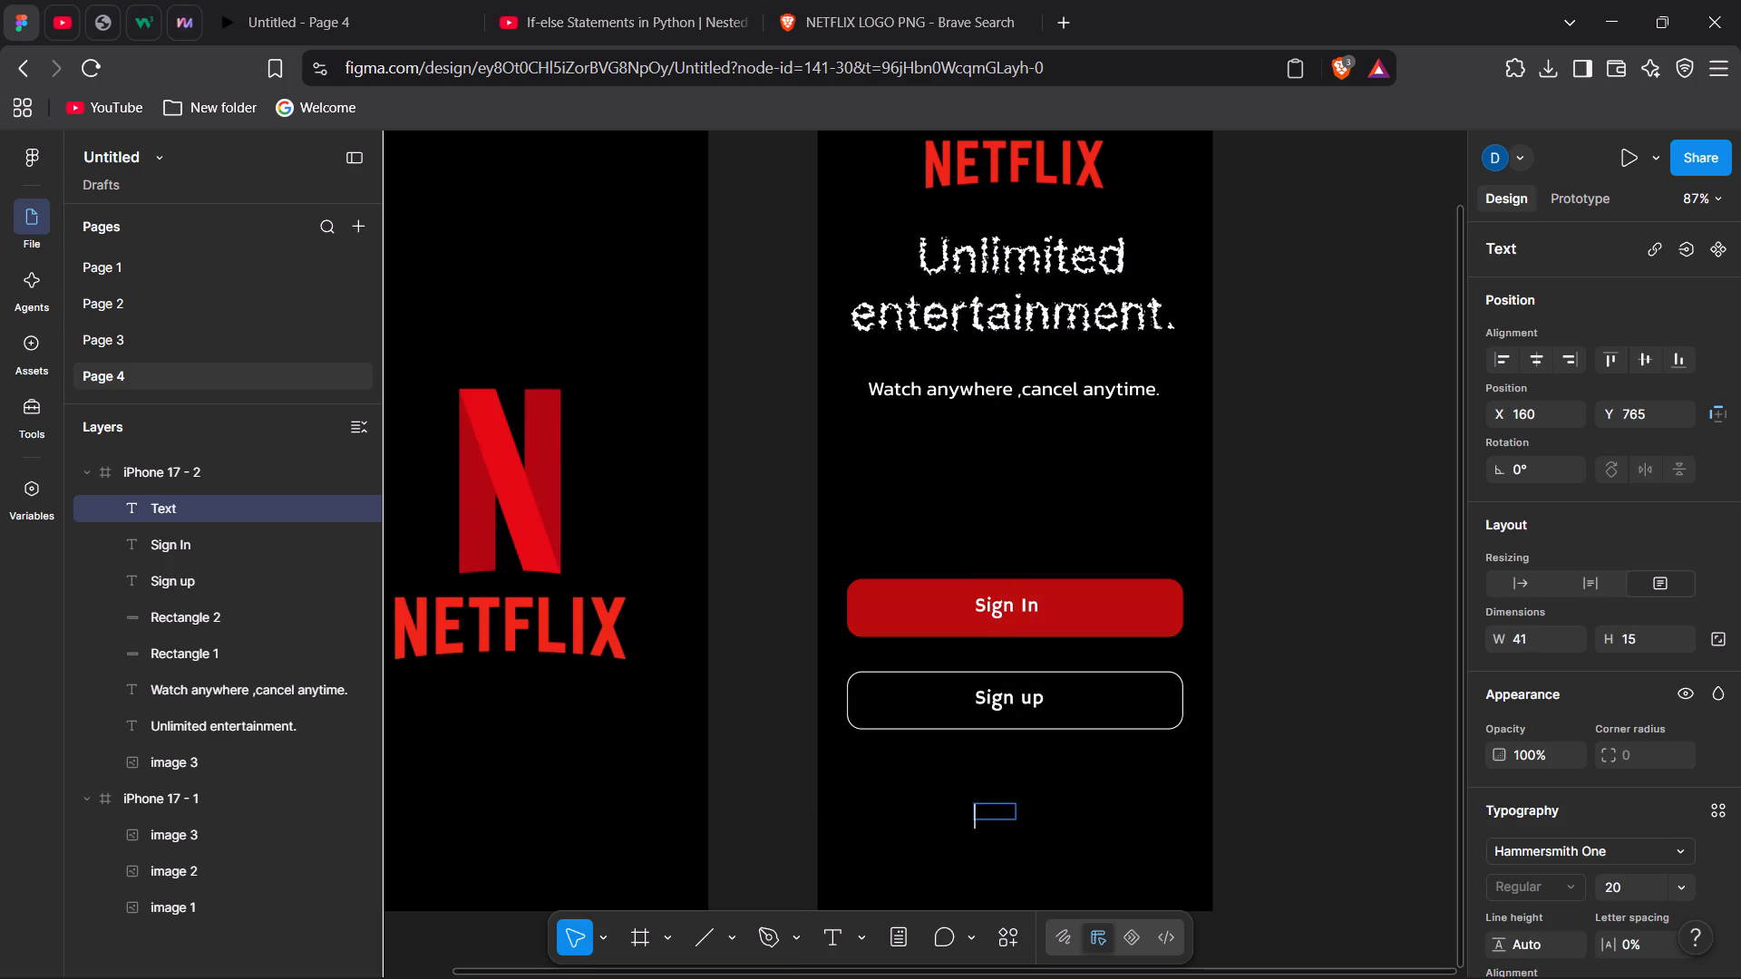
{"action": "type", "text": "or"}
{"action": "left_click", "coordinate": [1275, 819]}
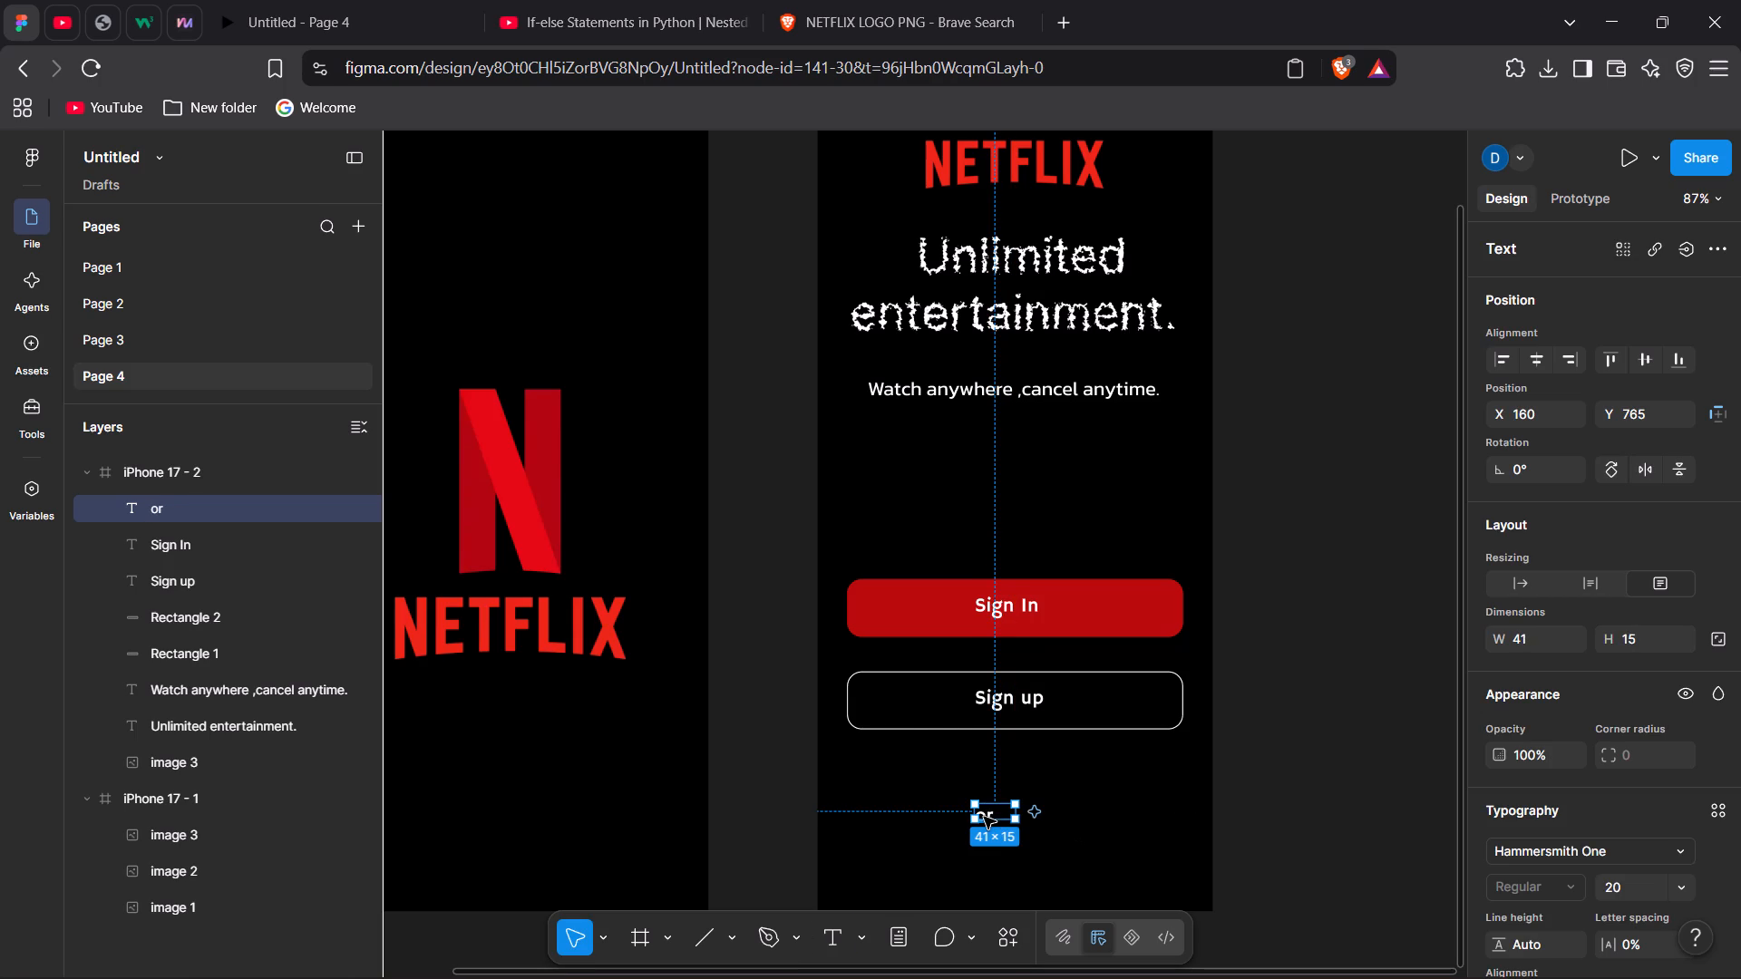
{"action": "left_click_drag", "start_coordinate": [985, 818], "coordinate": [1003, 795]}
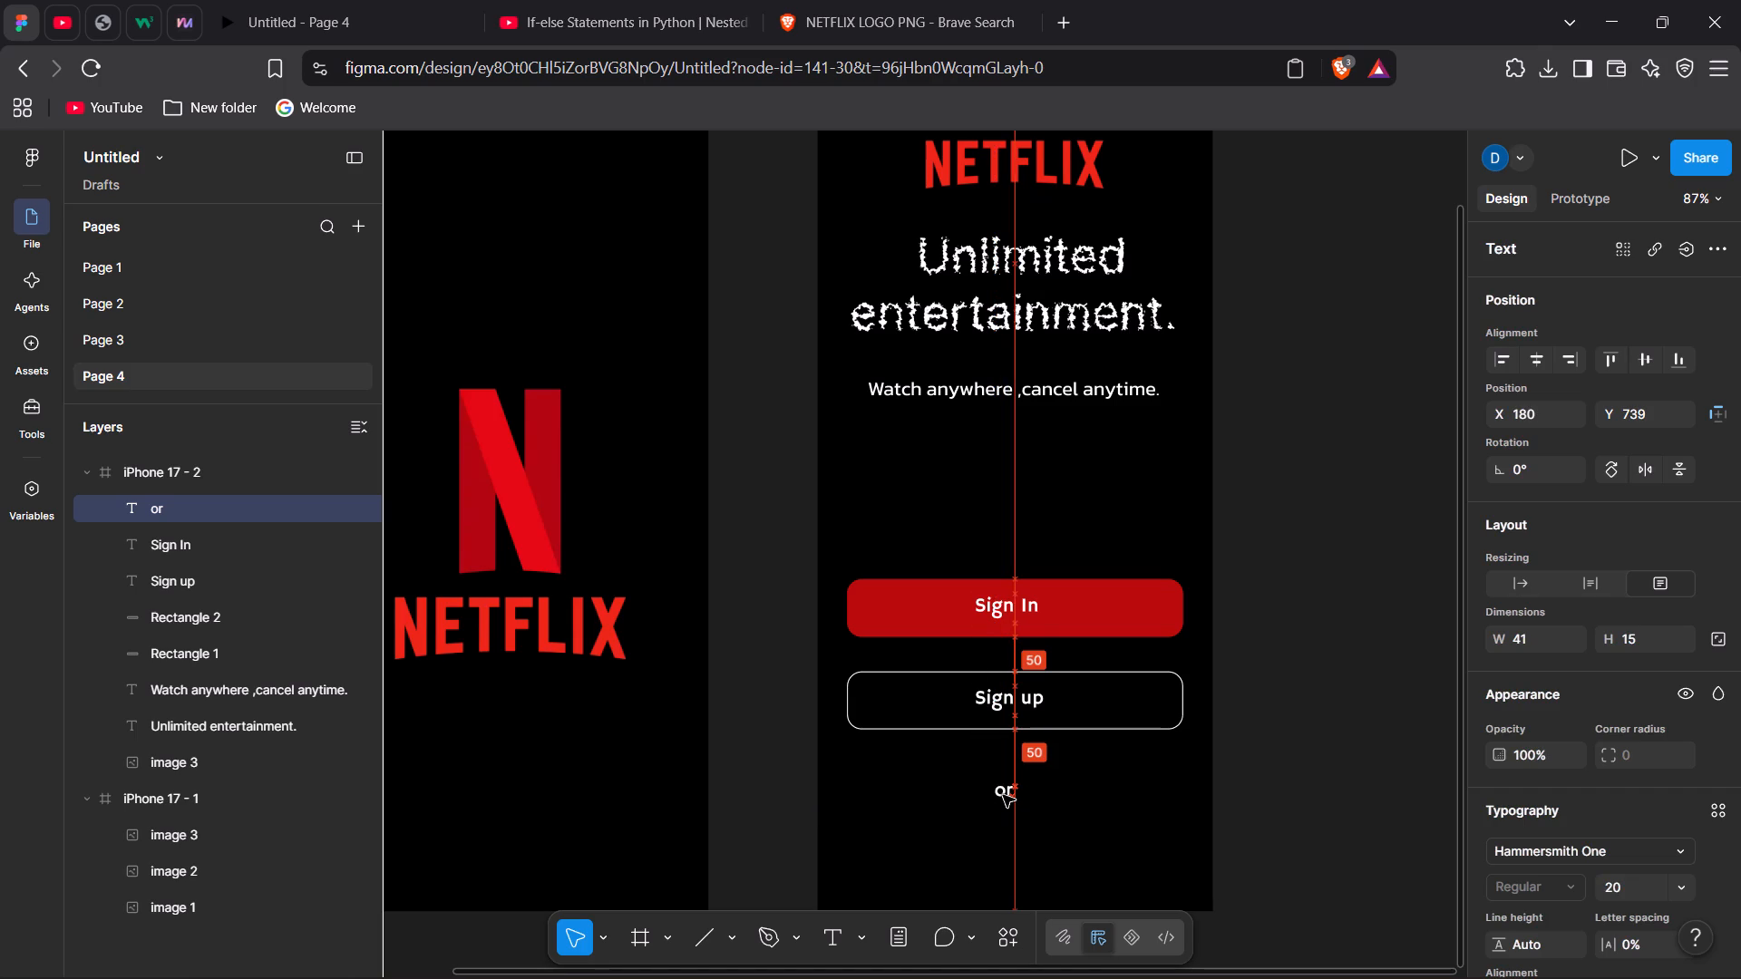
{"action": "left_click_drag", "start_coordinate": [1003, 795], "coordinate": [1003, 785]}
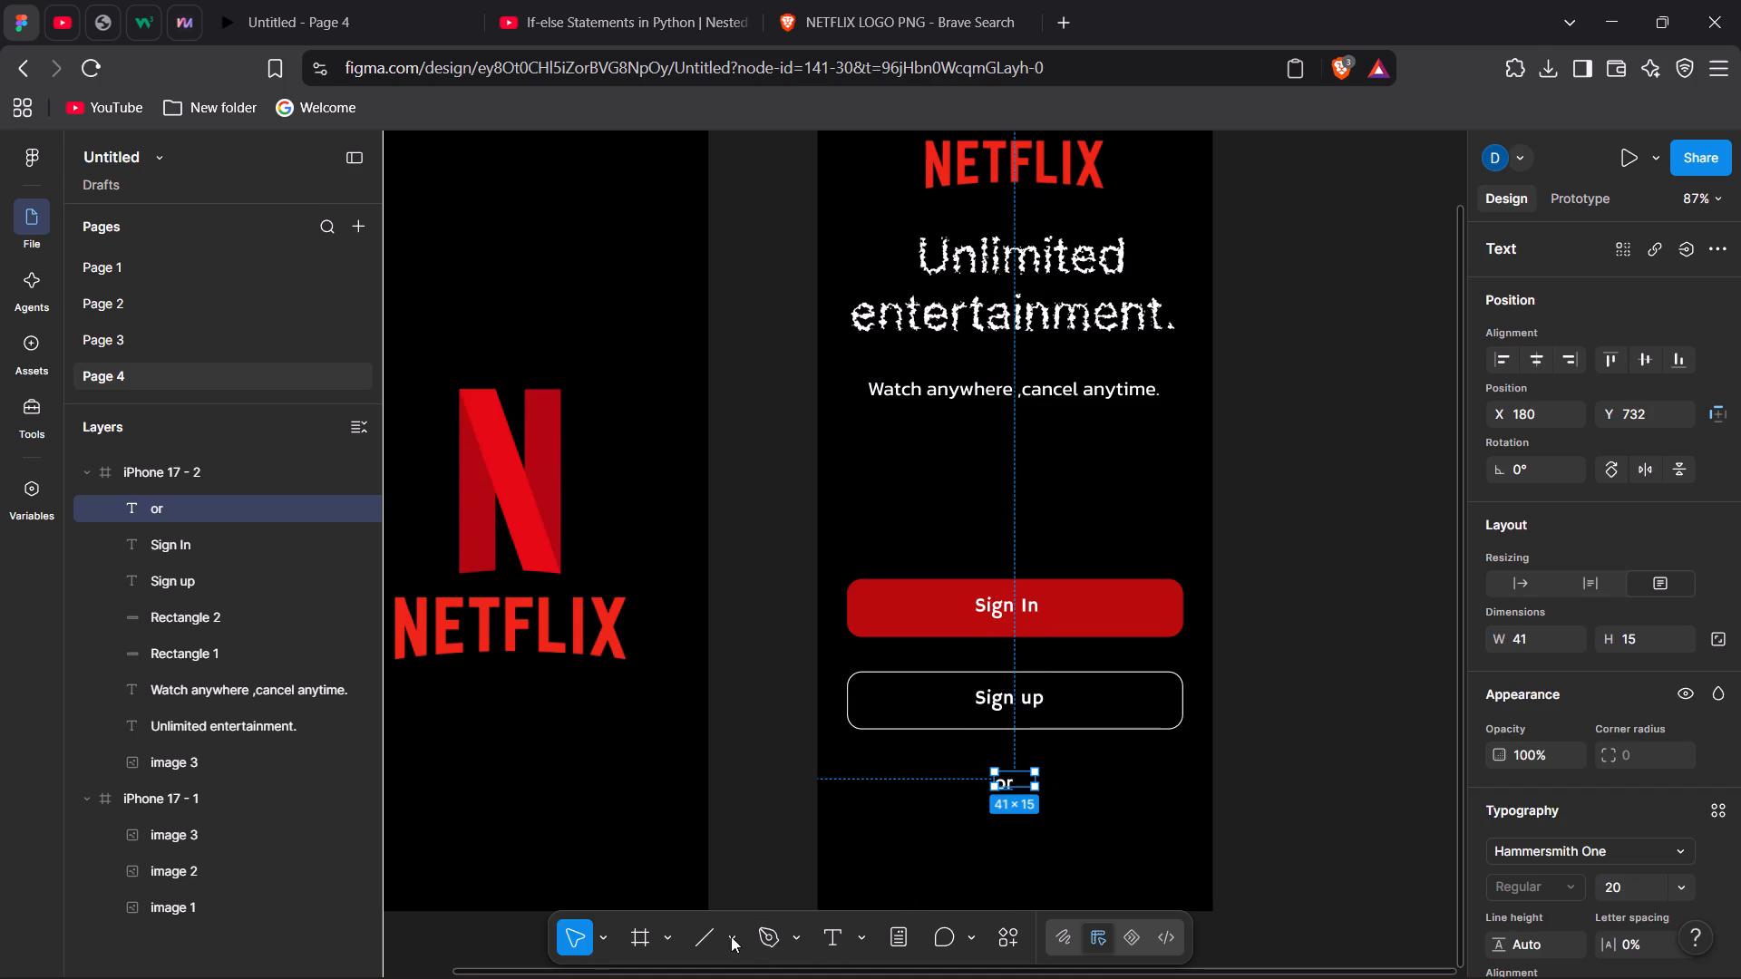
Draw a level white line about 158 px long from just left of "or" toward the frame's left edge.
{"action": "left_click", "coordinate": [707, 931]}
{"action": "left_click_drag", "start_coordinate": [987, 782], "coordinate": [841, 782]}
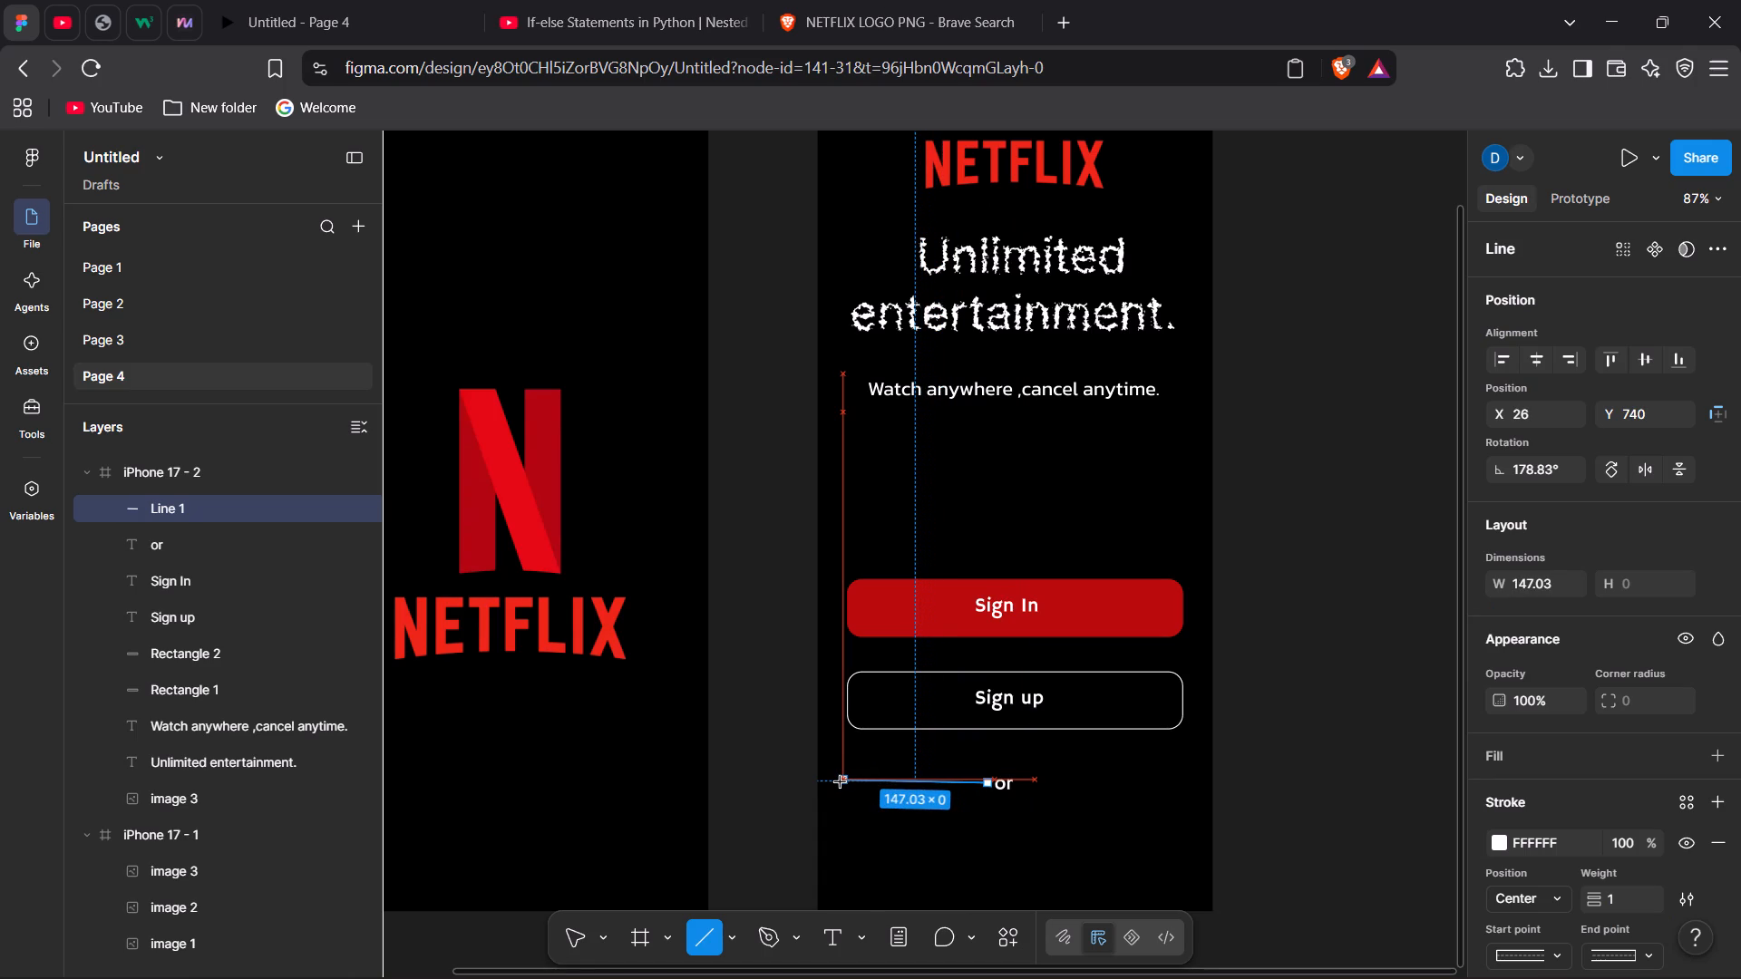
{"action": "left_click_drag", "start_coordinate": [841, 782], "coordinate": [831, 781]}
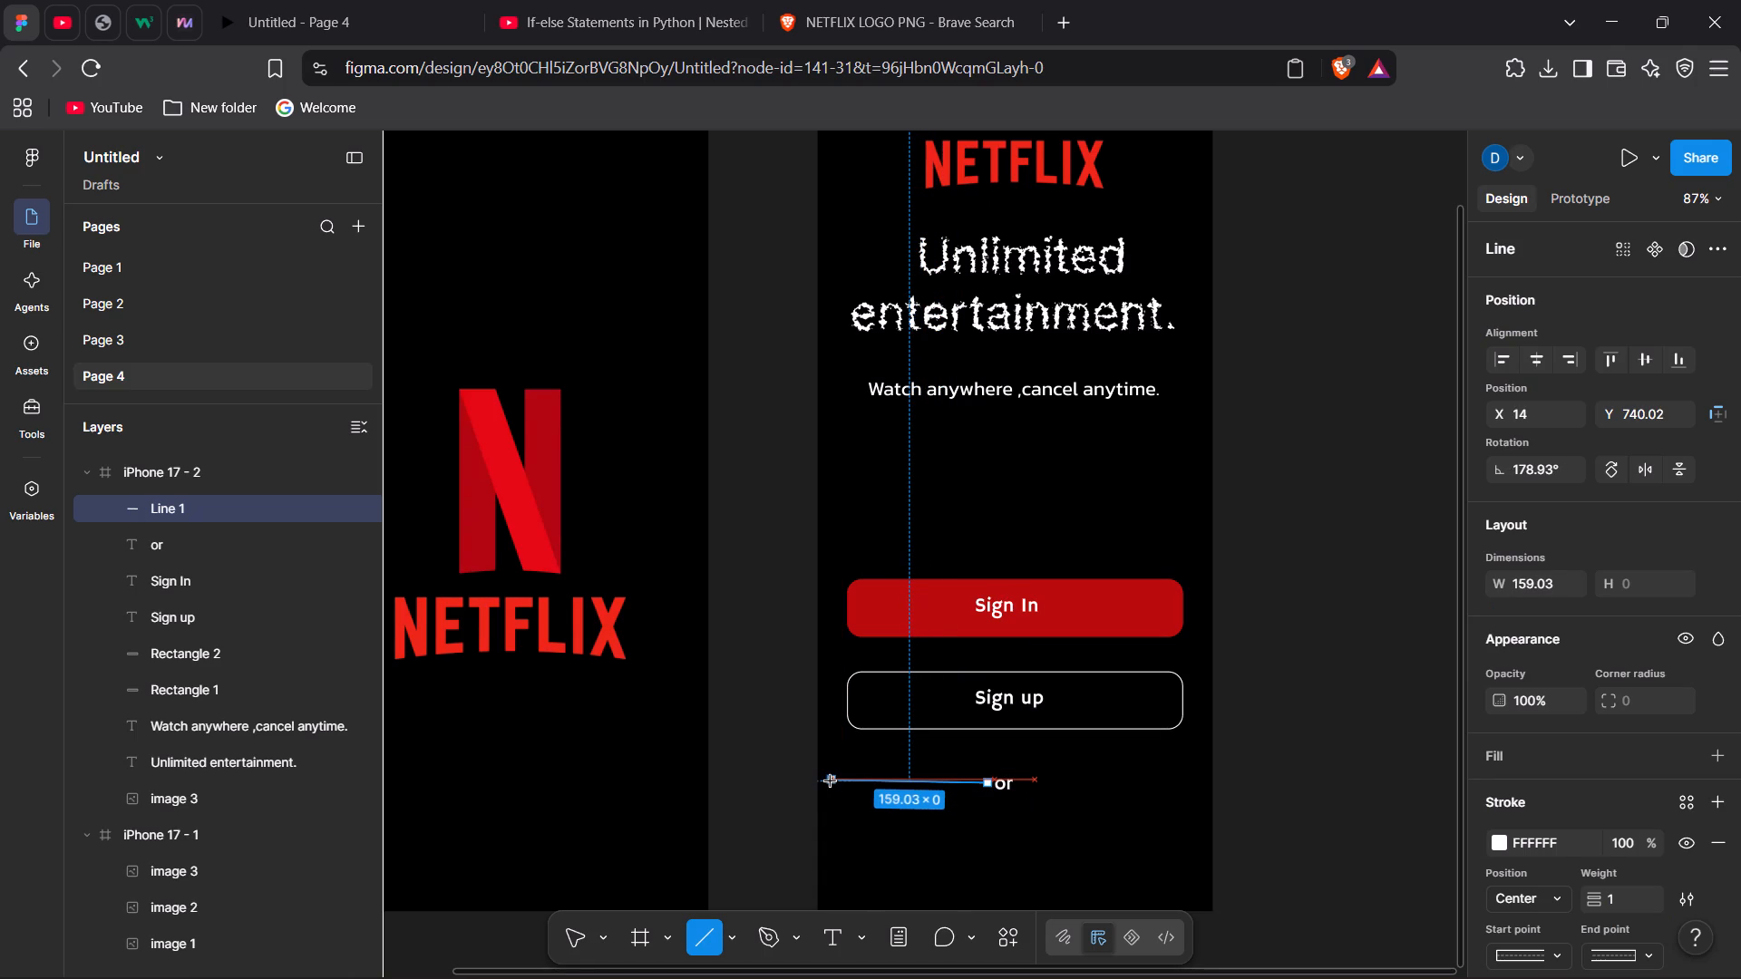
{"action": "left_click_drag", "start_coordinate": [831, 781], "coordinate": [832, 784]}
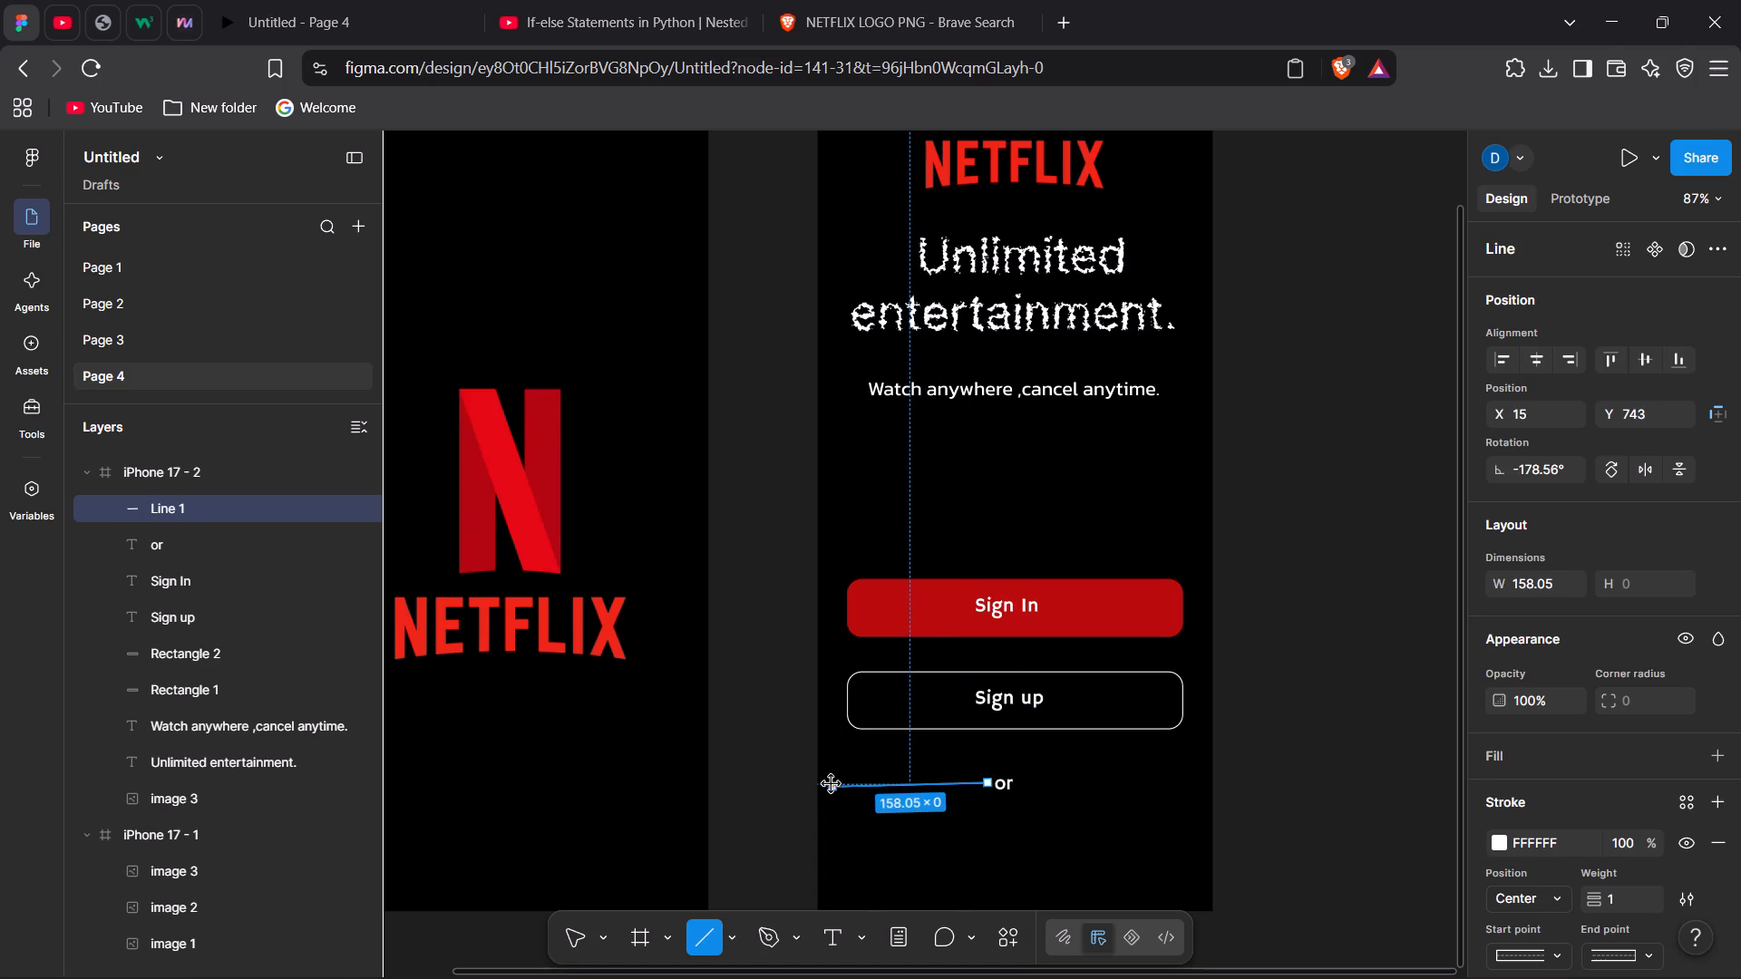
{"action": "left_click", "coordinate": [987, 784]}
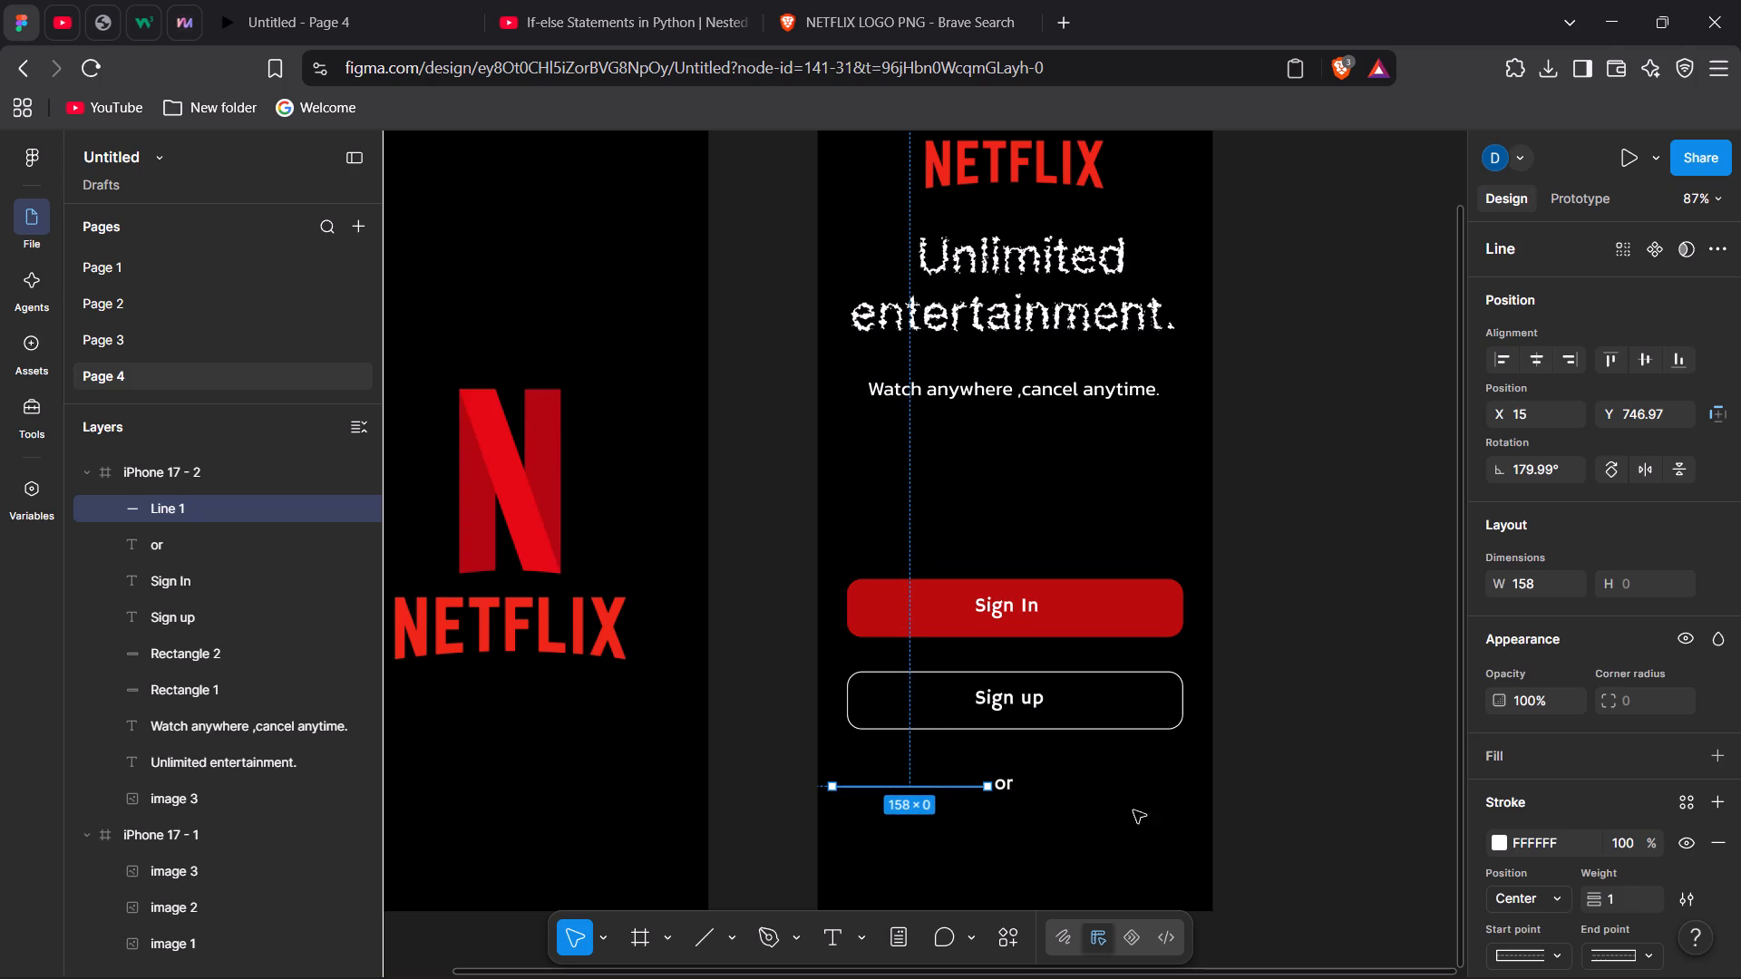
{"action": "left_click", "coordinate": [1334, 776]}
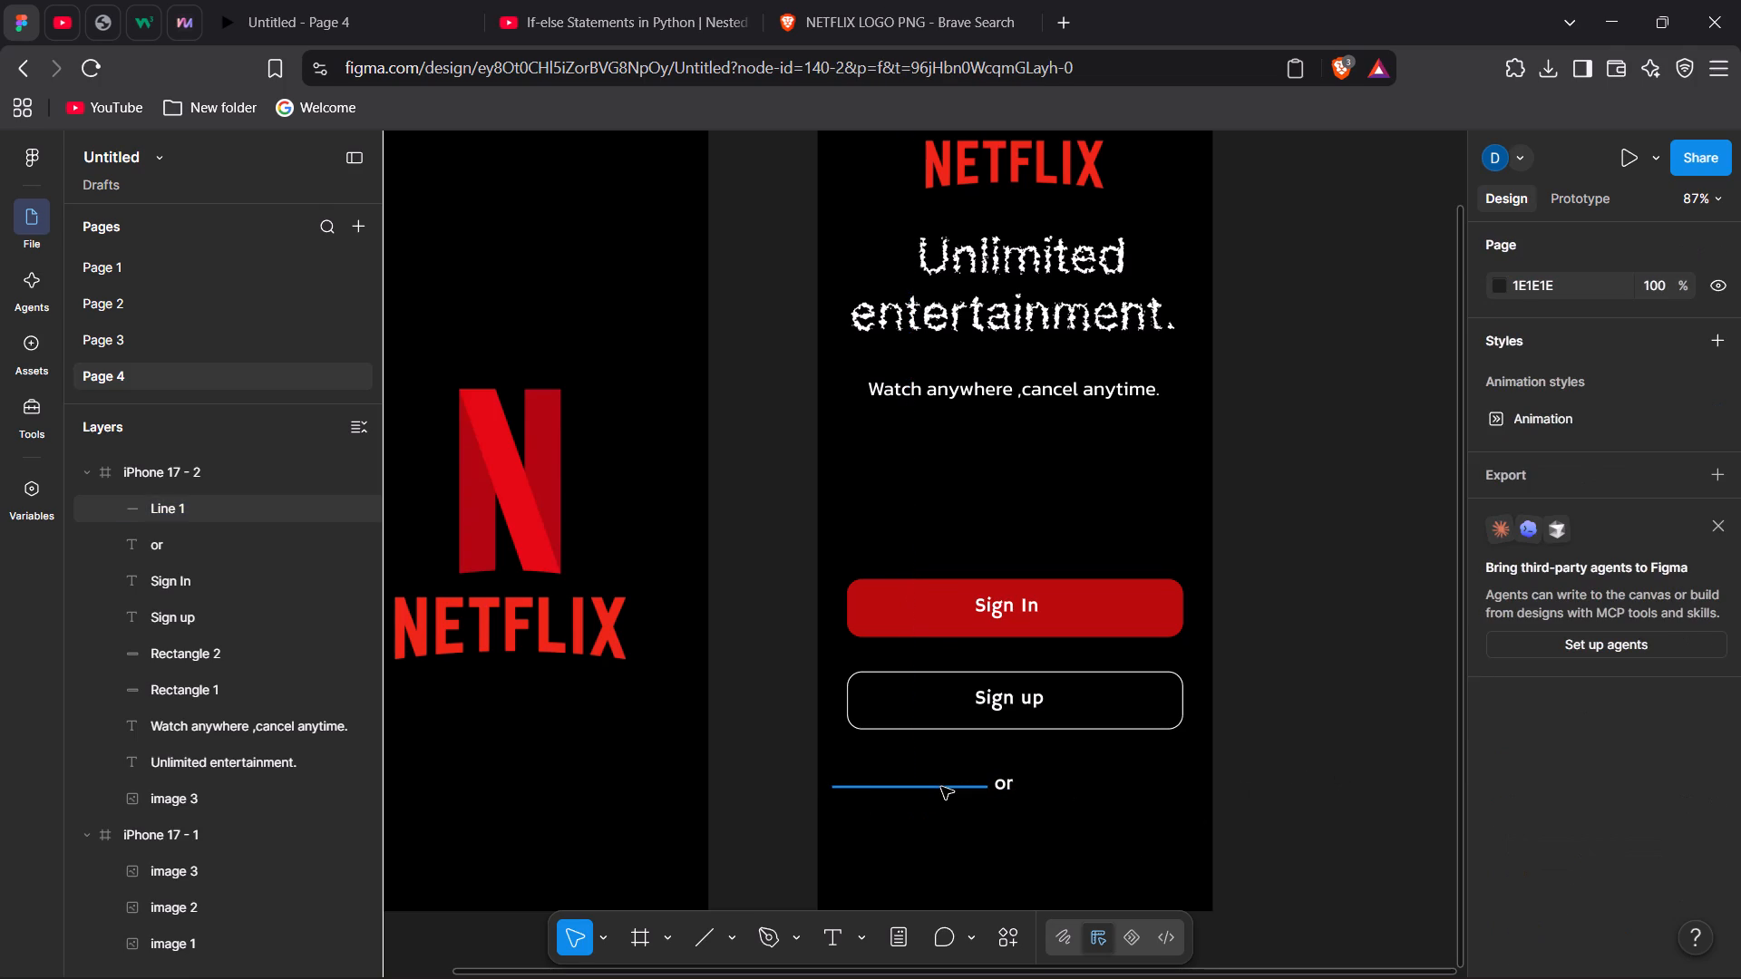
Move the line closer to "or" and extend its outer end to a length of about 168 px, keeping it level.
{"action": "left_click", "coordinate": [941, 787]}
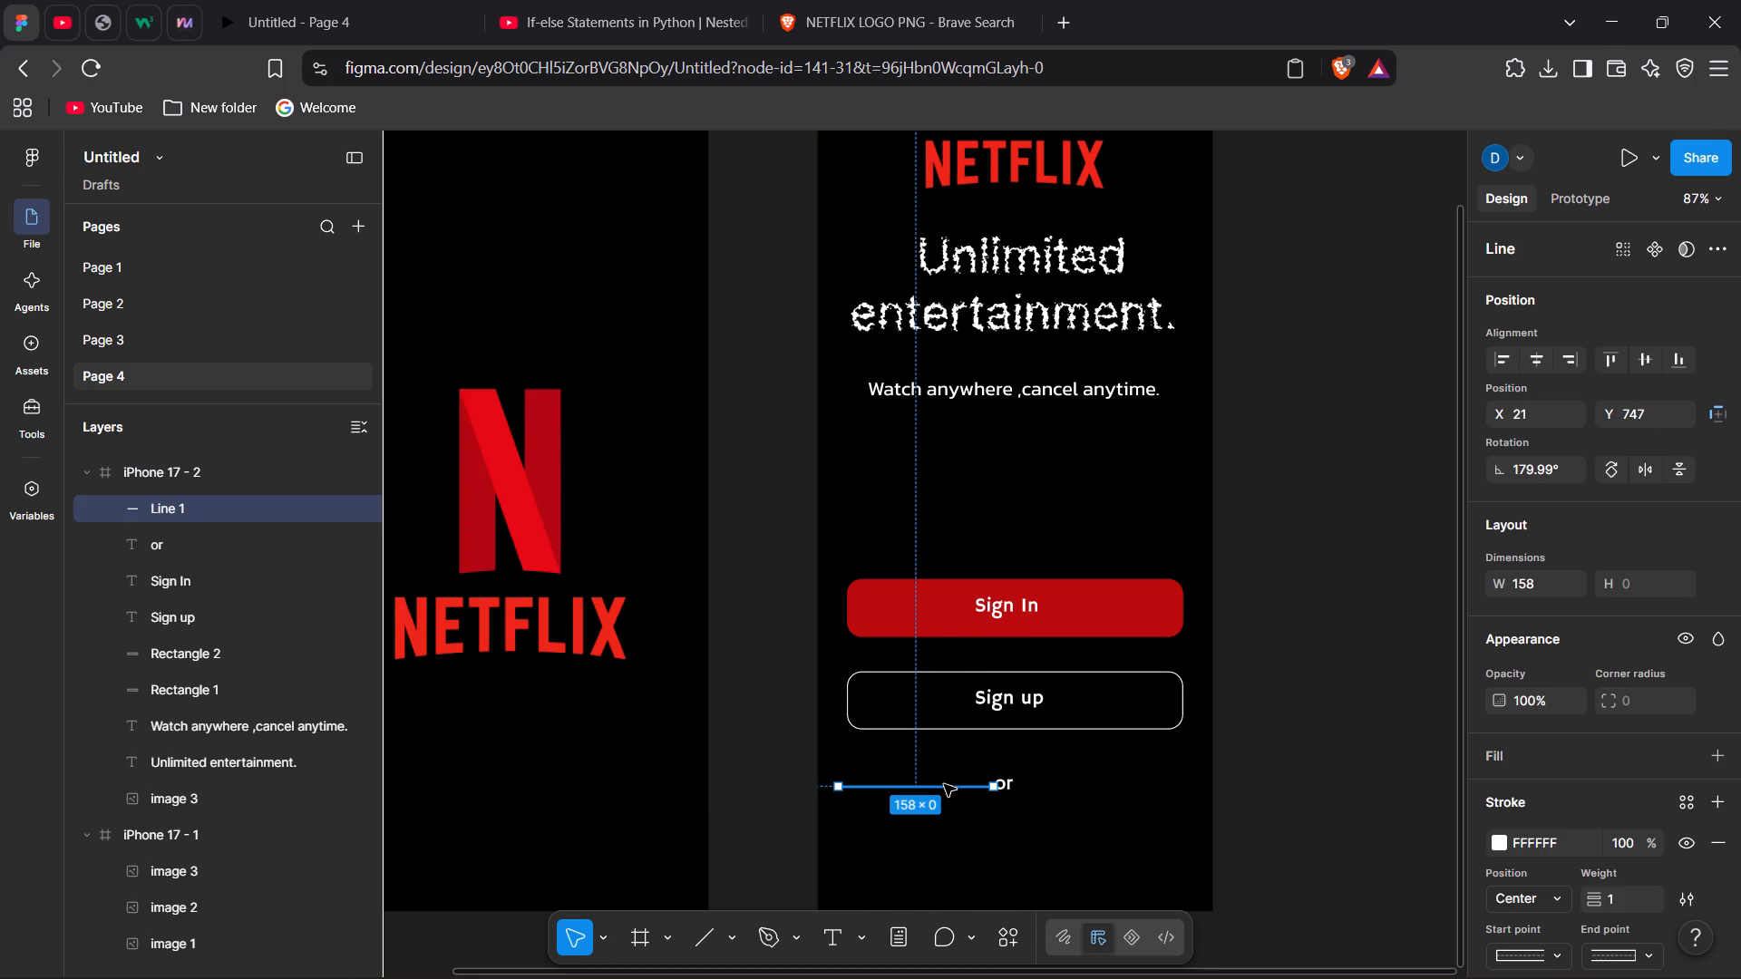
{"action": "left_click_drag", "start_coordinate": [841, 790], "coordinate": [830, 790]}
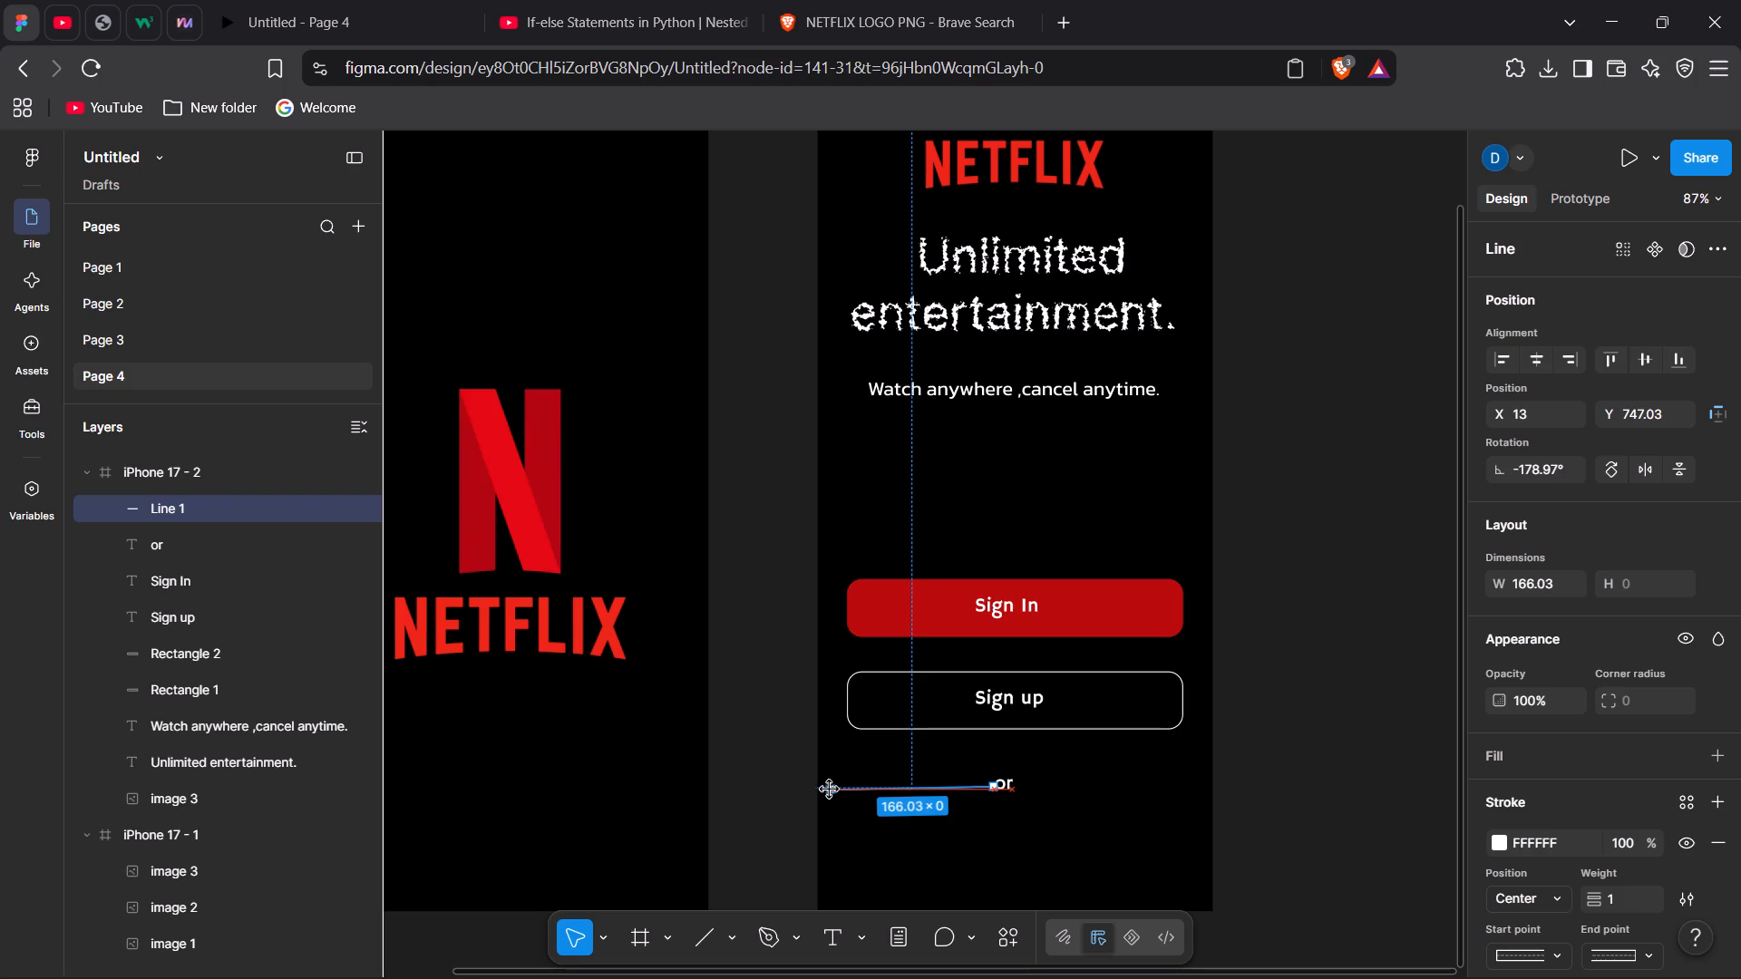
{"action": "left_click_drag", "start_coordinate": [830, 790], "coordinate": [828, 786]}
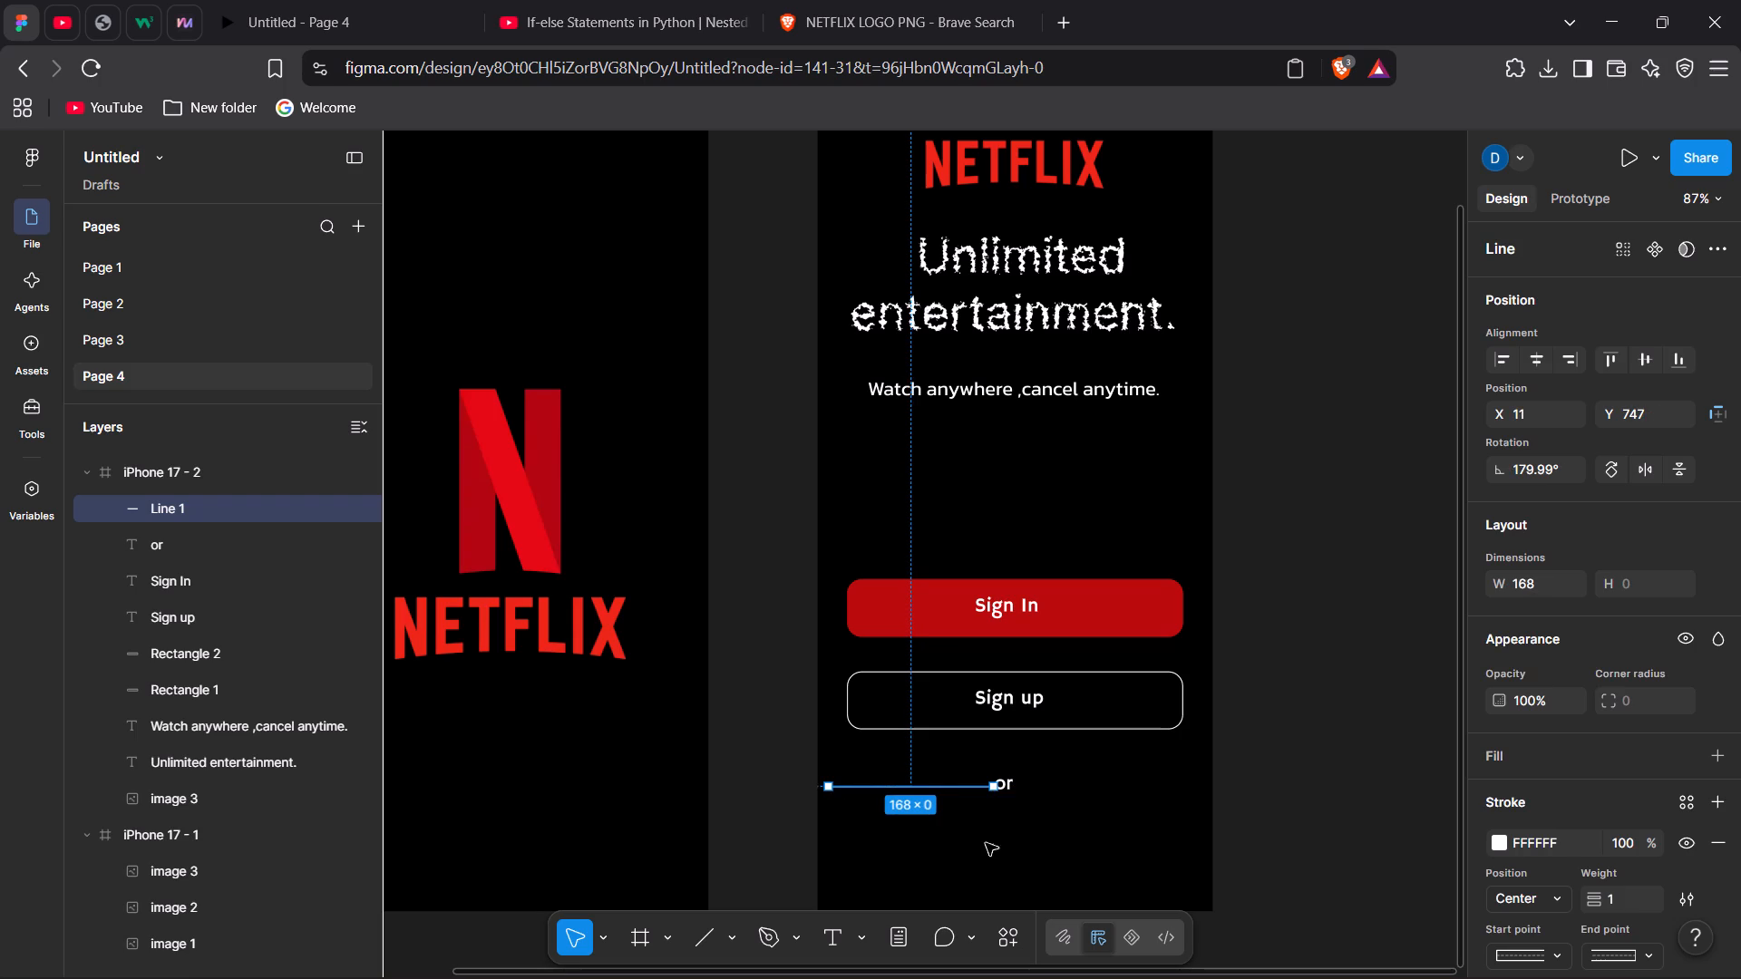
Draw a second line about 201 px long from the first line's inner end, past "or", toward the frame's right edge.
{"action": "left_click", "coordinate": [713, 941]}
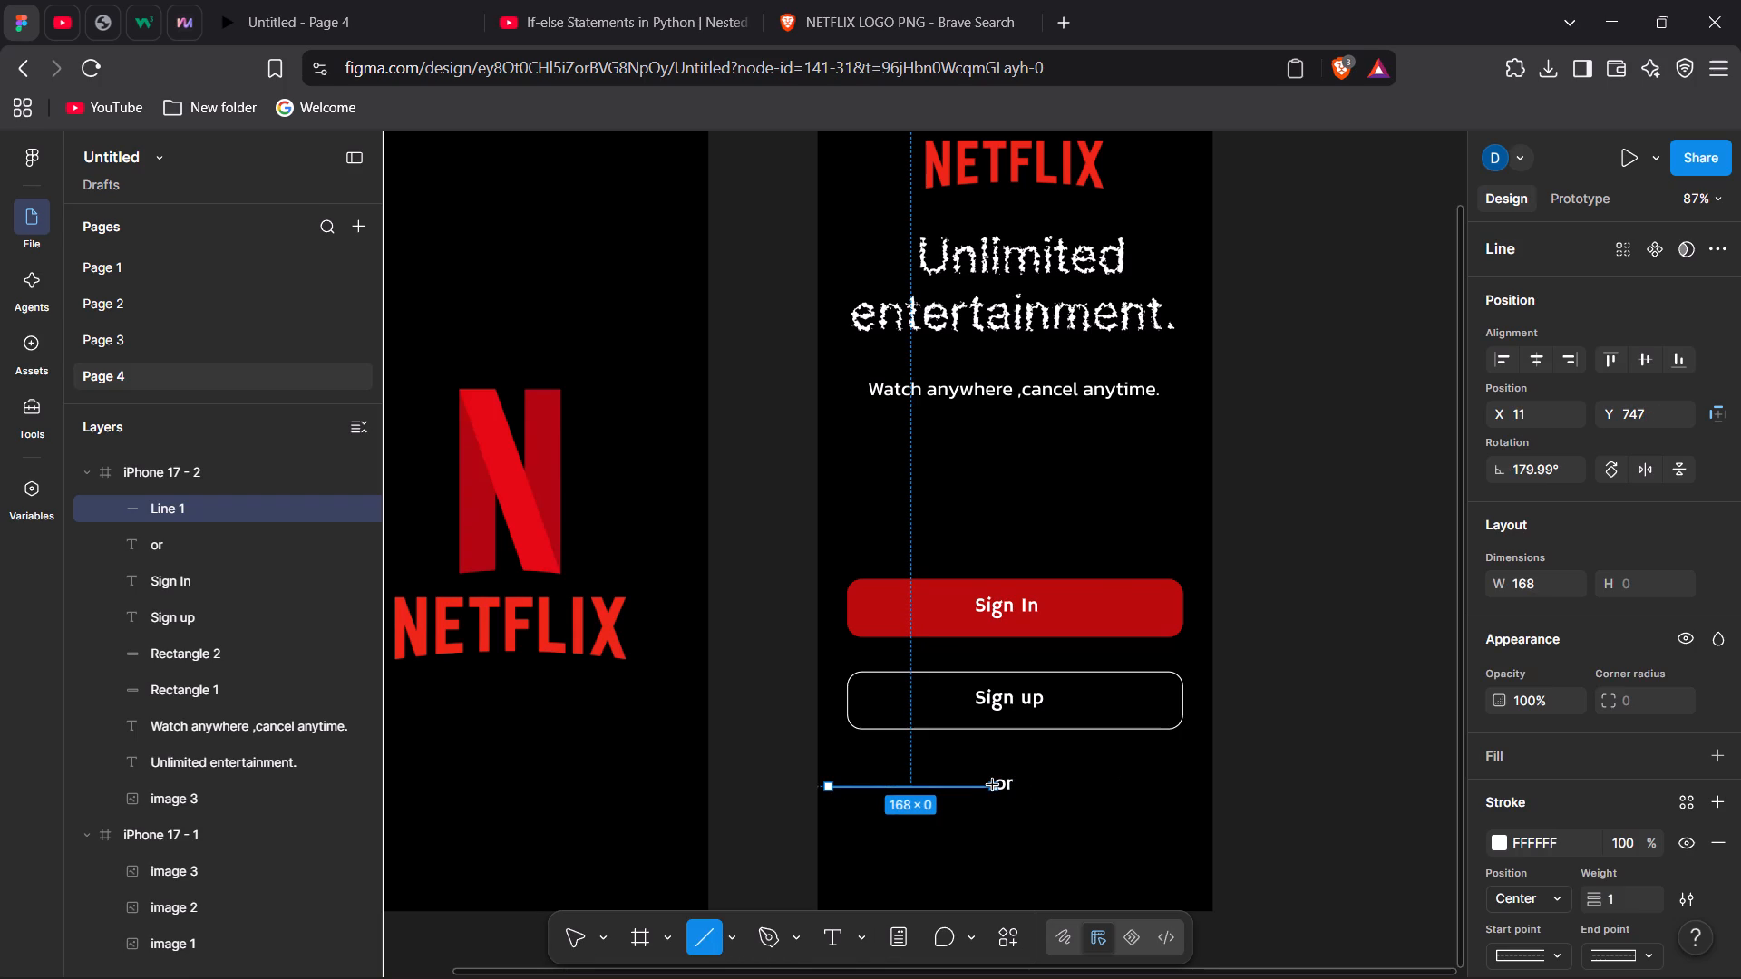
{"action": "left_click_drag", "start_coordinate": [997, 788], "coordinate": [1113, 784]}
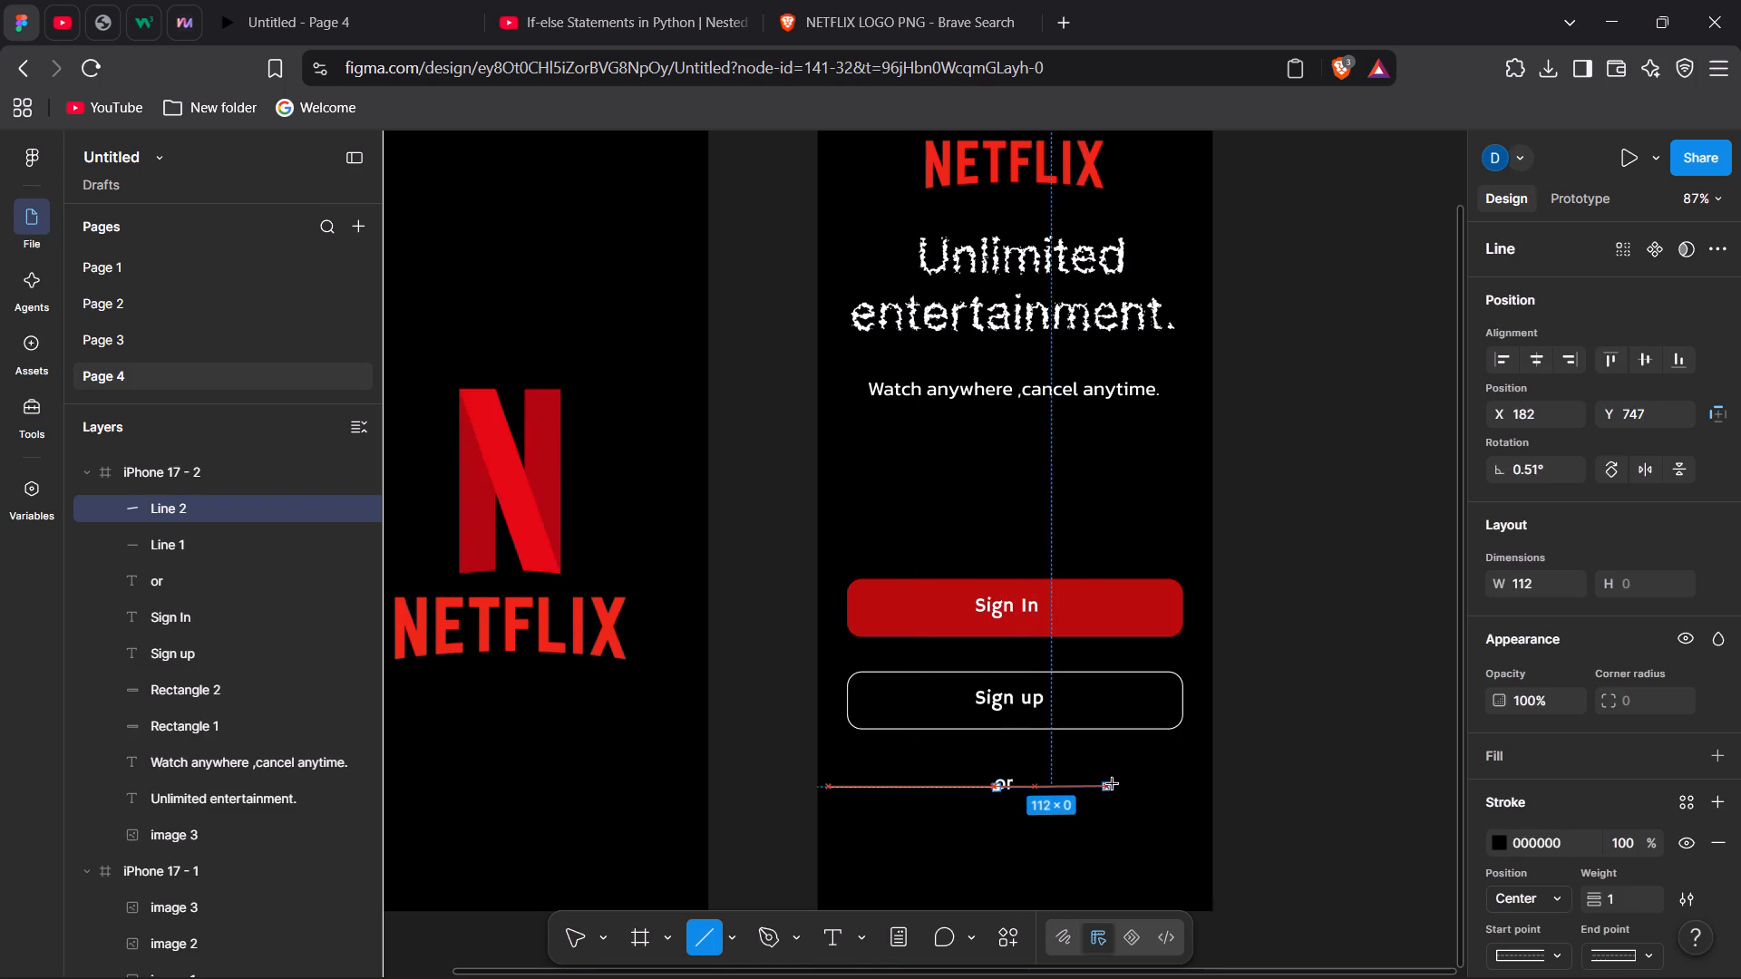
{"action": "left_click_drag", "start_coordinate": [1113, 784], "coordinate": [1184, 787]}
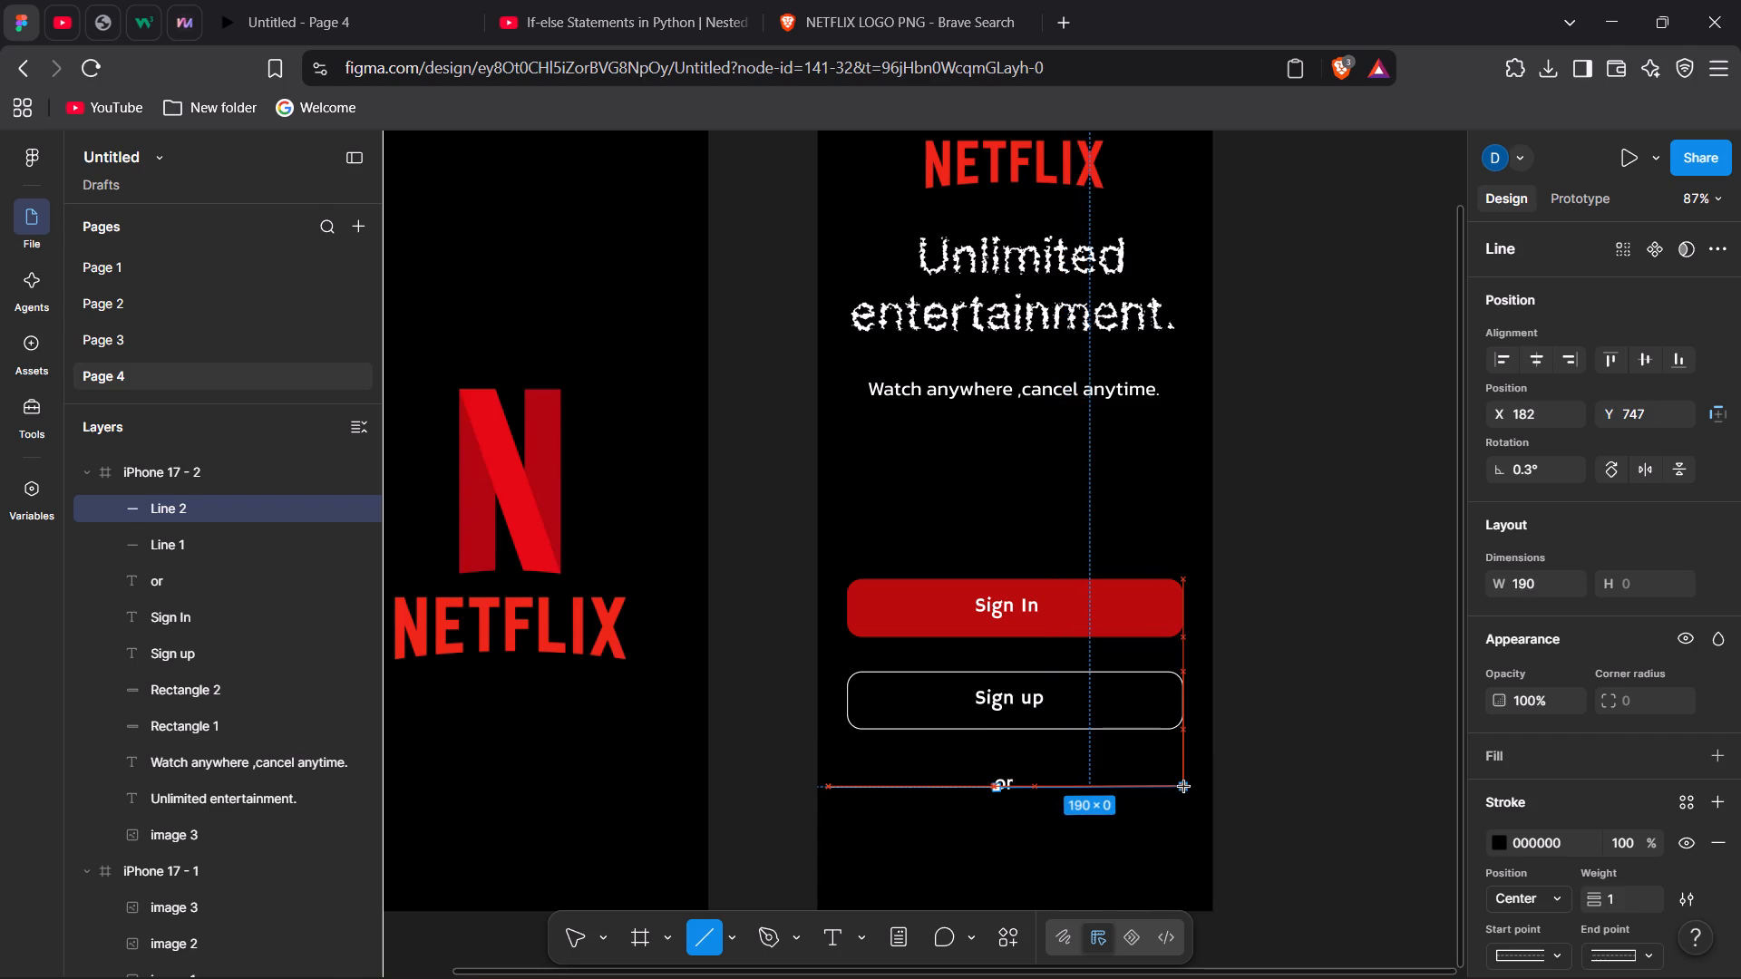
{"action": "left_click_drag", "start_coordinate": [1184, 787], "coordinate": [1191, 790]}
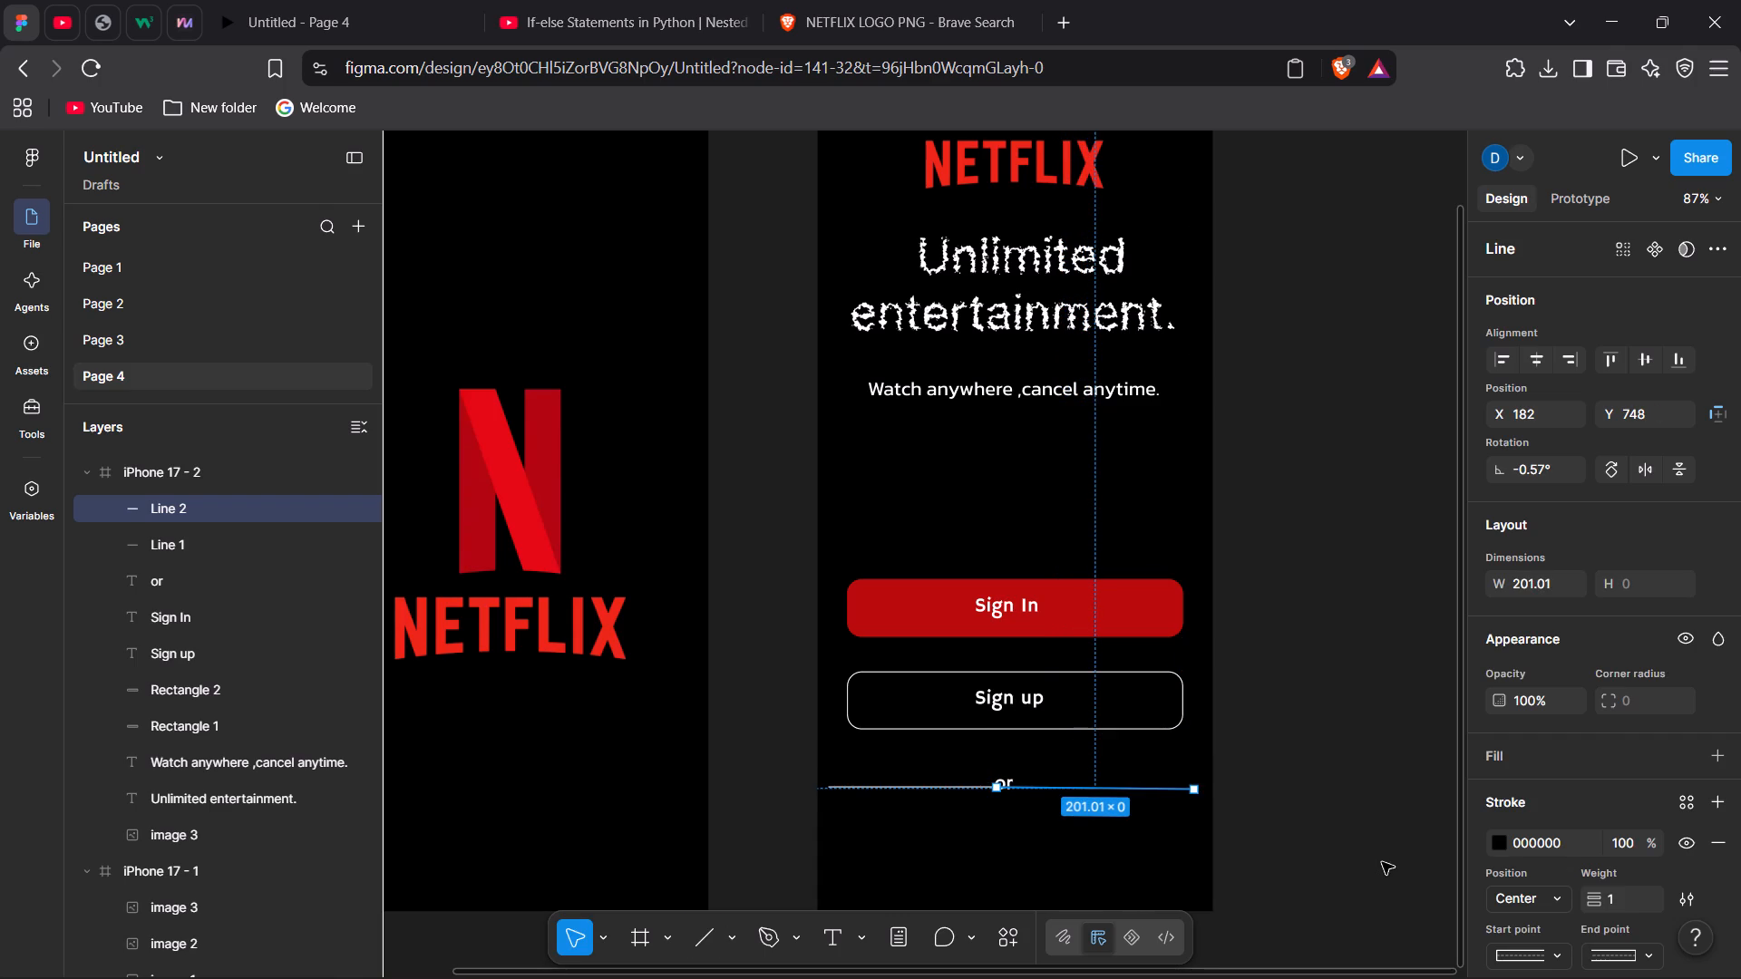
{"action": "left_click", "coordinate": [1382, 862]}
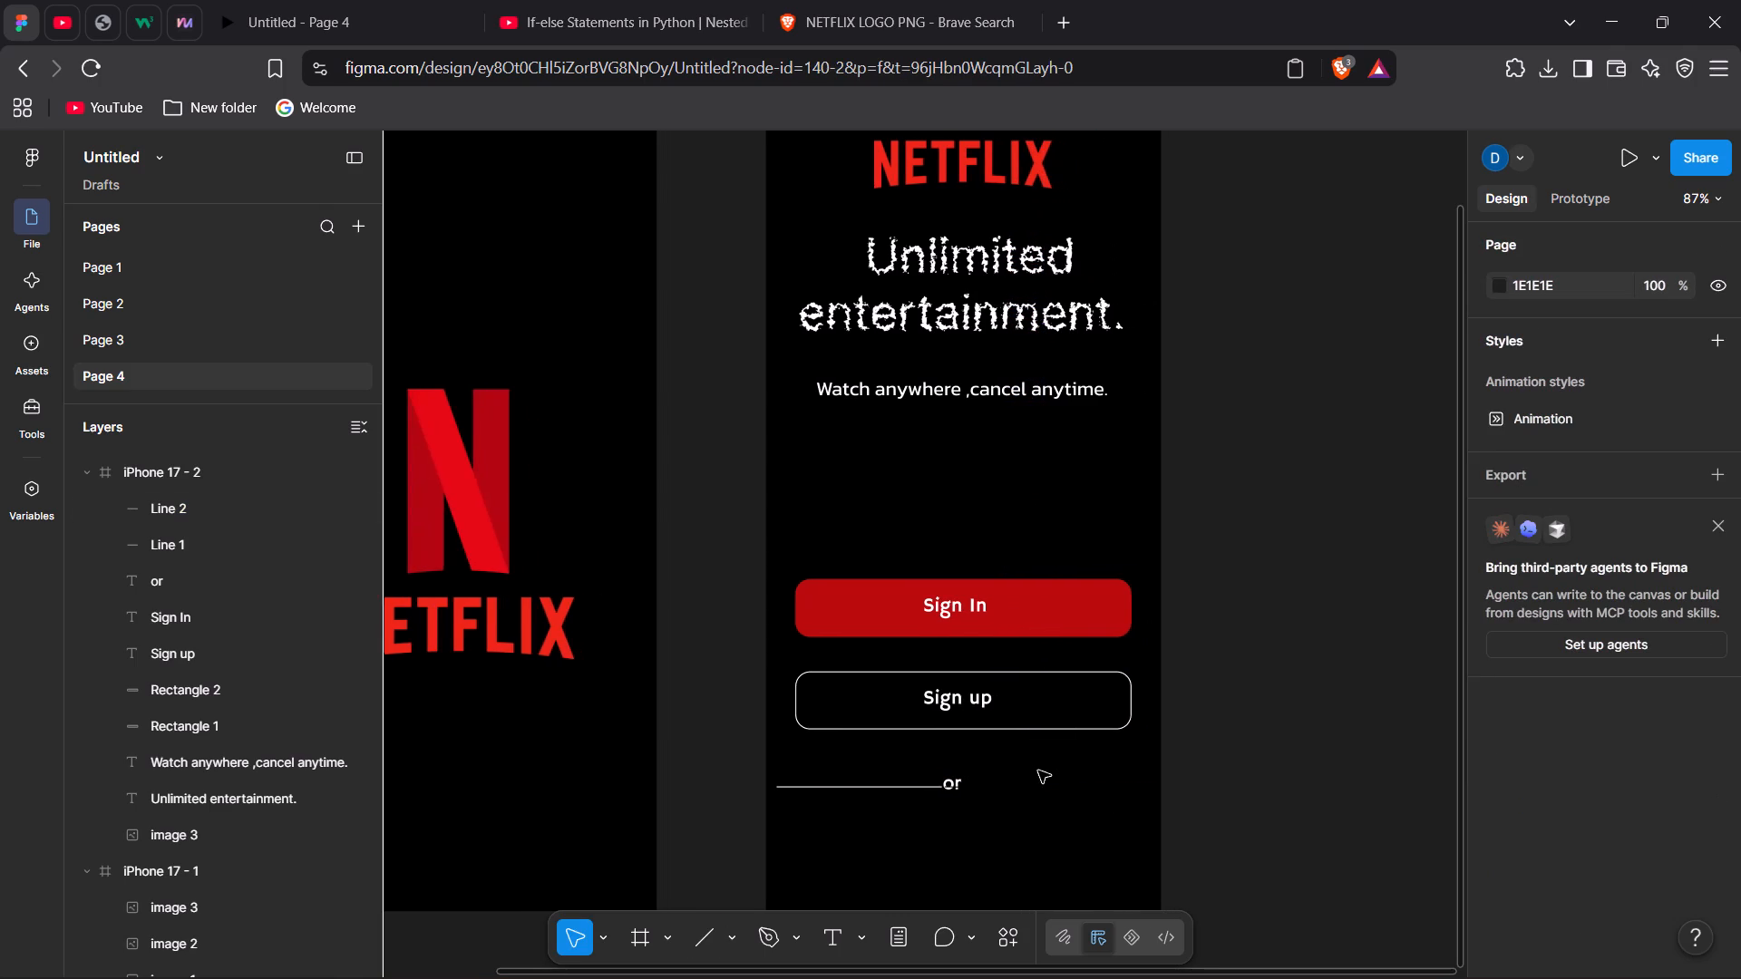
Set the second line's stroke colour to white, FFFFFF.
{"action": "left_click", "coordinate": [971, 829]}
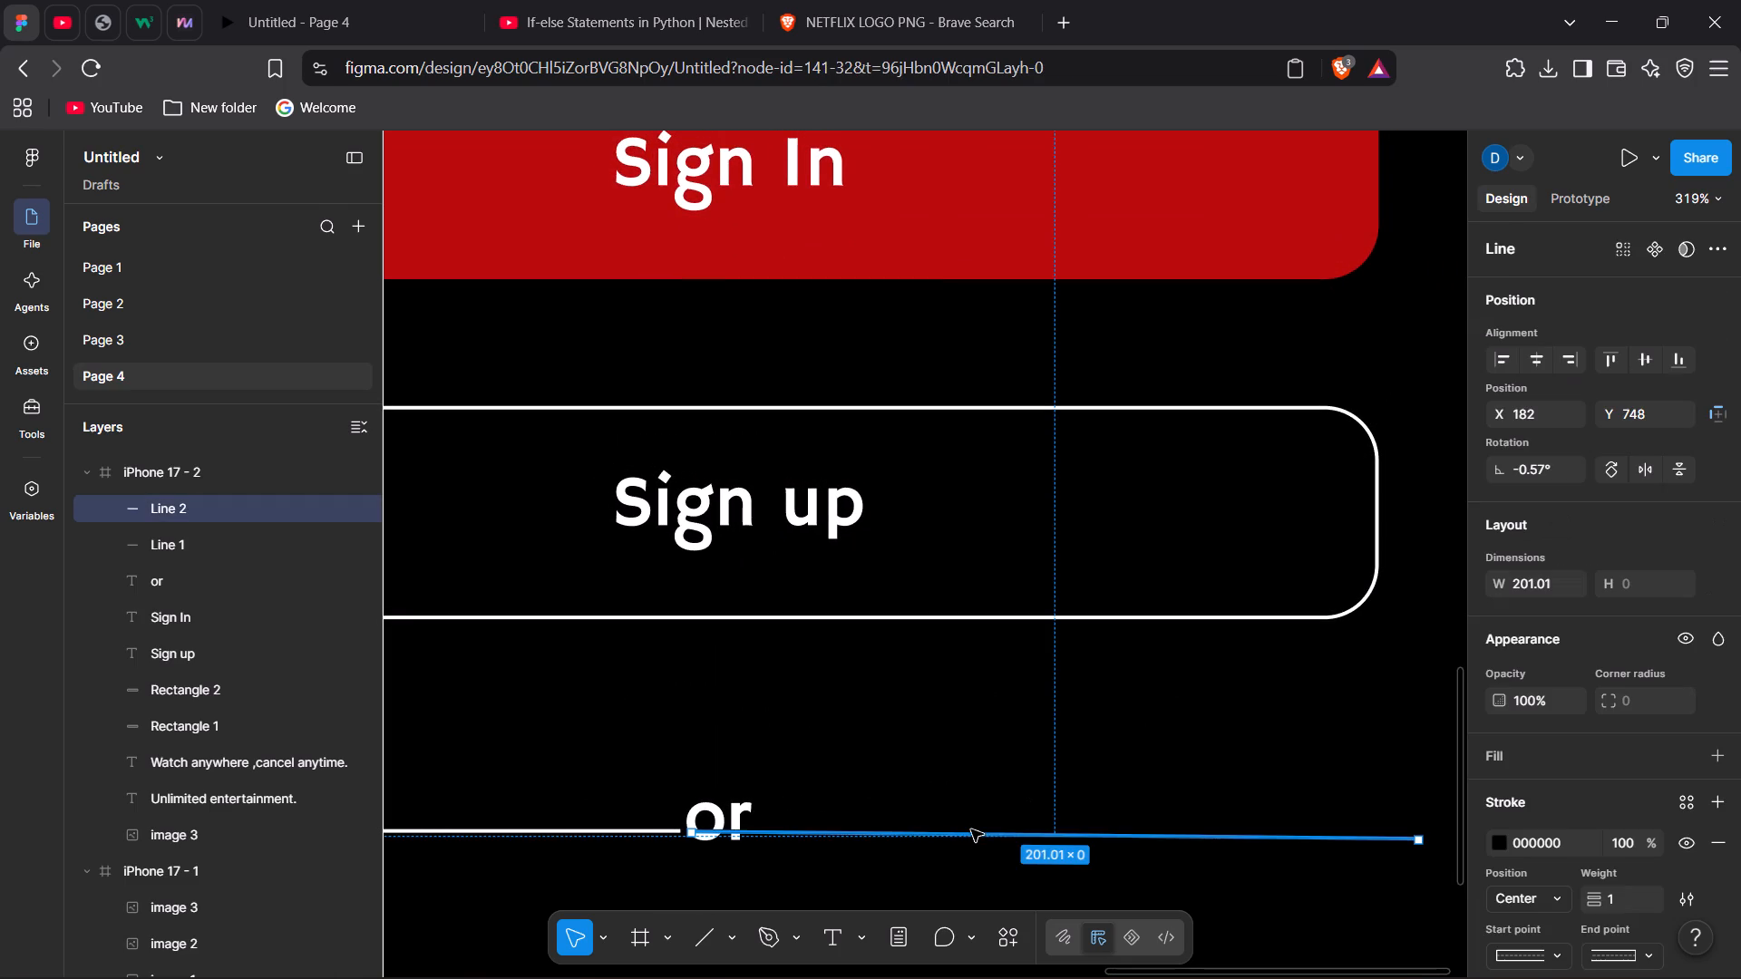
{"action": "left_click", "coordinate": [1496, 838]}
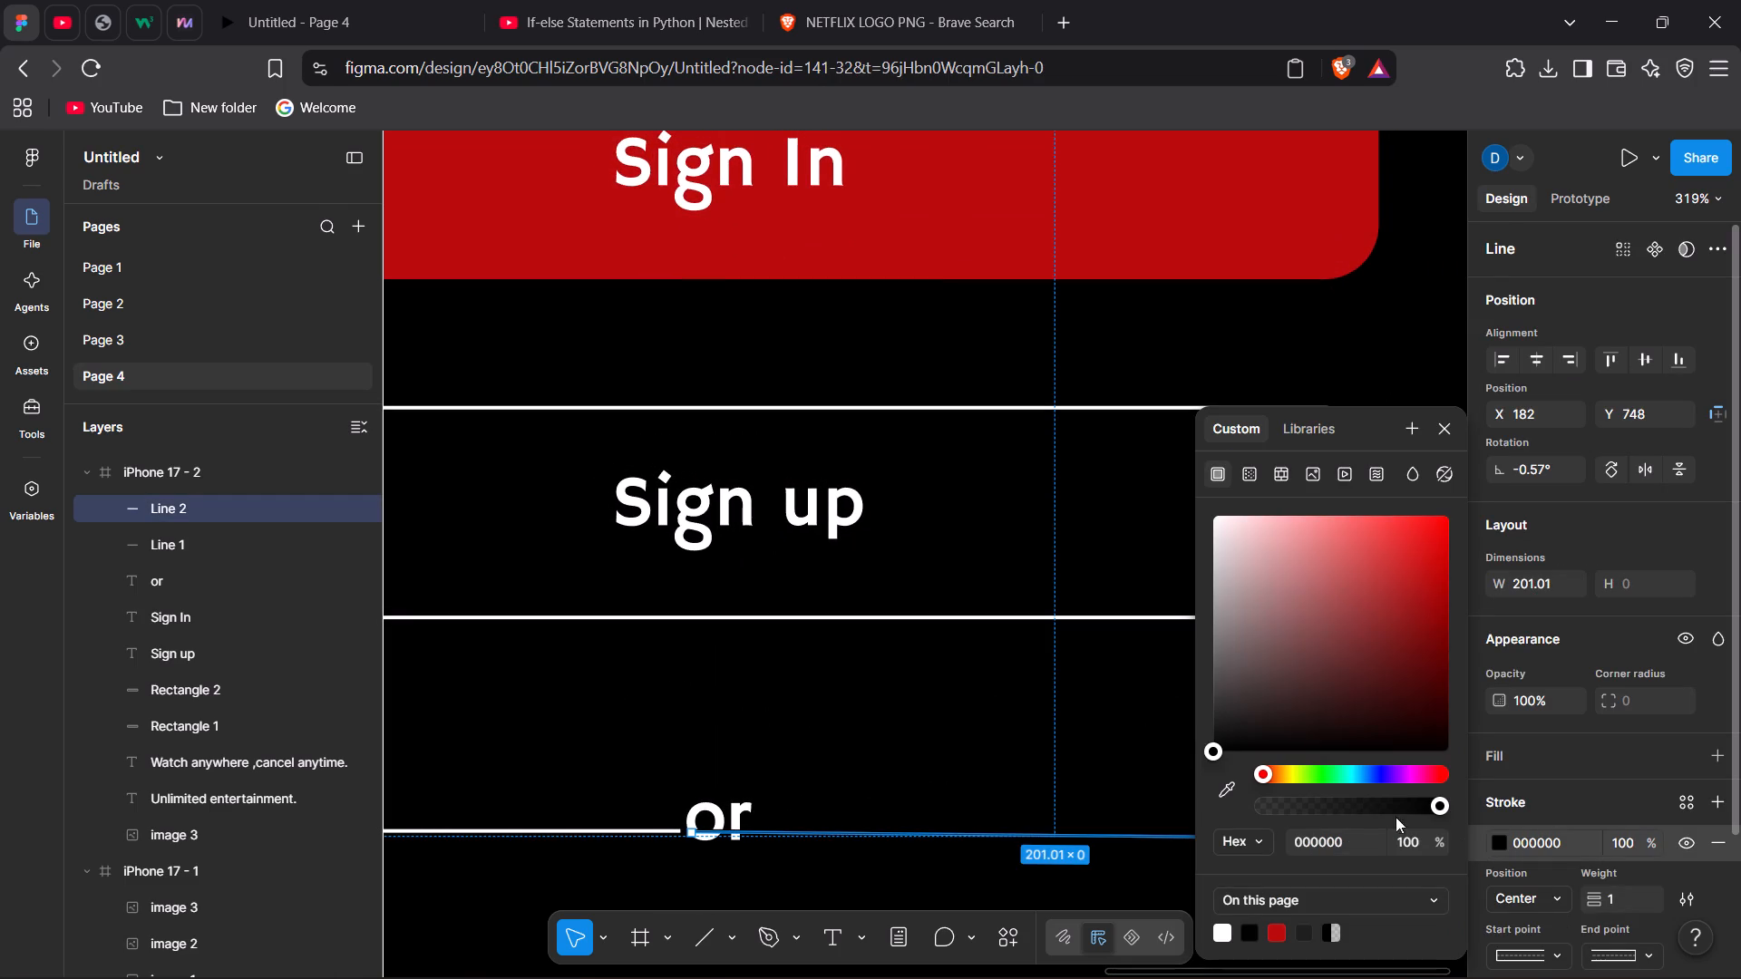
{"action": "left_click_drag", "start_coordinate": [1212, 744], "coordinate": [1209, 372]}
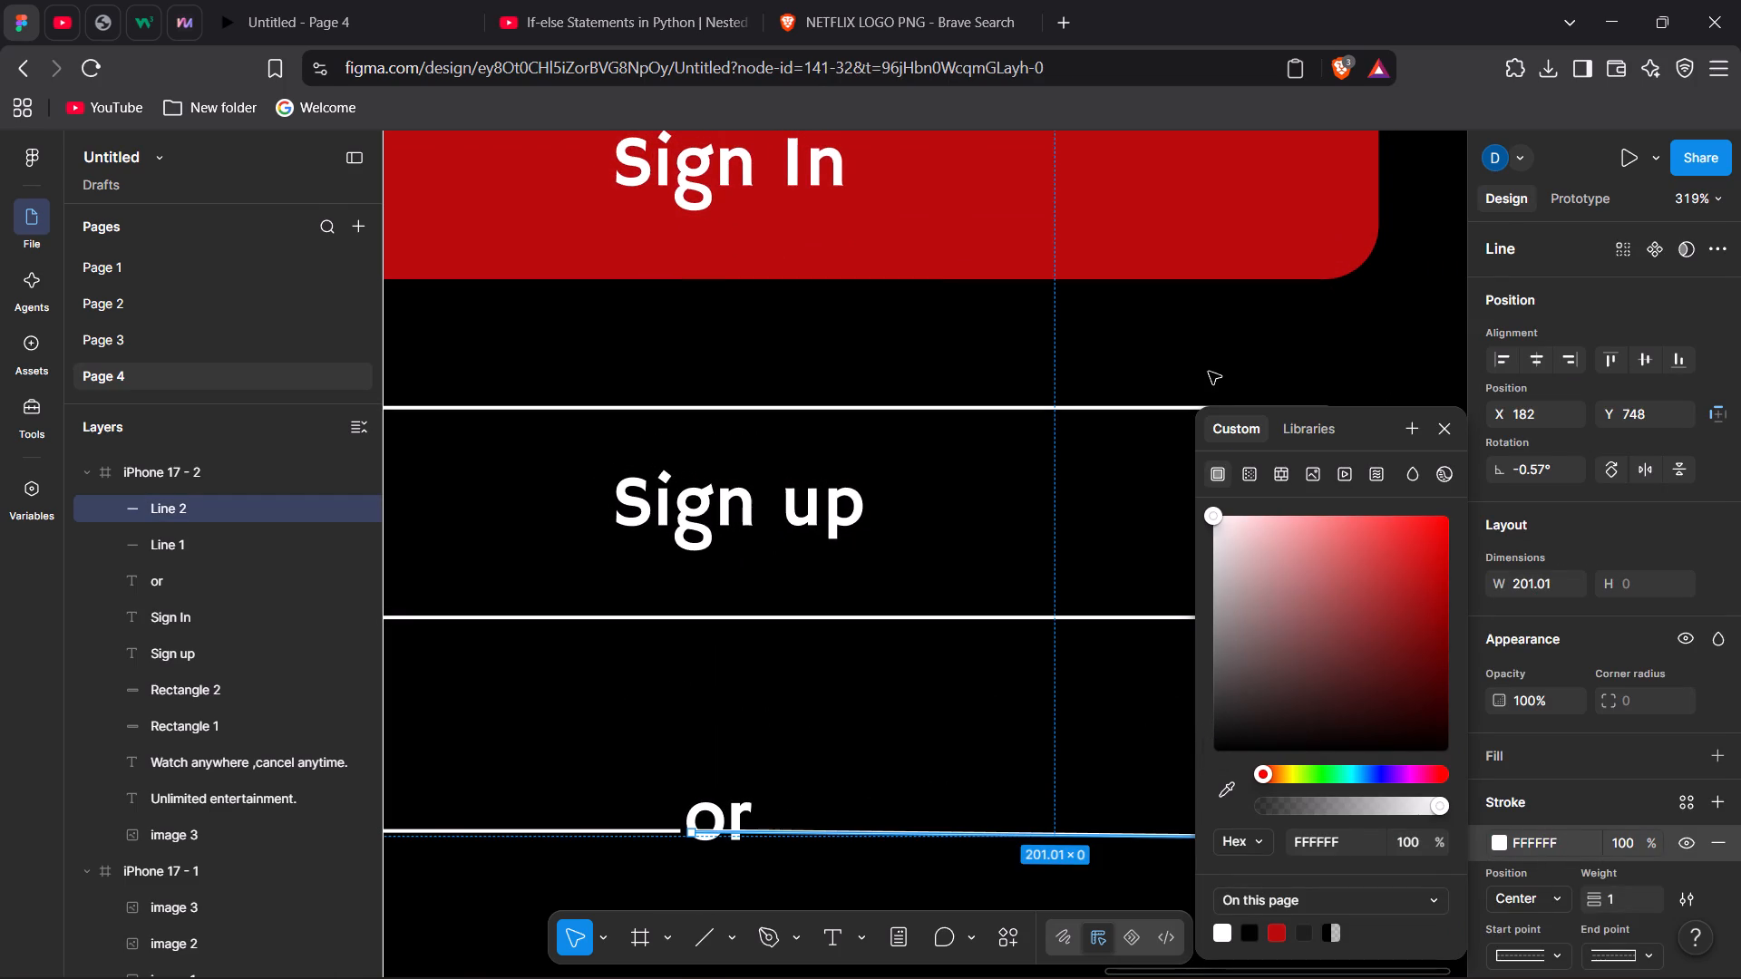
{"action": "left_click", "coordinate": [1404, 373]}
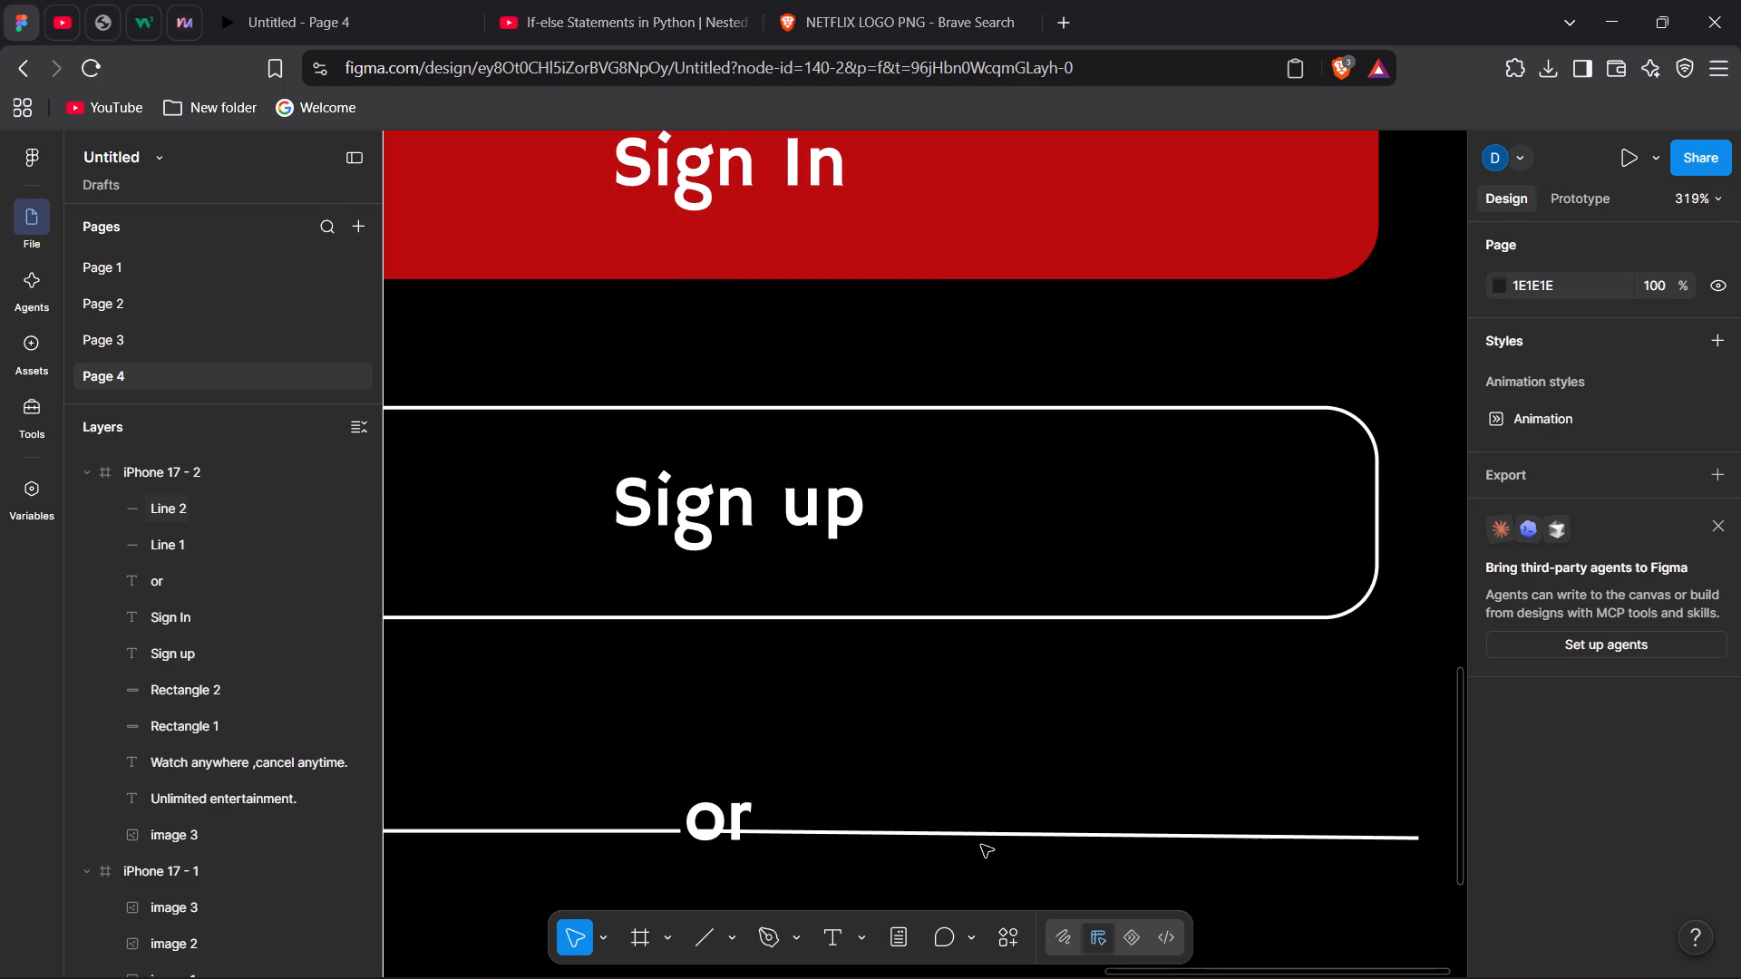
Shift the second line right so it starts just after "or", at about X 201, Y 749.
{"action": "left_click_drag", "start_coordinate": [1001, 835], "coordinate": [1028, 833]}
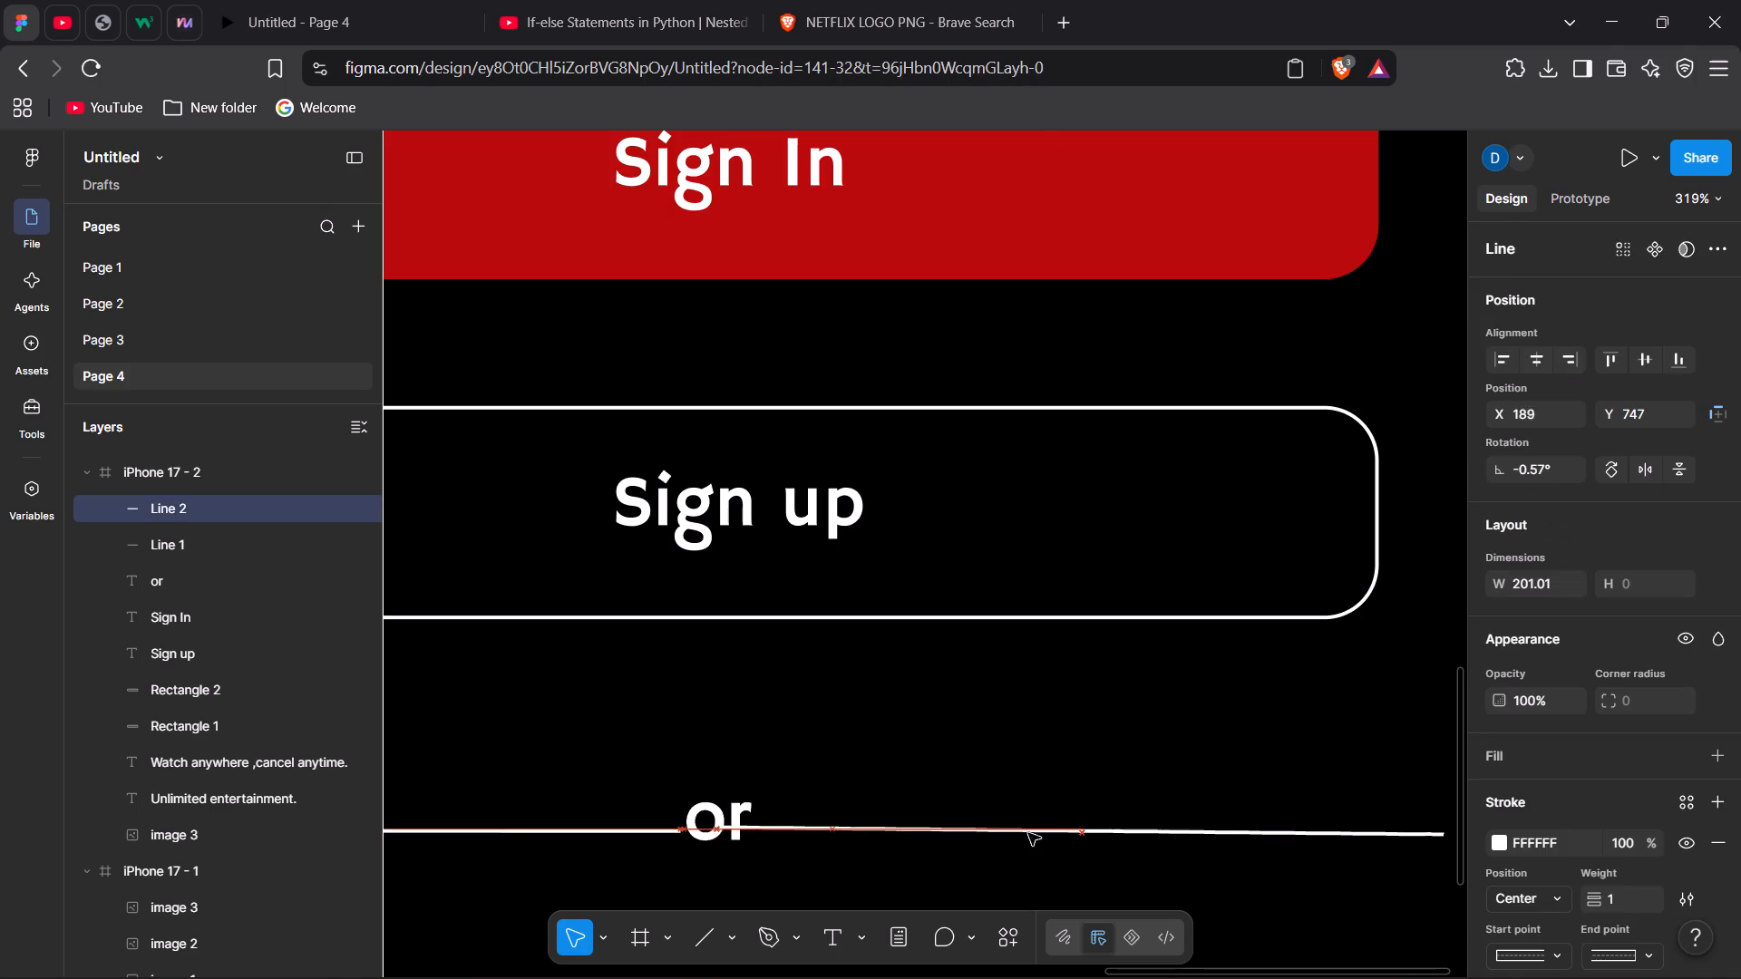
{"action": "left_click_drag", "start_coordinate": [1028, 833], "coordinate": [1084, 837]}
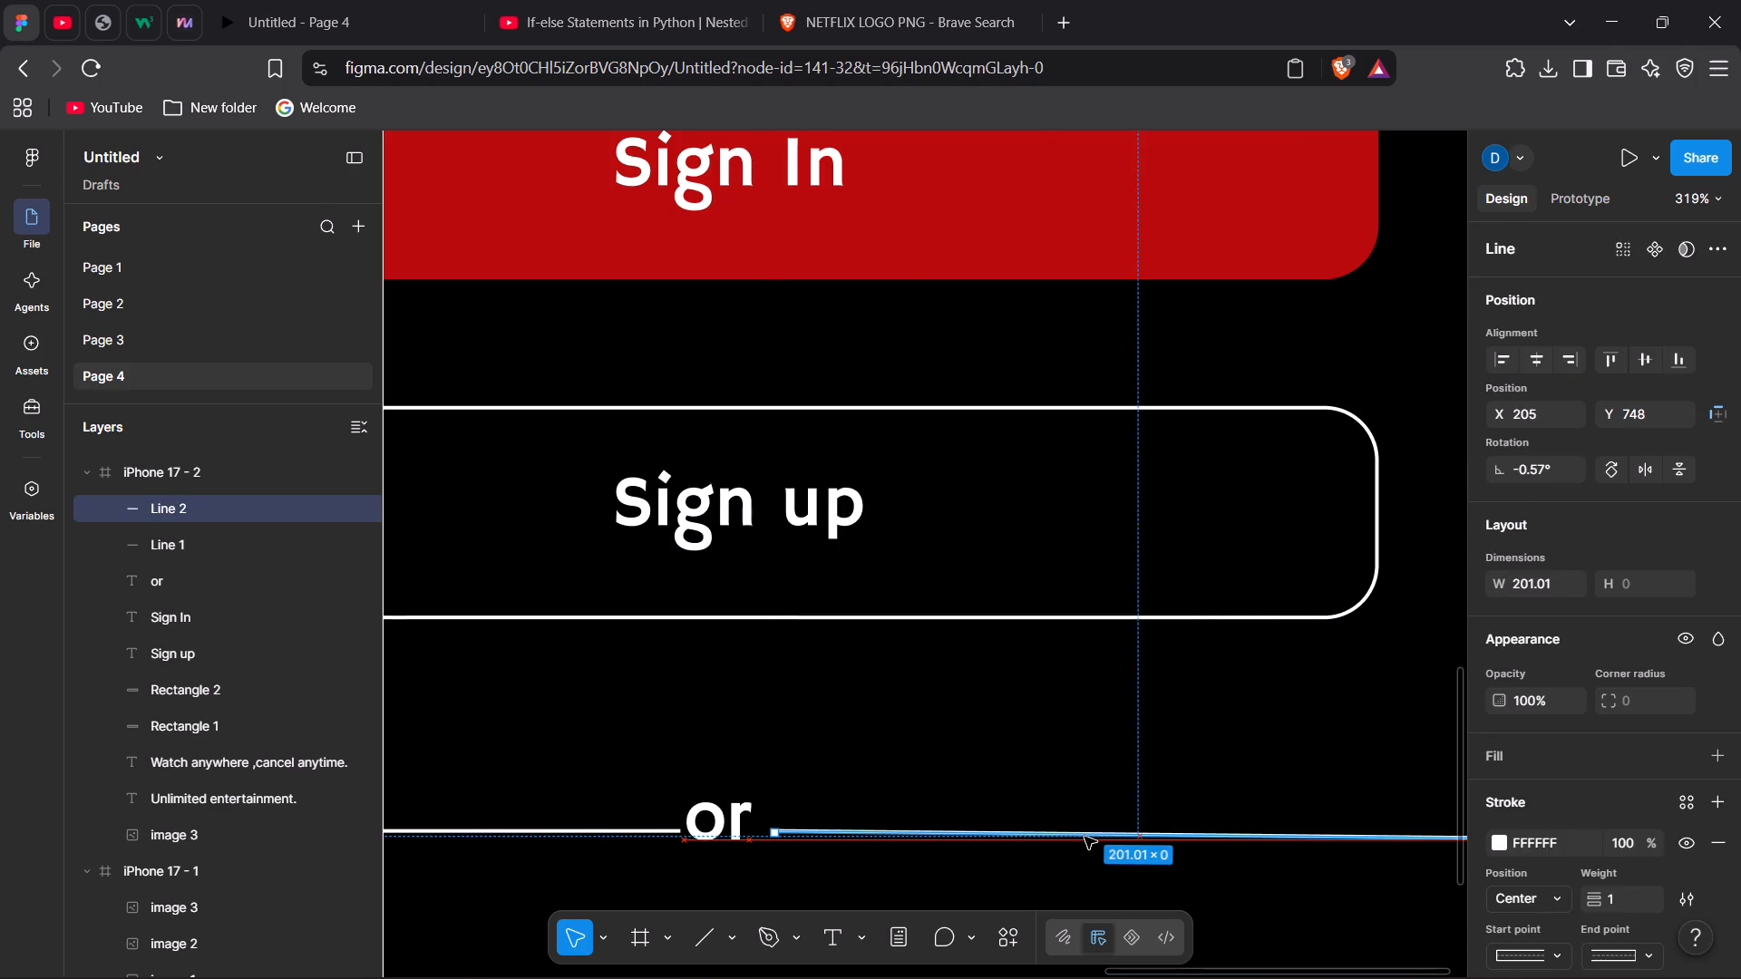
{"action": "left_click_drag", "start_coordinate": [1084, 837], "coordinate": [1074, 836]}
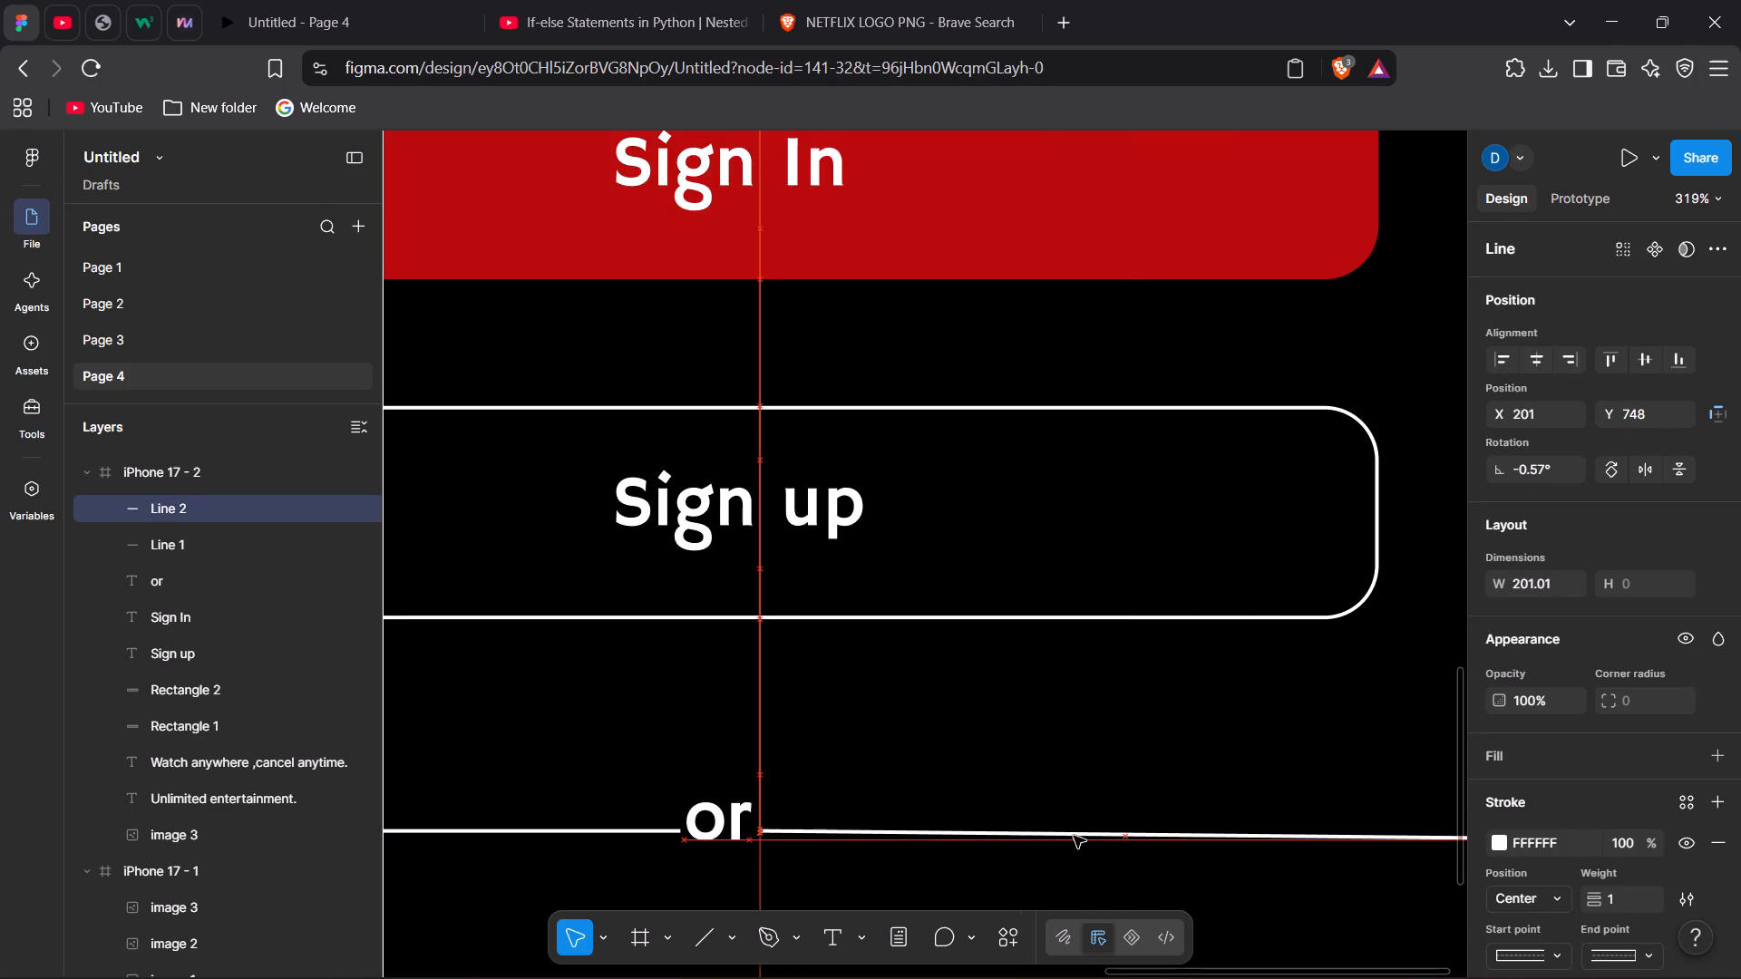
{"action": "left_click_drag", "start_coordinate": [1074, 836], "coordinate": [1074, 838]}
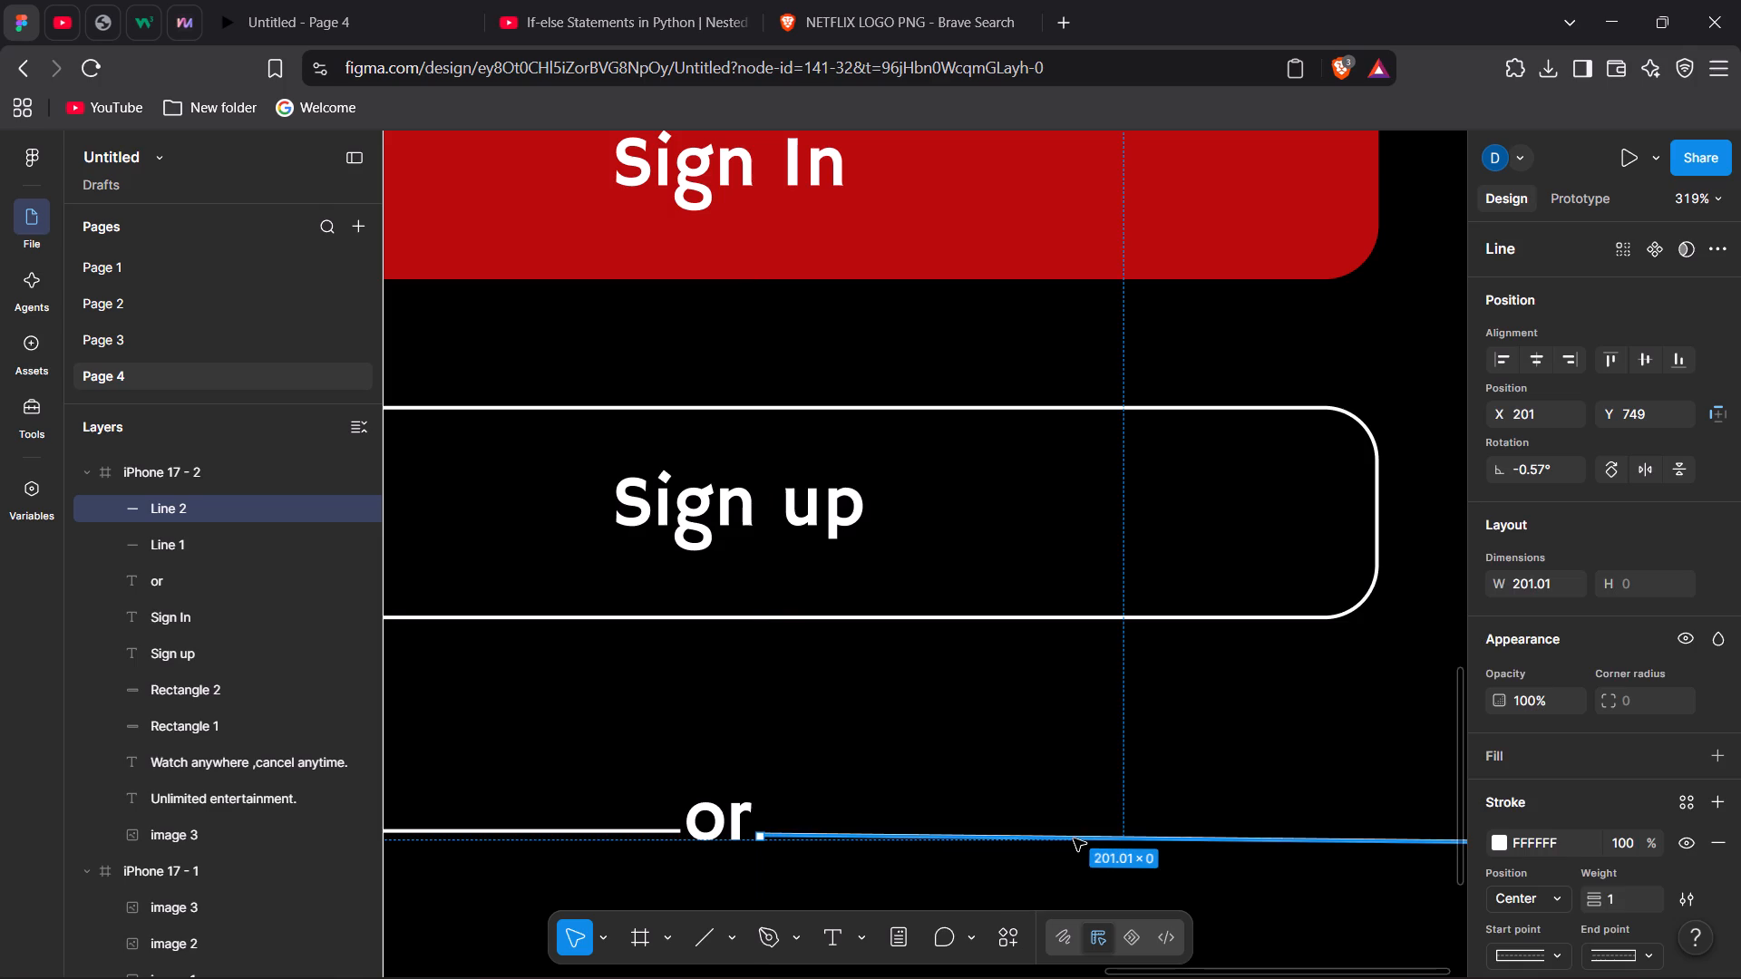
{"action": "left_click", "coordinate": [1227, 730]}
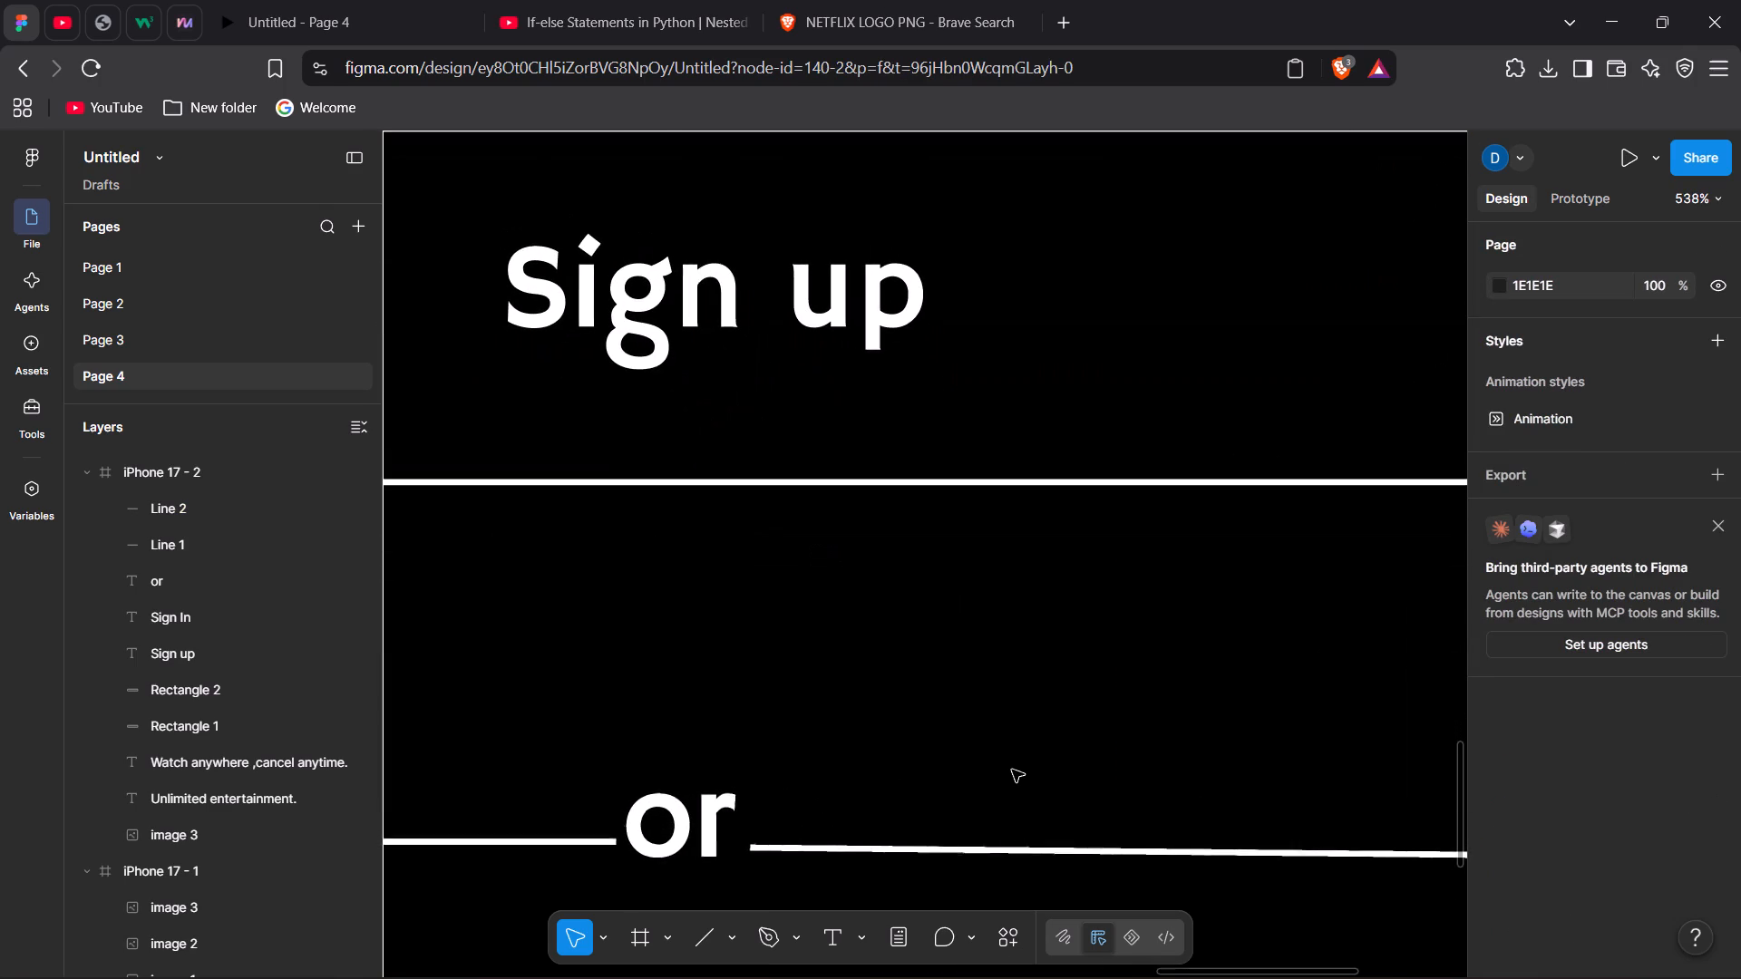
Move the second line up beside "or" and slightly closer to it, to about X 200, Y 744.5.
{"action": "scroll", "coordinate": [699, 758], "scroll_direction": "right", "scroll_amount": 1}
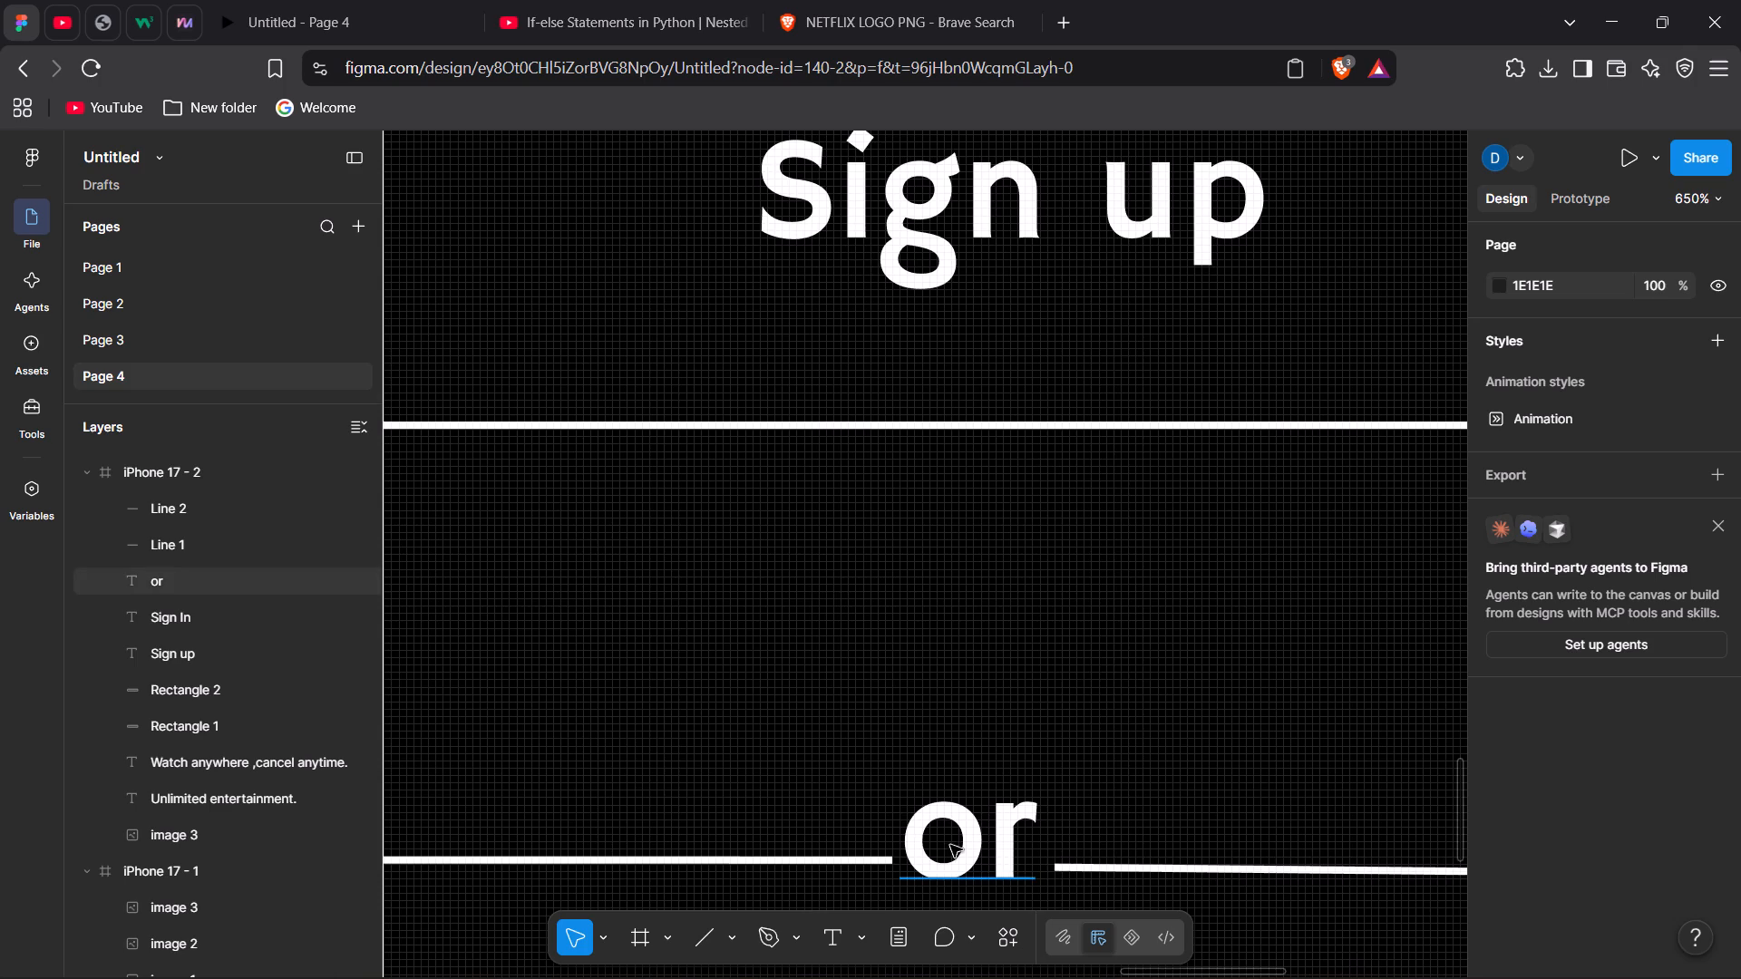
{"action": "scroll", "coordinate": [950, 845], "scroll_direction": "down", "scroll_amount": 1}
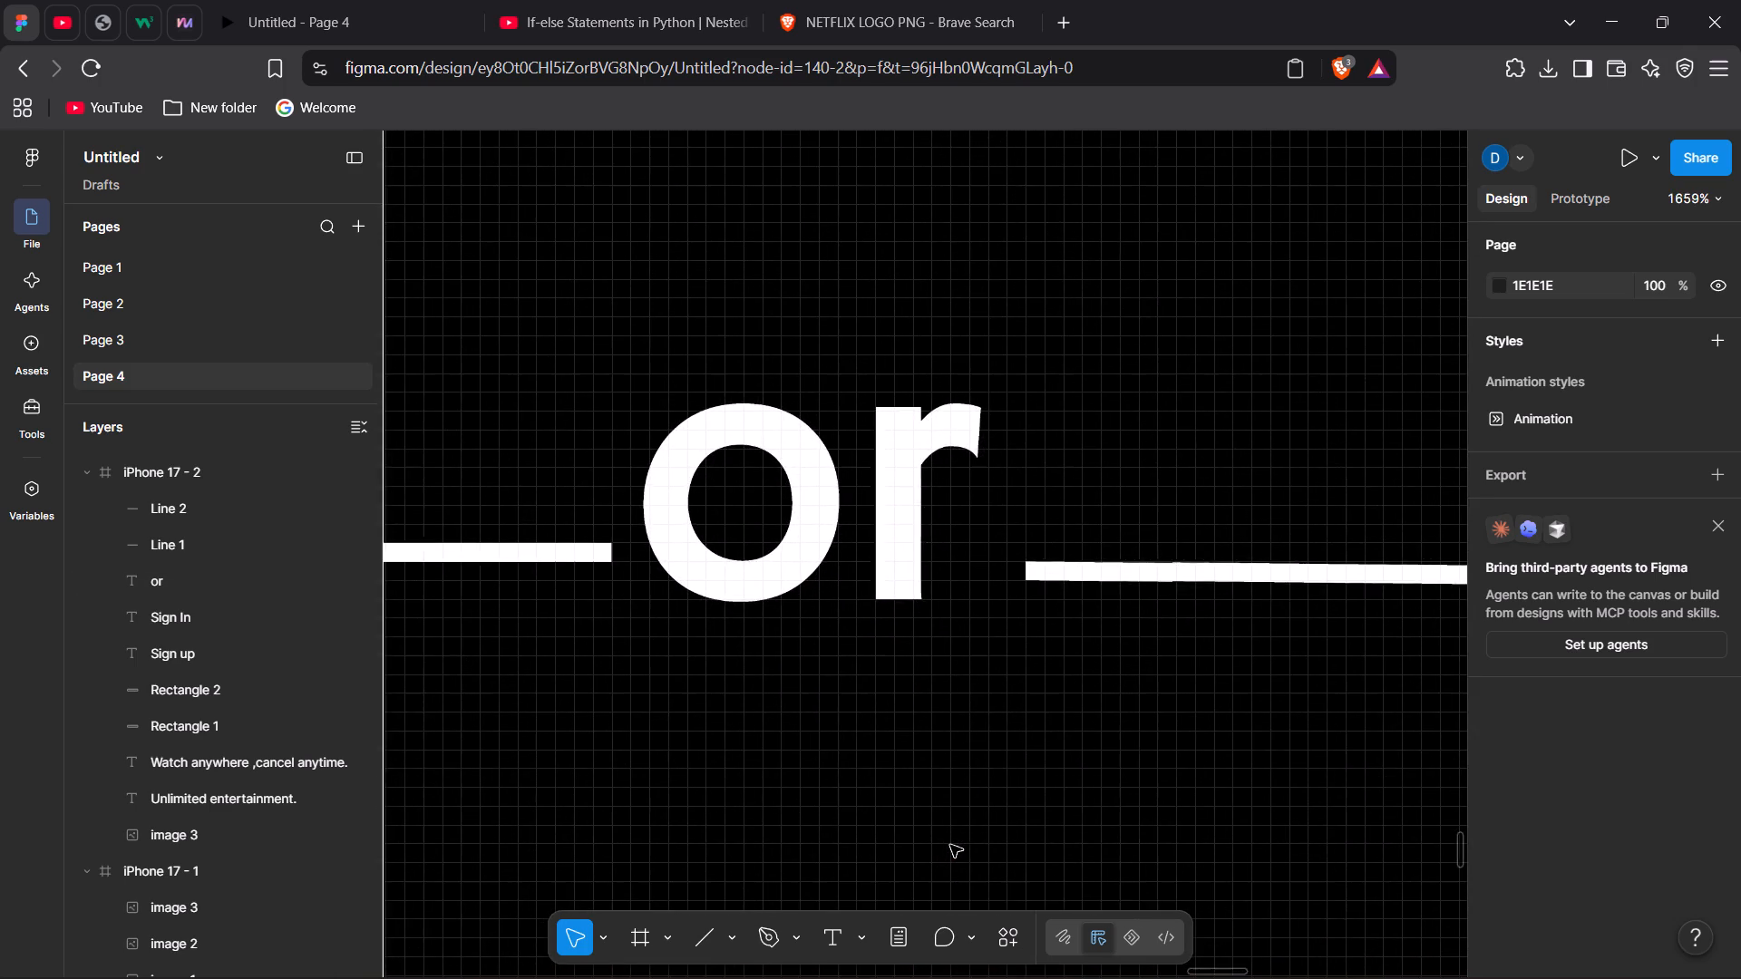
{"action": "scroll", "coordinate": [950, 845], "scroll_direction": "up", "scroll_amount": 1}
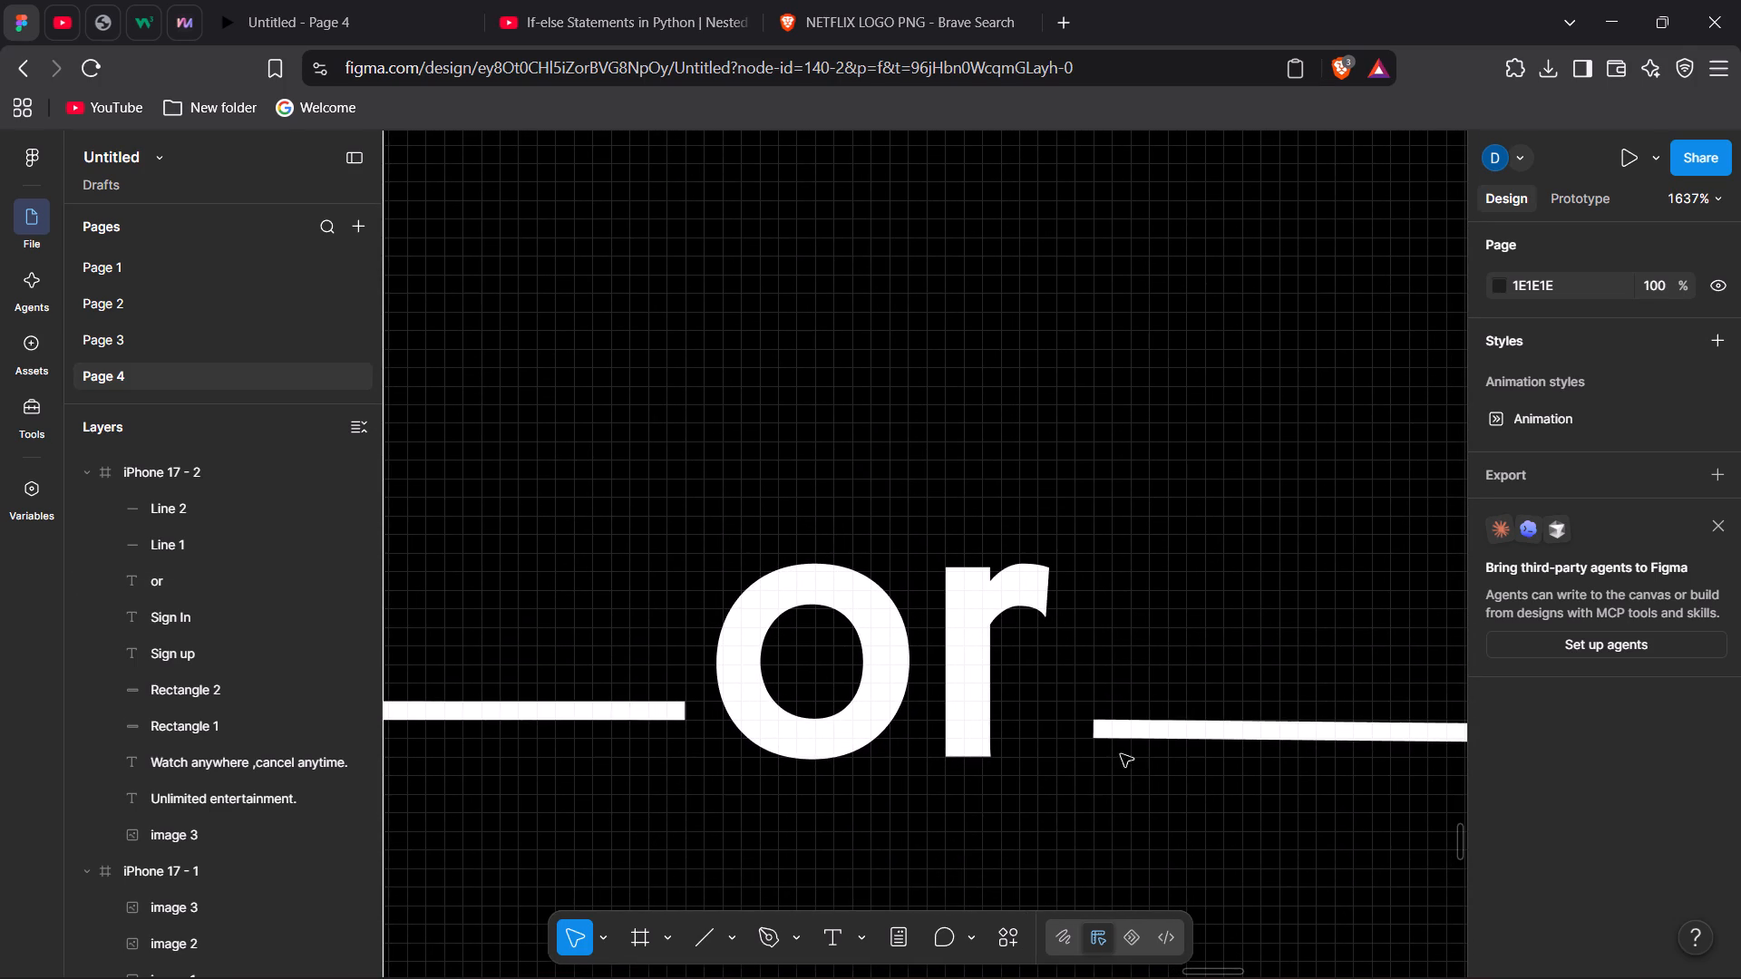
{"action": "double_click", "coordinate": [1163, 732]}
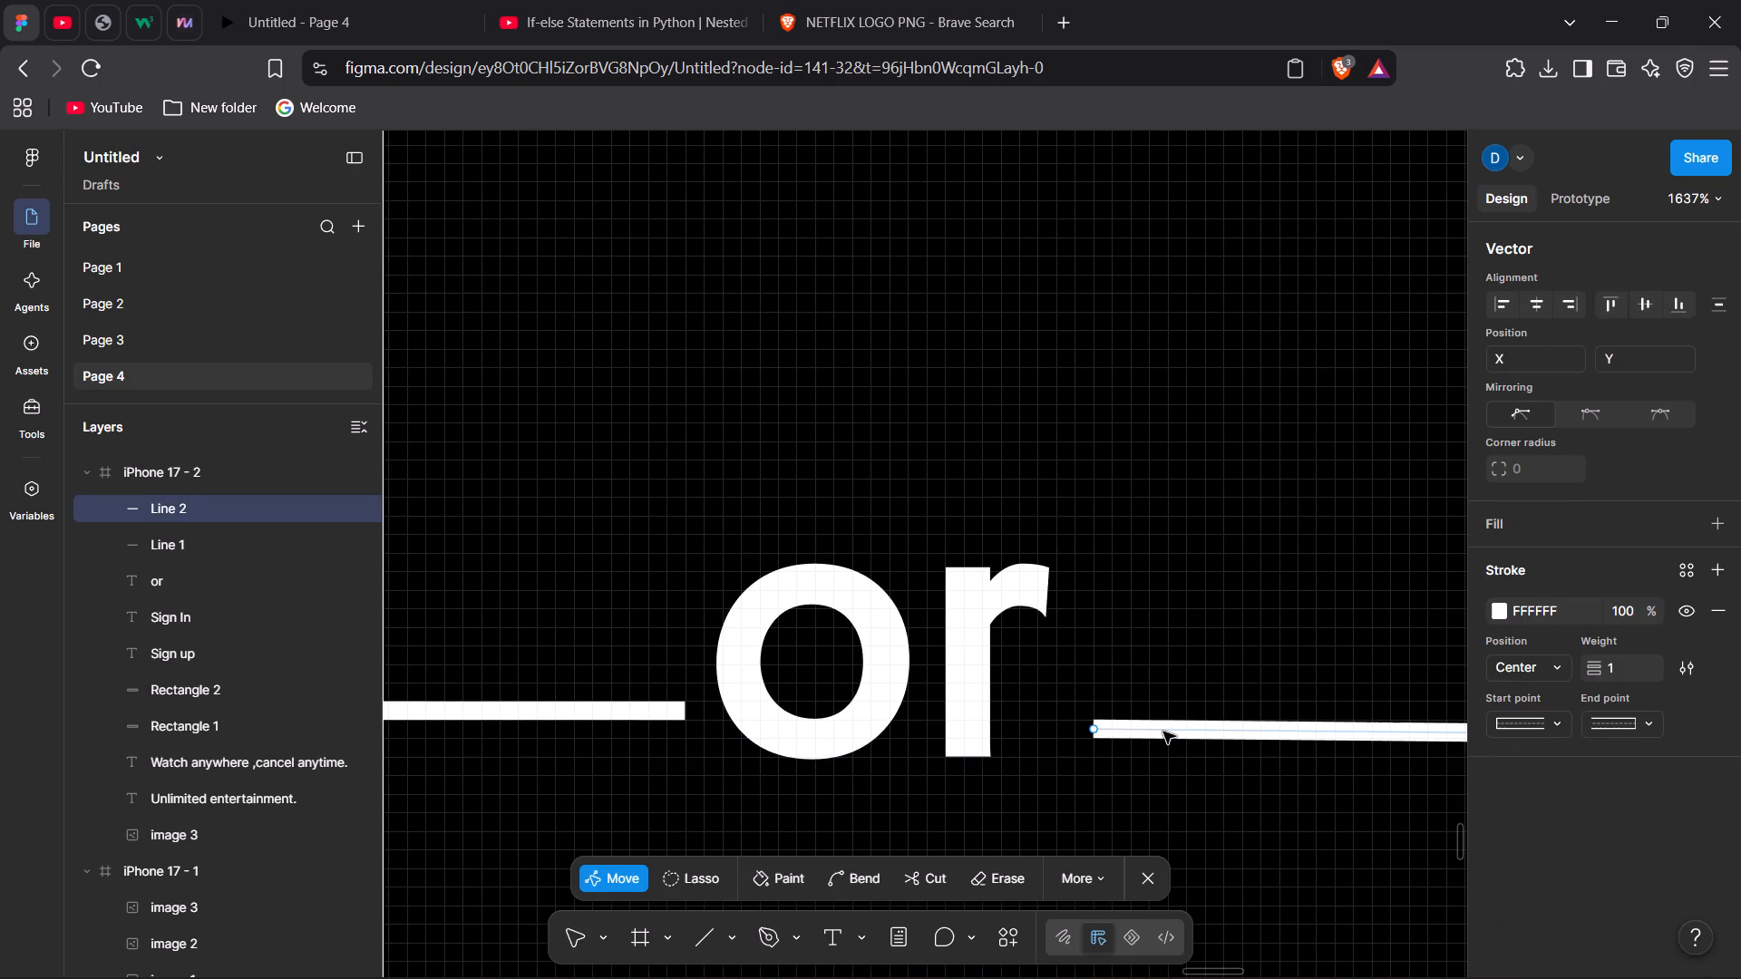
{"action": "left_click_drag", "start_coordinate": [1227, 730], "coordinate": [1223, 702]}
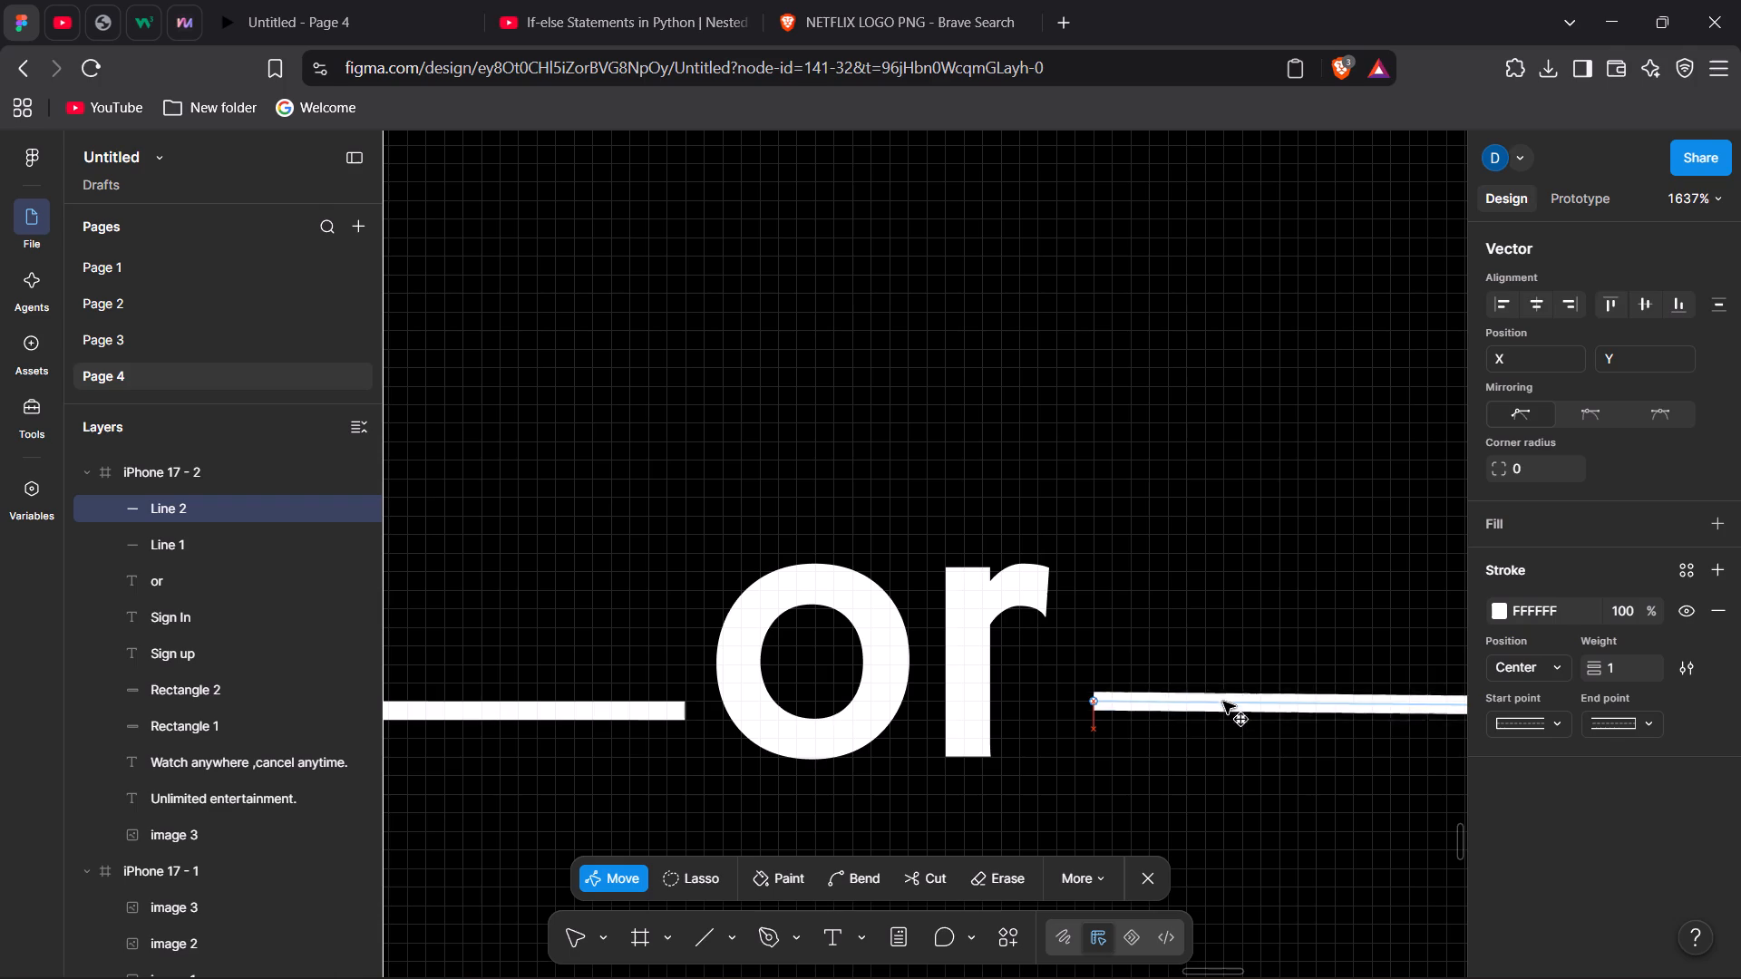
{"action": "left_click_drag", "start_coordinate": [1223, 702], "coordinate": [1221, 707]}
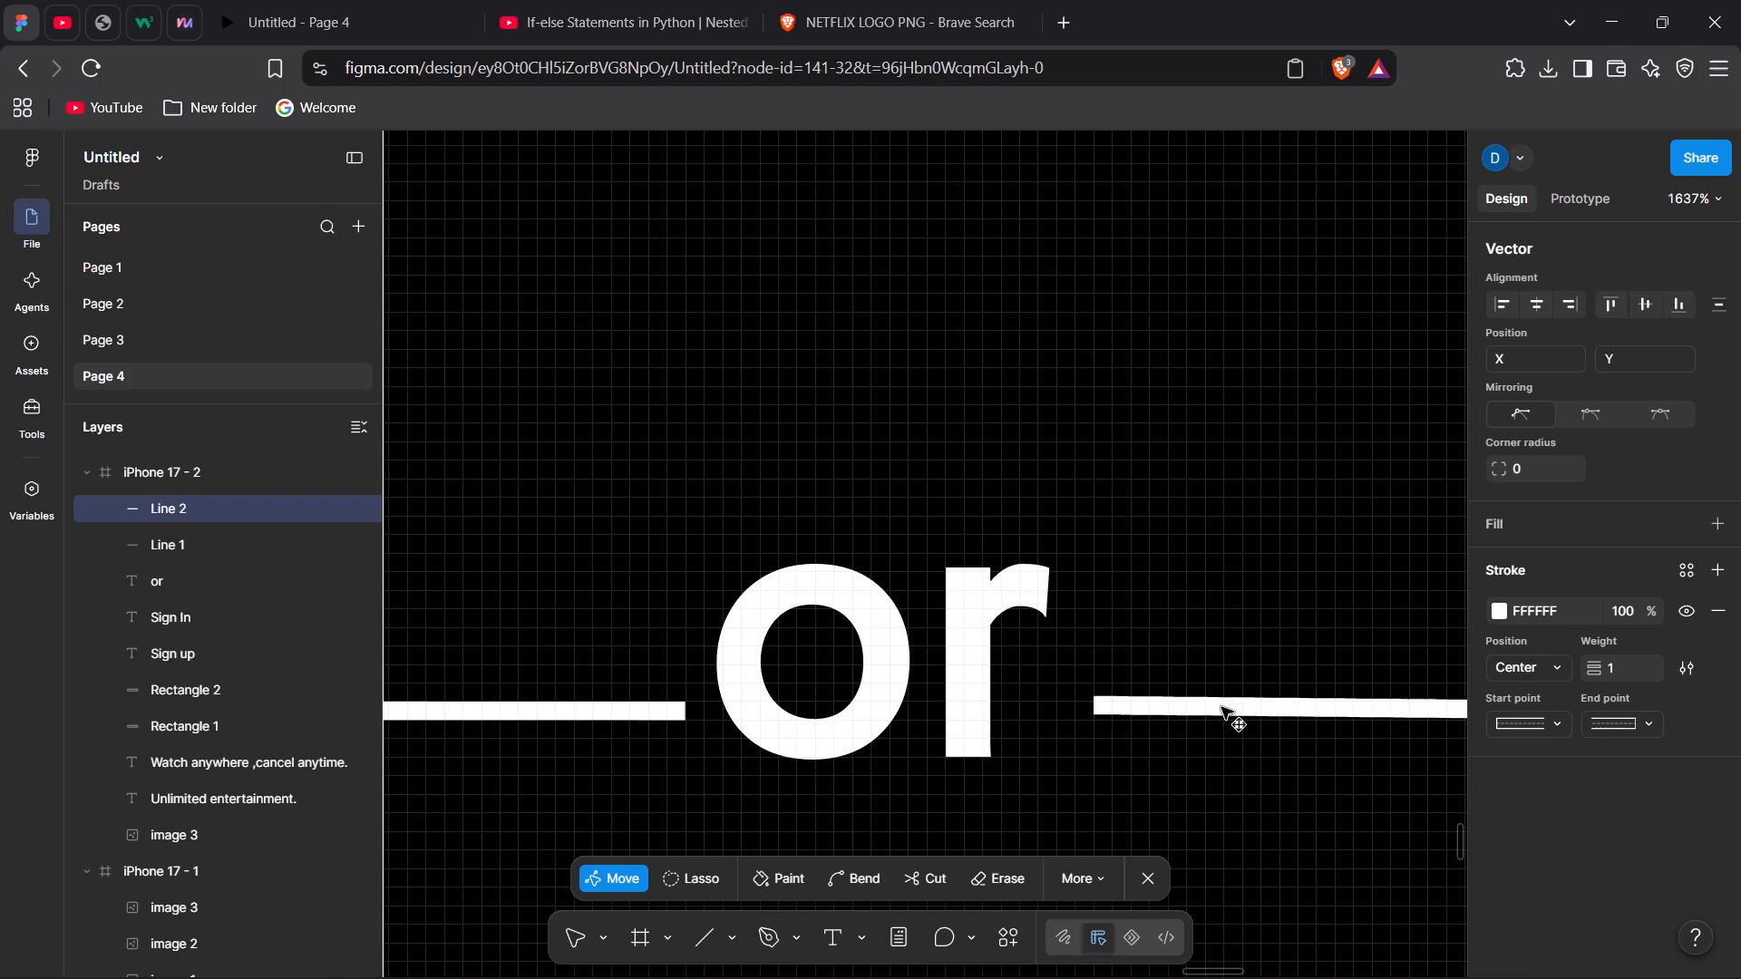
{"action": "left_click_drag", "start_coordinate": [1221, 707], "coordinate": [1222, 708]}
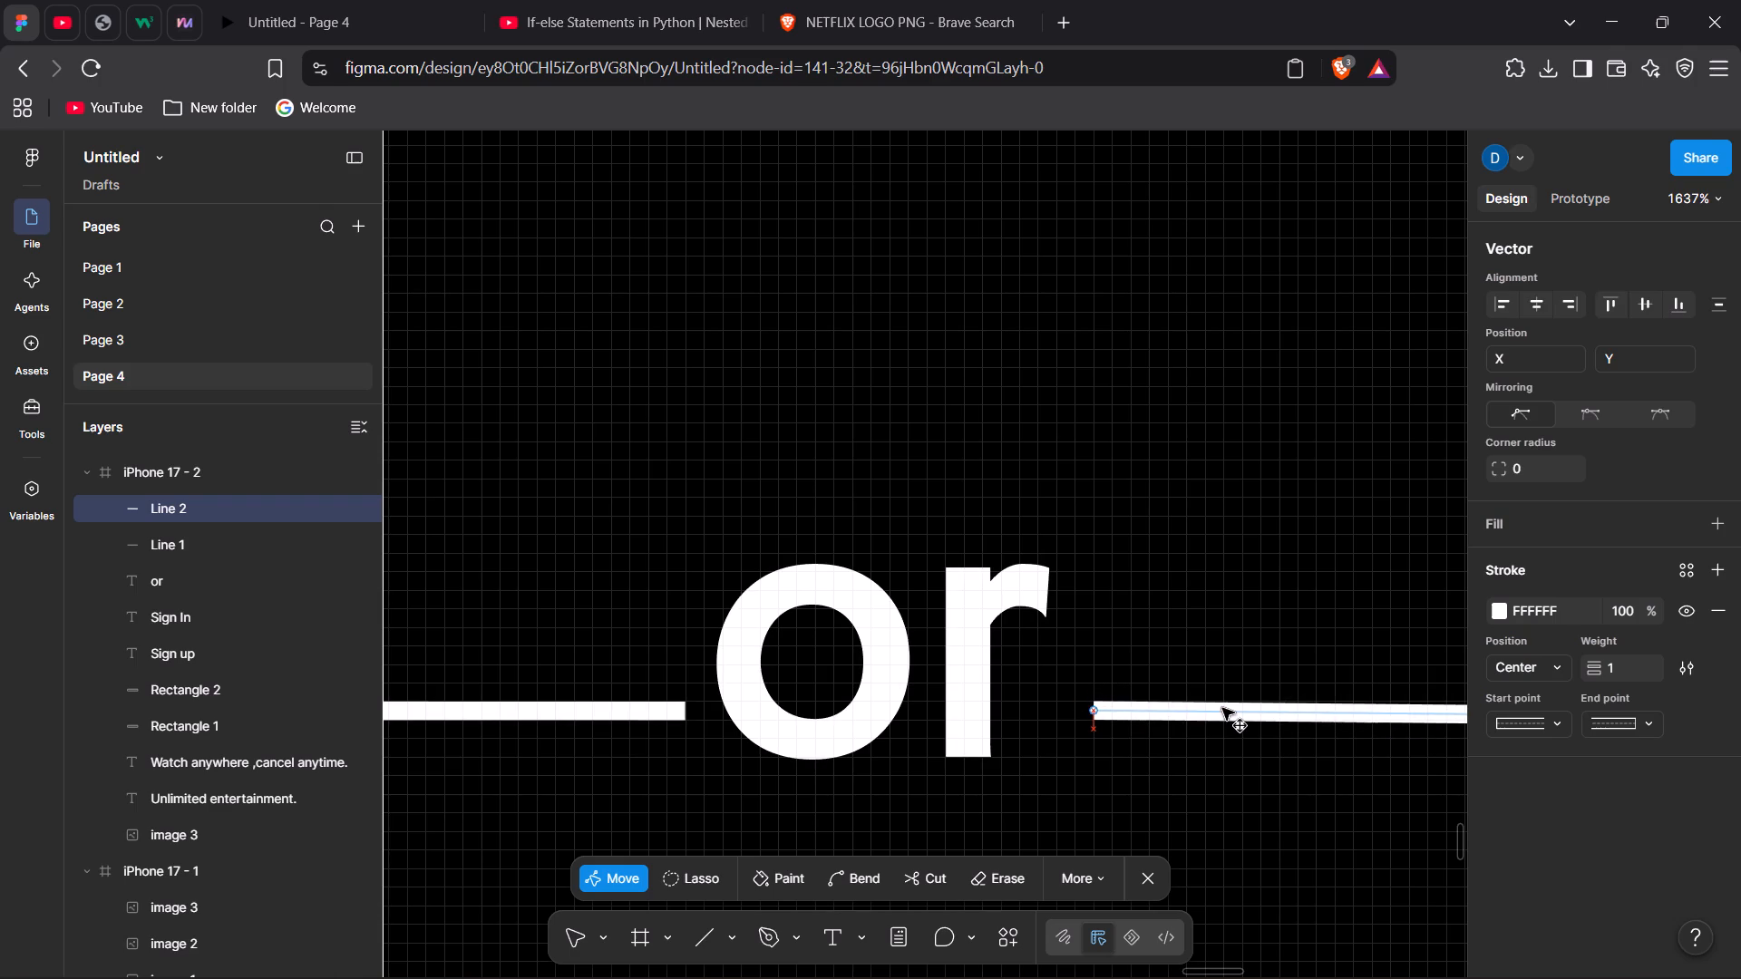
{"action": "left_click_drag", "start_coordinate": [1222, 708], "coordinate": [1216, 707]}
{"action": "left_click_drag", "start_coordinate": [1216, 707], "coordinate": [1206, 707]}
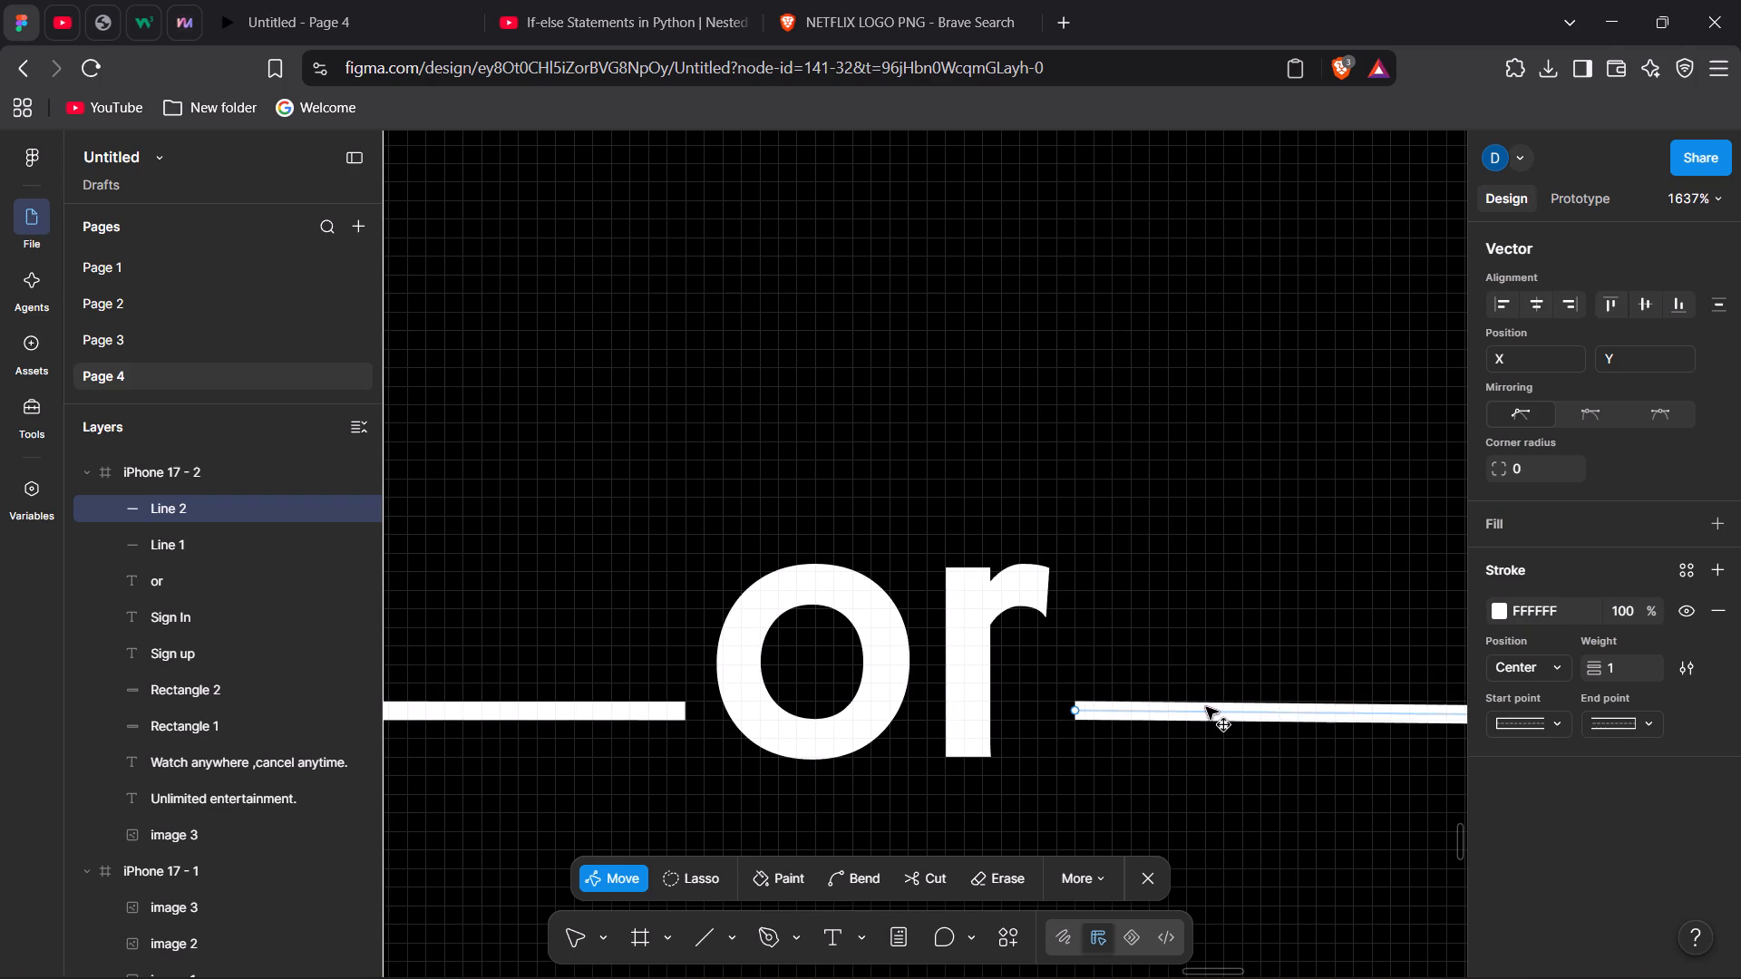
{"action": "left_click_drag", "start_coordinate": [1206, 707], "coordinate": [1205, 666]}
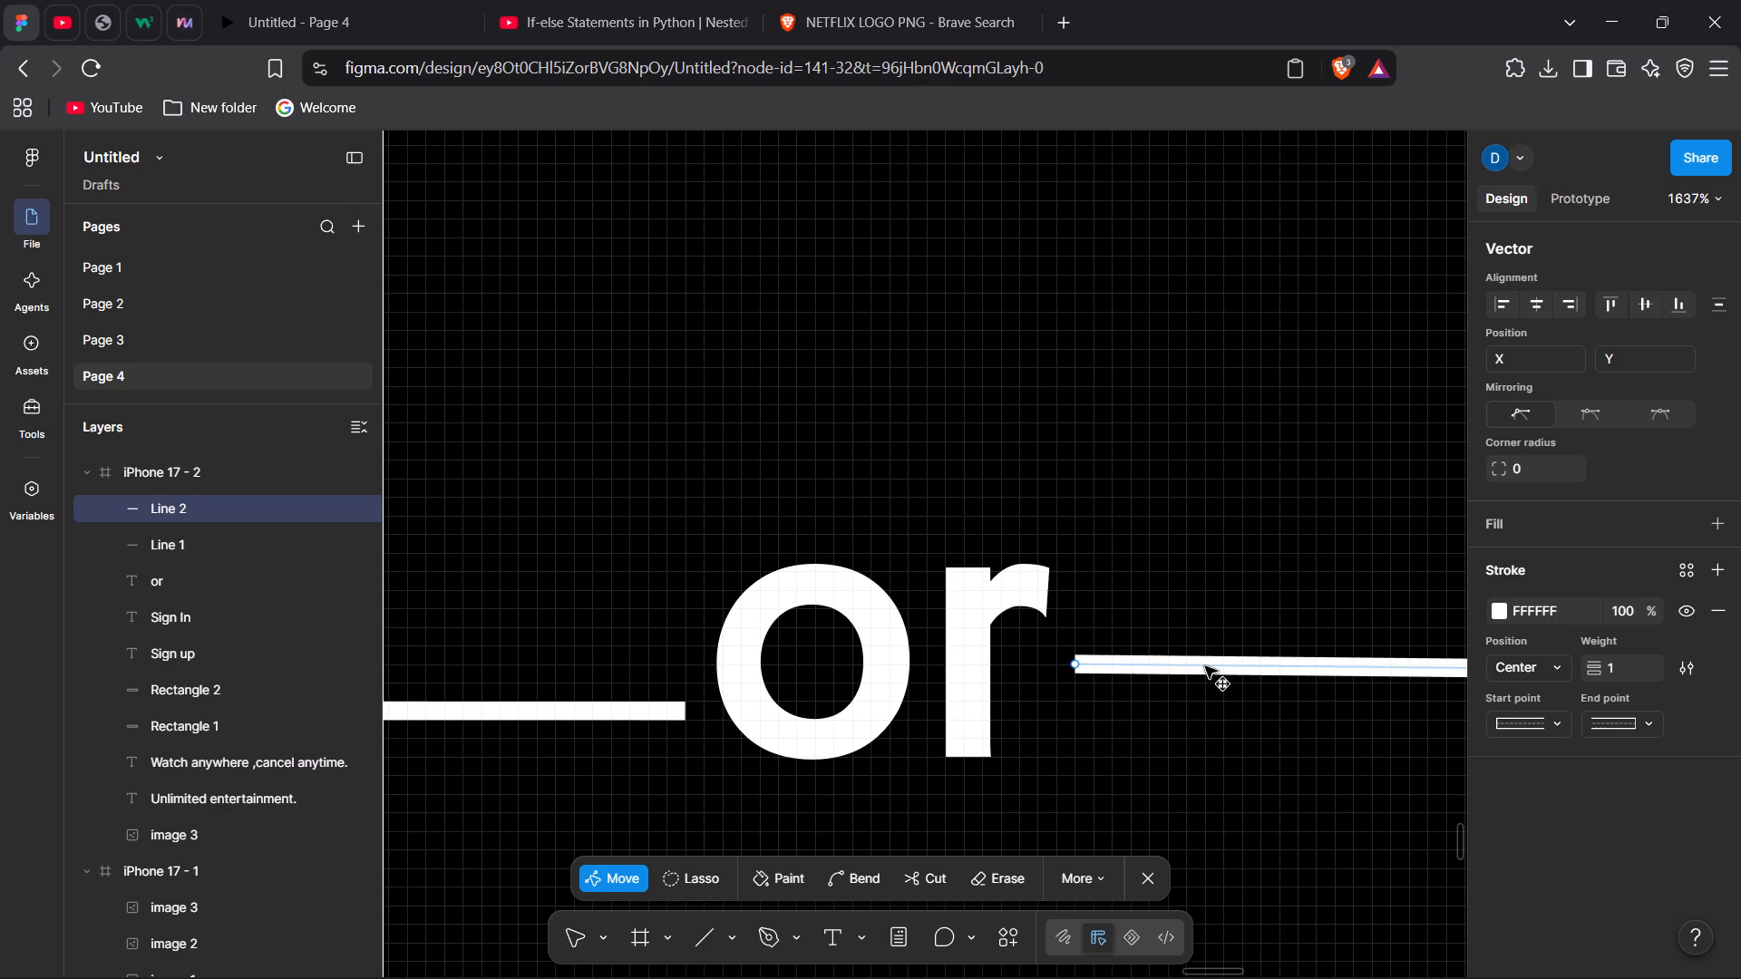
{"action": "left_click_drag", "start_coordinate": [1205, 666], "coordinate": [1203, 664]}
{"action": "left_click_drag", "start_coordinate": [1203, 664], "coordinate": [1203, 655]}
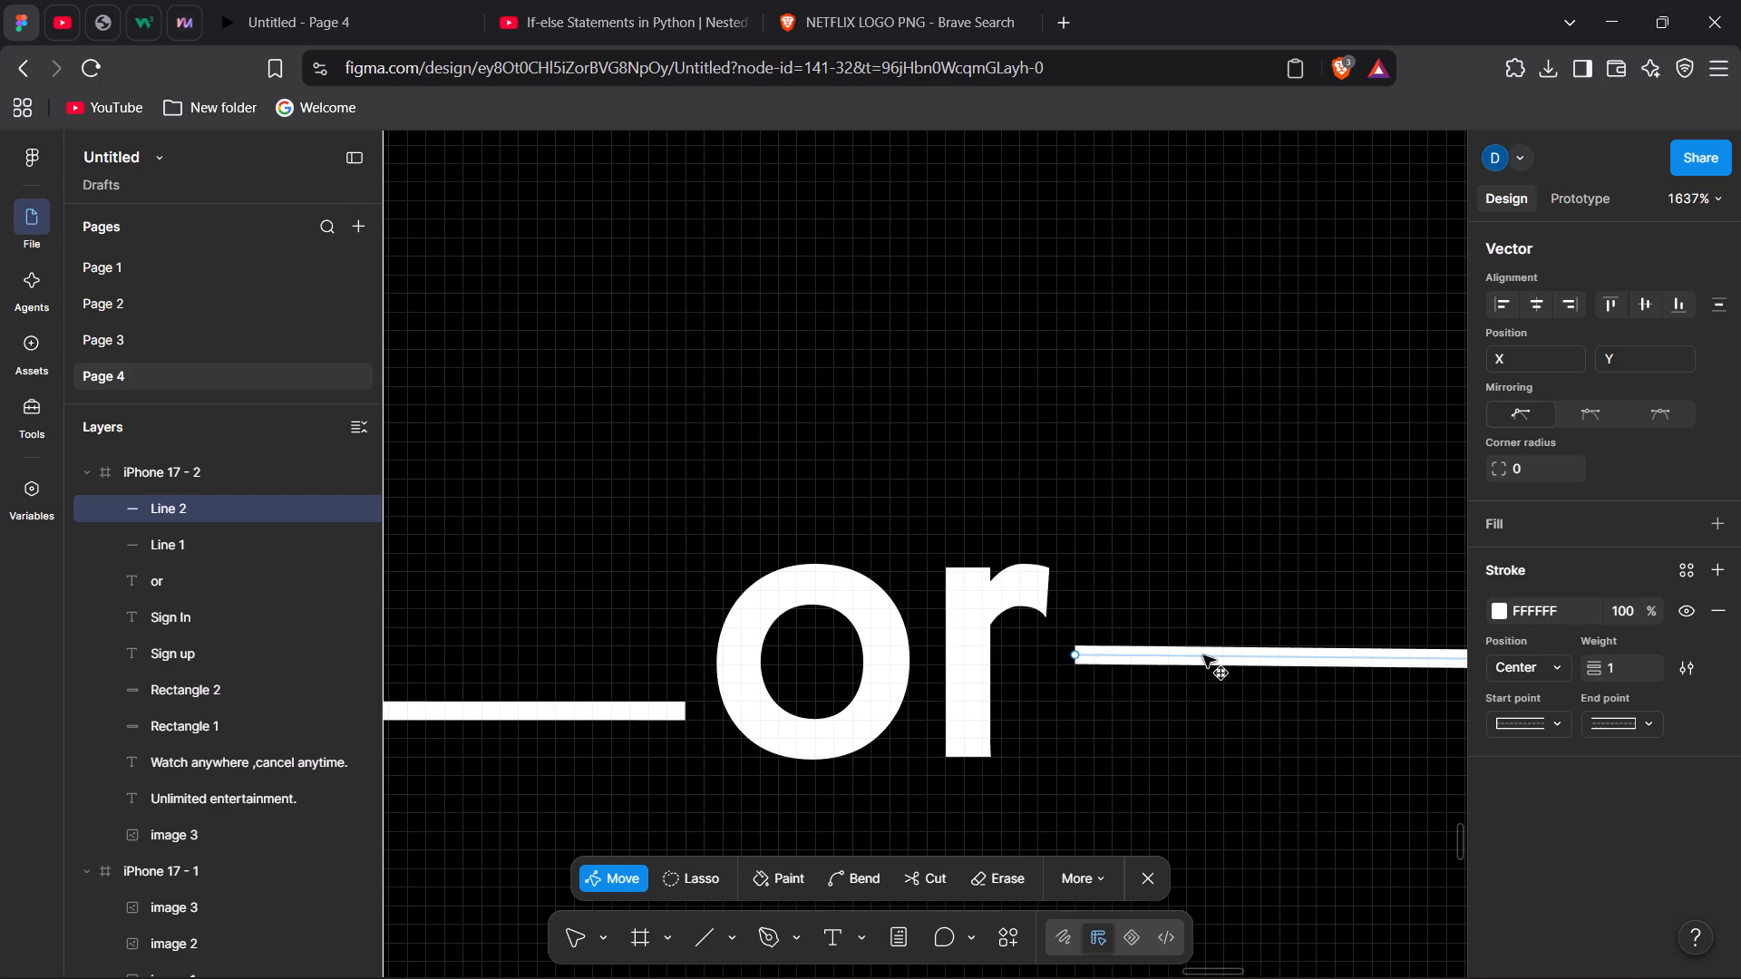
{"action": "left_click_drag", "start_coordinate": [1203, 655], "coordinate": [1202, 657]}
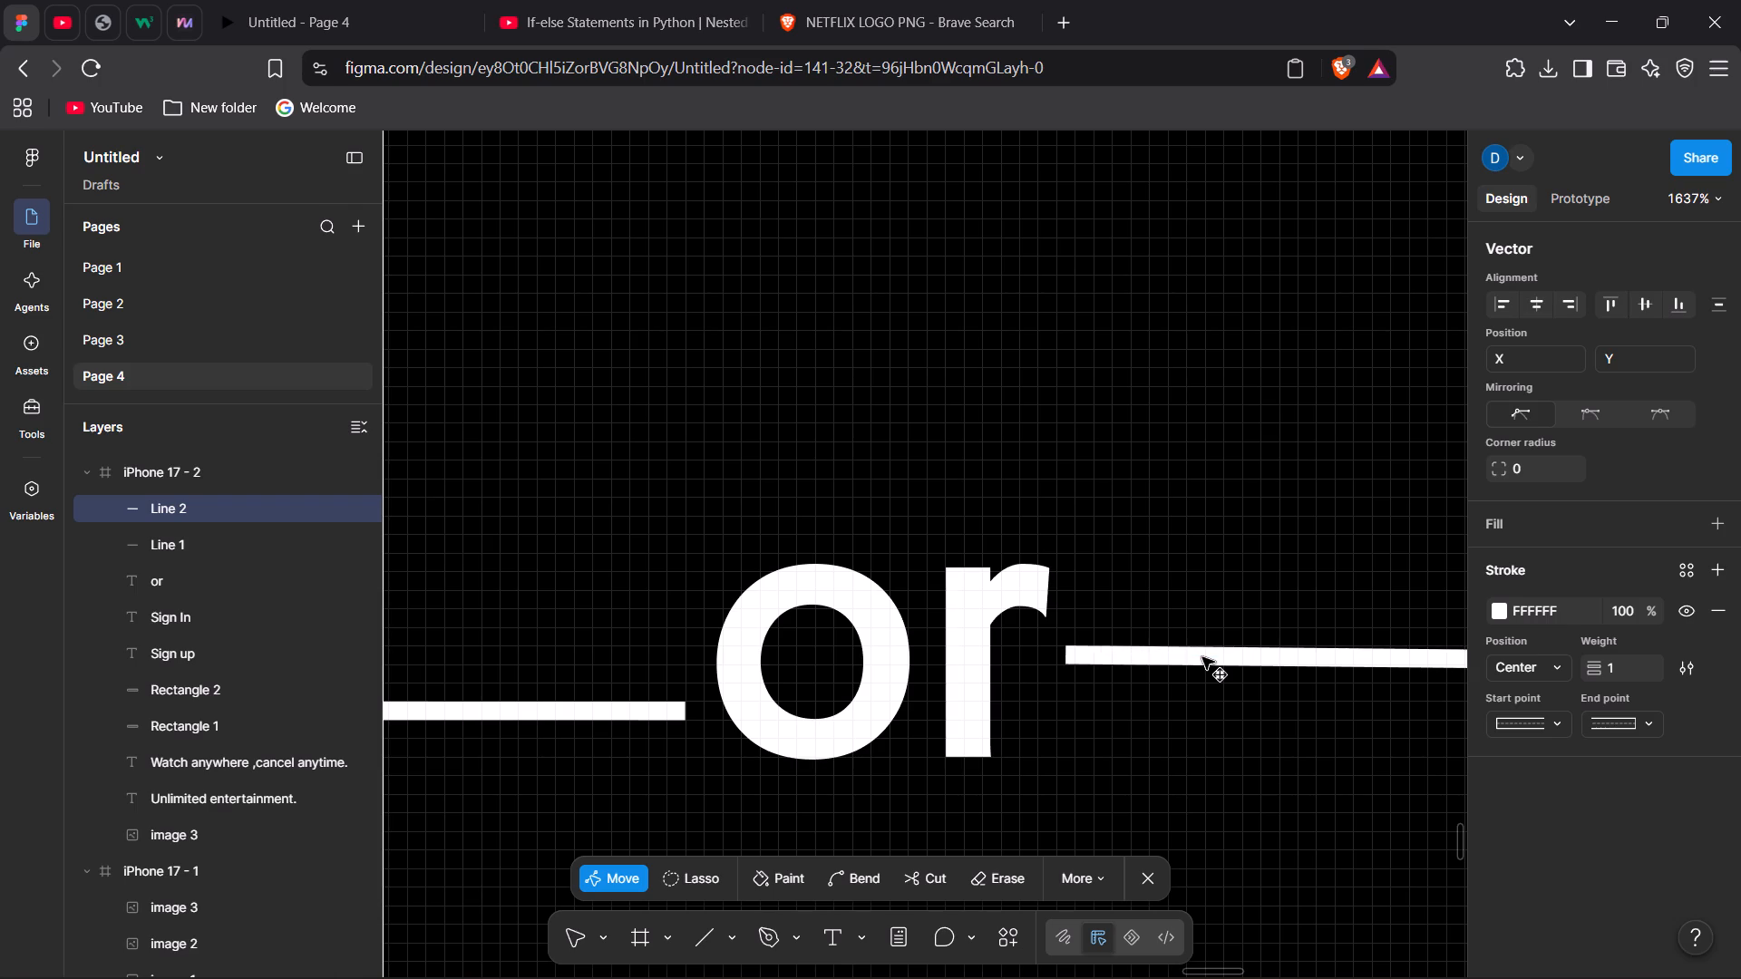
{"action": "left_click_drag", "start_coordinate": [1202, 657], "coordinate": [1207, 657]}
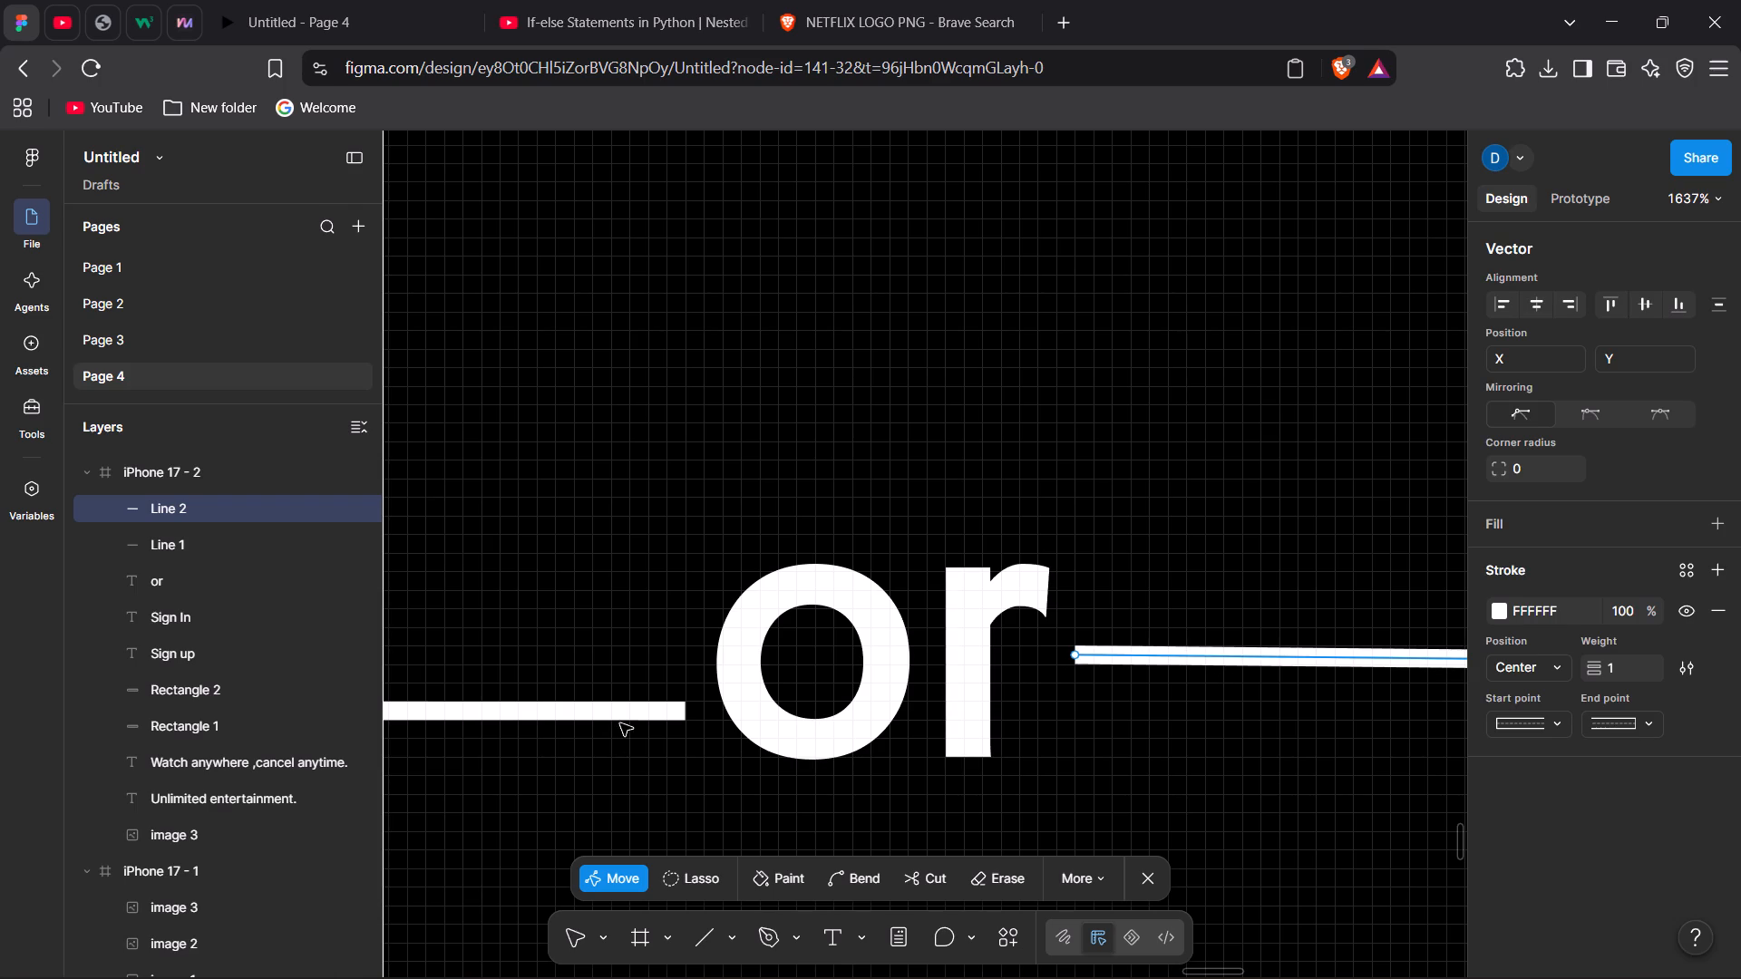
Move the first line up to about X 11, Y 744, matching the second line's height beside "or".
{"action": "left_click", "coordinate": [648, 712]}
{"action": "double_click", "coordinate": [648, 712]}
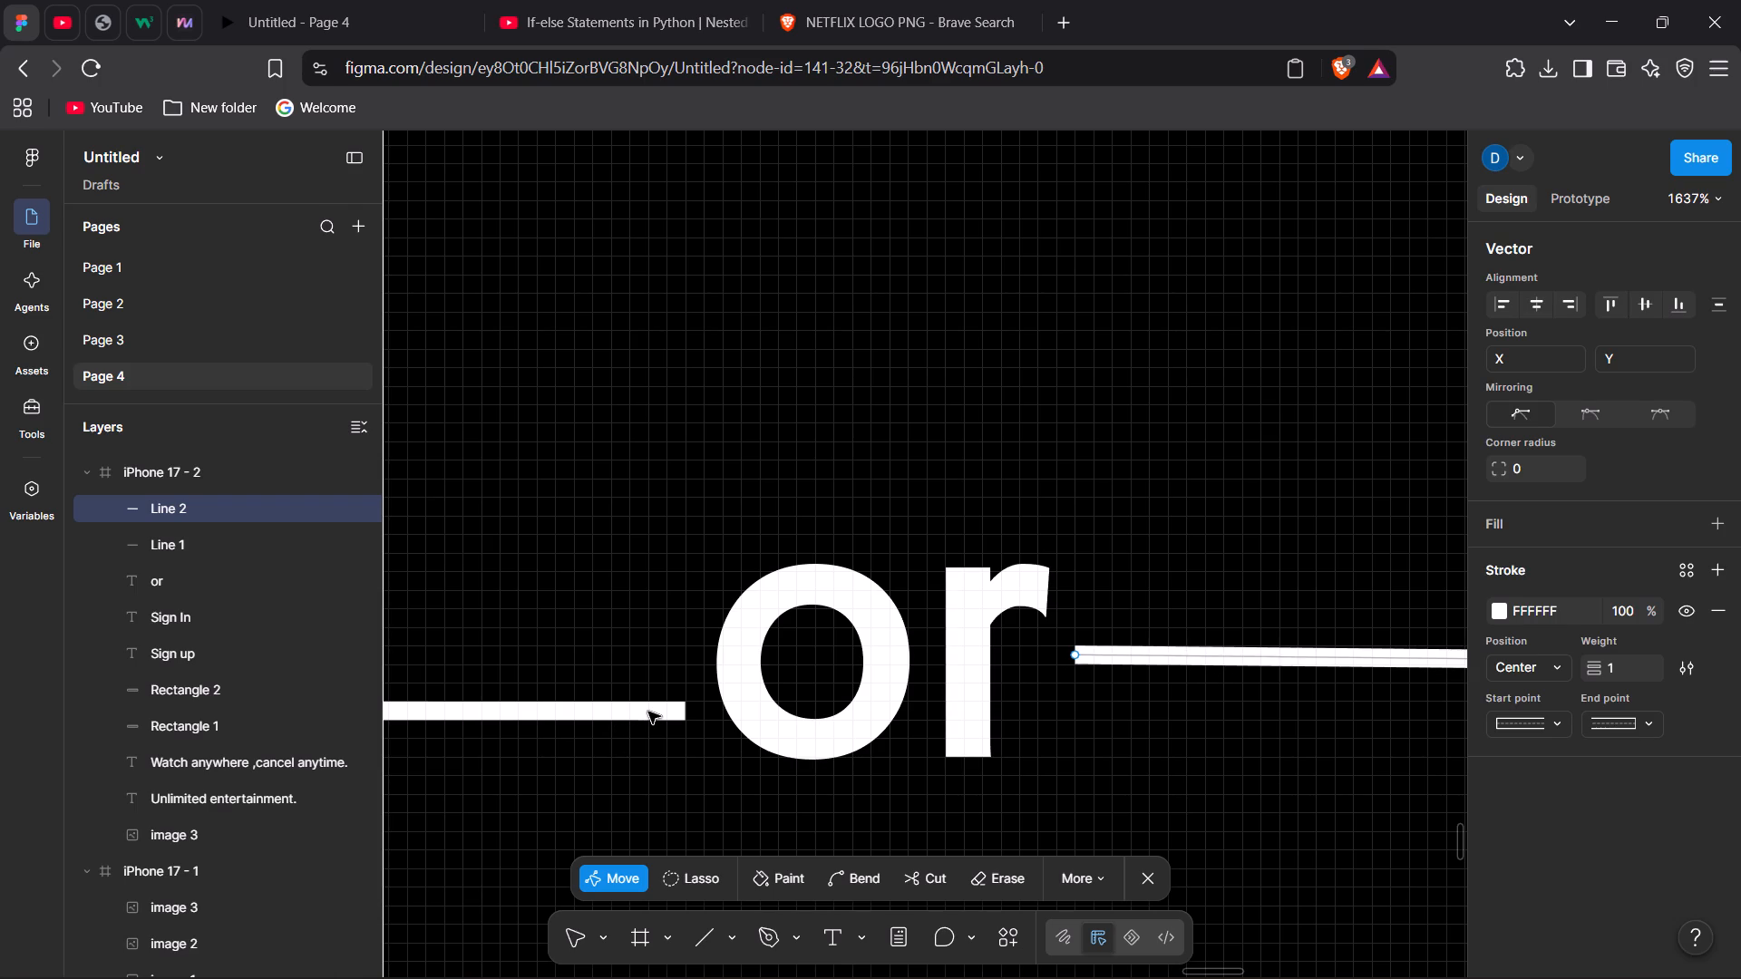
{"action": "left_click_drag", "start_coordinate": [648, 712], "coordinate": [657, 663]}
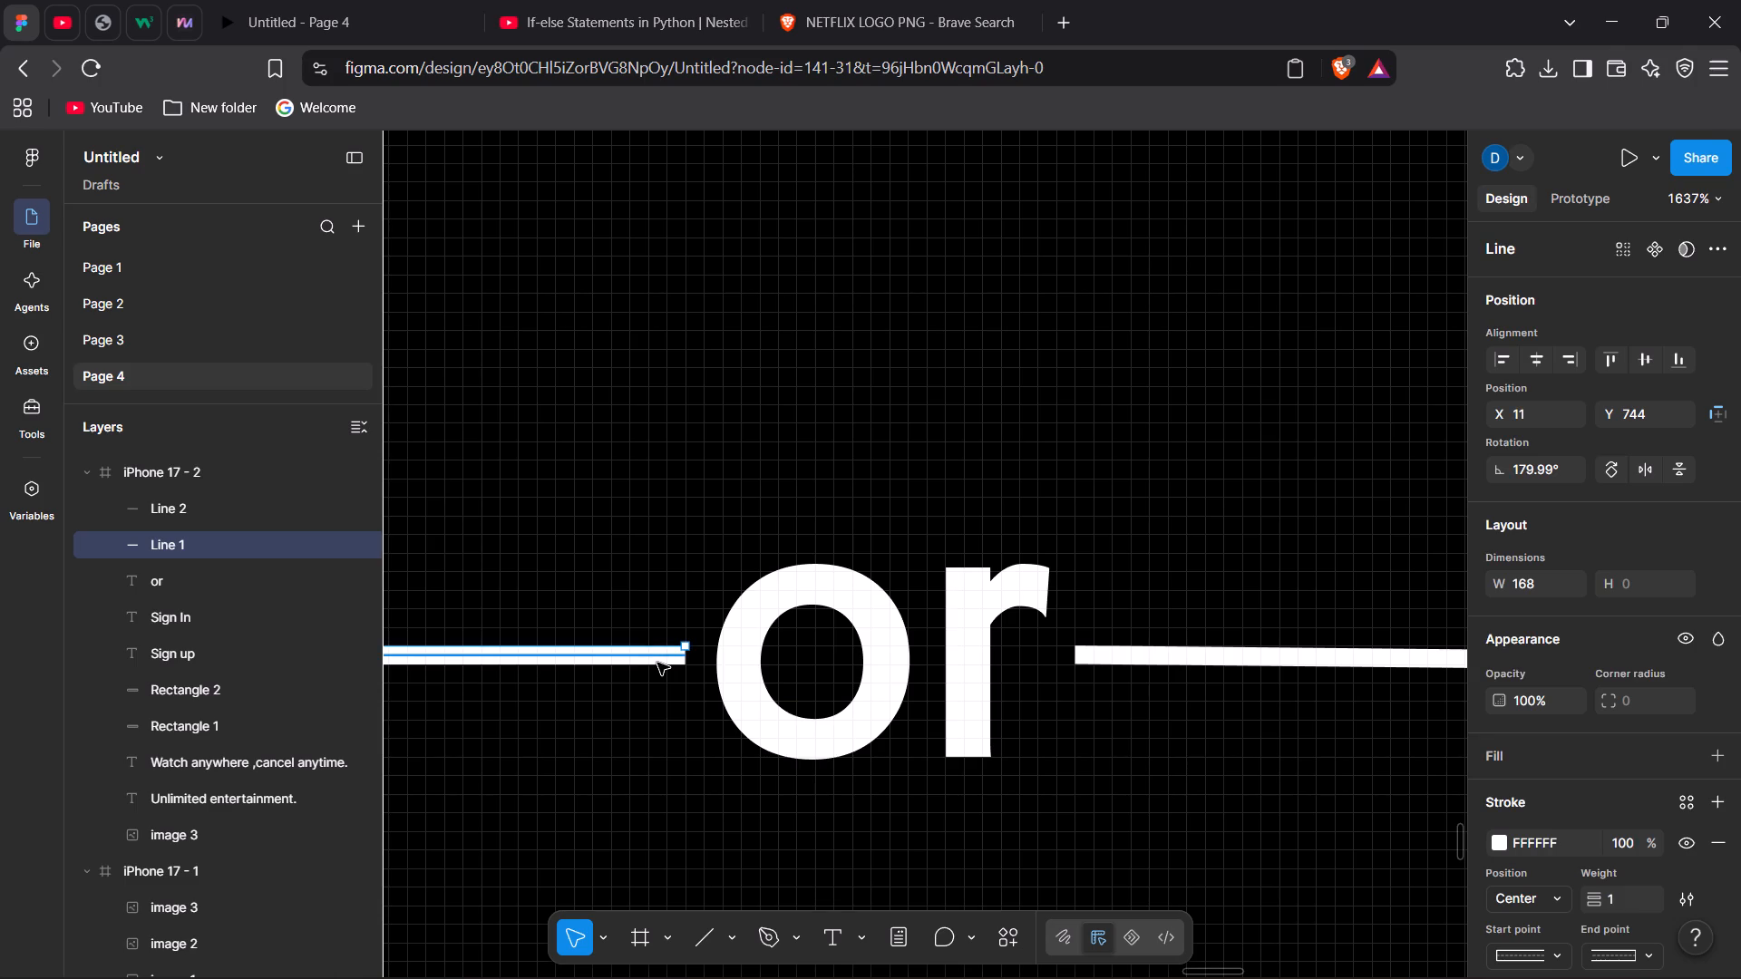
{"action": "left_click", "coordinate": [1112, 829]}
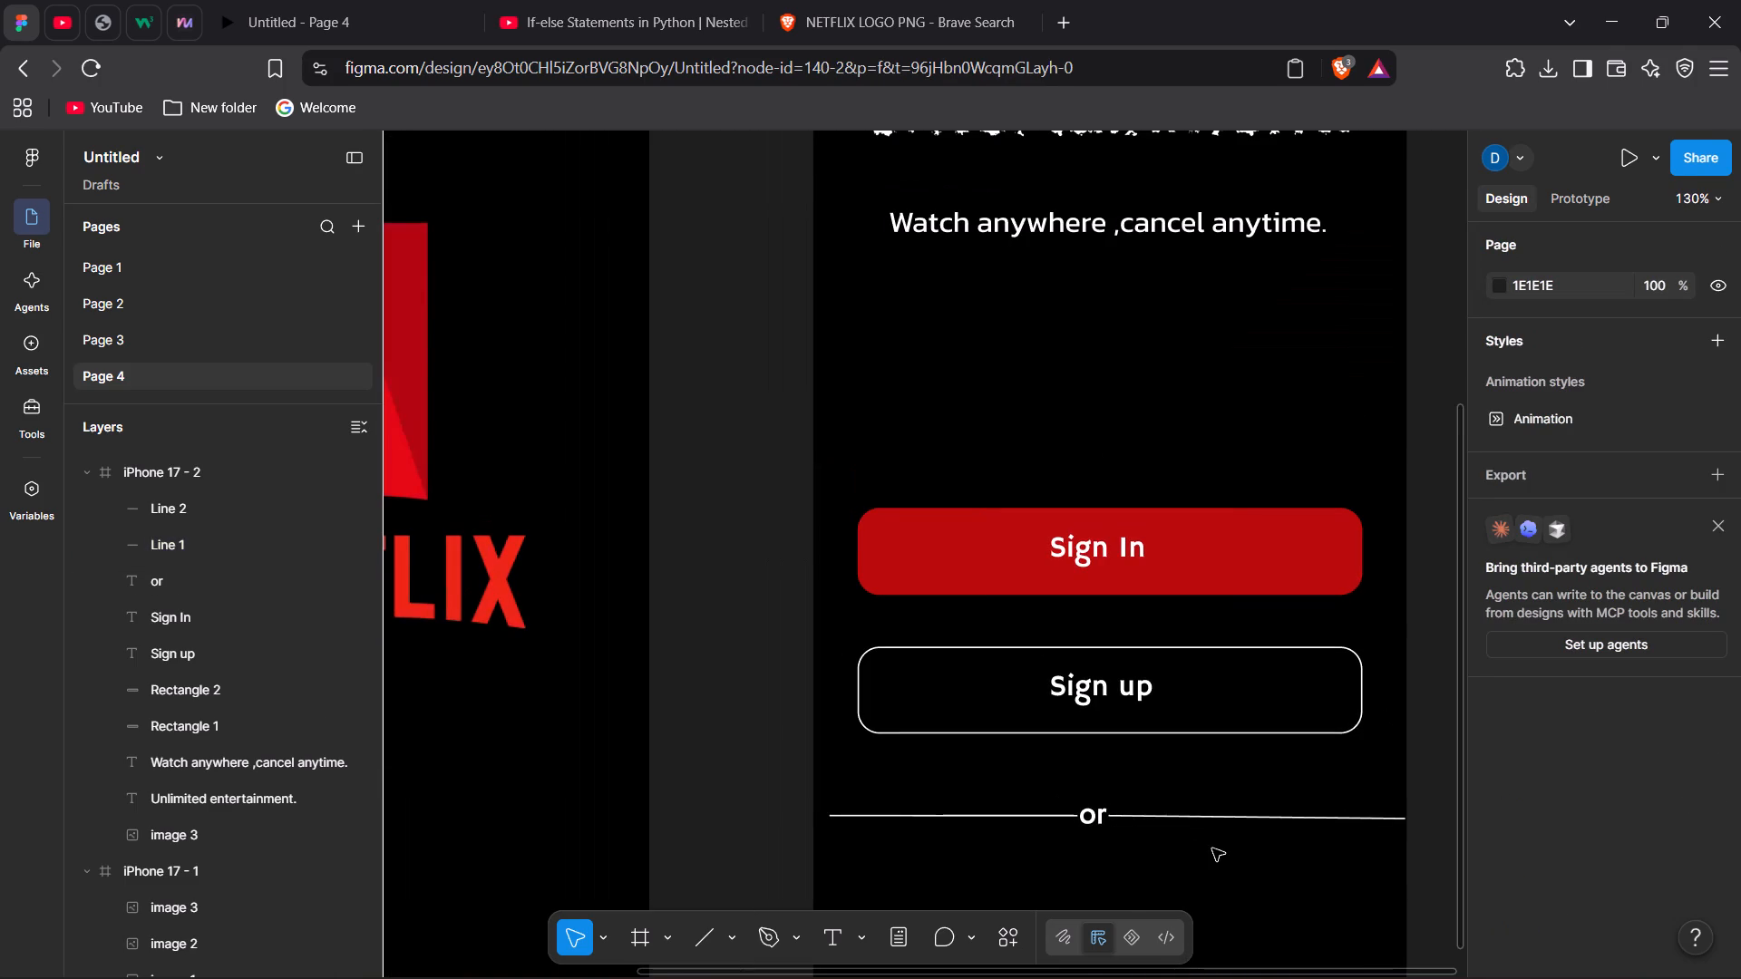
Shorten the second line at its outer end, leaving a gap before the frame's right edge, and make it level.
{"action": "scroll", "coordinate": [1196, 872], "scroll_direction": "left", "scroll_amount": 3}
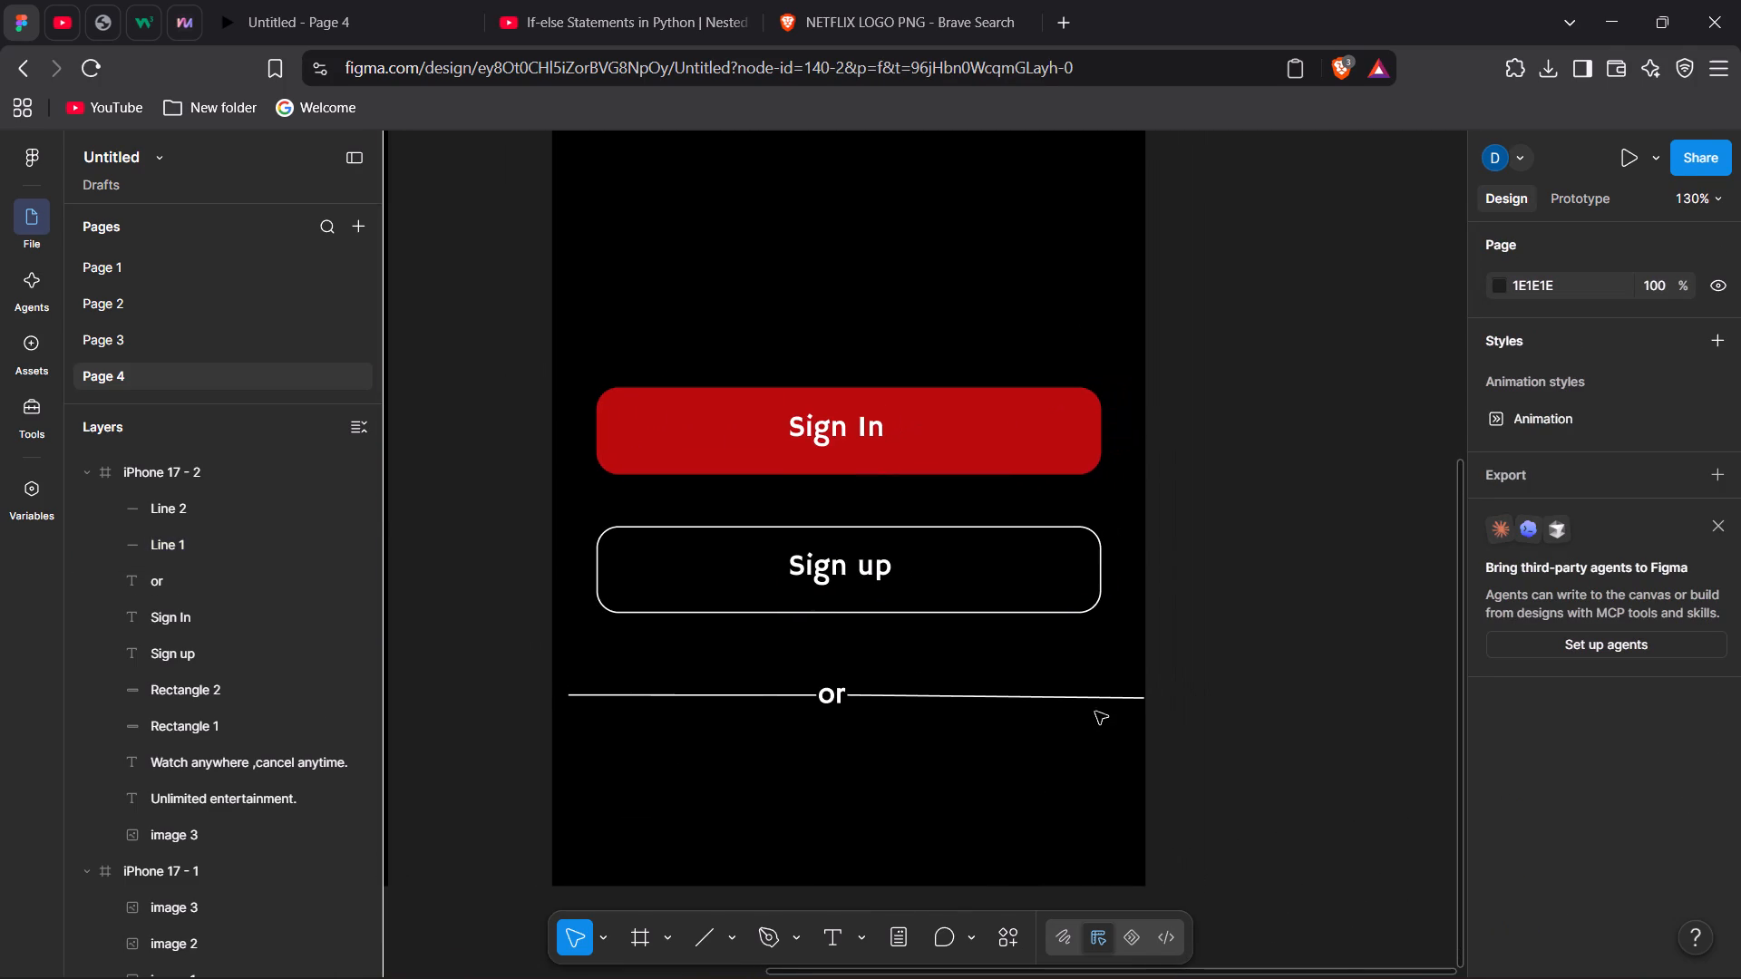
{"action": "left_click", "coordinate": [1089, 709]}
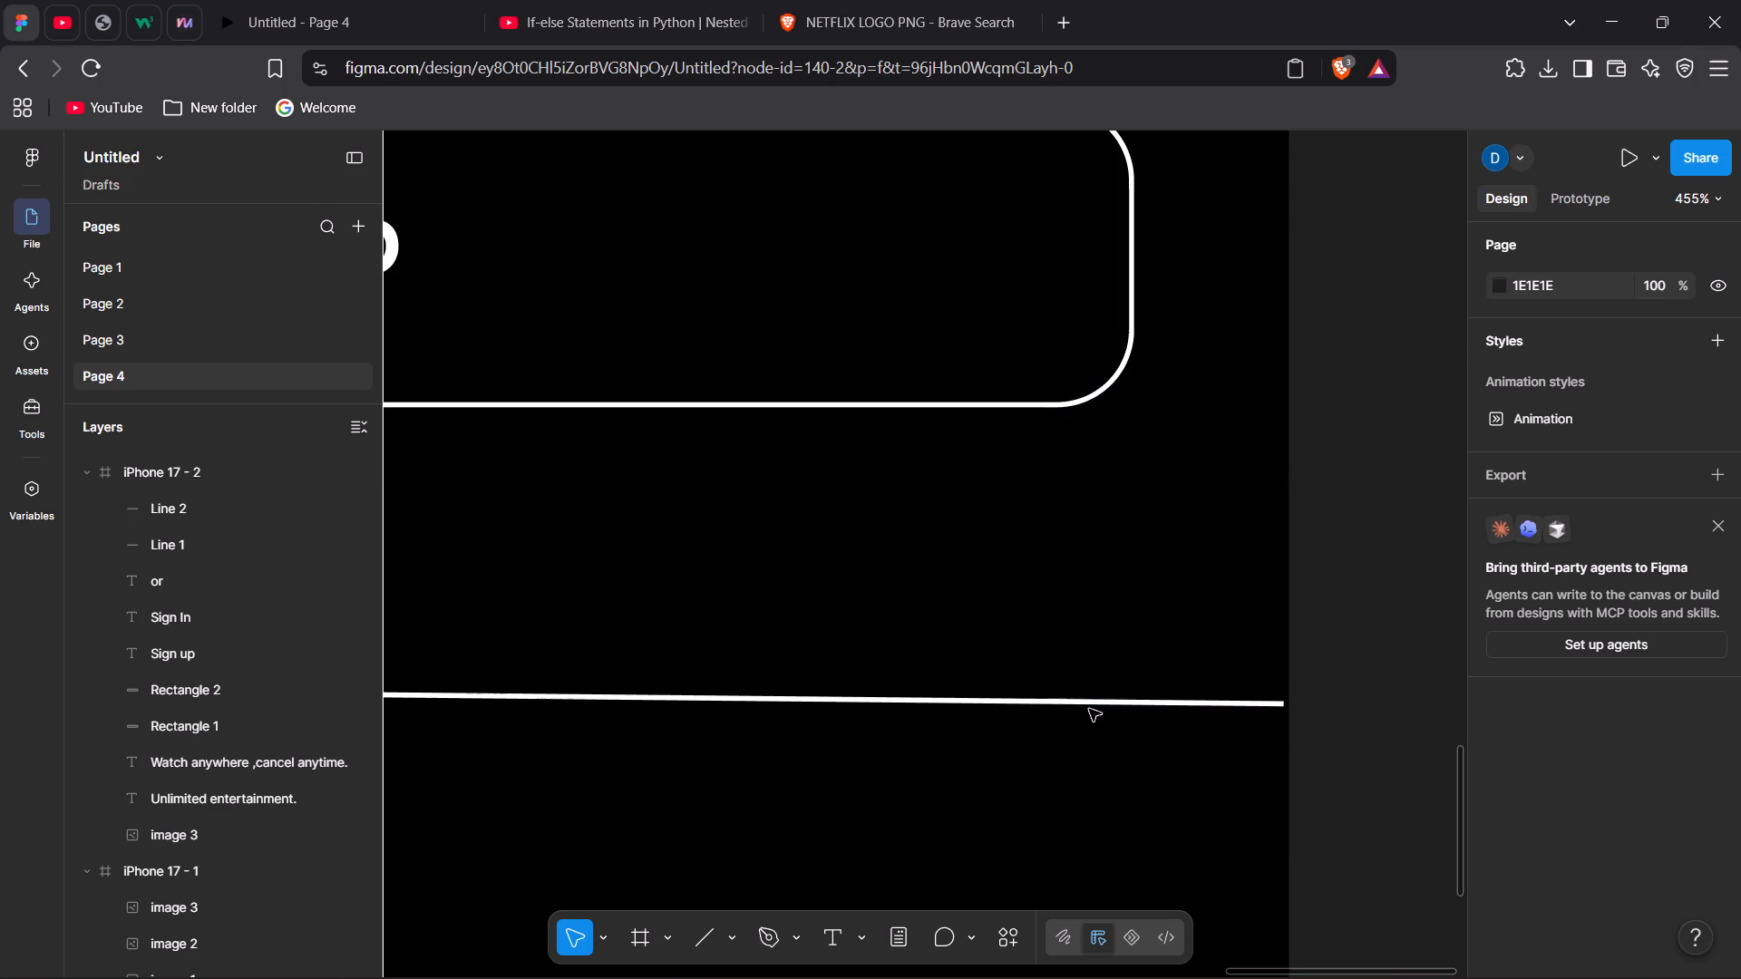
{"action": "left_click", "coordinate": [1096, 703]}
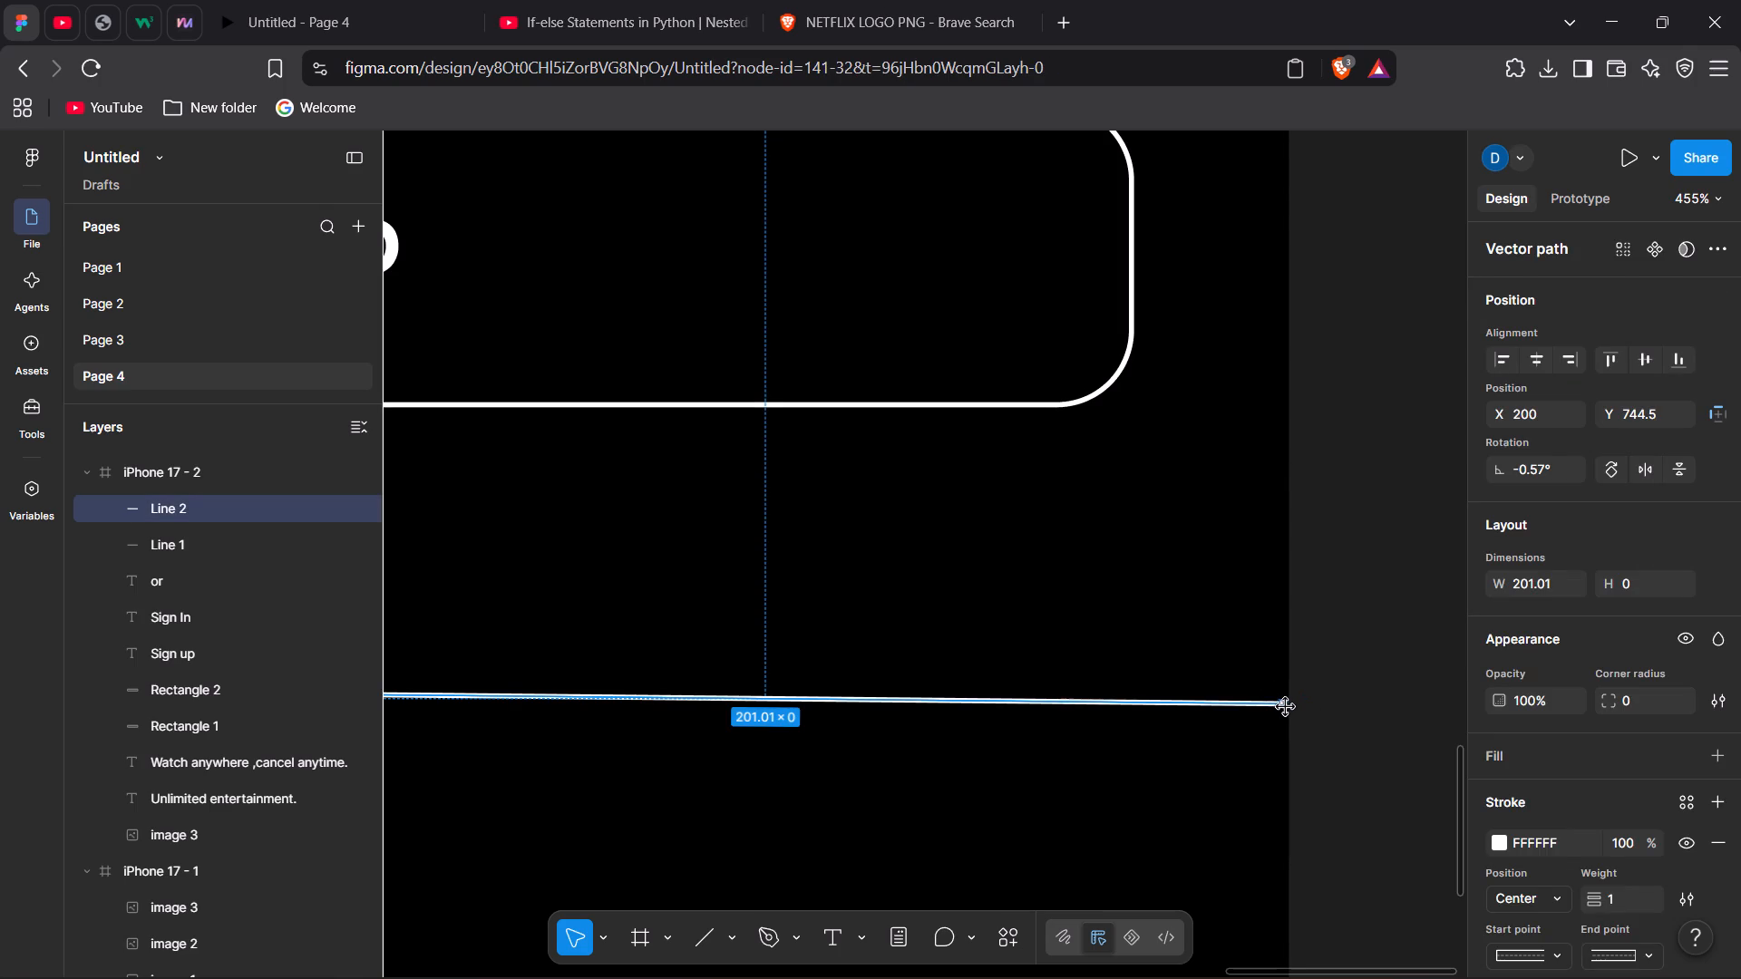
{"action": "left_click_drag", "start_coordinate": [1285, 704], "coordinate": [1228, 696]}
{"action": "left_click", "coordinate": [1310, 707]}
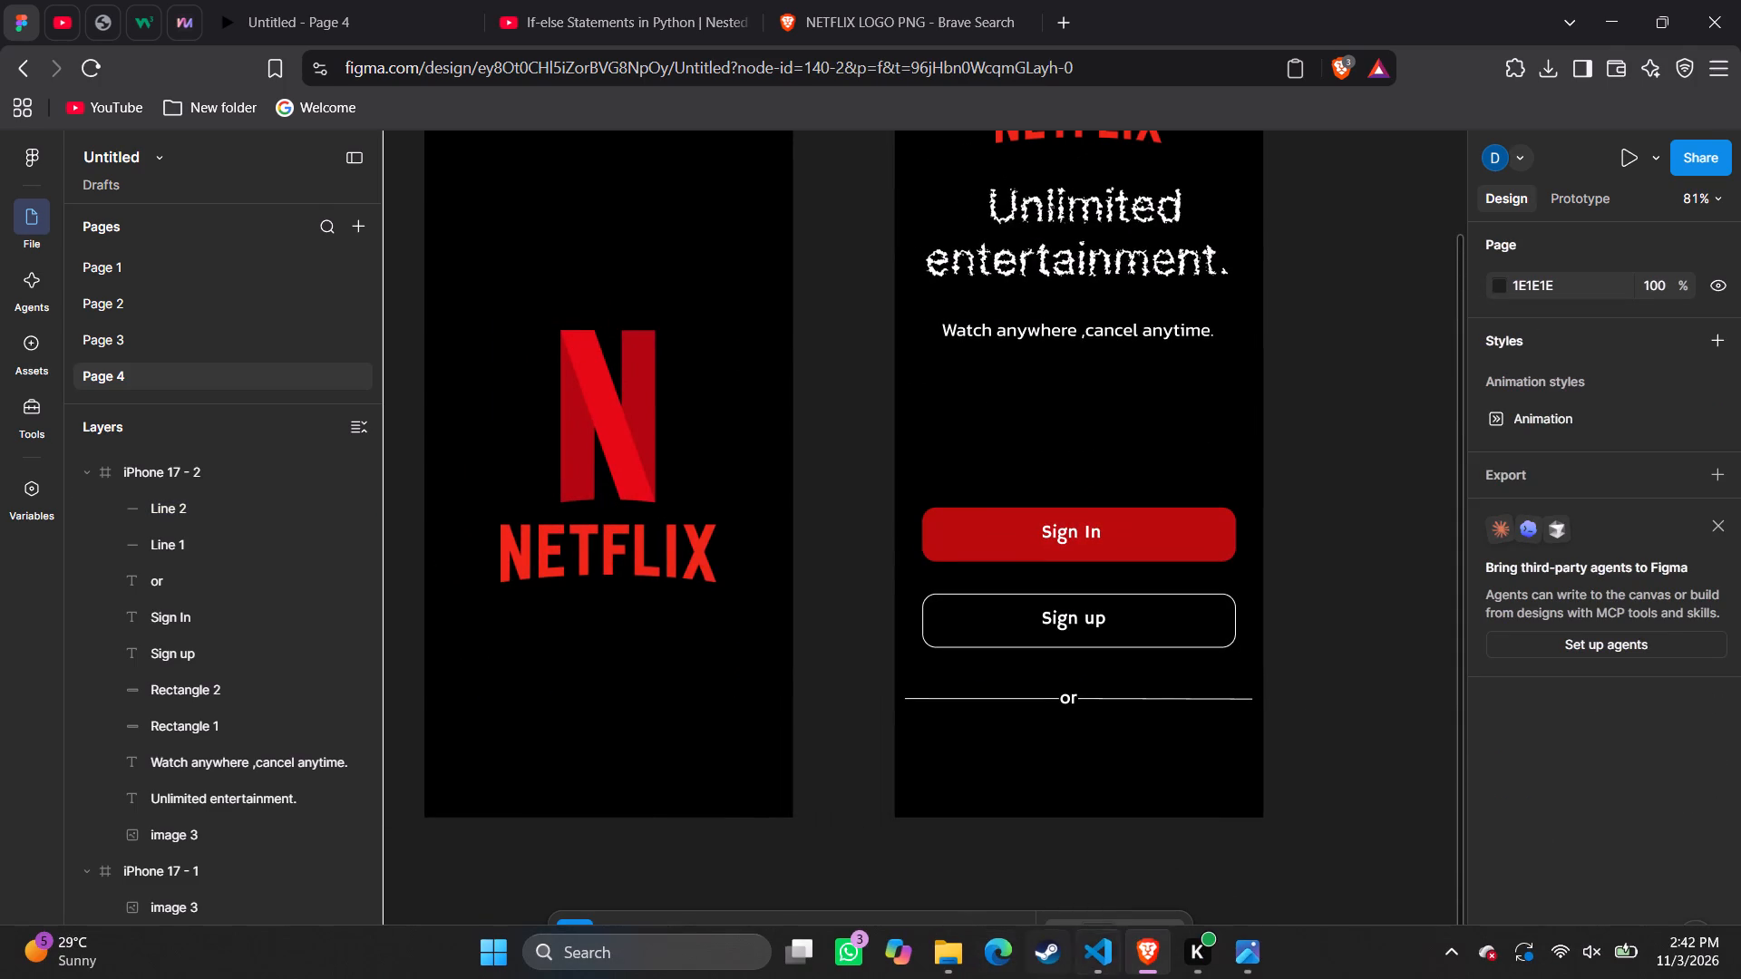
Check the Netflix mockup for the icons below the divider and search Brave images for "Google (G) logo png".
{"action": "left_click", "coordinate": [1231, 964]}
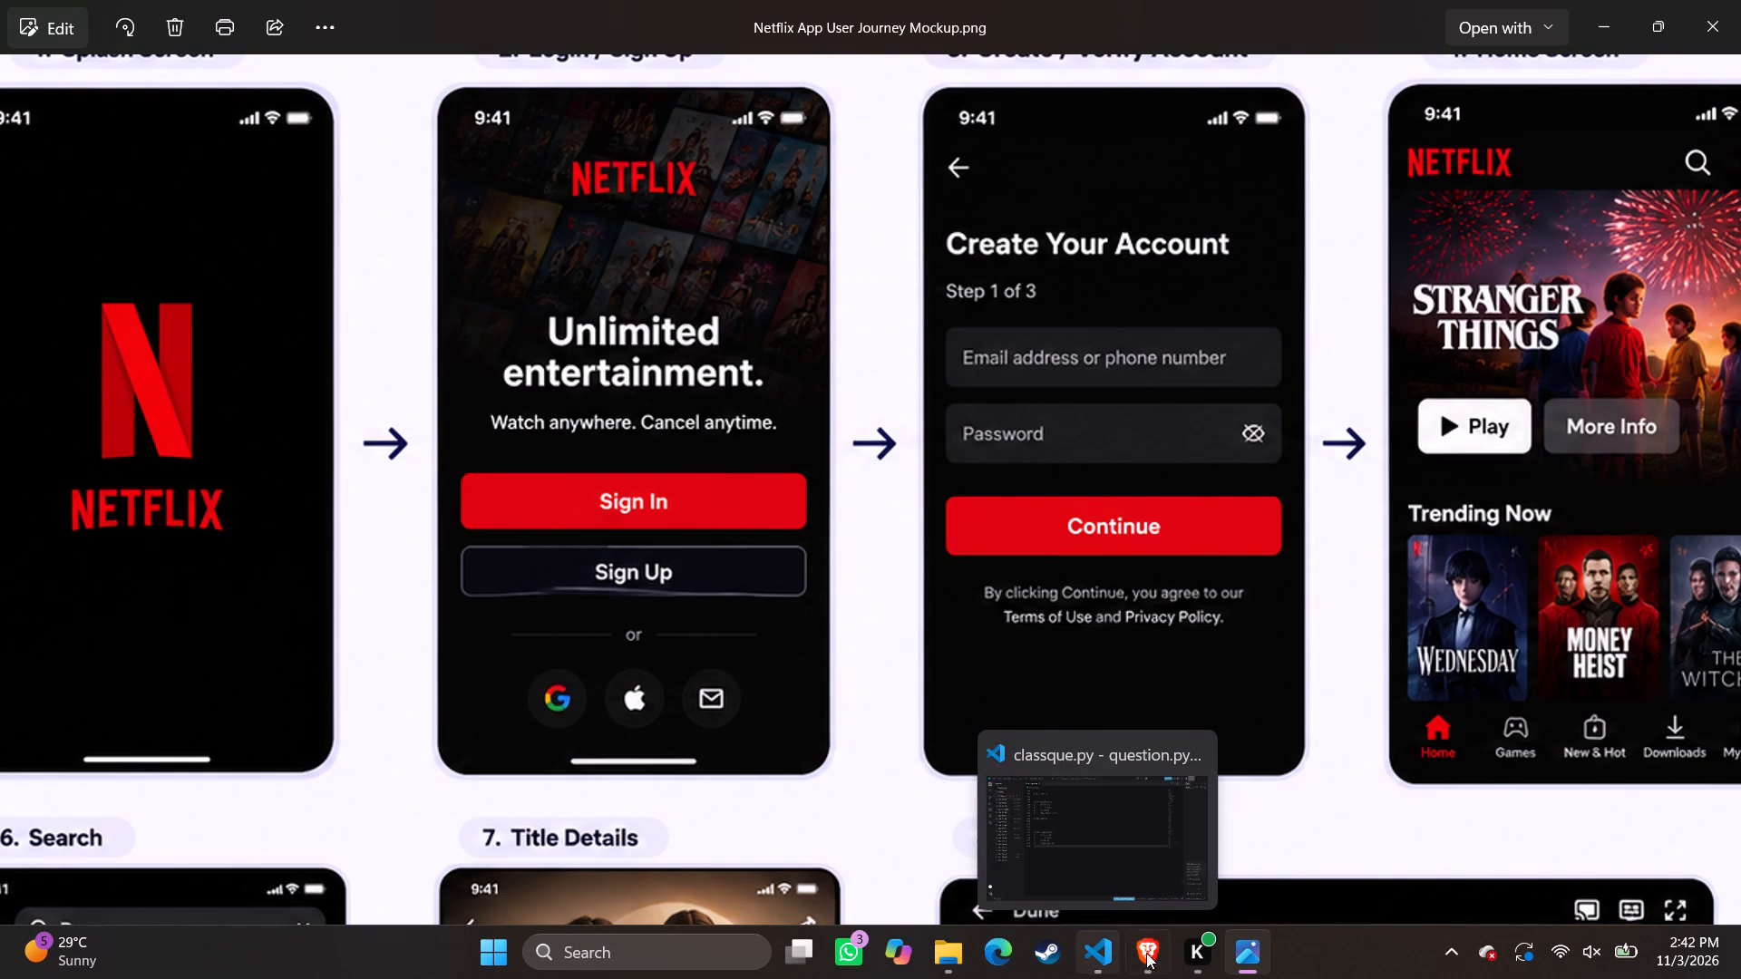
{"action": "left_click", "coordinate": [1153, 956]}
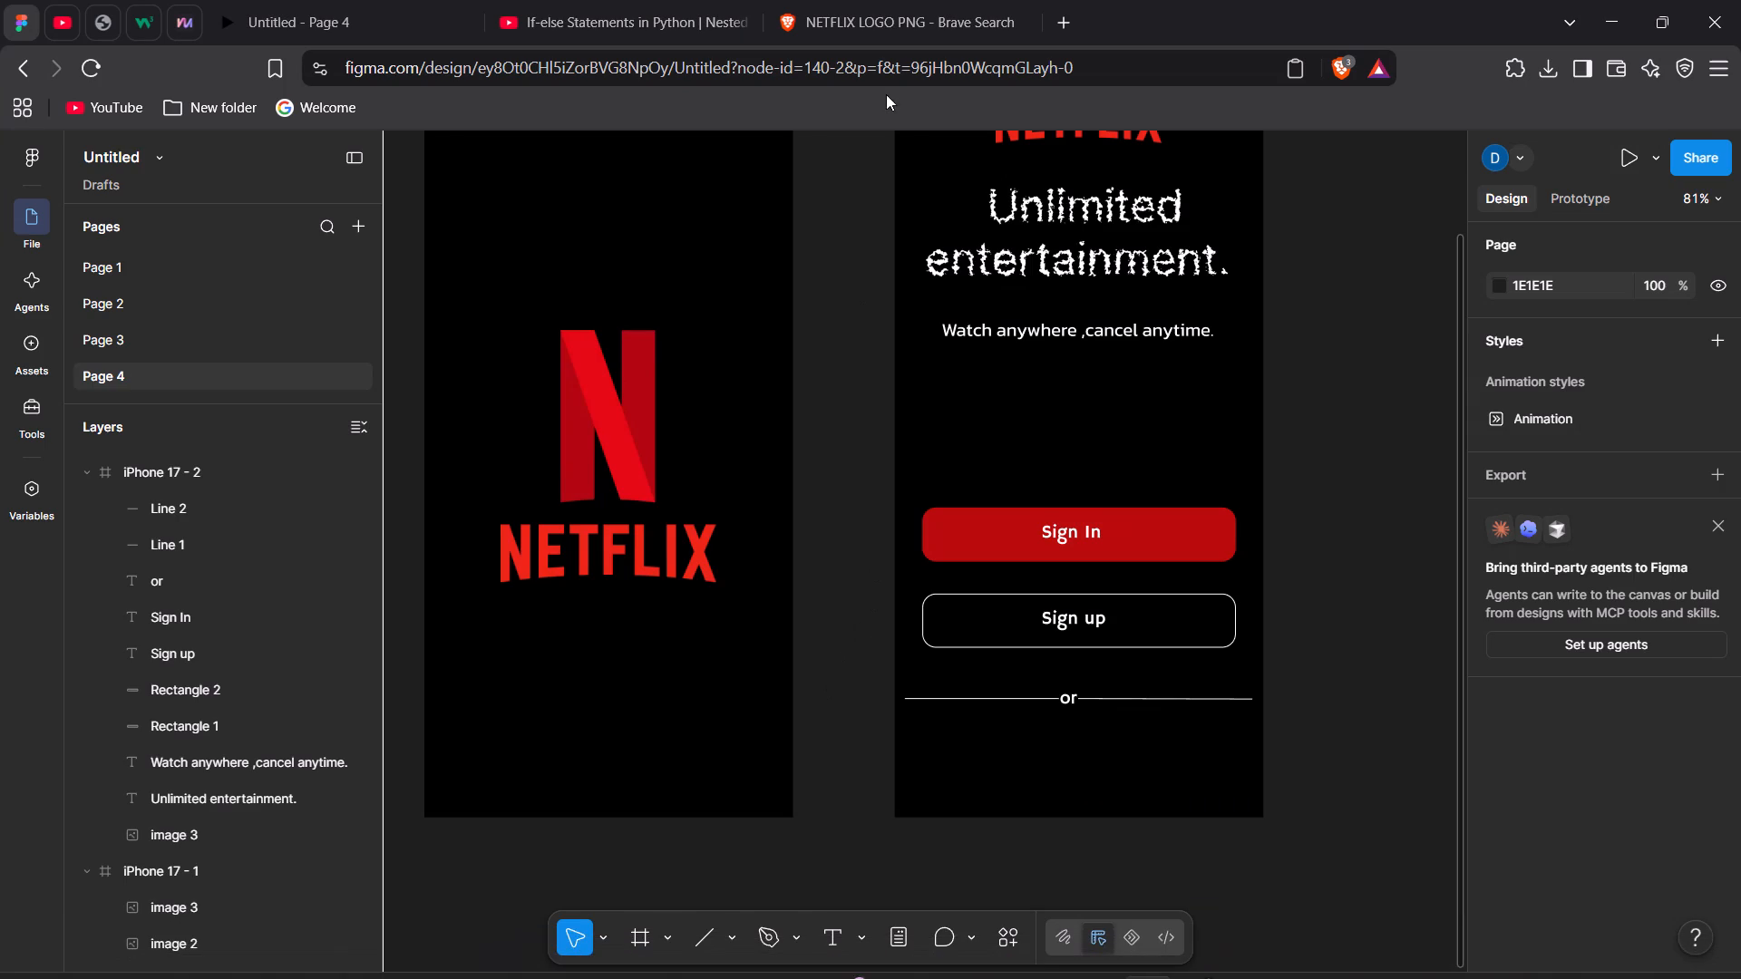
{"action": "left_click", "coordinate": [932, 0]}
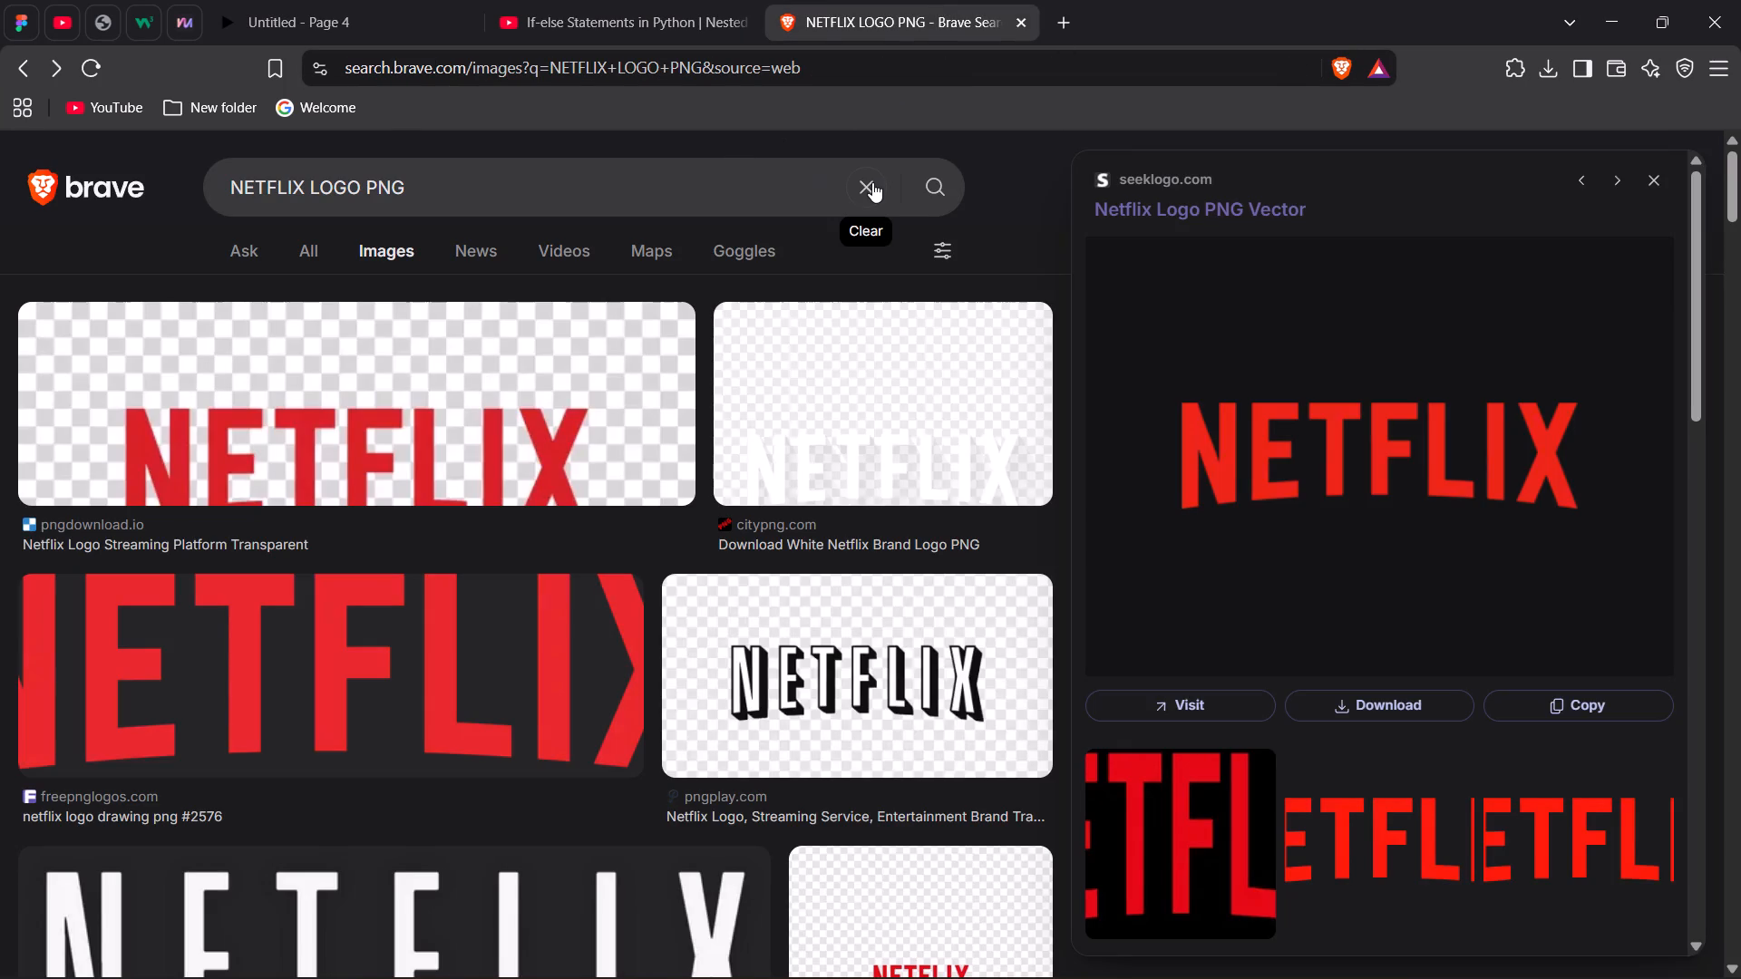
{"action": "left_click", "coordinate": [872, 182]}
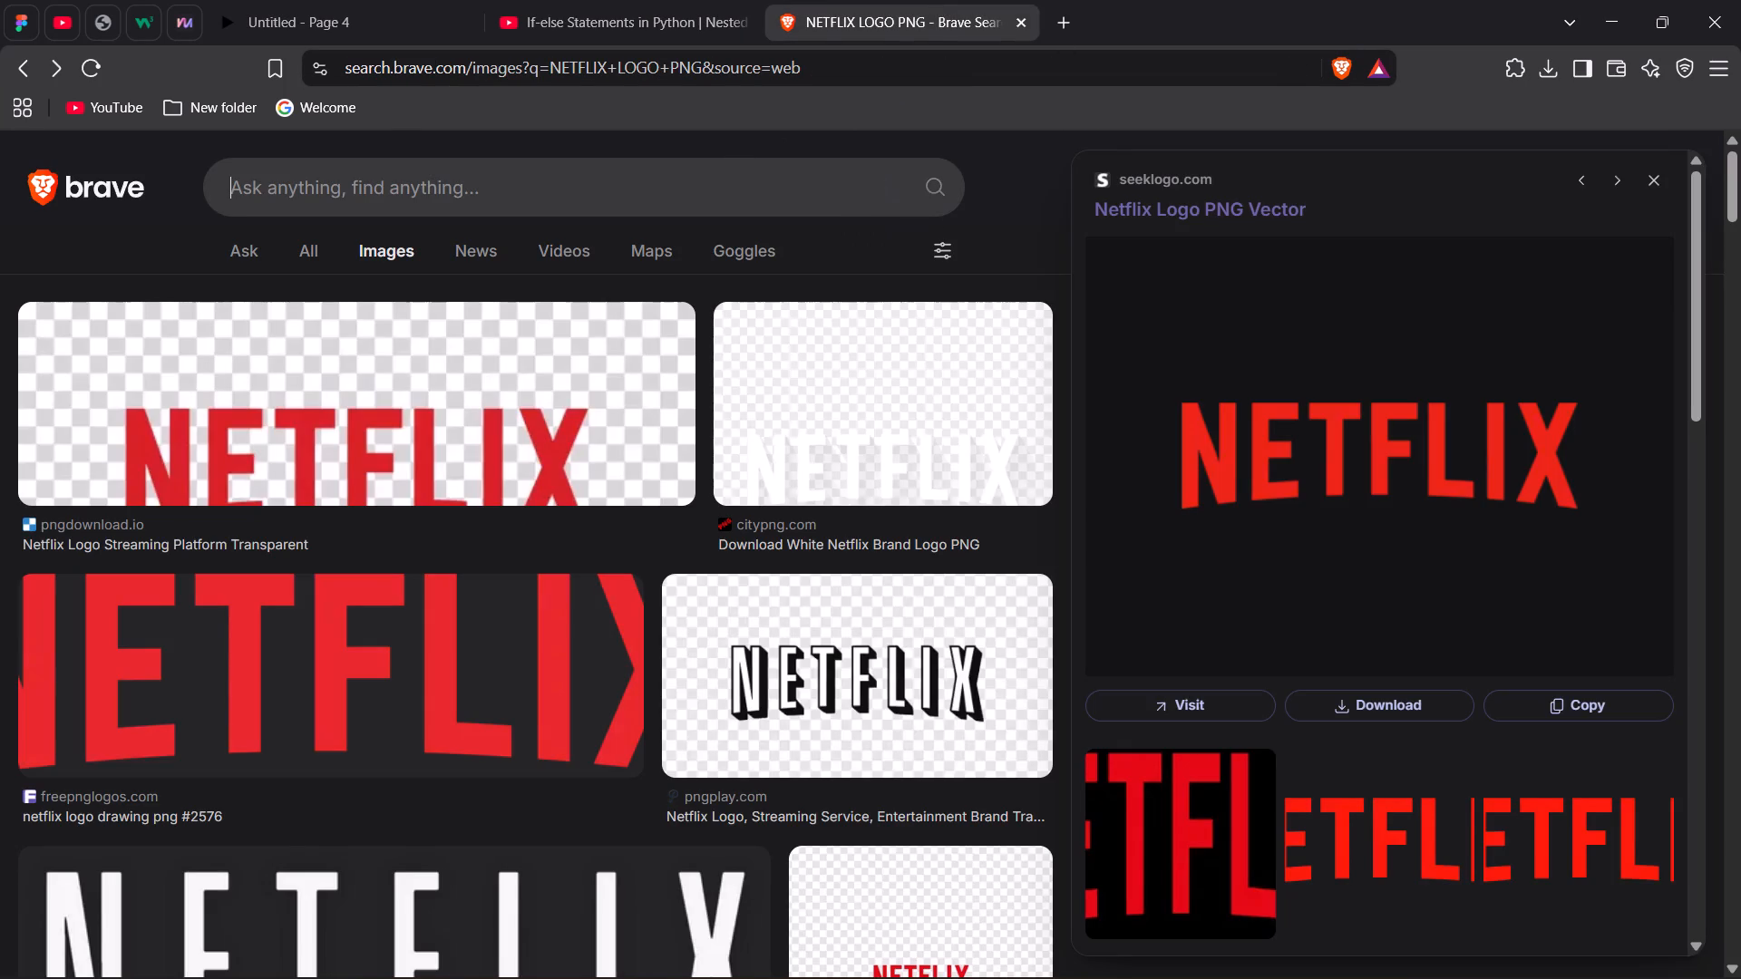
{"action": "key", "text": "shift+g"}
{"action": "type", "text": "oogle"}
{"action": "key", "text": "space"}
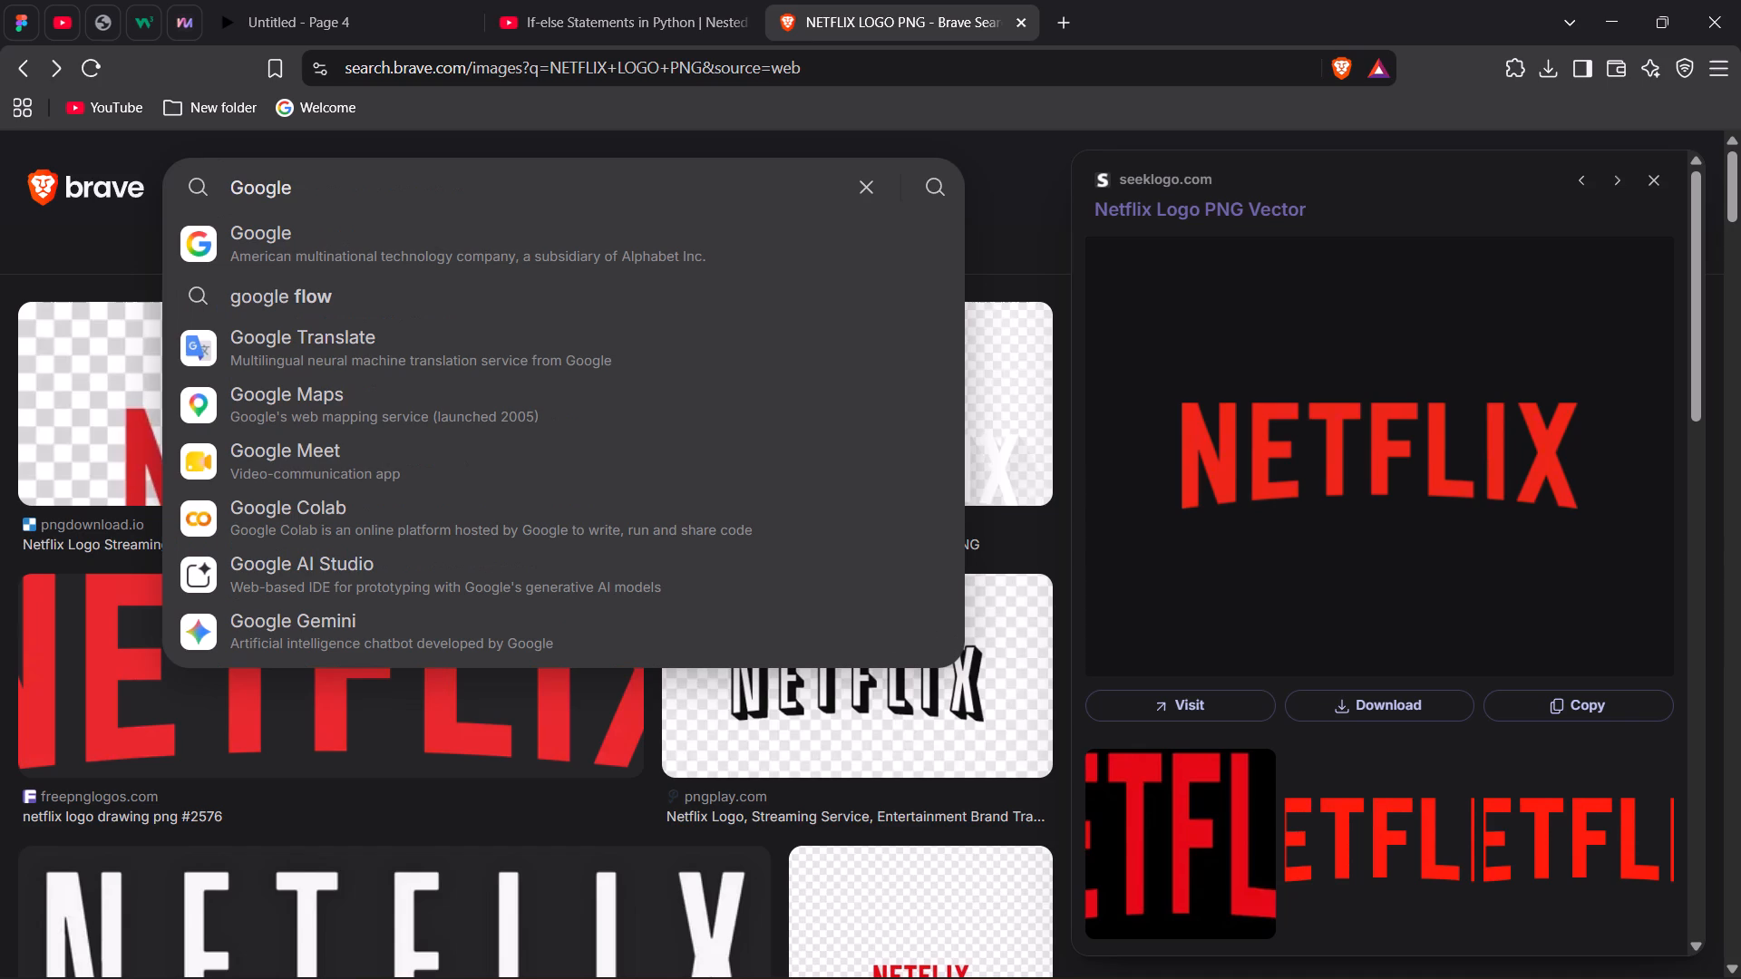
{"action": "key", "text": "shift+parenleft"}
{"action": "key", "text": "shift+g"}
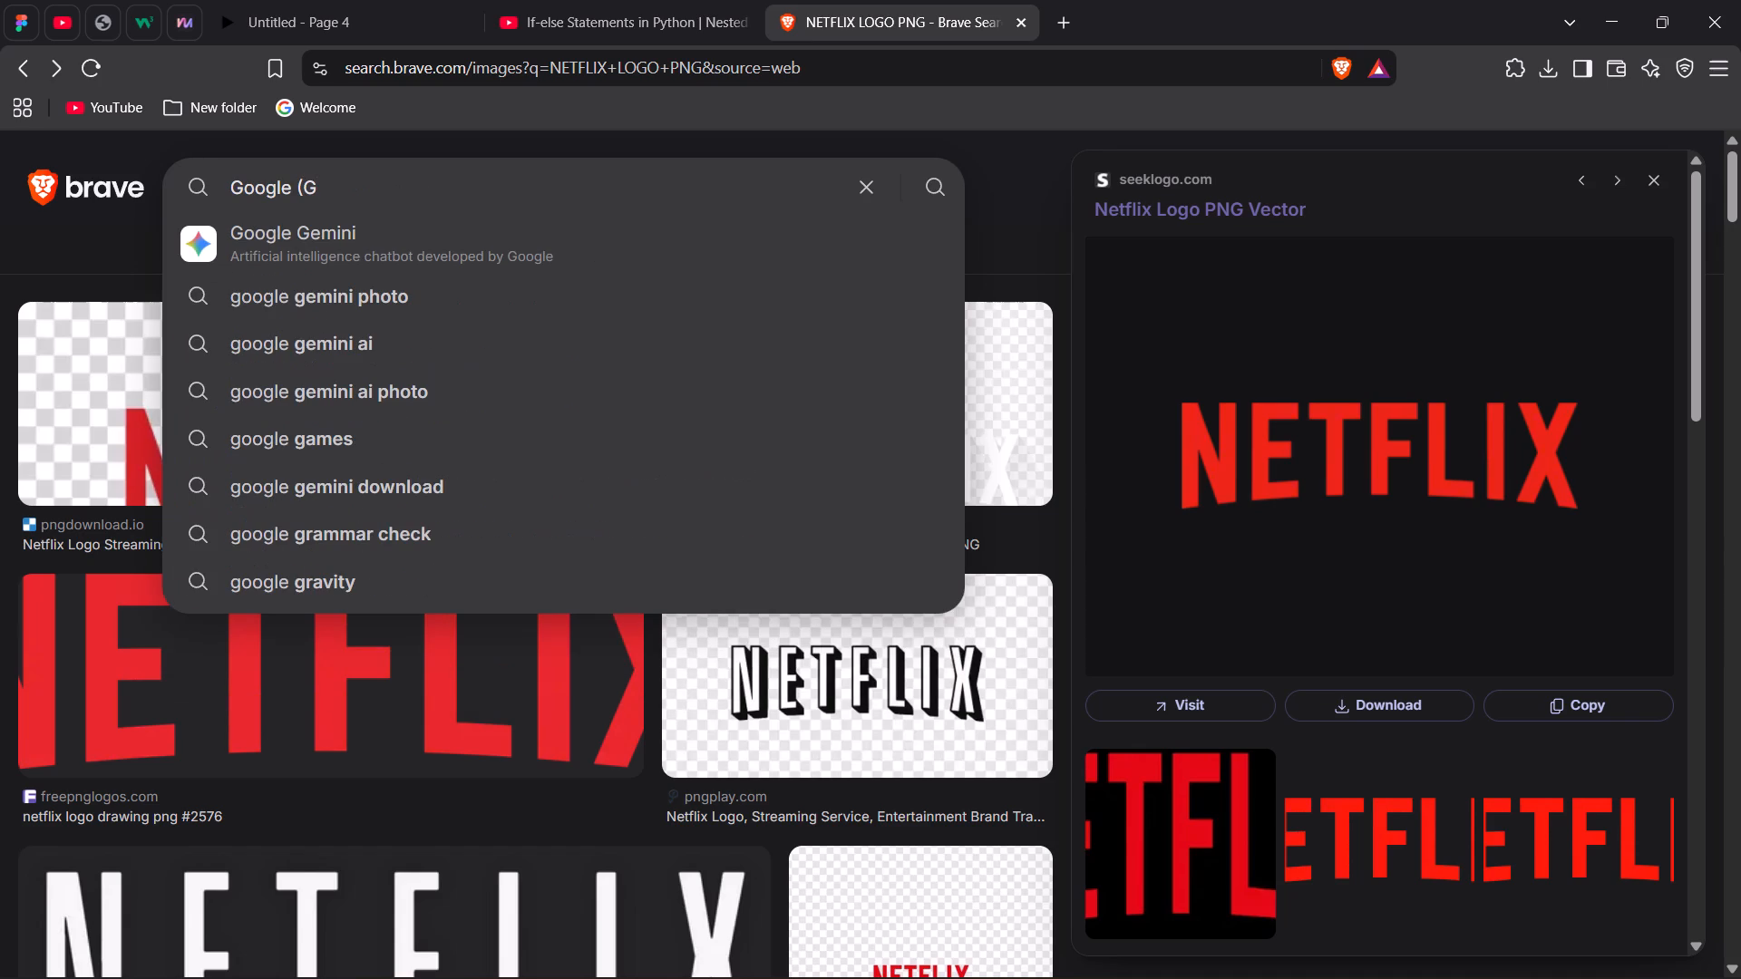
{"action": "type", "text": ") logo"}
{"action": "key", "text": "space"}
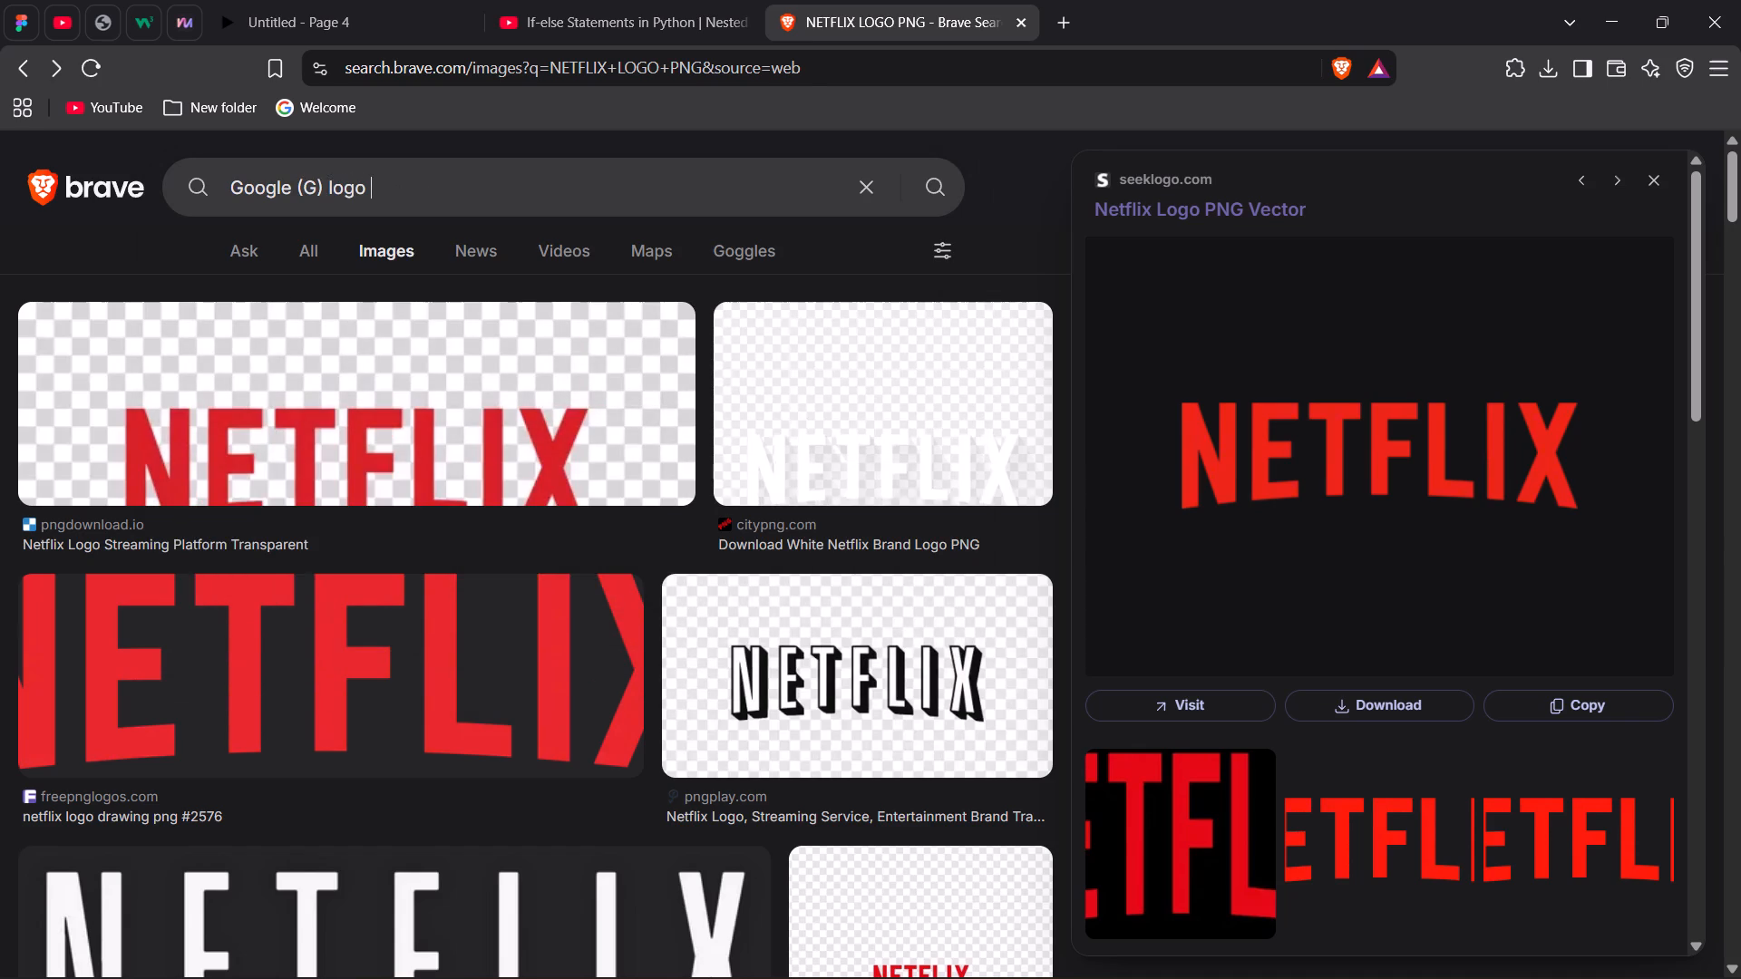
{"action": "type", "text": "p"}
{"action": "type", "text": "ng"}
{"action": "key", "text": "Return"}
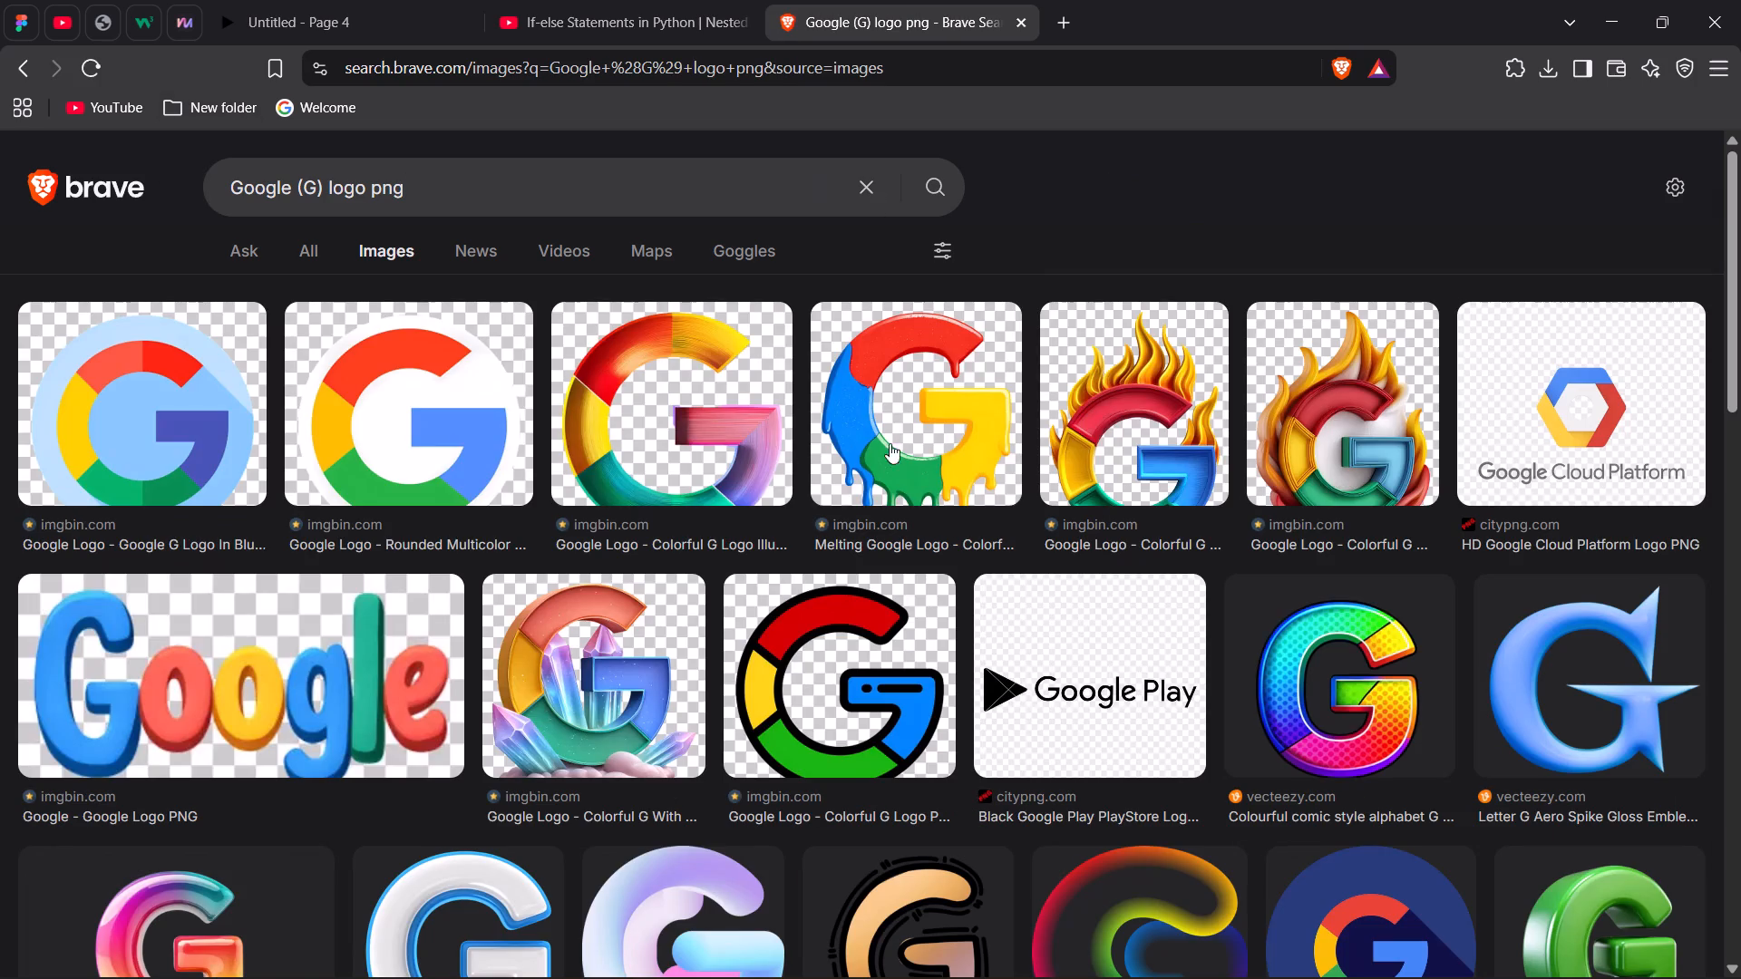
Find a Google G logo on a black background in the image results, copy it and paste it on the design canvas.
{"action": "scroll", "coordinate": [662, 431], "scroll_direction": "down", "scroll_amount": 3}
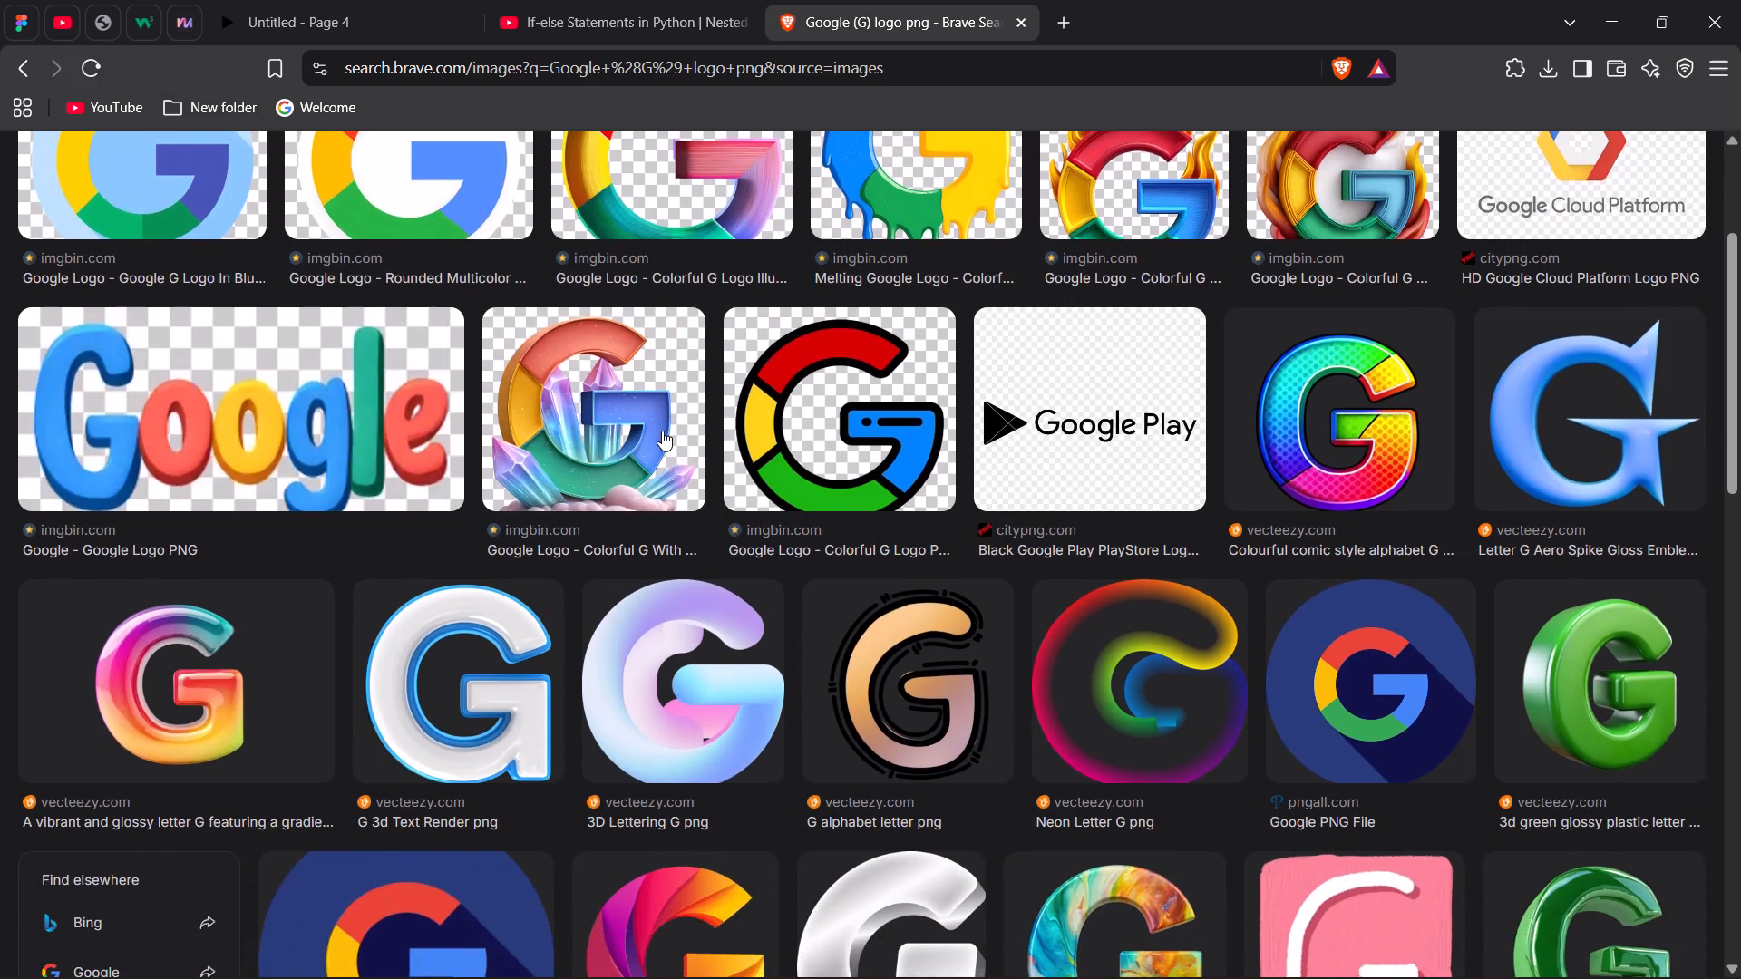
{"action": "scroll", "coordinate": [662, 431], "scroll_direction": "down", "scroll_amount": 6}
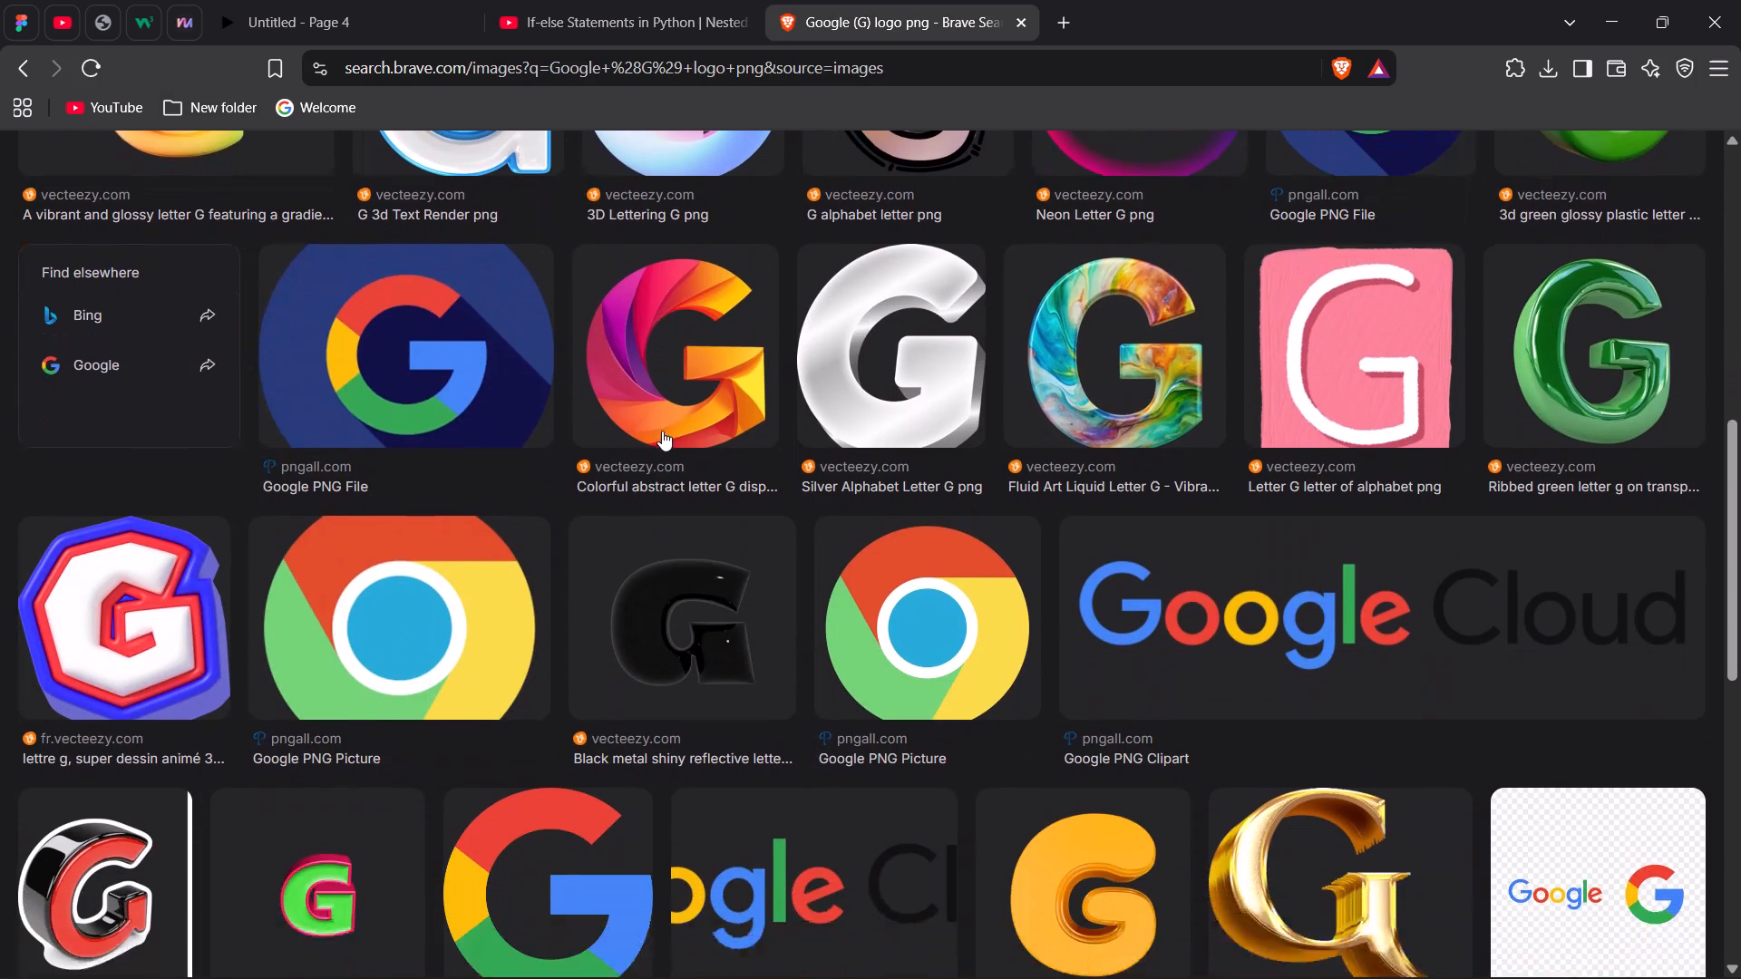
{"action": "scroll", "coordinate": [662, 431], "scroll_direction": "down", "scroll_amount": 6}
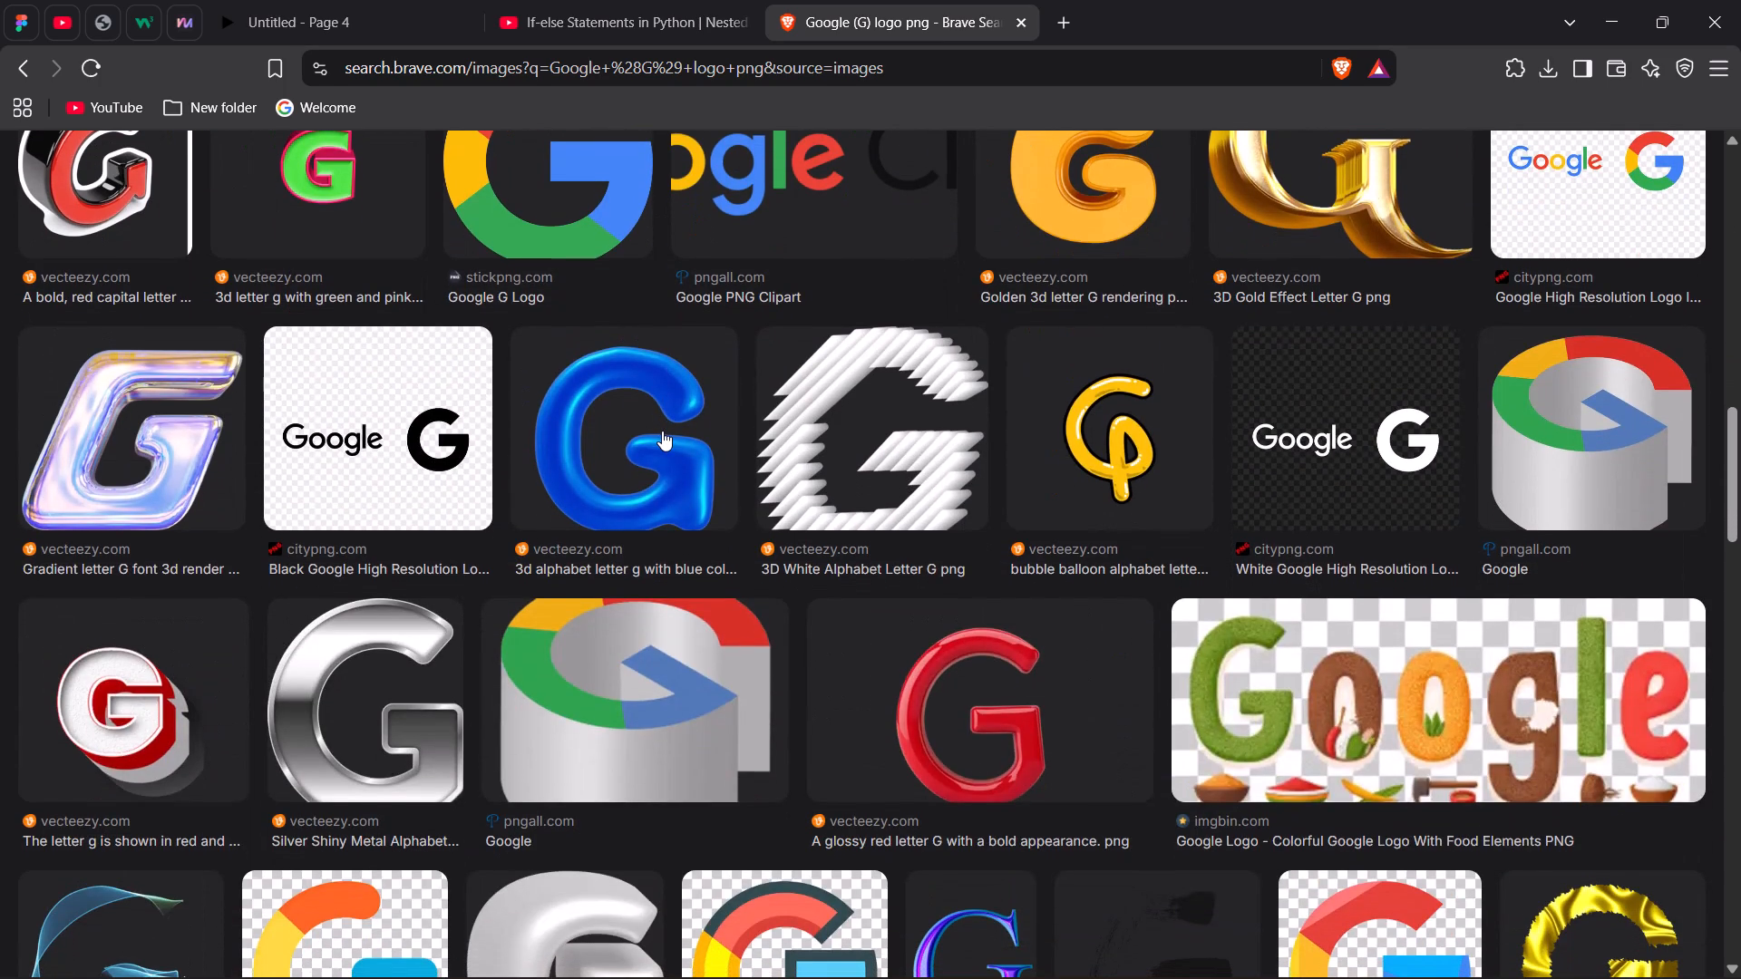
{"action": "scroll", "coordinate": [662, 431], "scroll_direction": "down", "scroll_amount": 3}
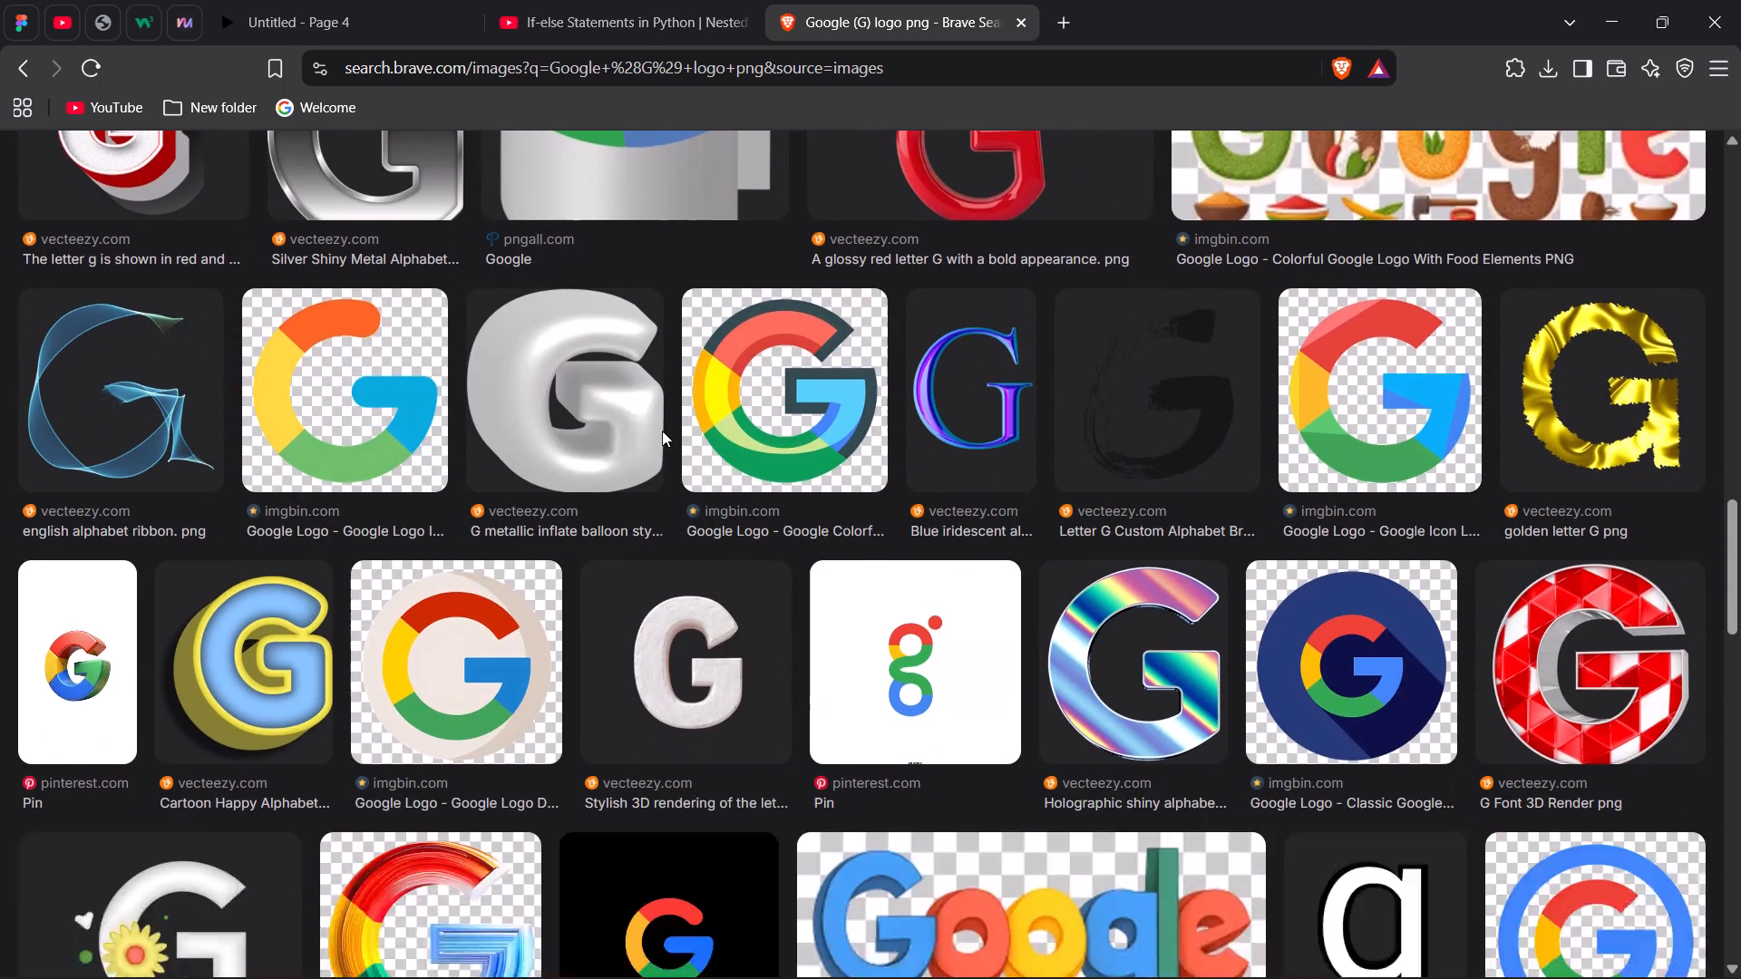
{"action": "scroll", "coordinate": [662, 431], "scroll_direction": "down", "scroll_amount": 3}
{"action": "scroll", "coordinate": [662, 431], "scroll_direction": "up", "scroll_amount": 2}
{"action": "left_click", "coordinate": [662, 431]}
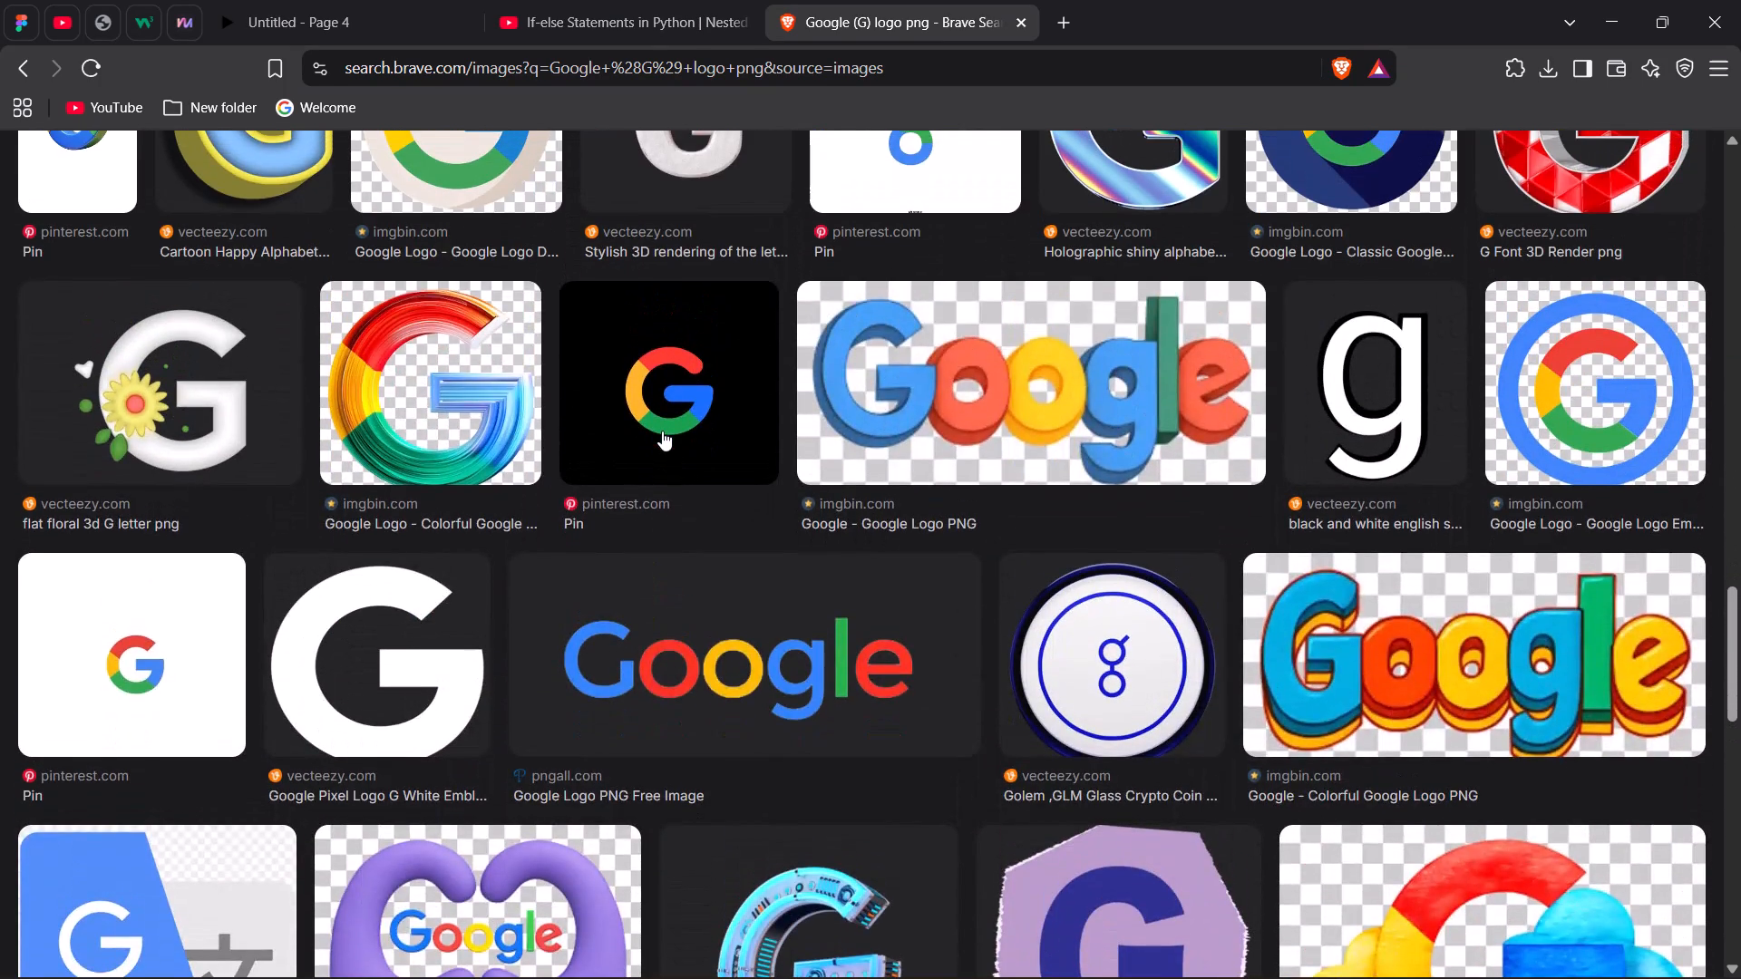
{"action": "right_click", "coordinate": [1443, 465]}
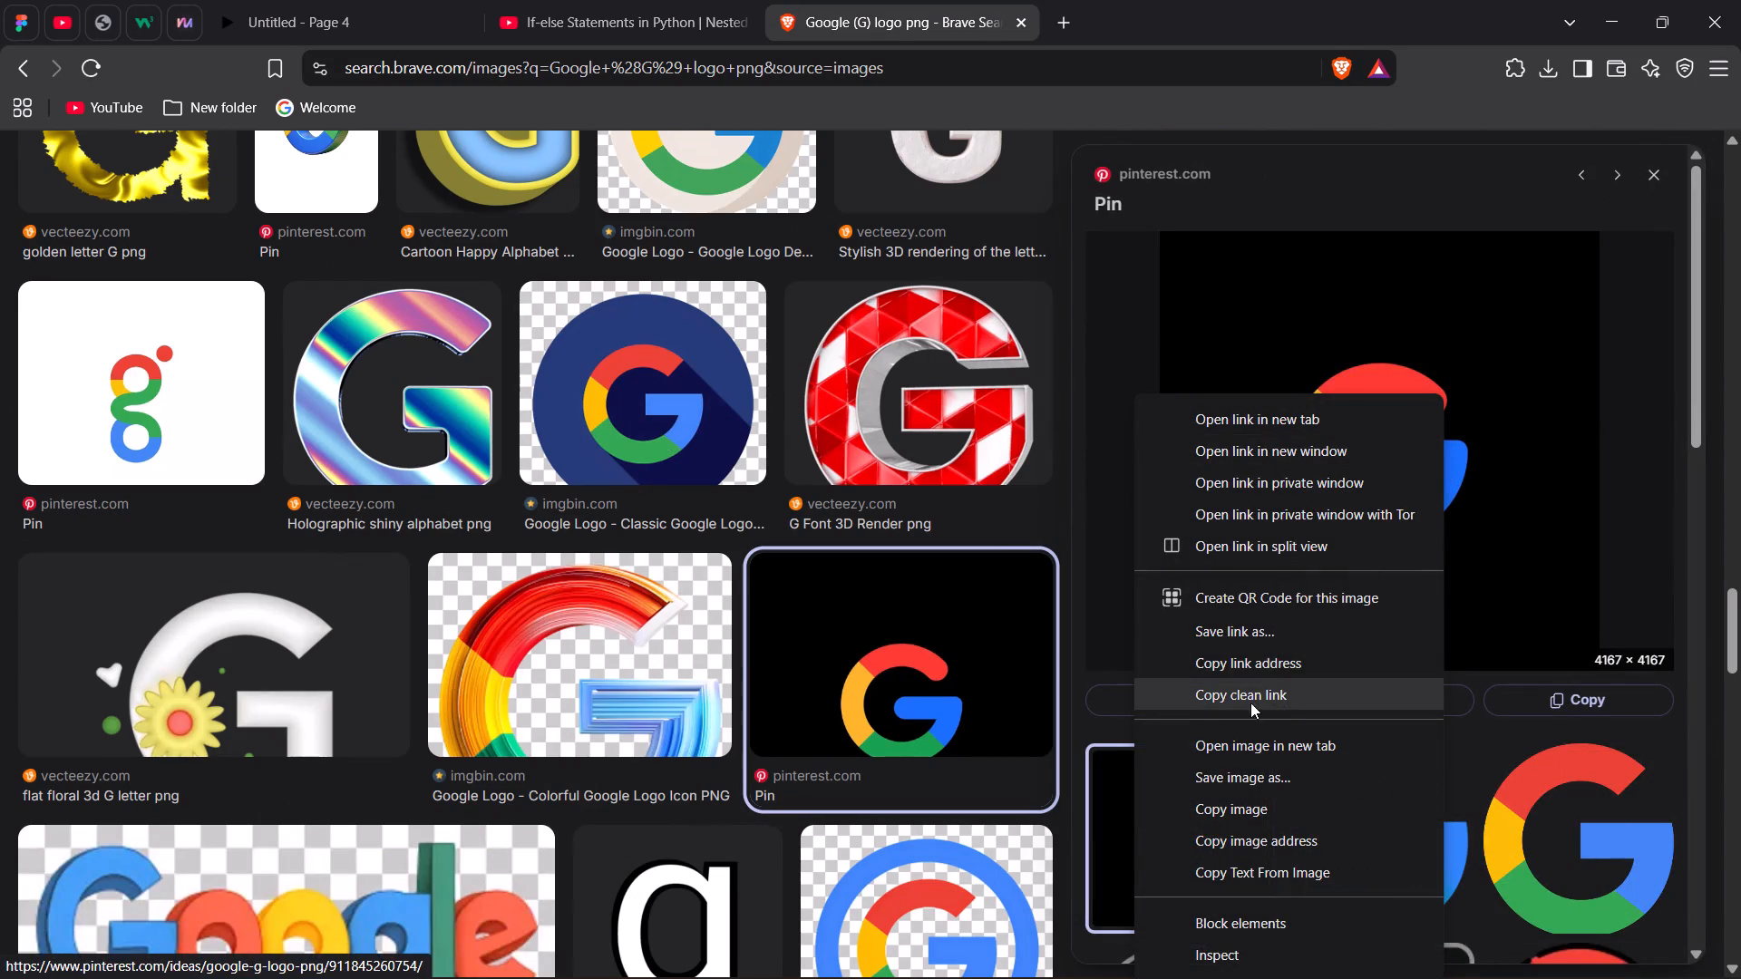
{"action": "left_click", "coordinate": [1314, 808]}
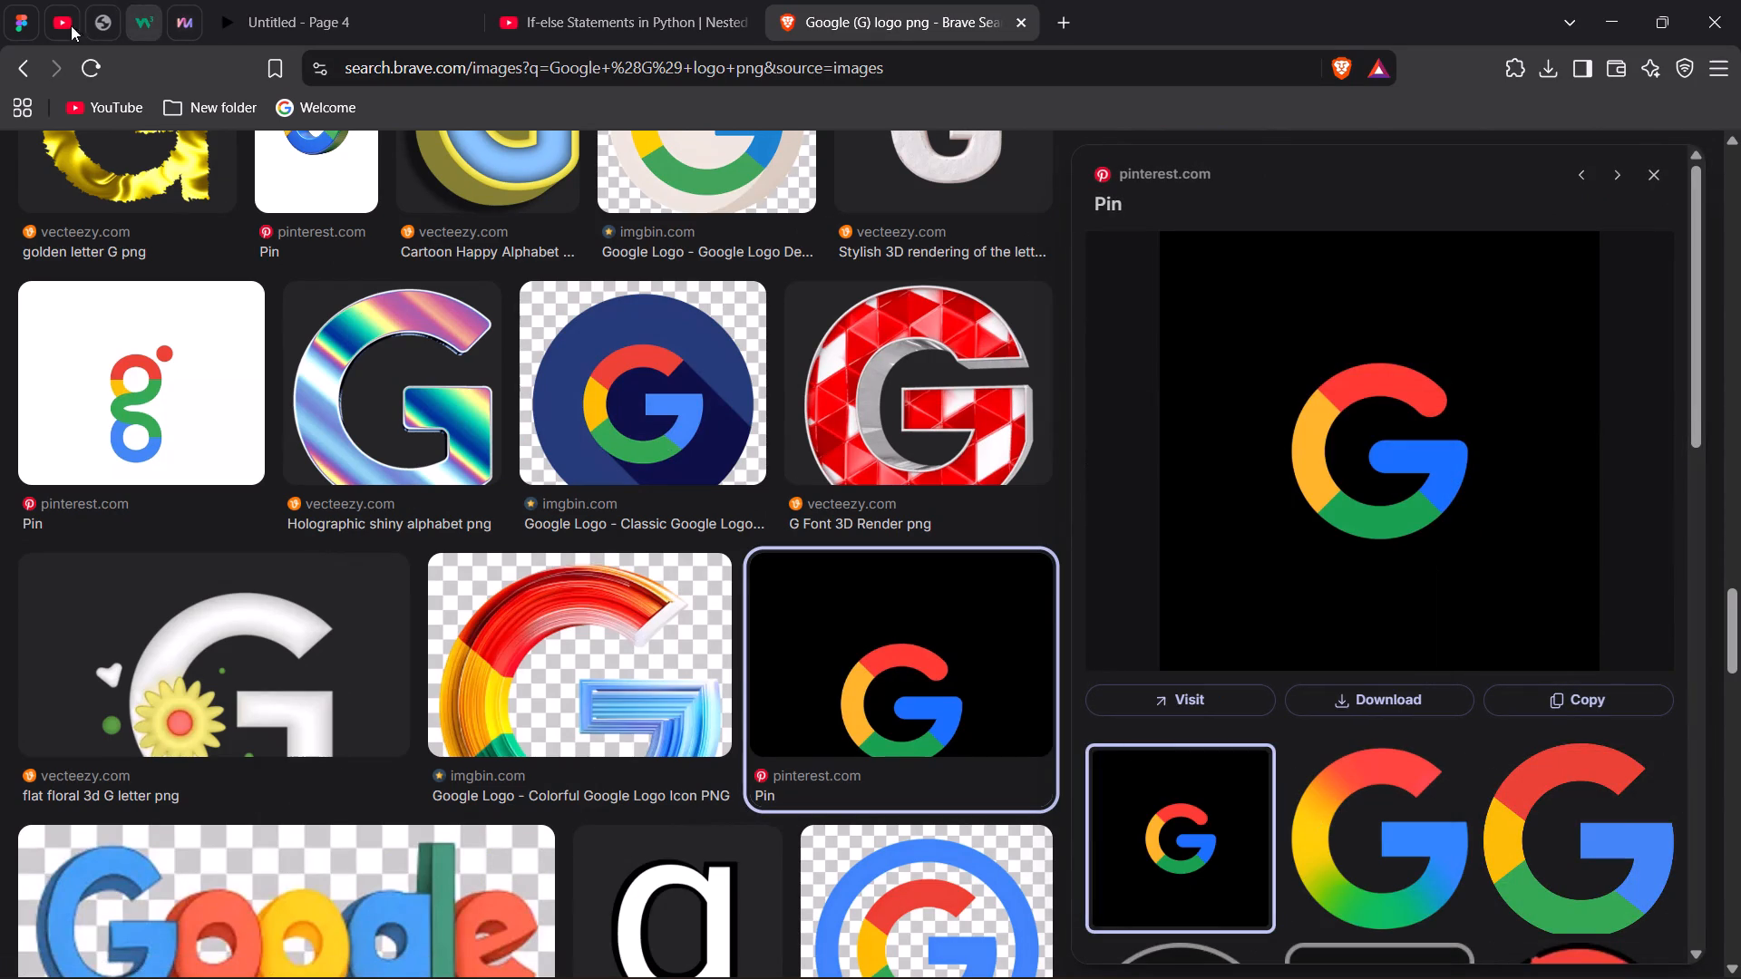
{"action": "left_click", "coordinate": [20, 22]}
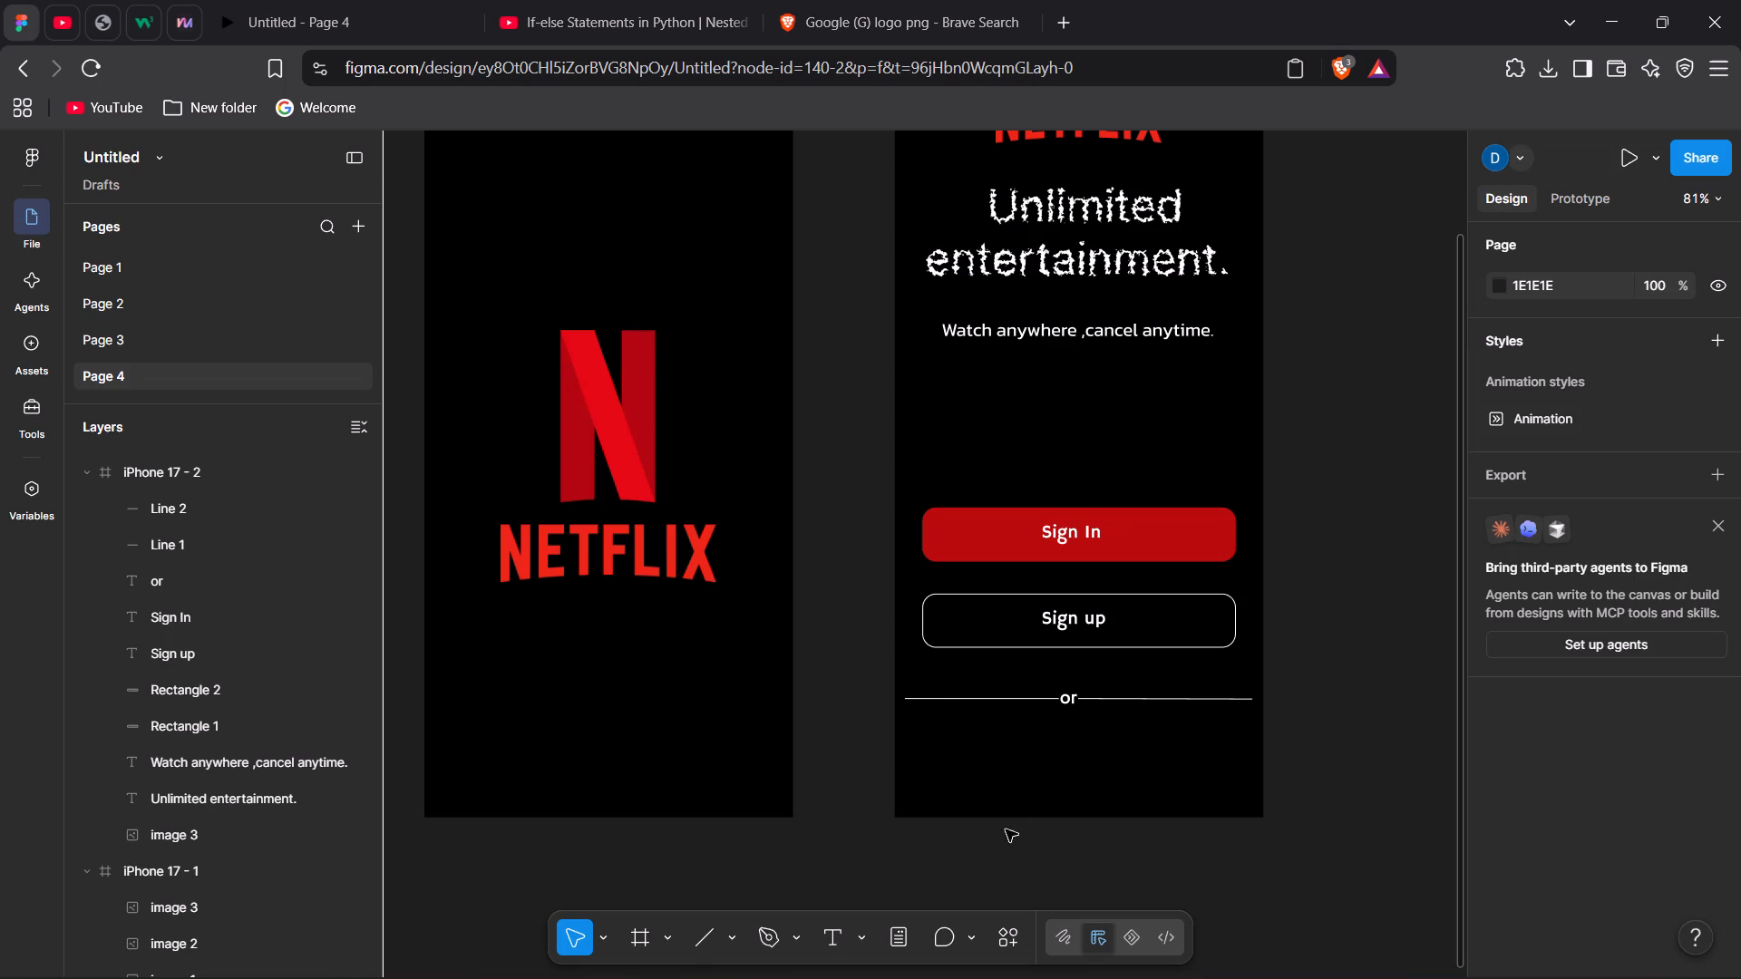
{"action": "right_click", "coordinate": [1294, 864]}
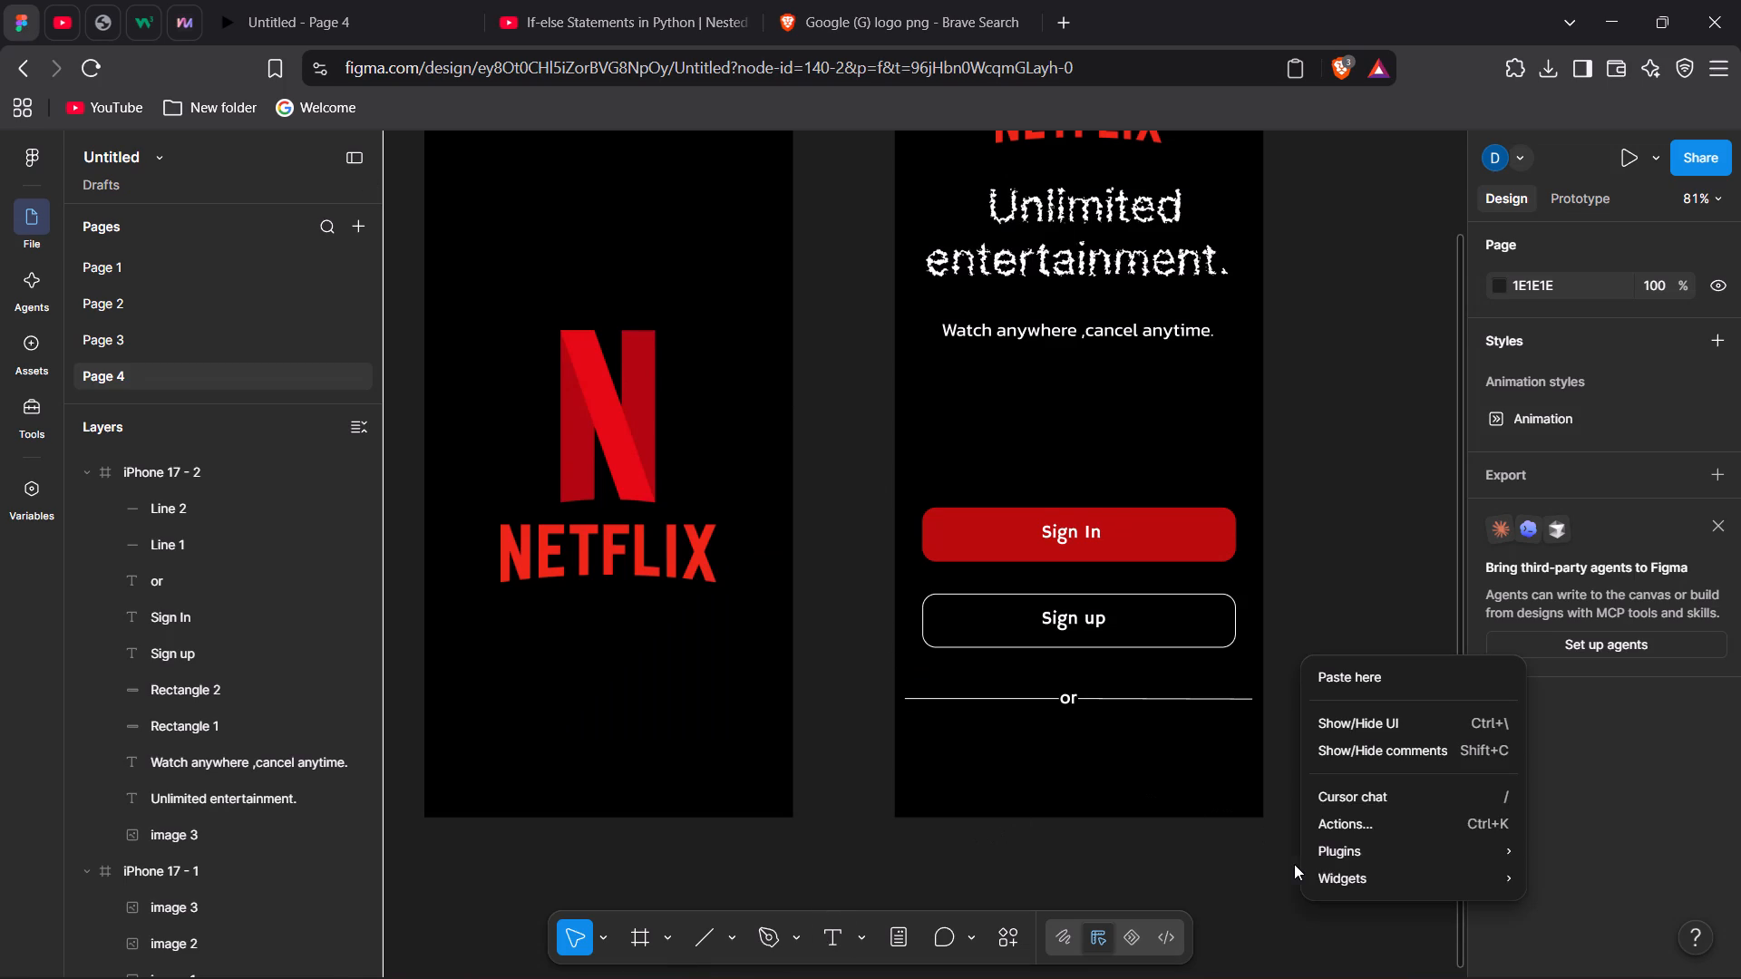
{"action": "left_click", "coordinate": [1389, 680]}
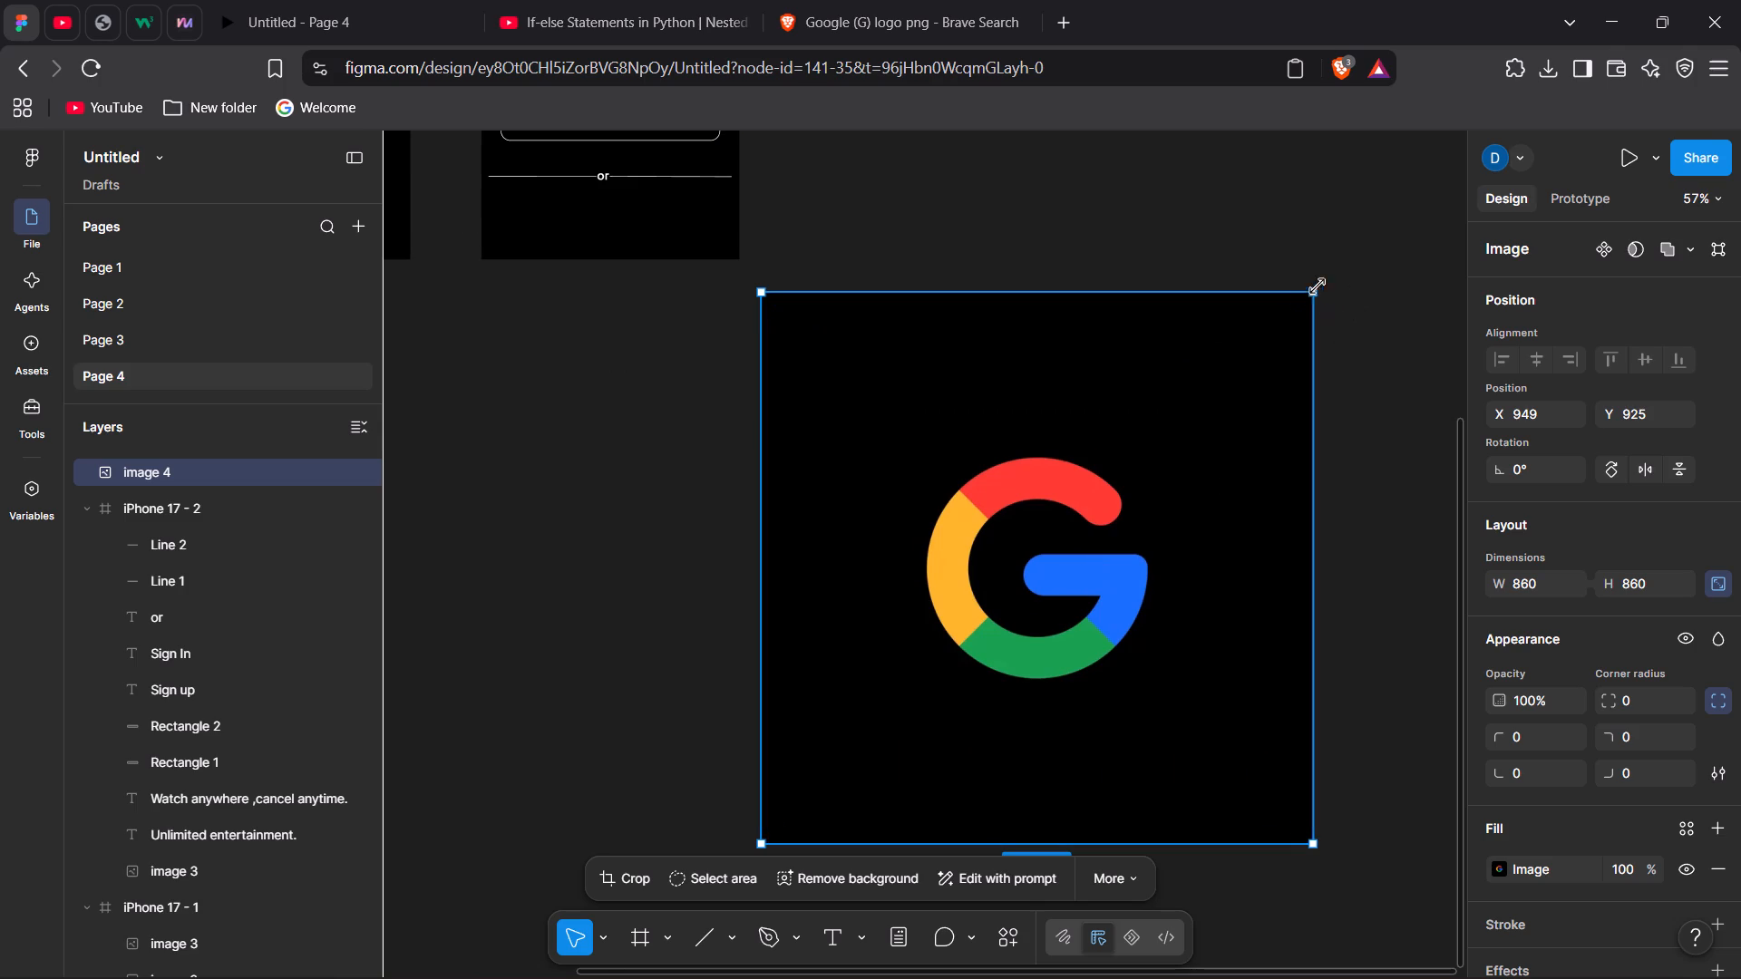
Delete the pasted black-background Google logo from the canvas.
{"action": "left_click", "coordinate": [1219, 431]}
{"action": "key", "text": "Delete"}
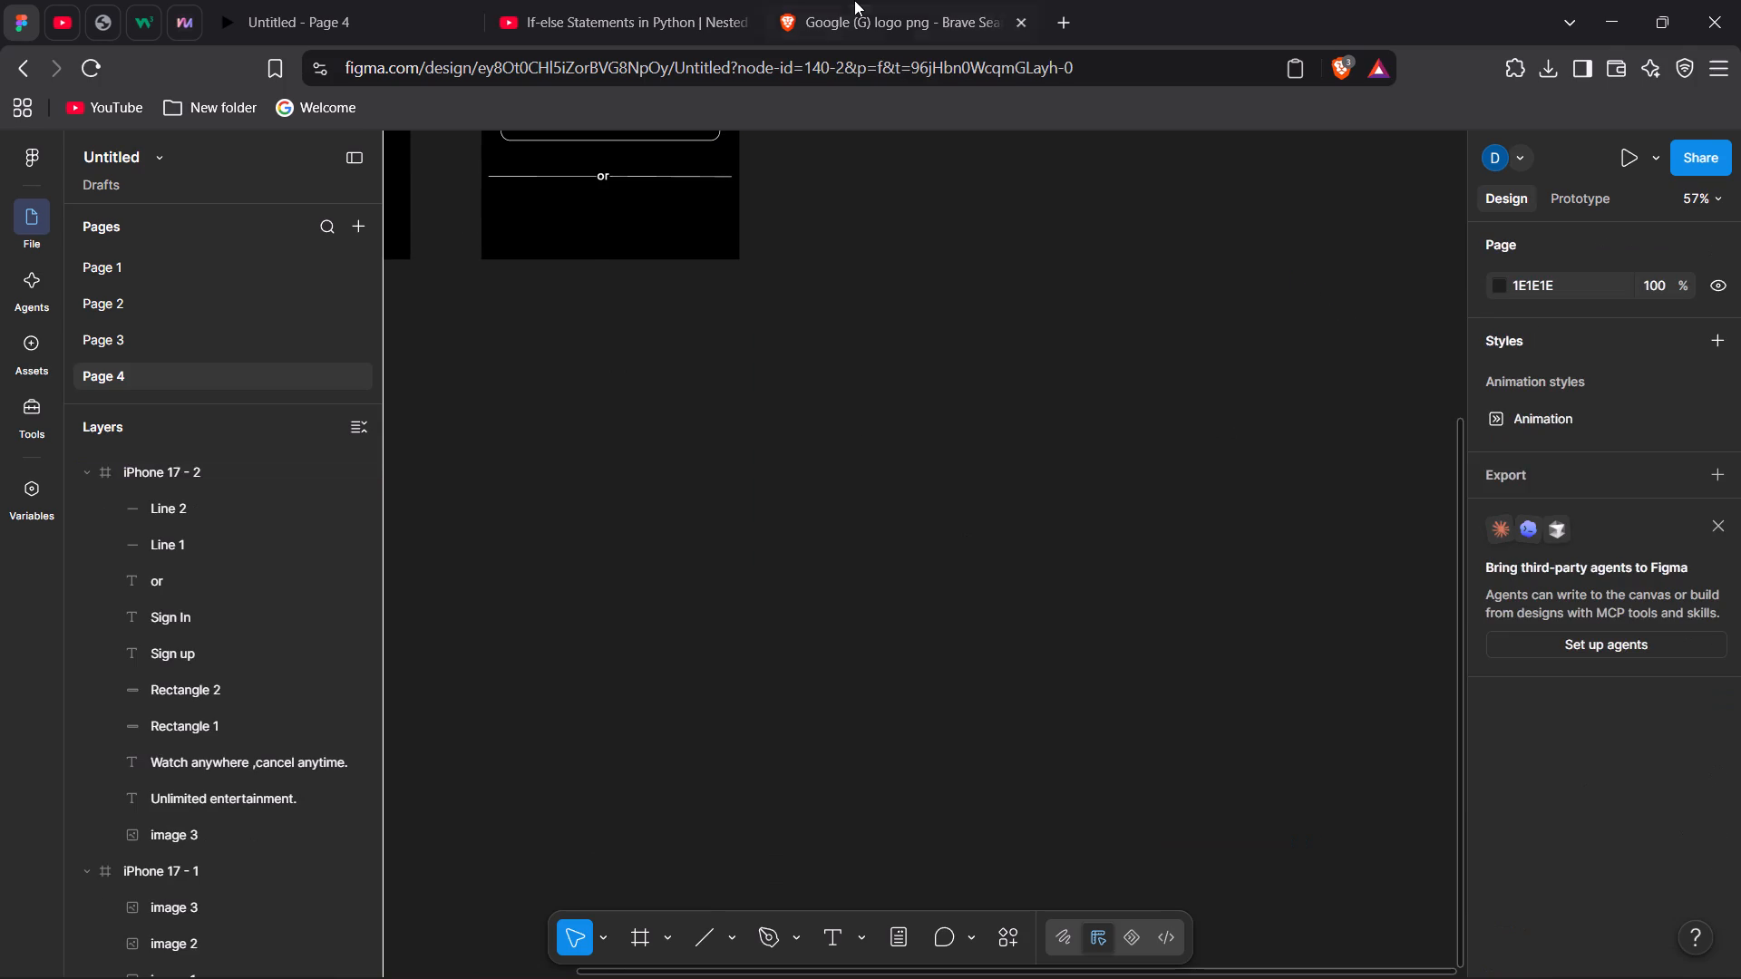
Return to the image search and copy the transparent "Google G Logo" from stickpng.com among the related images.
{"action": "left_click", "coordinate": [855, 0]}
{"action": "scroll", "coordinate": [1428, 663], "scroll_direction": "down", "scroll_amount": 3}
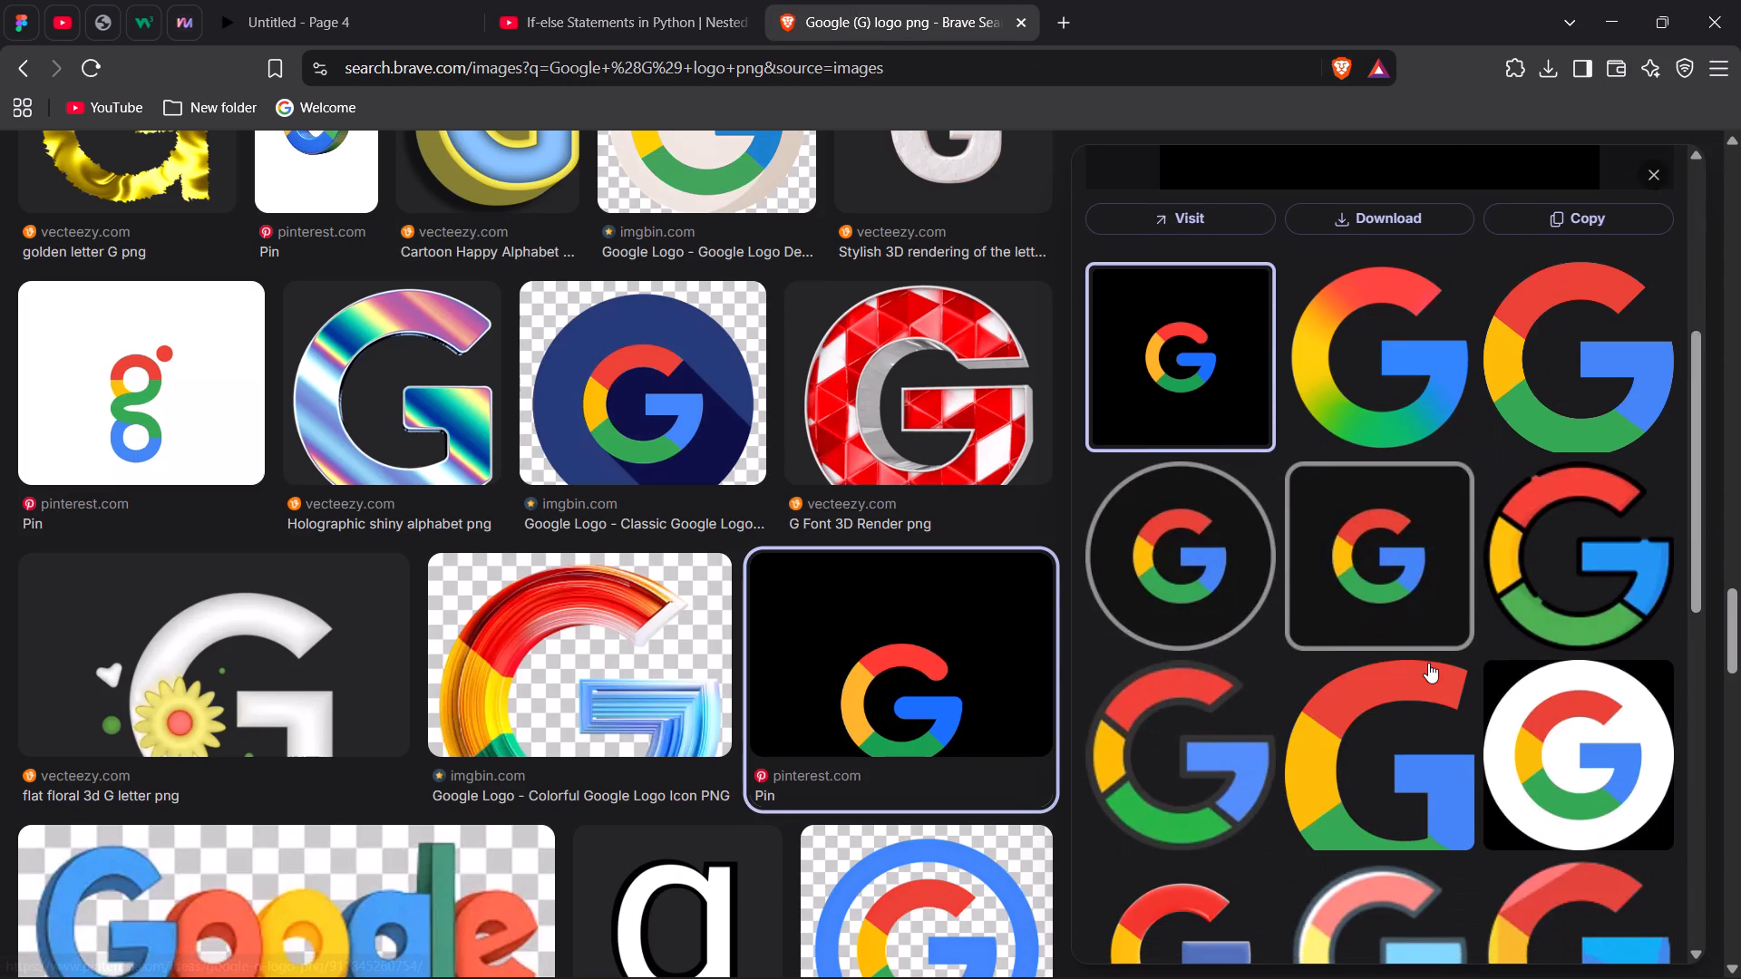
{"action": "left_click", "coordinate": [1330, 369]}
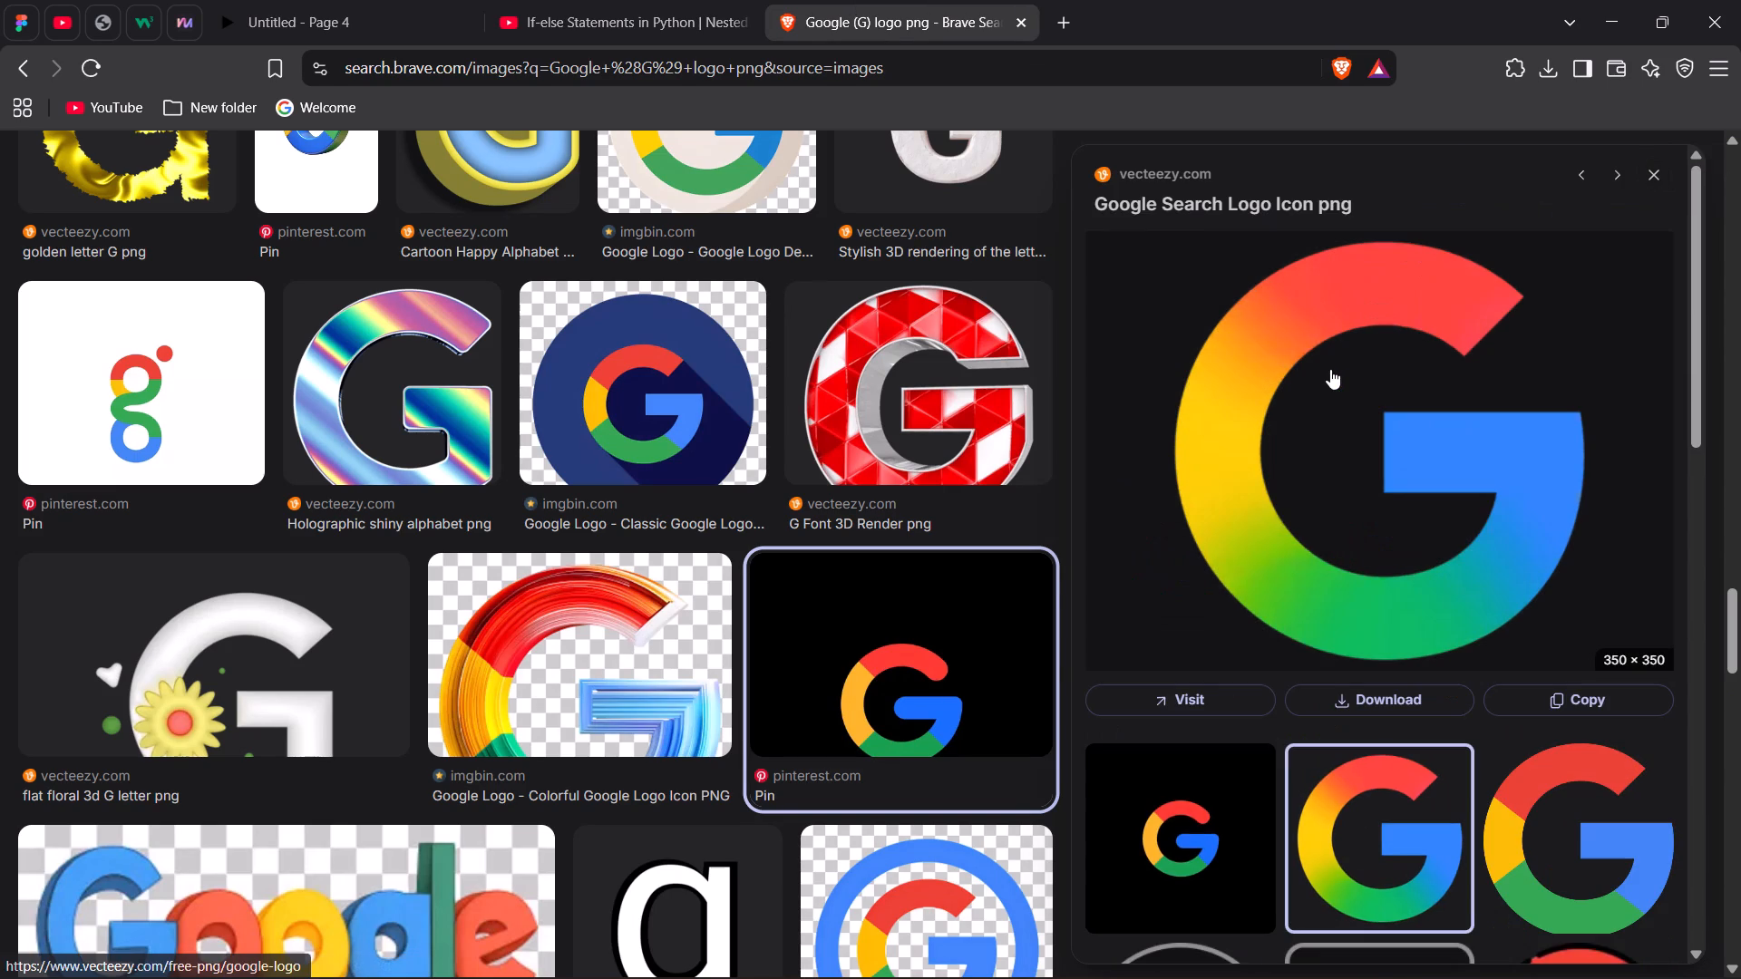
{"action": "scroll", "coordinate": [1302, 796], "scroll_direction": "down", "scroll_amount": 2}
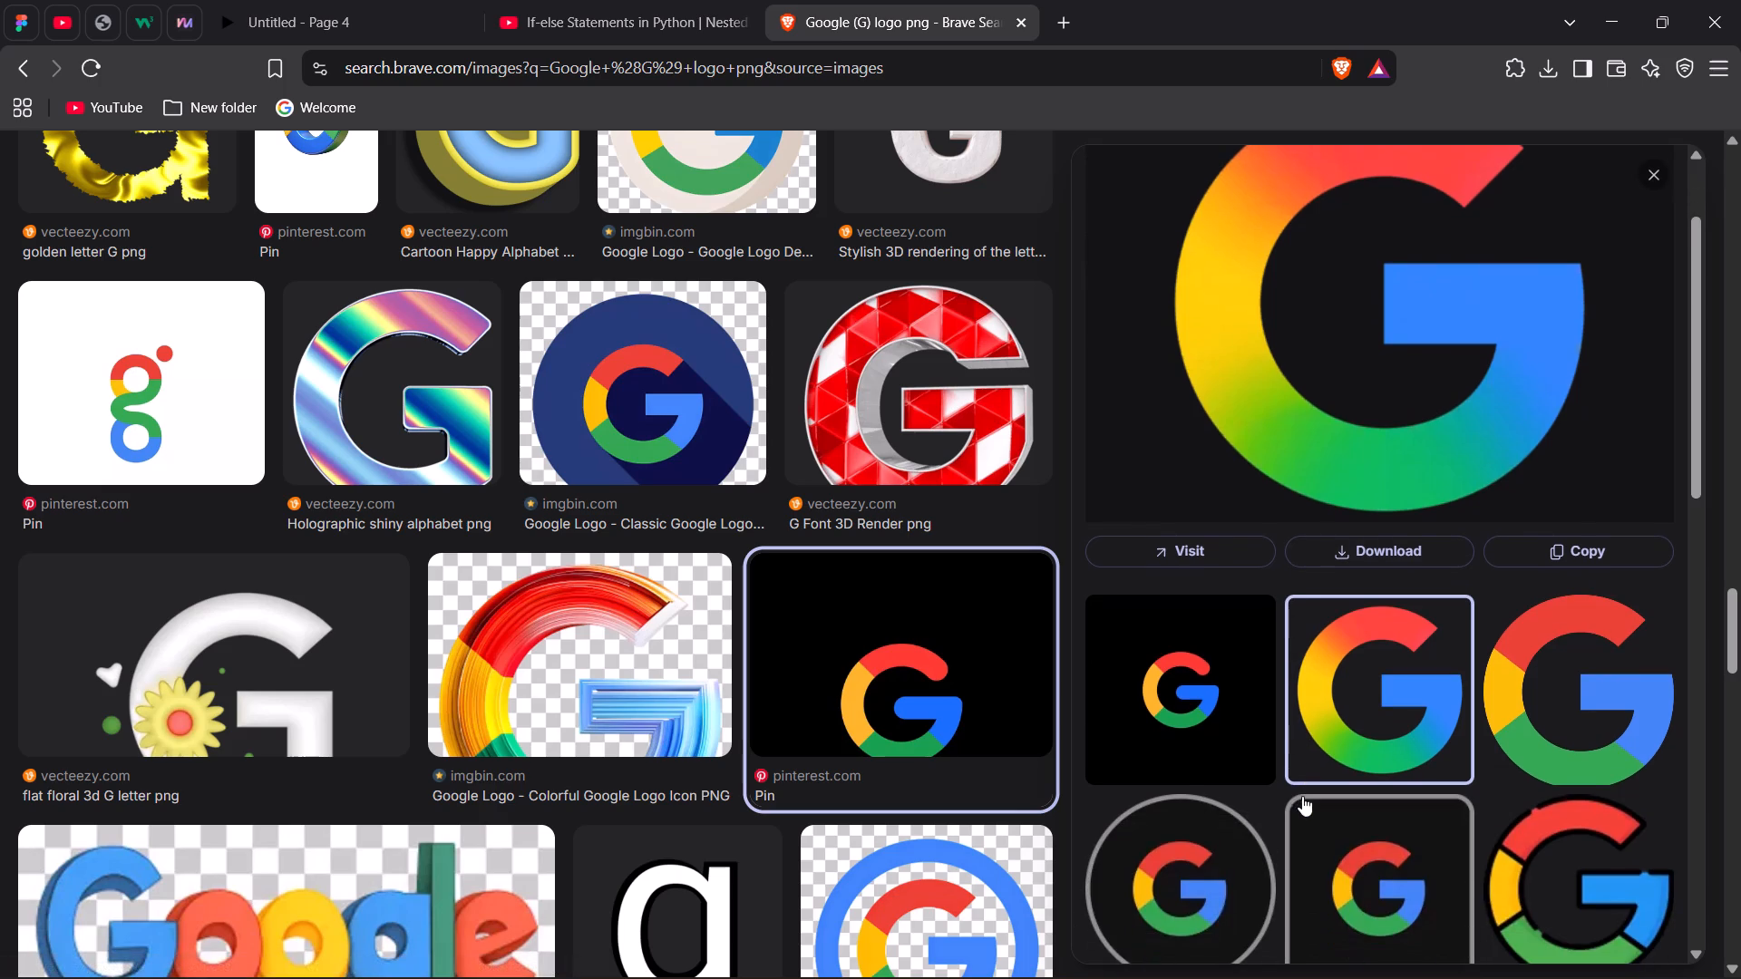
{"action": "left_click", "coordinate": [1521, 674]}
{"action": "right_click", "coordinate": [1370, 399]}
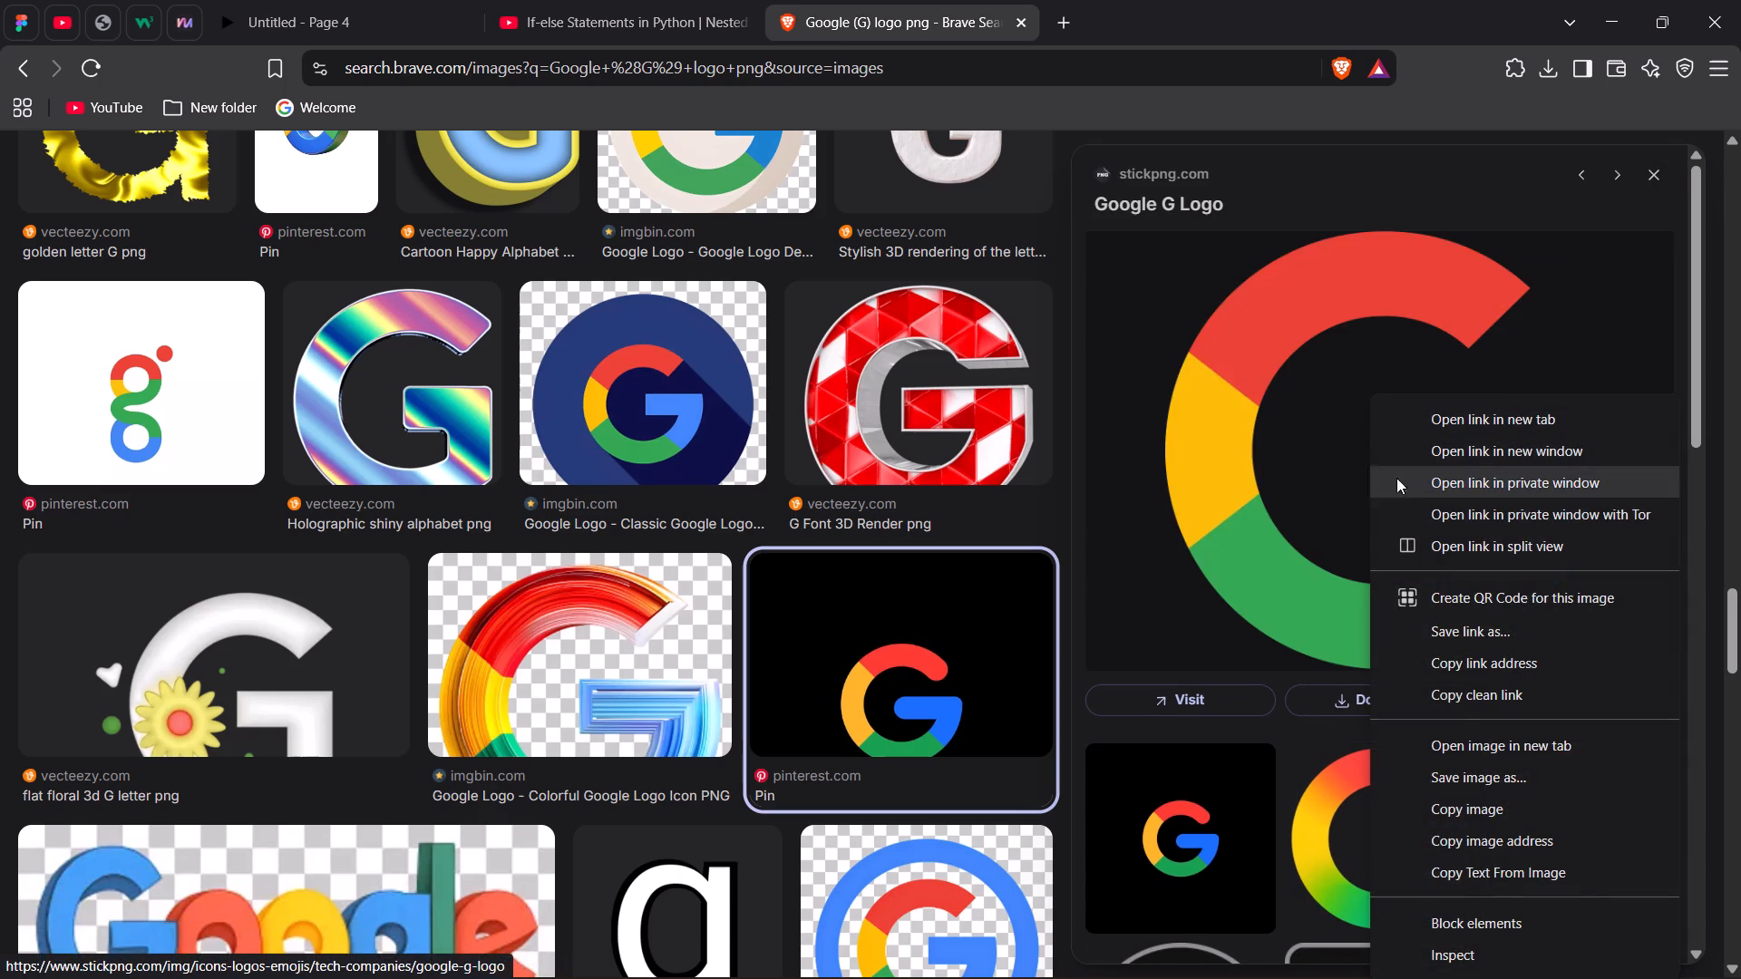
{"action": "left_click", "coordinate": [1450, 809]}
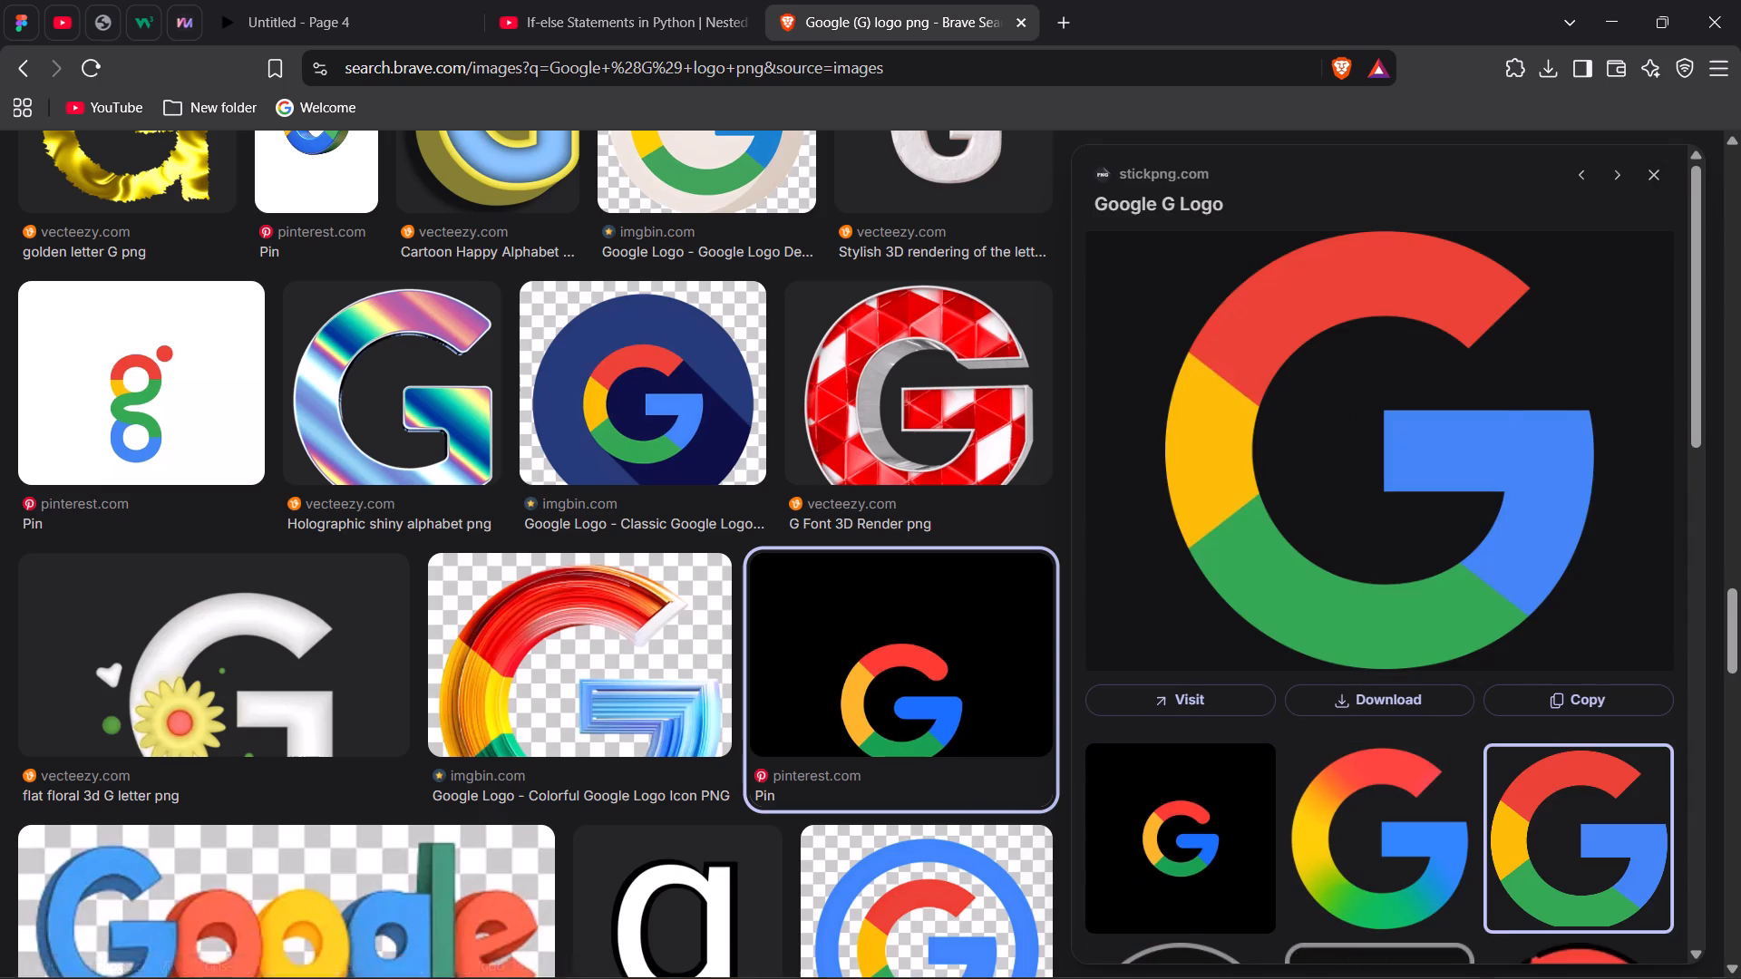
Paste the transparent Google logo onto the Figma canvas below the iPhone 17 - 2 frame.
{"action": "left_click", "coordinate": [1, 1]}
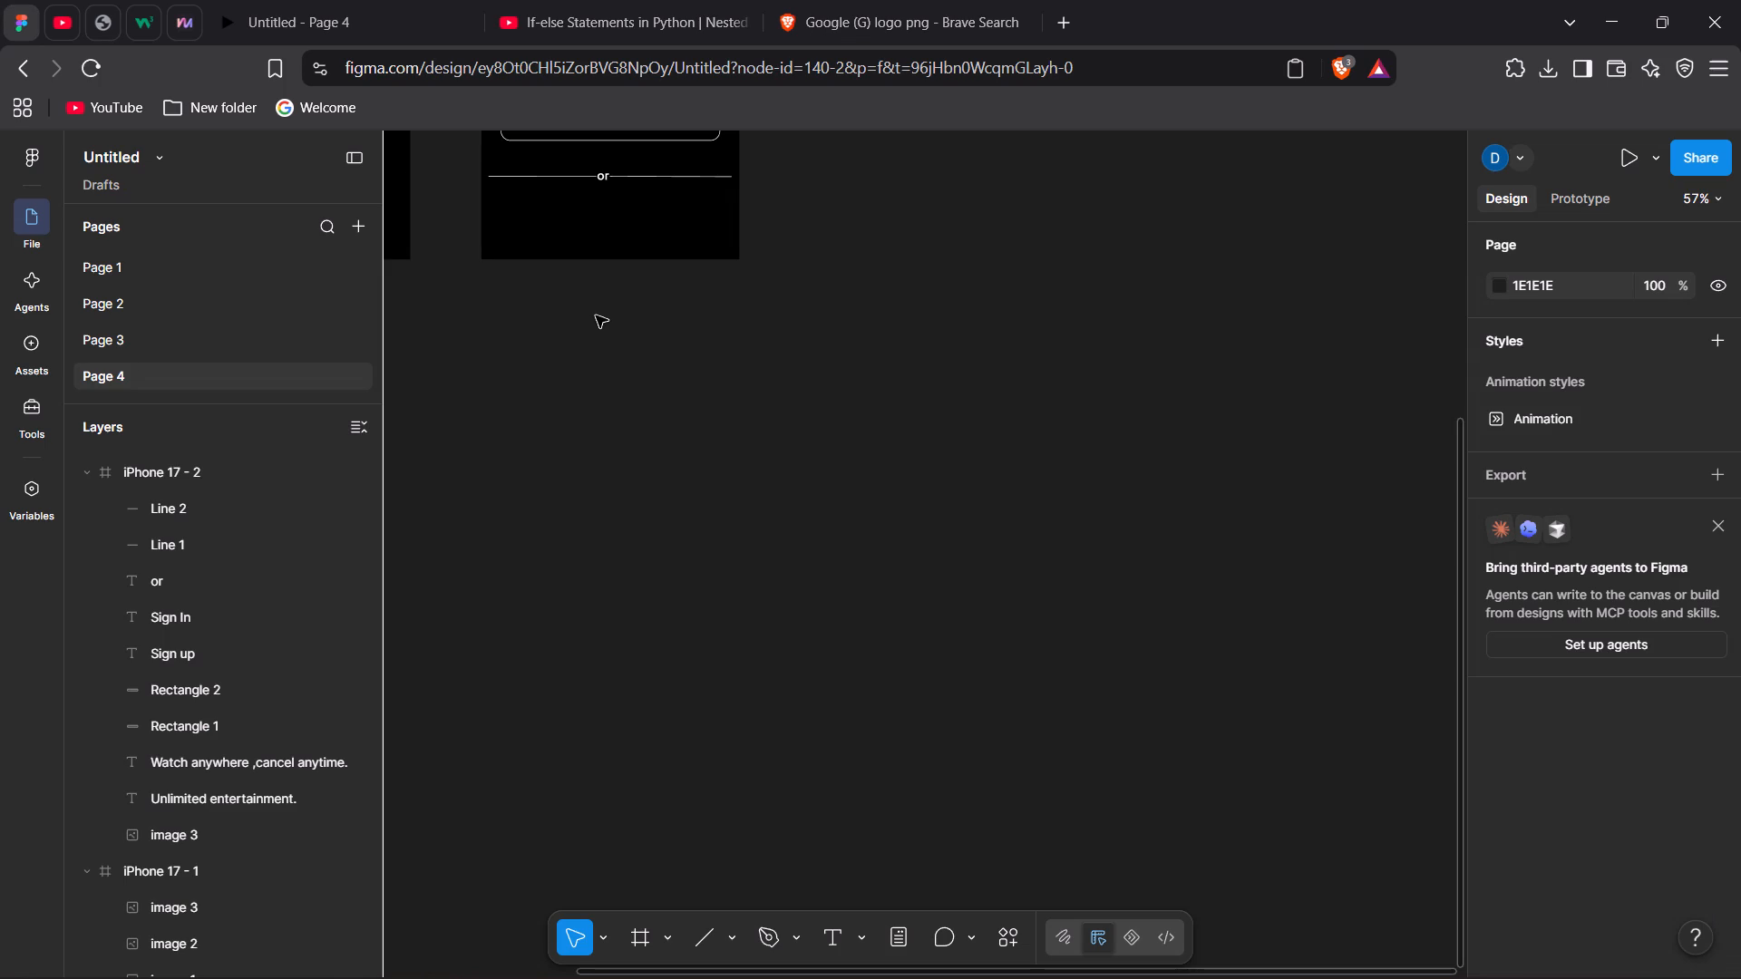
{"action": "scroll", "coordinate": [596, 315], "scroll_direction": "right", "scroll_amount": 2}
{"action": "scroll", "coordinate": [596, 315], "scroll_direction": "up", "scroll_amount": 2}
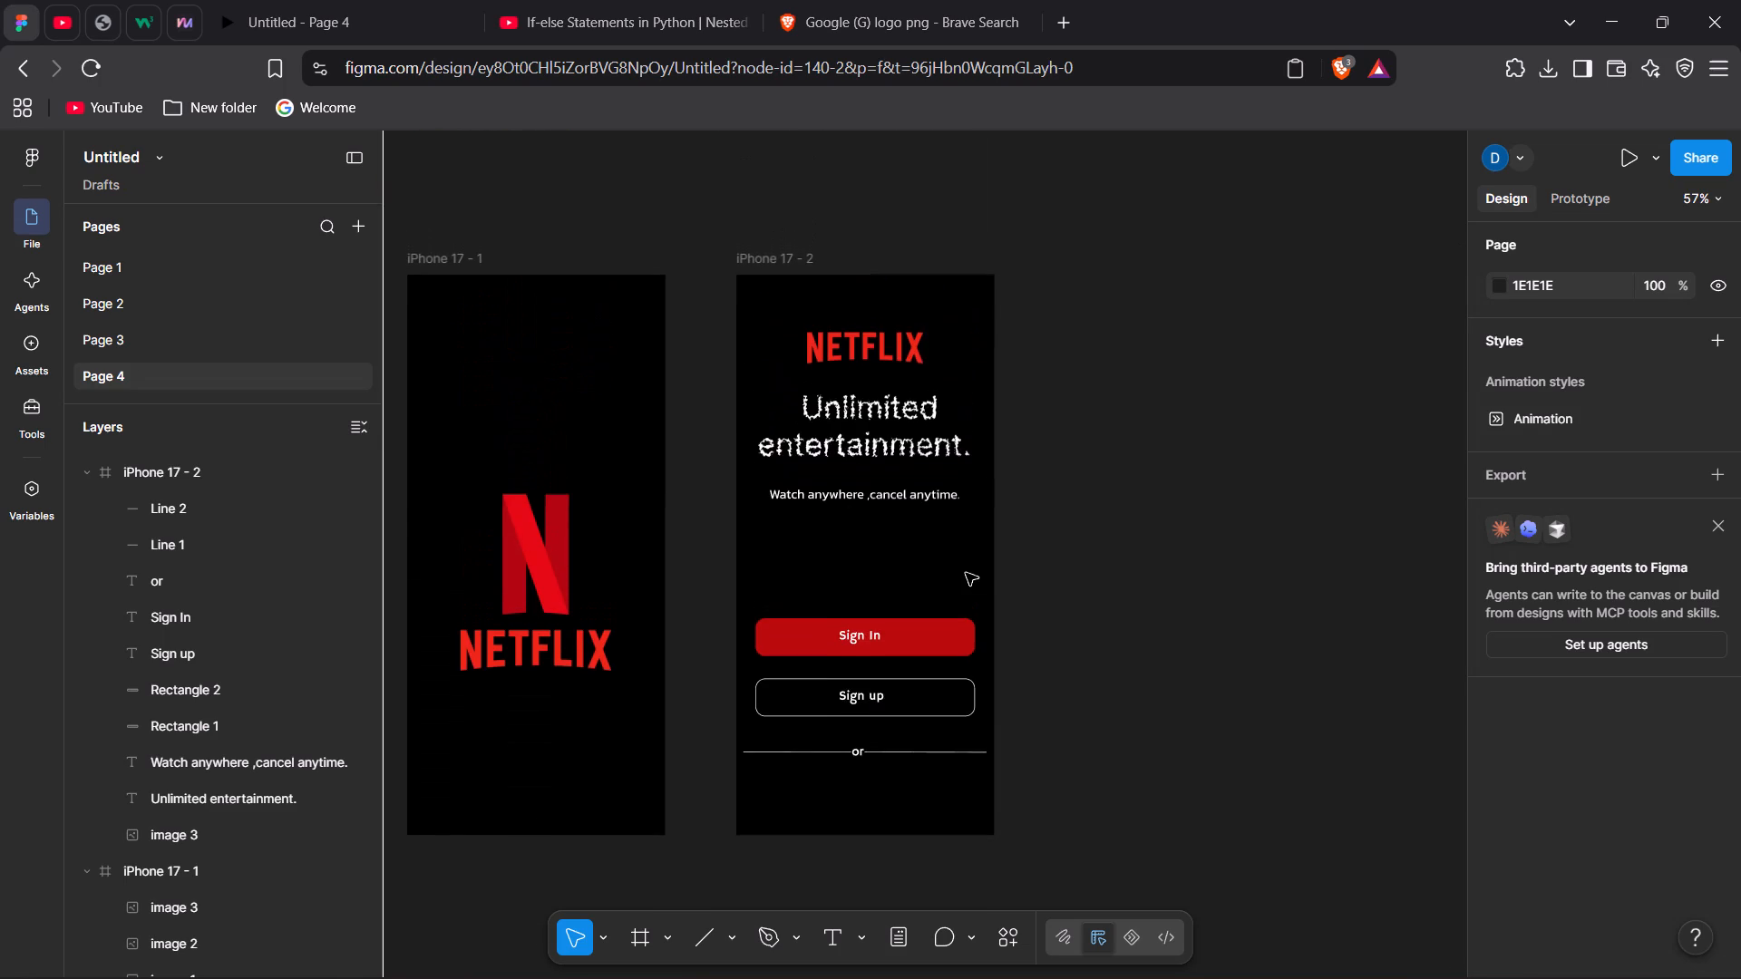
{"action": "scroll", "coordinate": [966, 573], "scroll_direction": "down", "scroll_amount": 1}
{"action": "left_click", "coordinate": [886, 728]}
{"action": "right_click", "coordinate": [886, 728]}
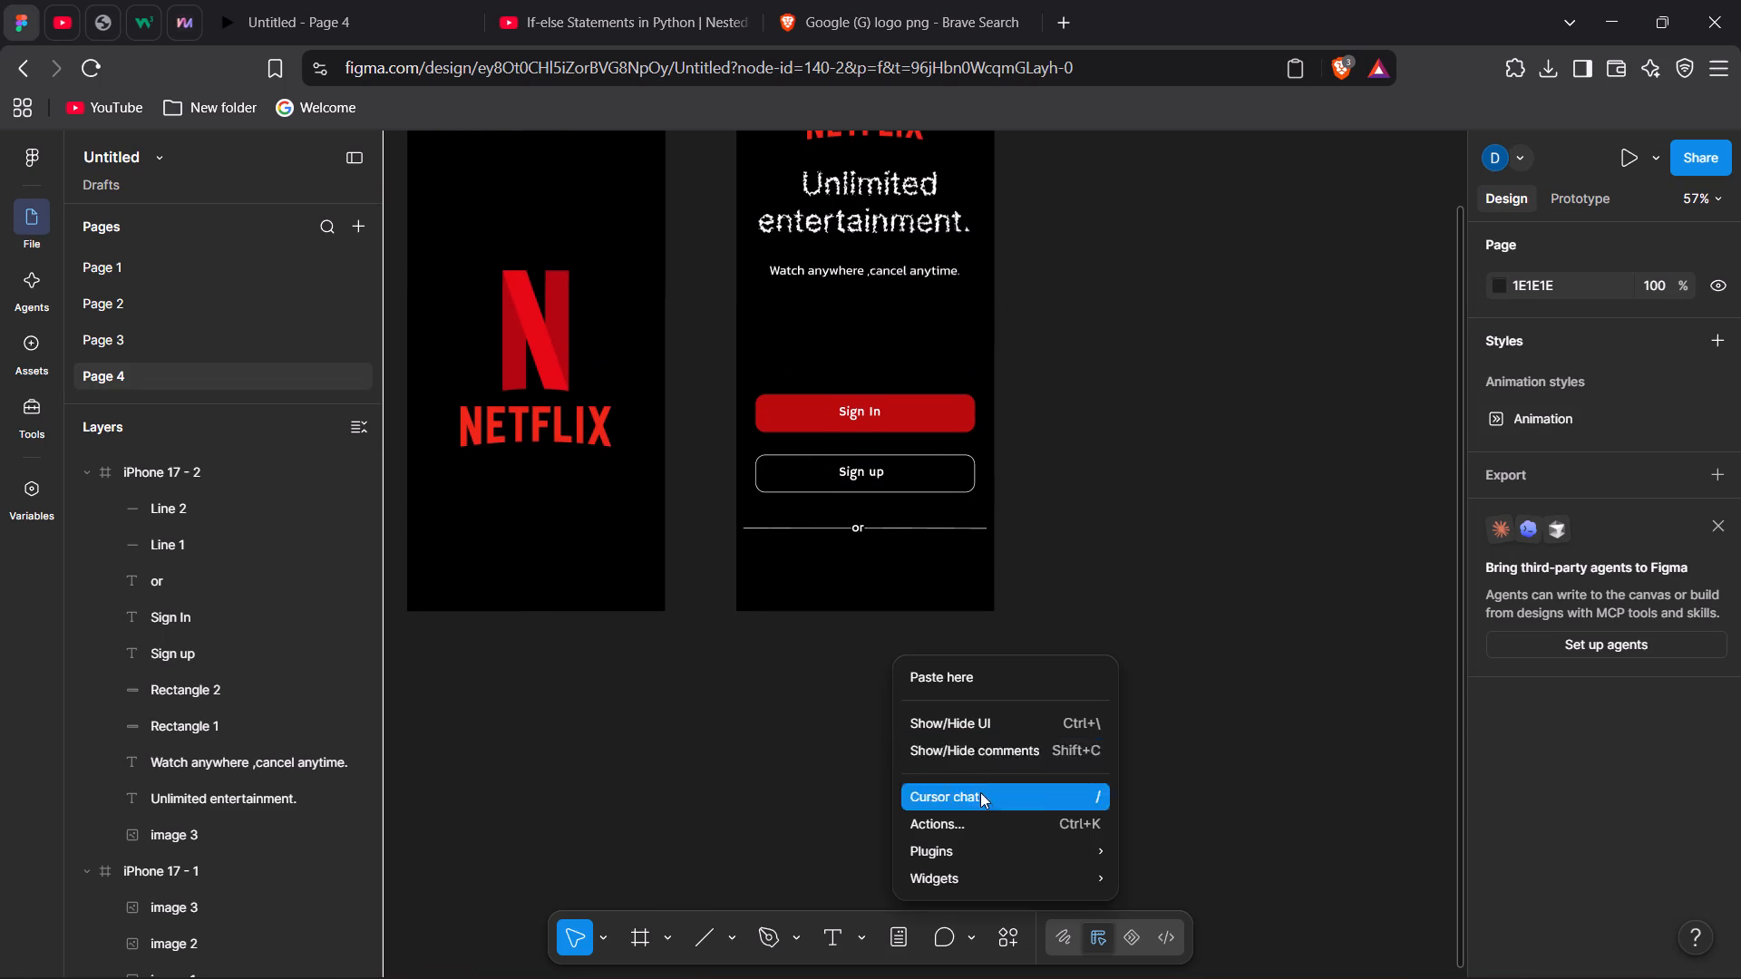
{"action": "left_click", "coordinate": [963, 673]}
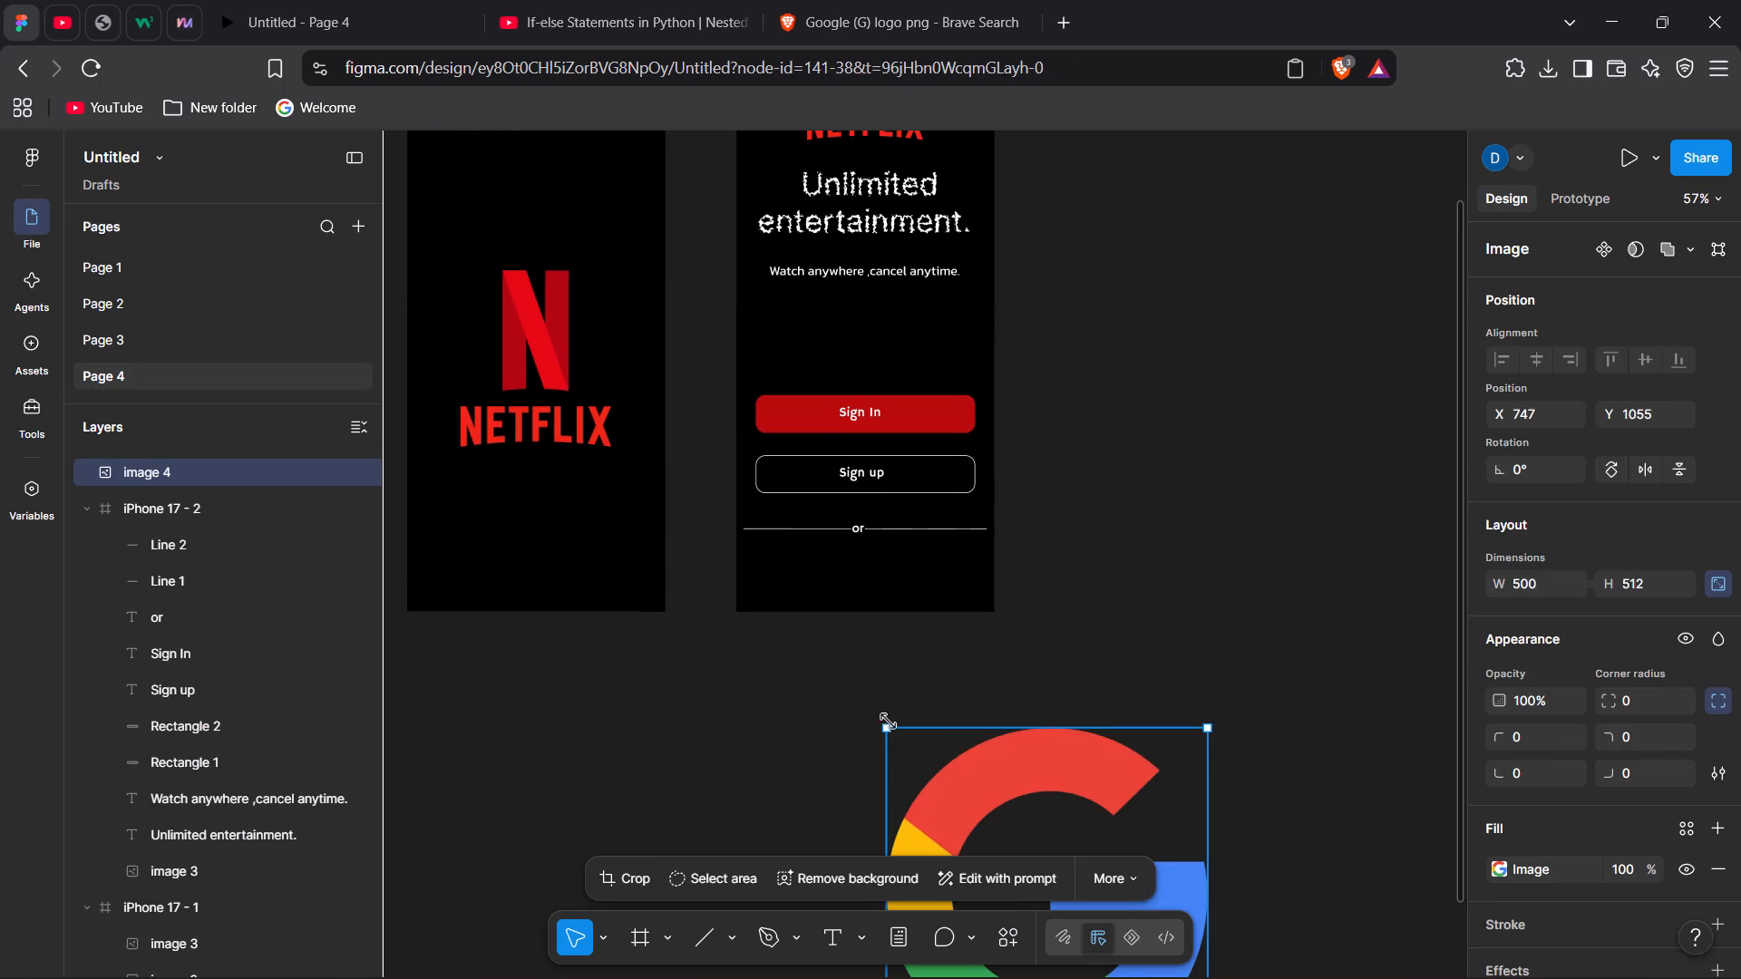
Scale the Google logo down to about 39 × 40 and leave it outside the frame at about X 1348, Y 1038.
{"action": "left_click_drag", "start_coordinate": [884, 722], "coordinate": [1021, 807]}
{"action": "left_click_drag", "start_coordinate": [1081, 839], "coordinate": [1127, 673]}
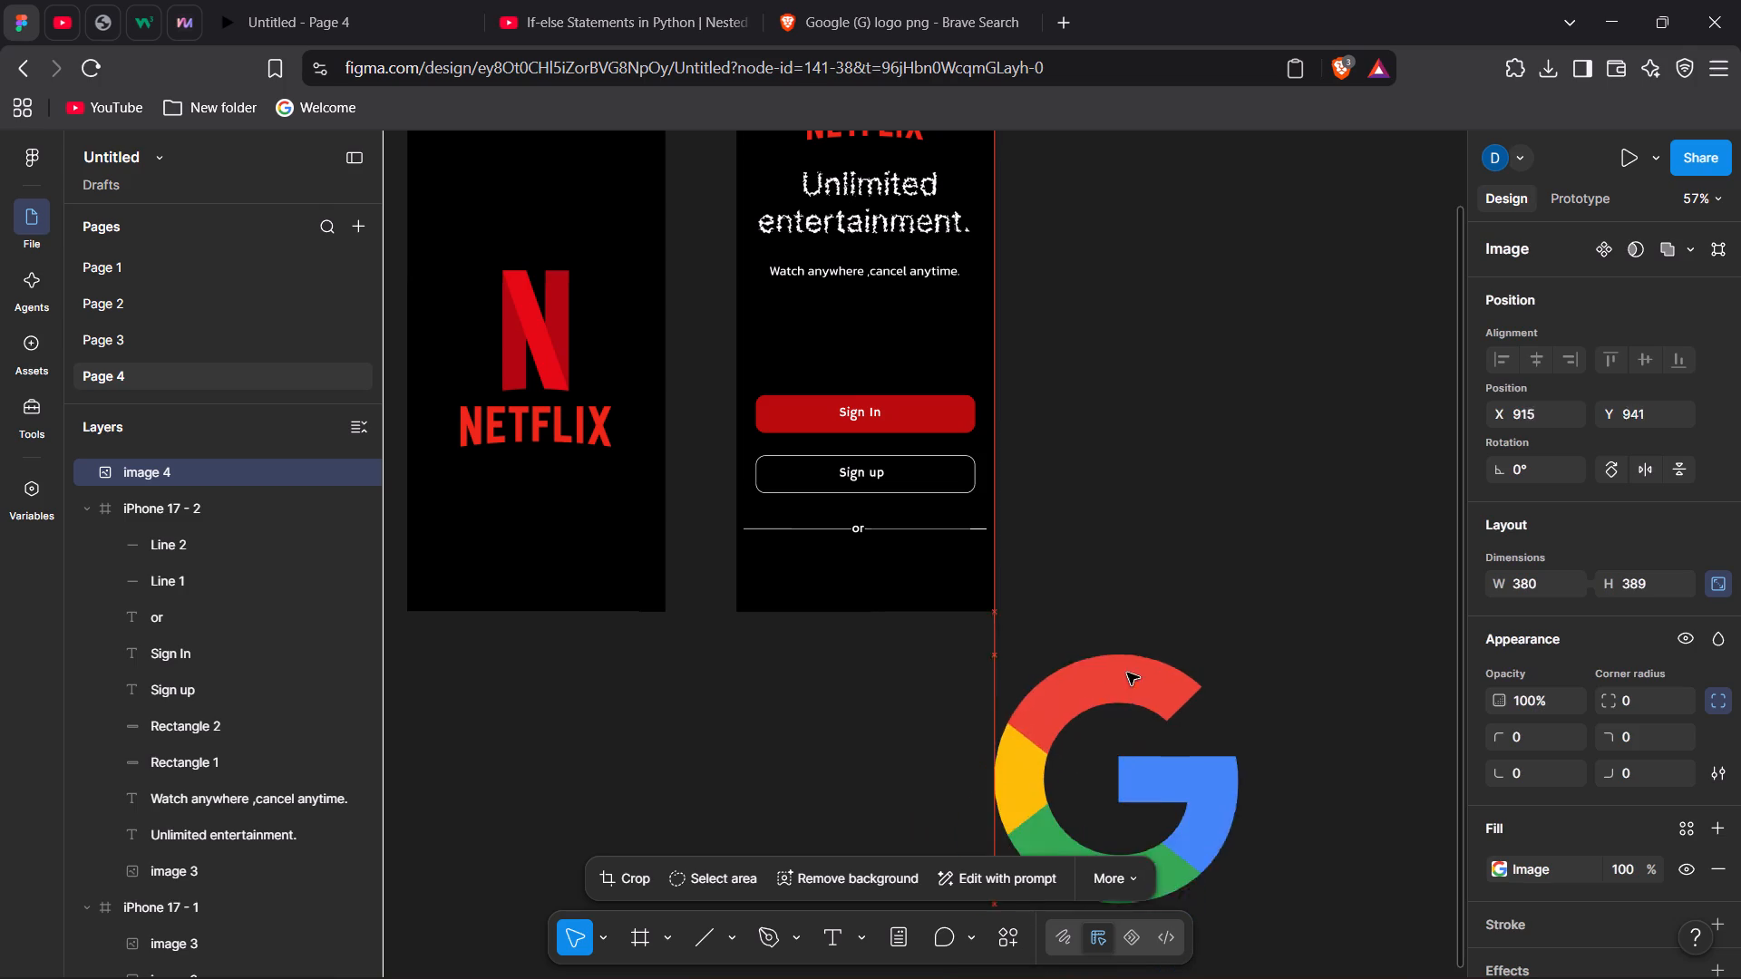
{"action": "left_click_drag", "start_coordinate": [1127, 673], "coordinate": [1171, 526]}
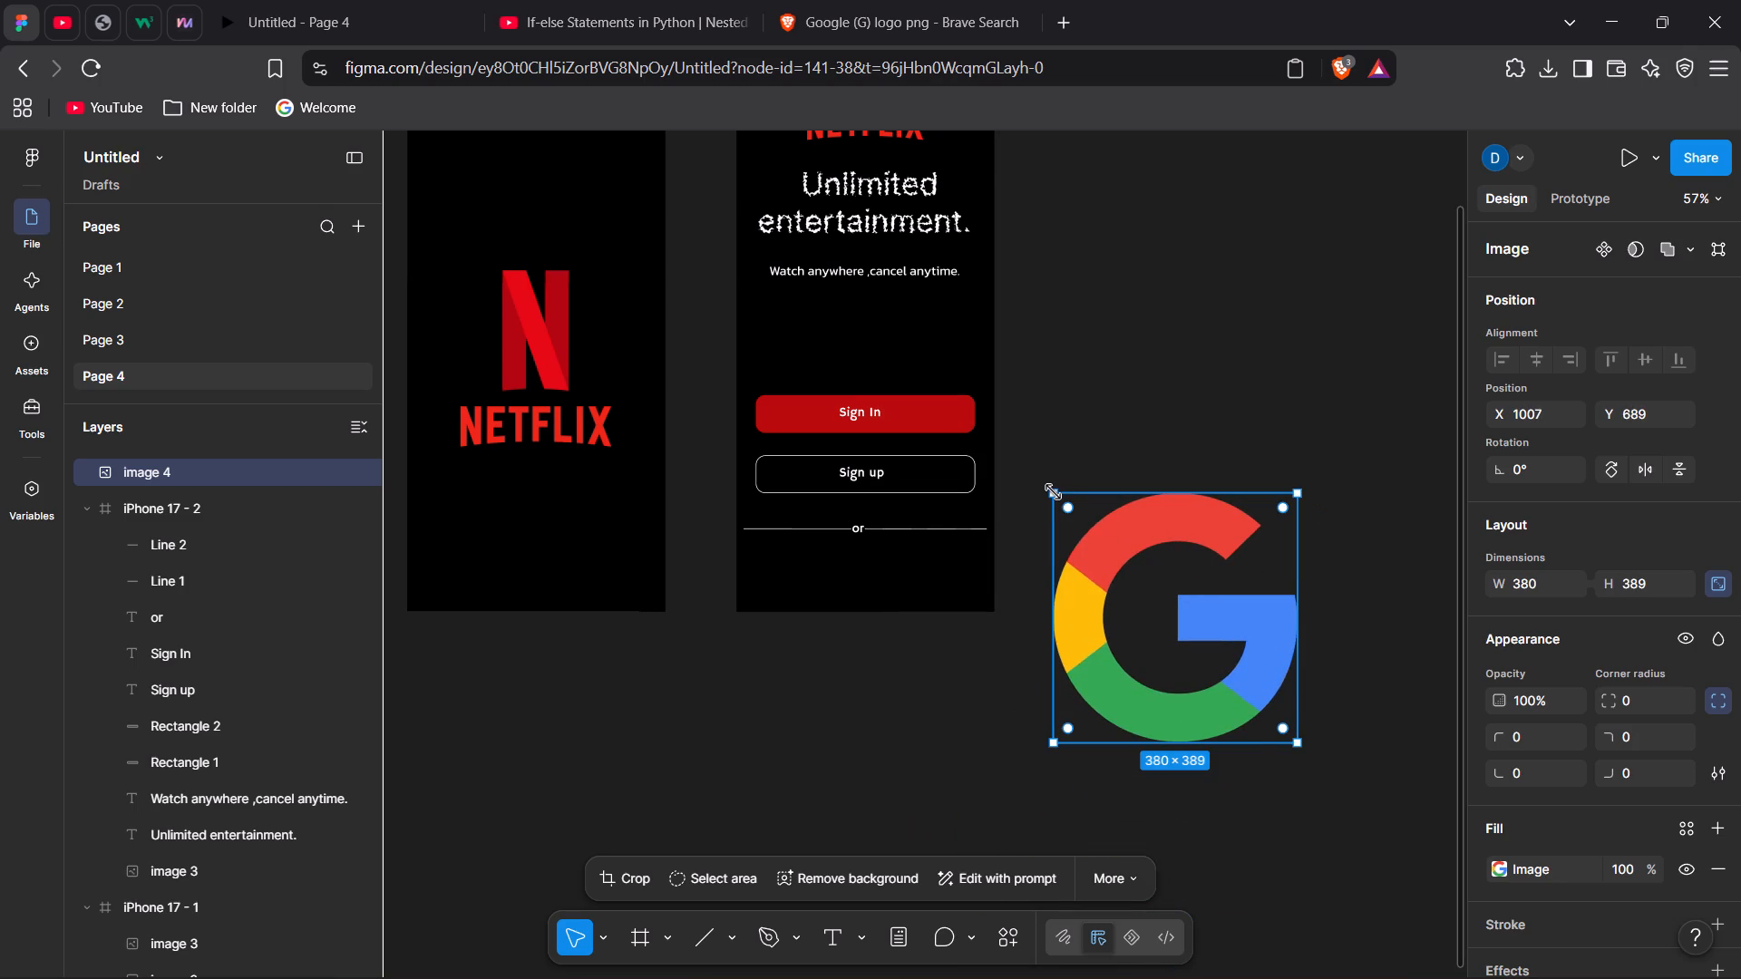
{"action": "left_click_drag", "start_coordinate": [1054, 491], "coordinate": [1271, 717]}
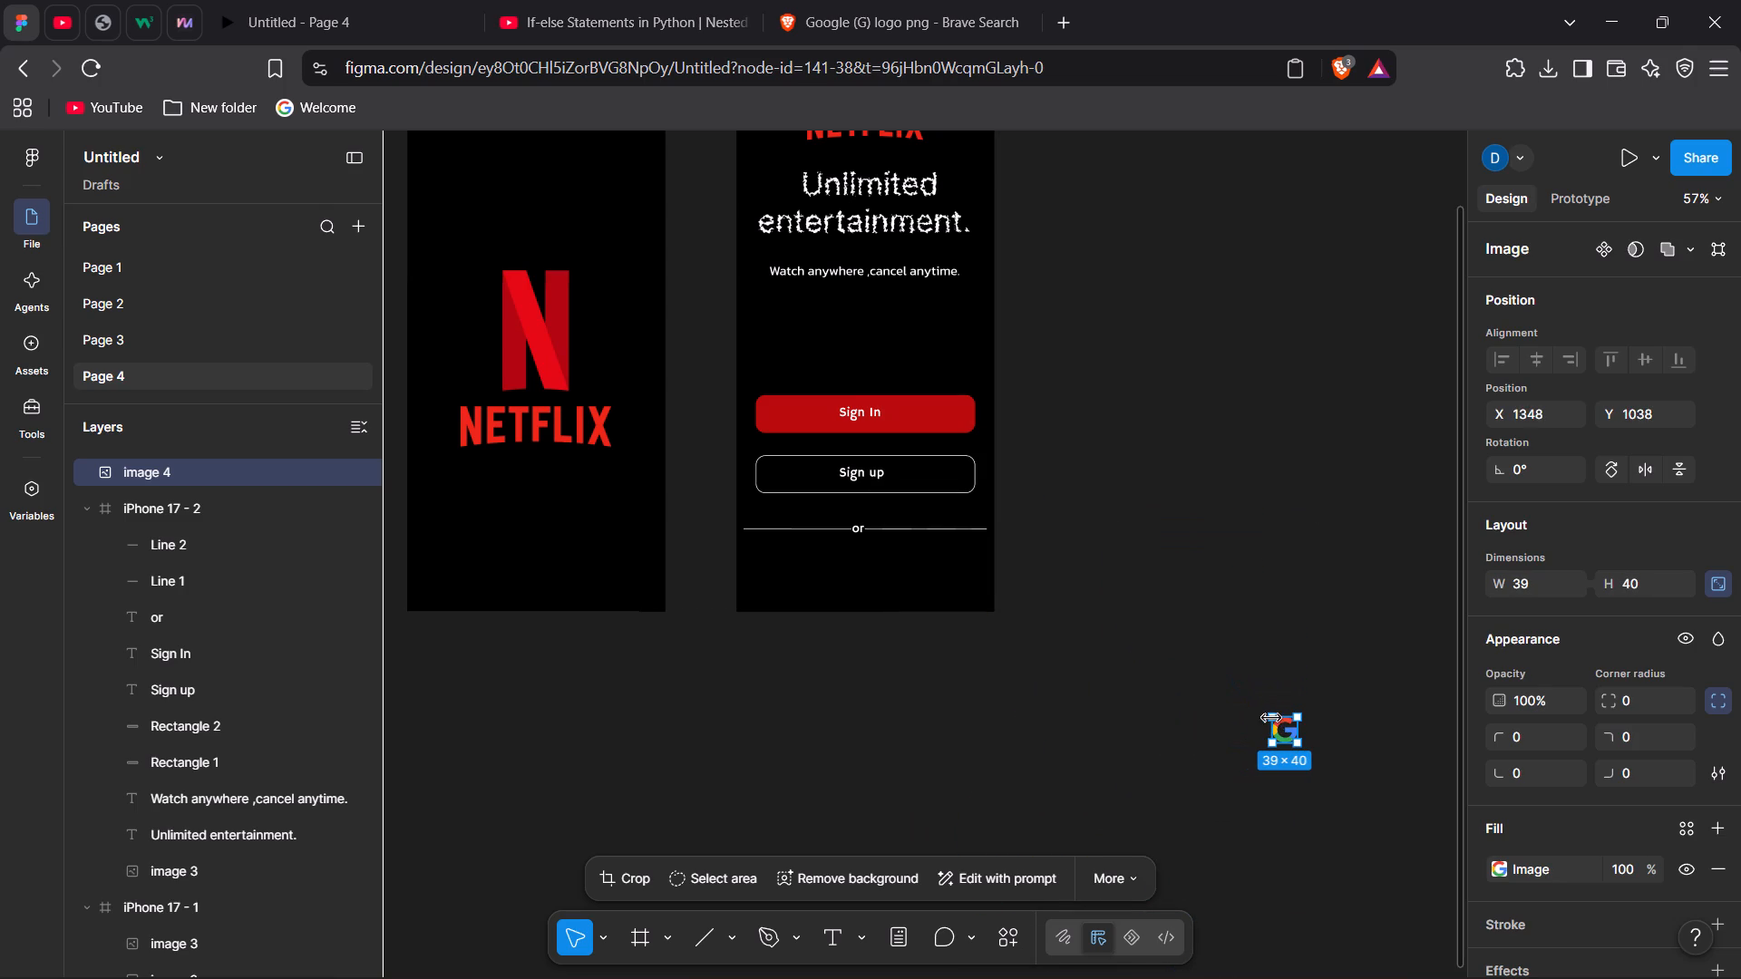
{"action": "scroll", "coordinate": [1189, 675], "scroll_direction": "left", "scroll_amount": 2}
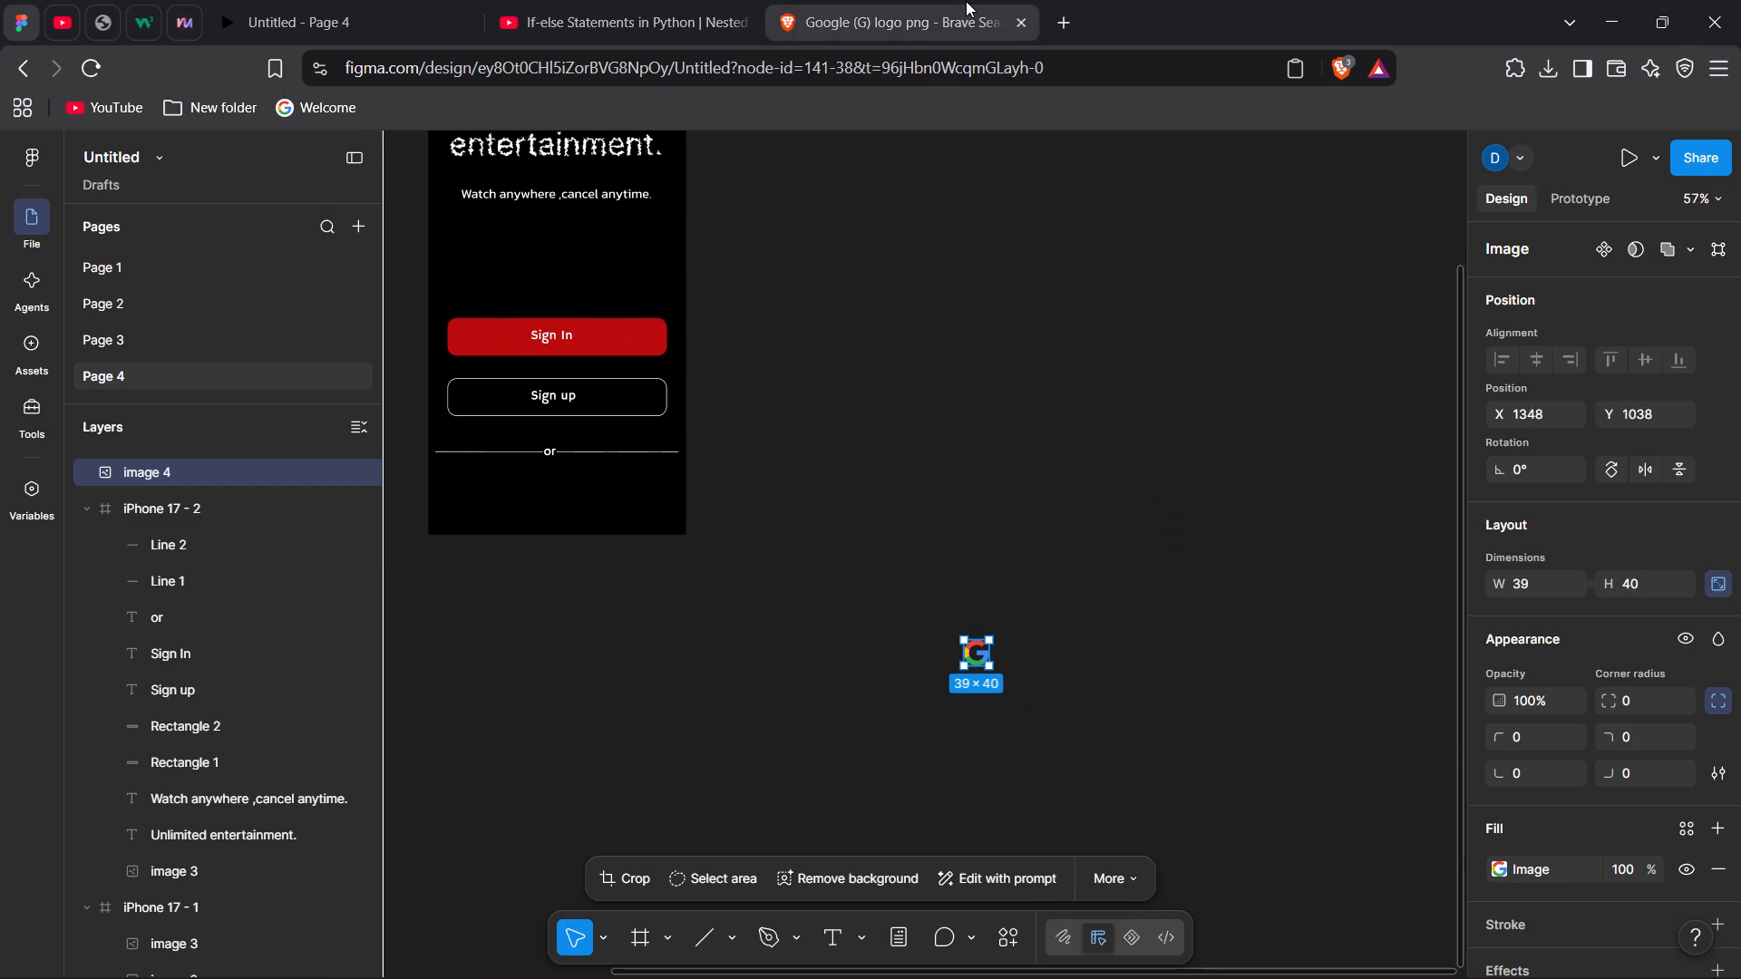
Change the Brave image search to "Apple logo png" and run it.
{"action": "left_click", "coordinate": [966, 1]}
{"action": "scroll", "coordinate": [510, 371], "scroll_direction": "up", "scroll_amount": 13}
{"action": "scroll", "coordinate": [477, 372], "scroll_direction": "up", "scroll_amount": 10}
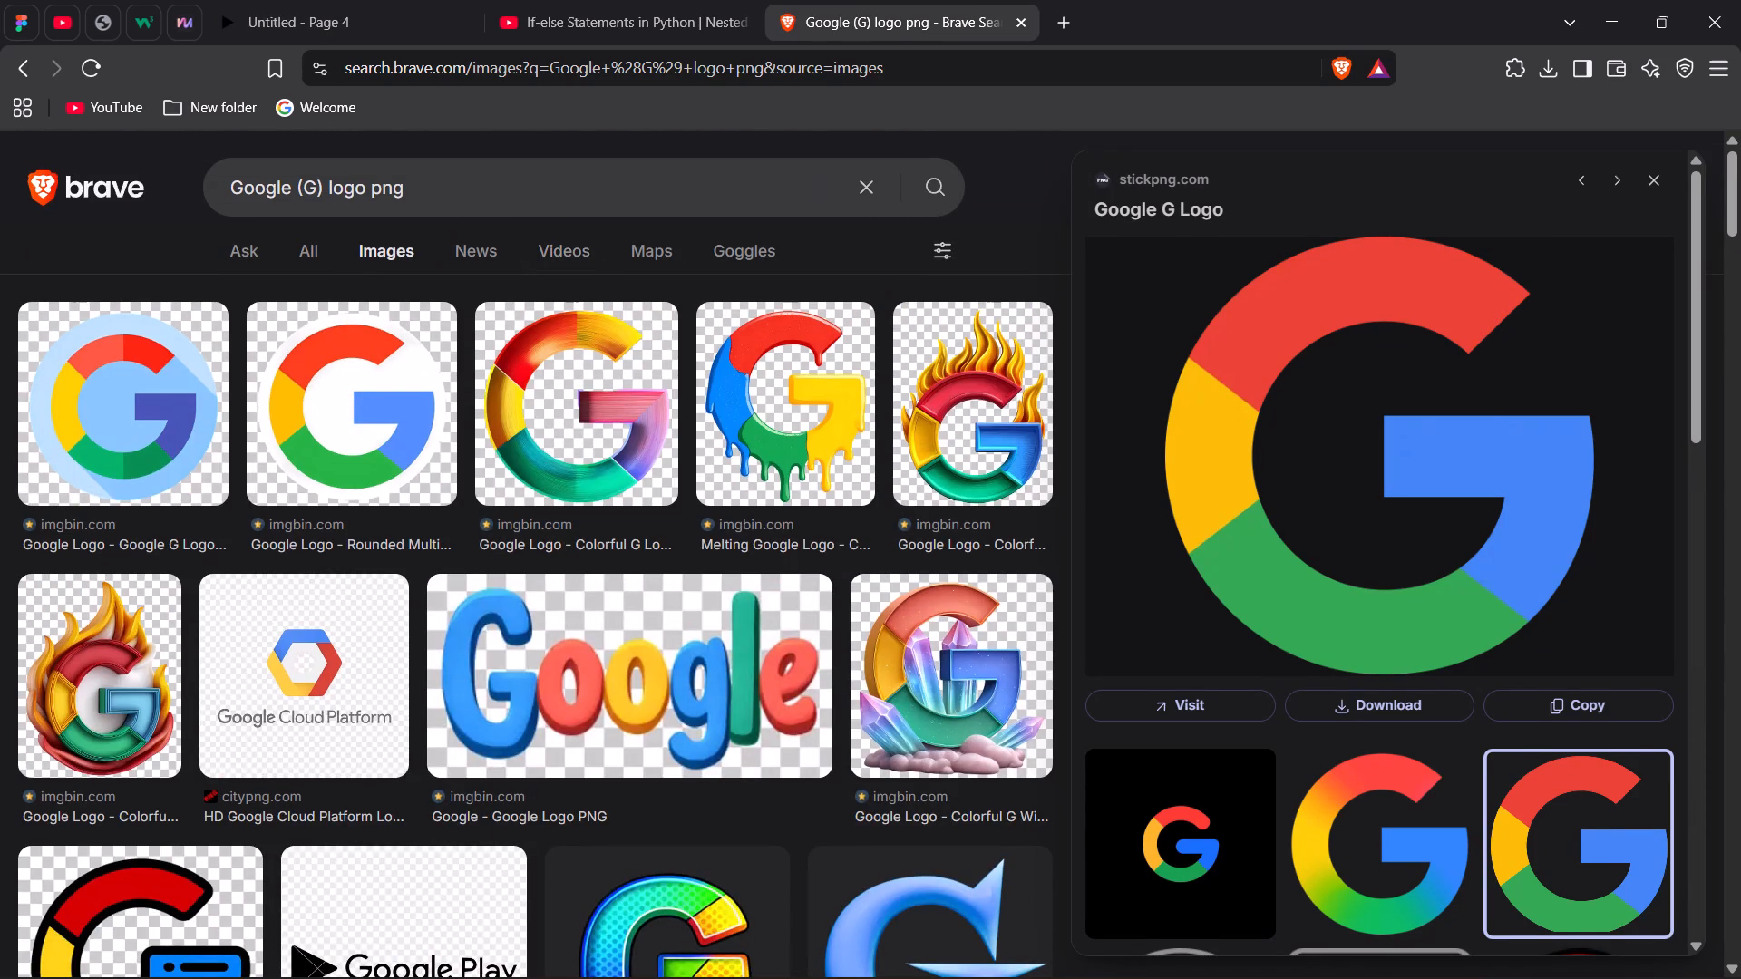
{"action": "left_click", "coordinate": [324, 185]}
{"action": "key", "text": "BackSpace"}
{"action": "key", "text": "BackSpace"}
{"action": "key", "text": "BackSpace"}
{"action": "key", "text": "BackSpace"}
{"action": "key", "text": "BackSpace"}
{"action": "key", "text": "BackSpace"}
{"action": "key", "text": "BackSpace"}
{"action": "key", "text": "BackSpace"}
{"action": "key", "text": "BackSpace"}
{"action": "key", "text": "BackSpace"}
{"action": "key", "text": "BackSpace"}
{"action": "key", "text": "BackSpace"}
{"action": "key", "text": "BackSpace"}
{"action": "key", "text": "BackSpace"}
{"action": "key", "text": "BackSpace"}
{"action": "key", "text": "BackSpace"}
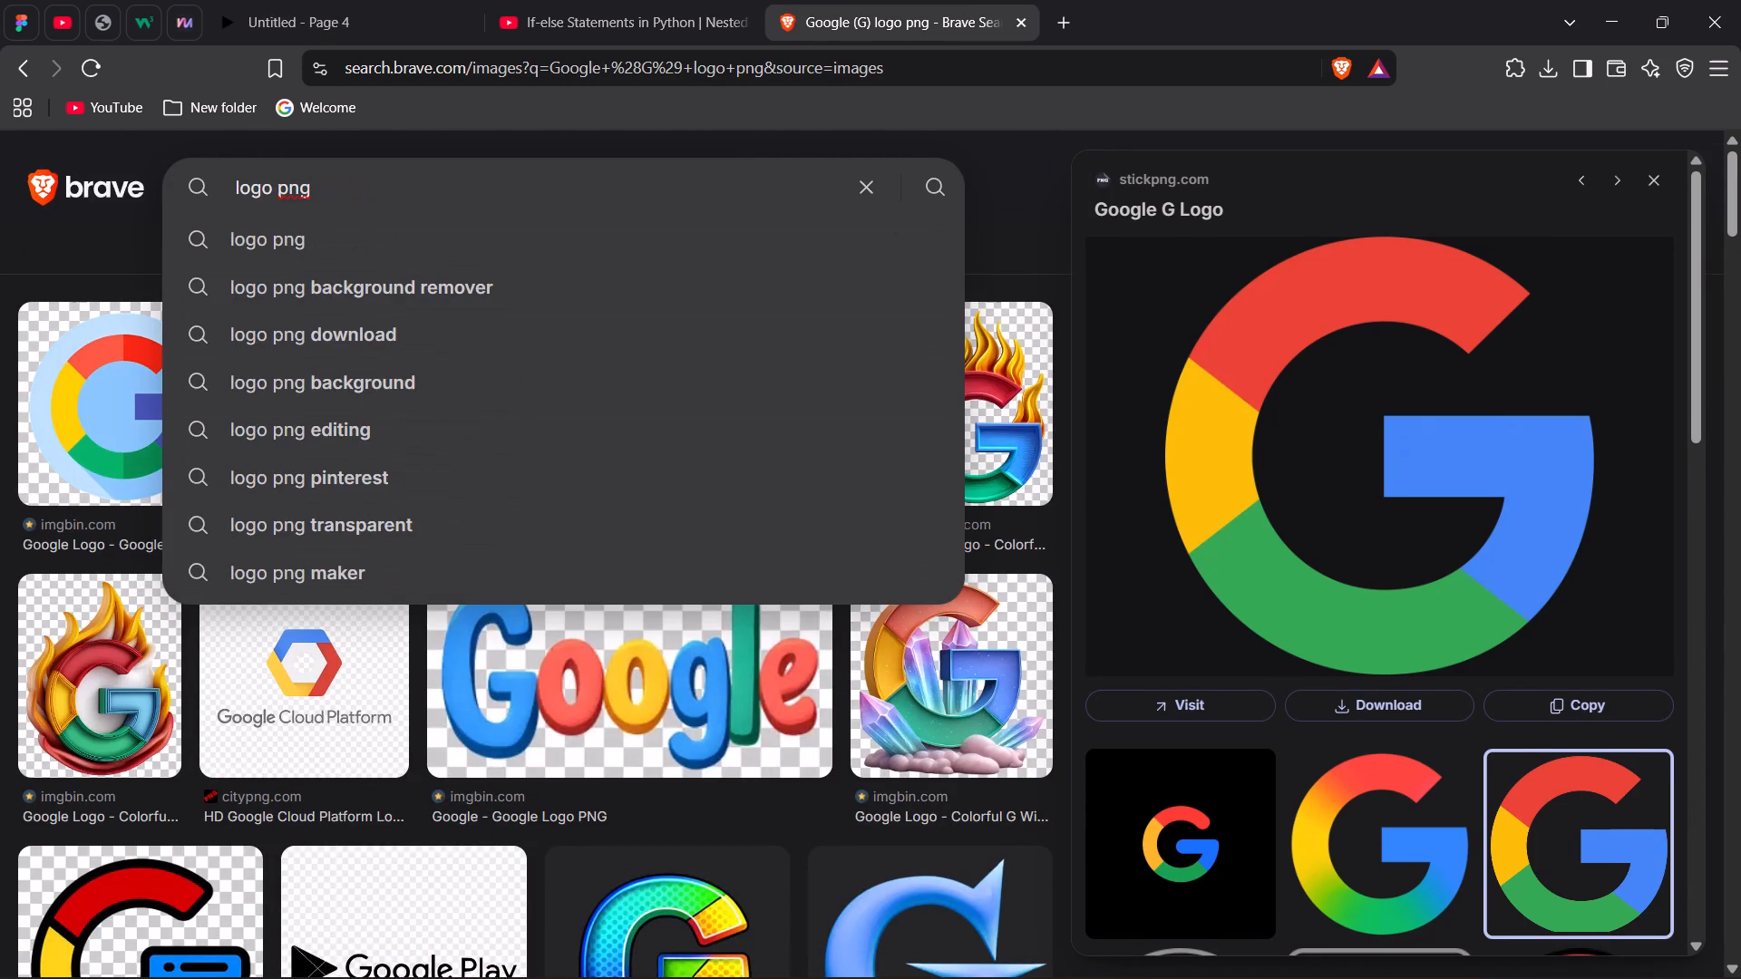
{"action": "key", "text": "a"}
{"action": "key", "text": "BackSpace"}
{"action": "type", "text": "Apple"}
{"action": "key", "text": "Return"}
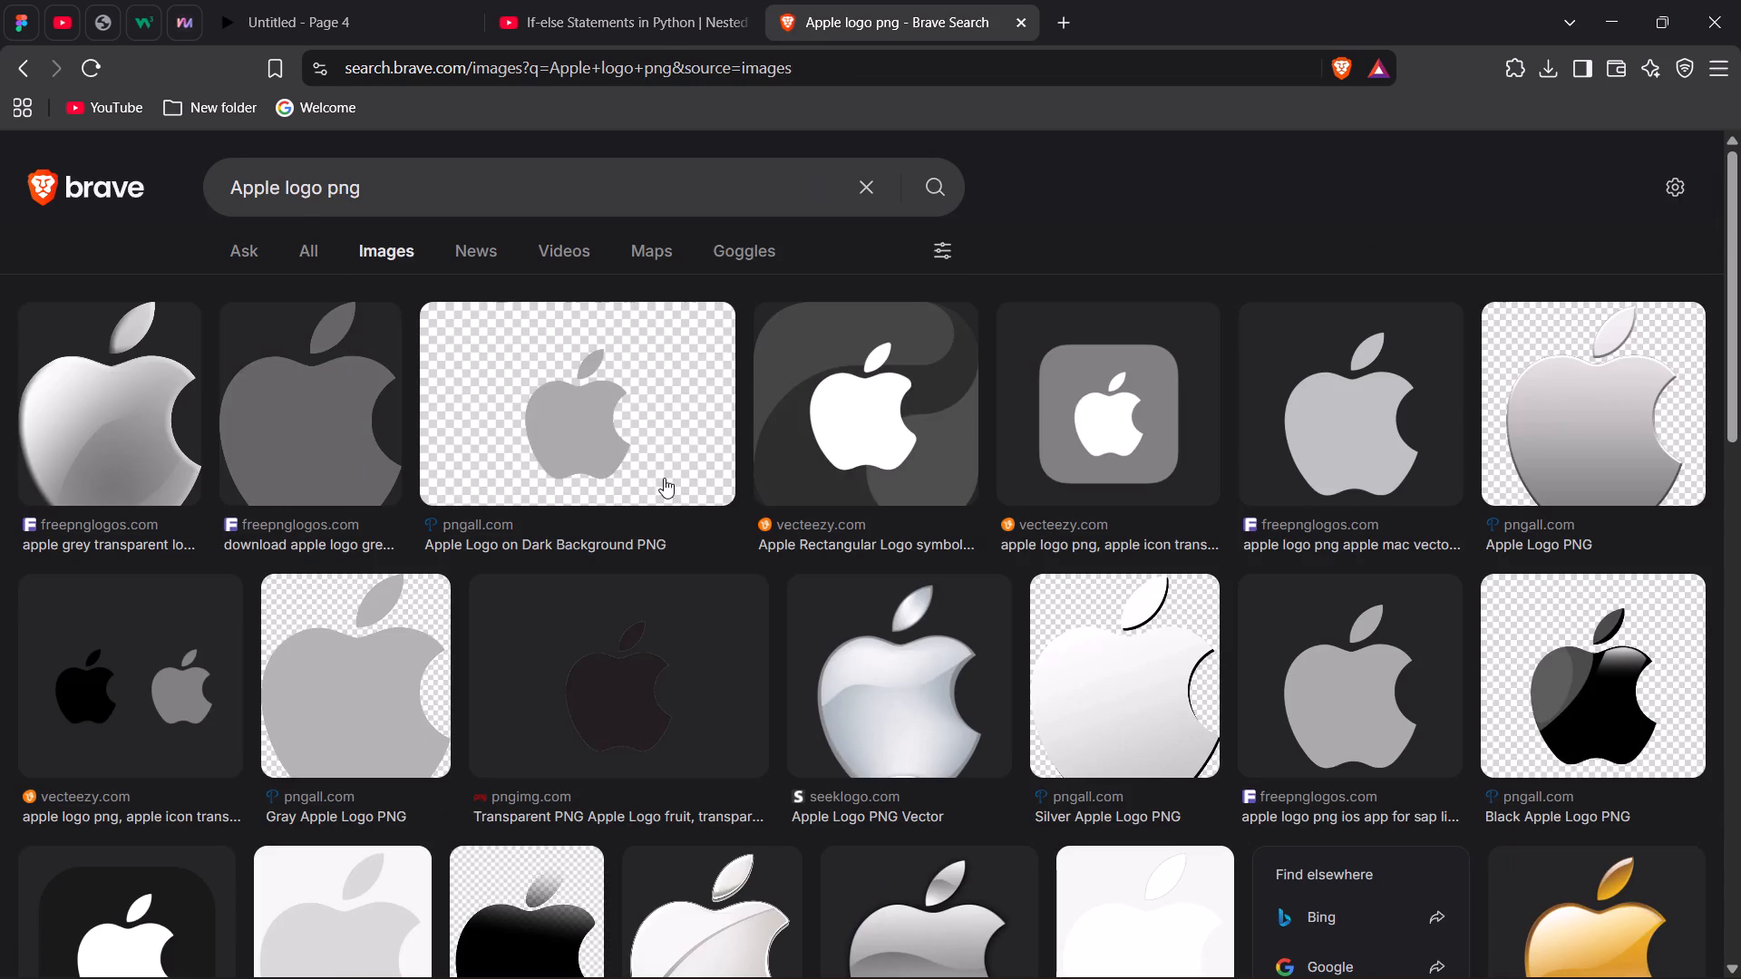
Open the light grey Apple logo from freepnglogos.com, compare it with the Netflix mockup's Apple icon, and copy the image.
{"action": "left_click", "coordinate": [1362, 383]}
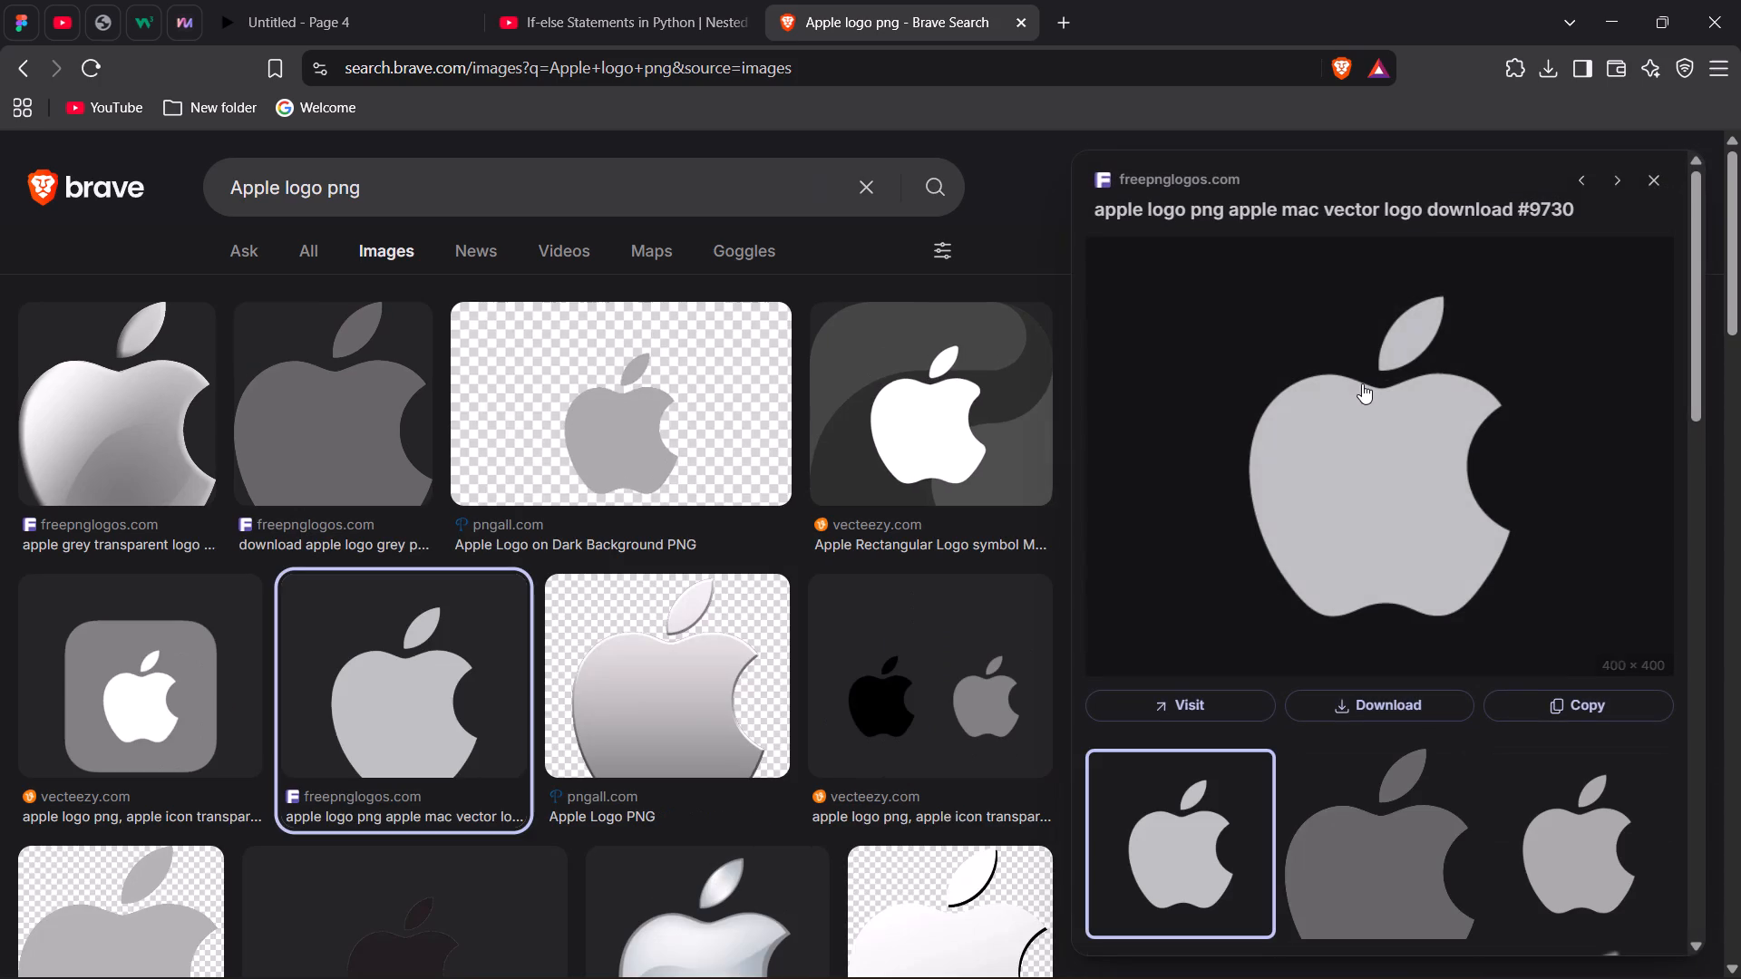
{"action": "left_click", "coordinate": [1245, 955]}
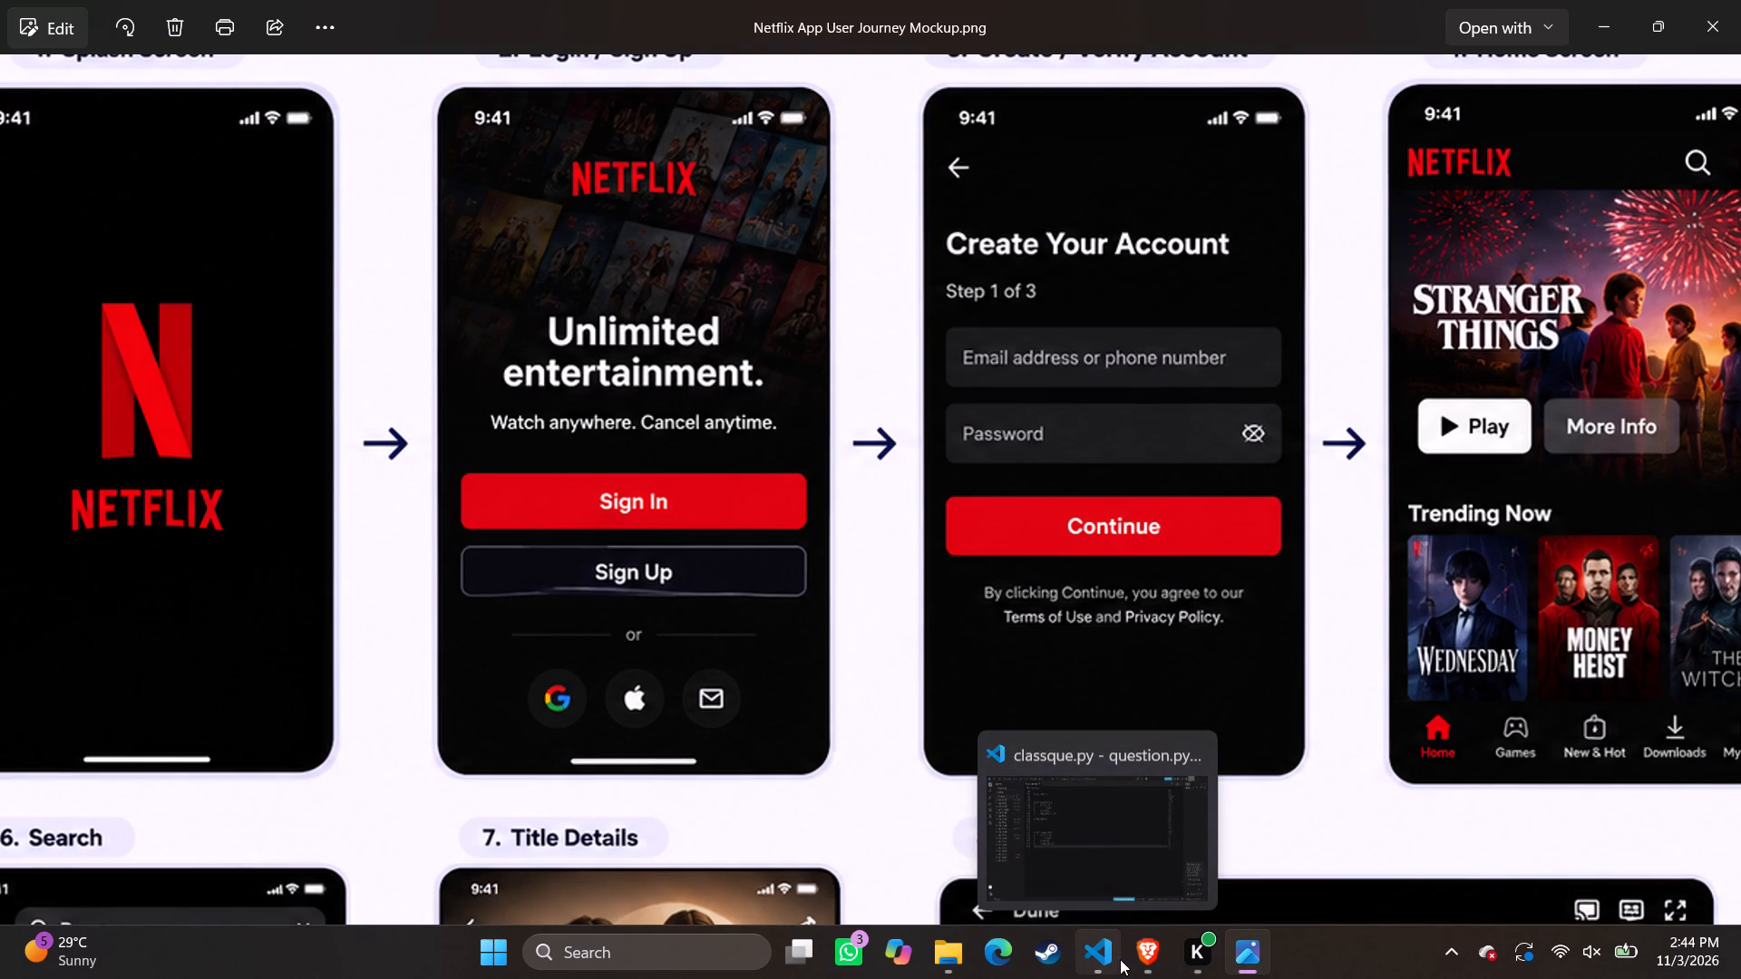
{"action": "left_click", "coordinate": [1150, 959]}
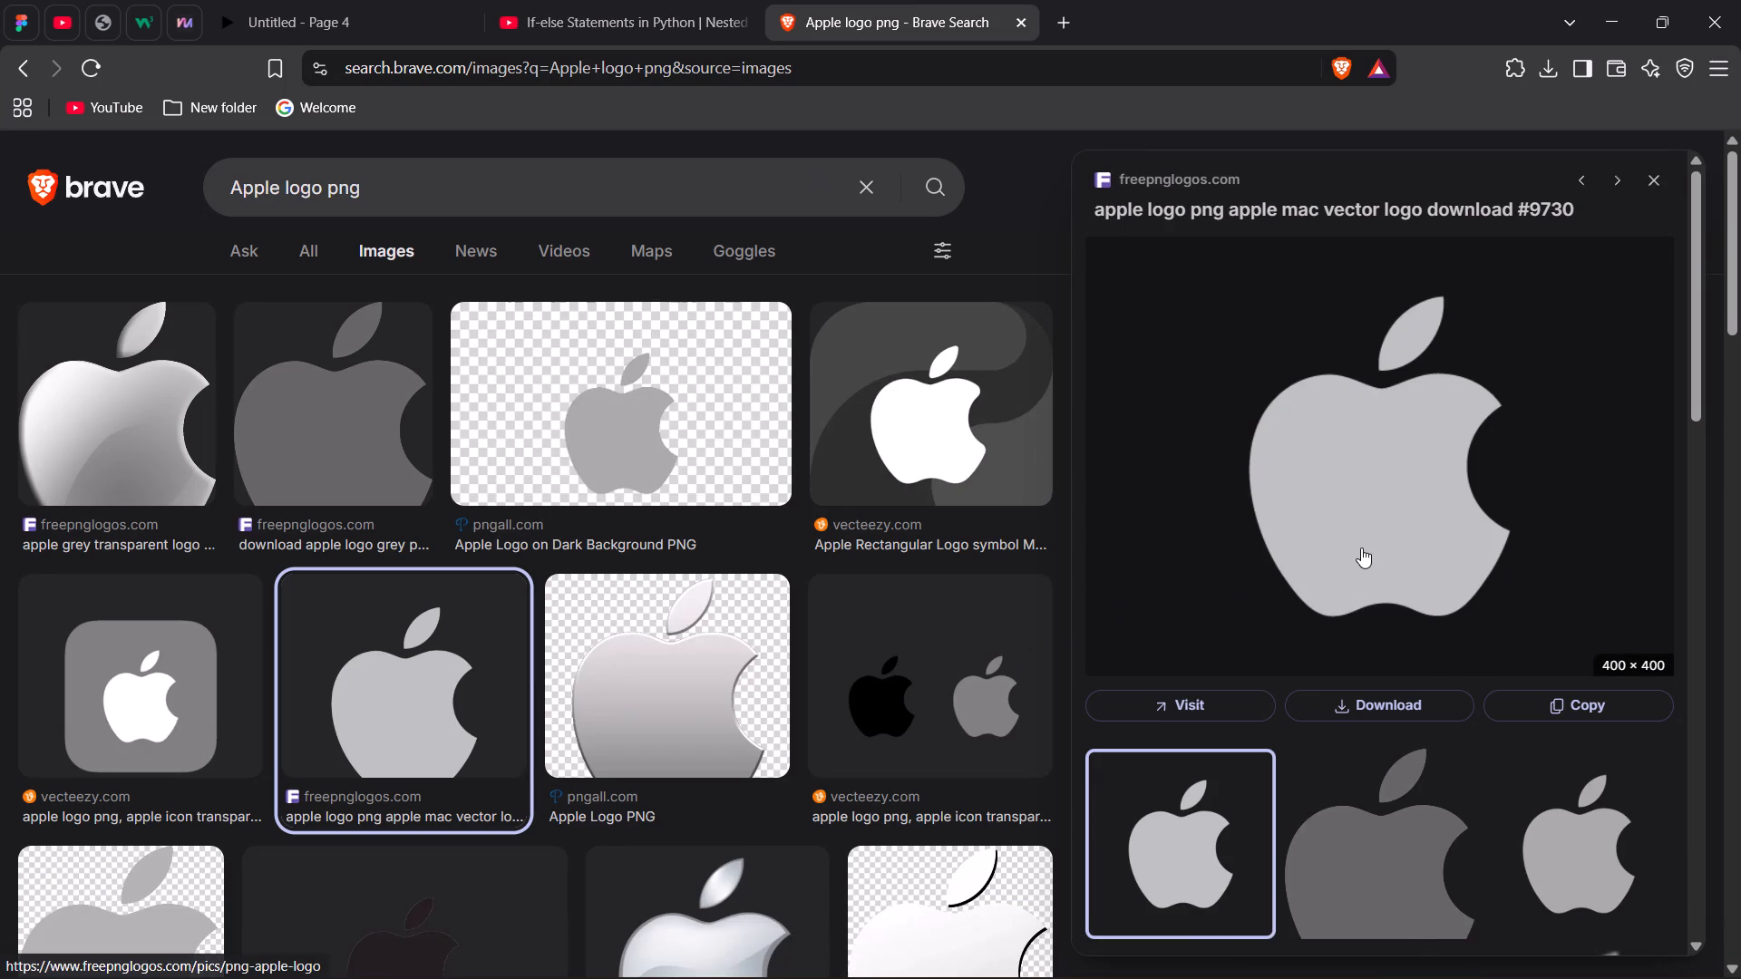
{"action": "right_click", "coordinate": [1361, 548]}
{"action": "left_click", "coordinate": [1485, 803]}
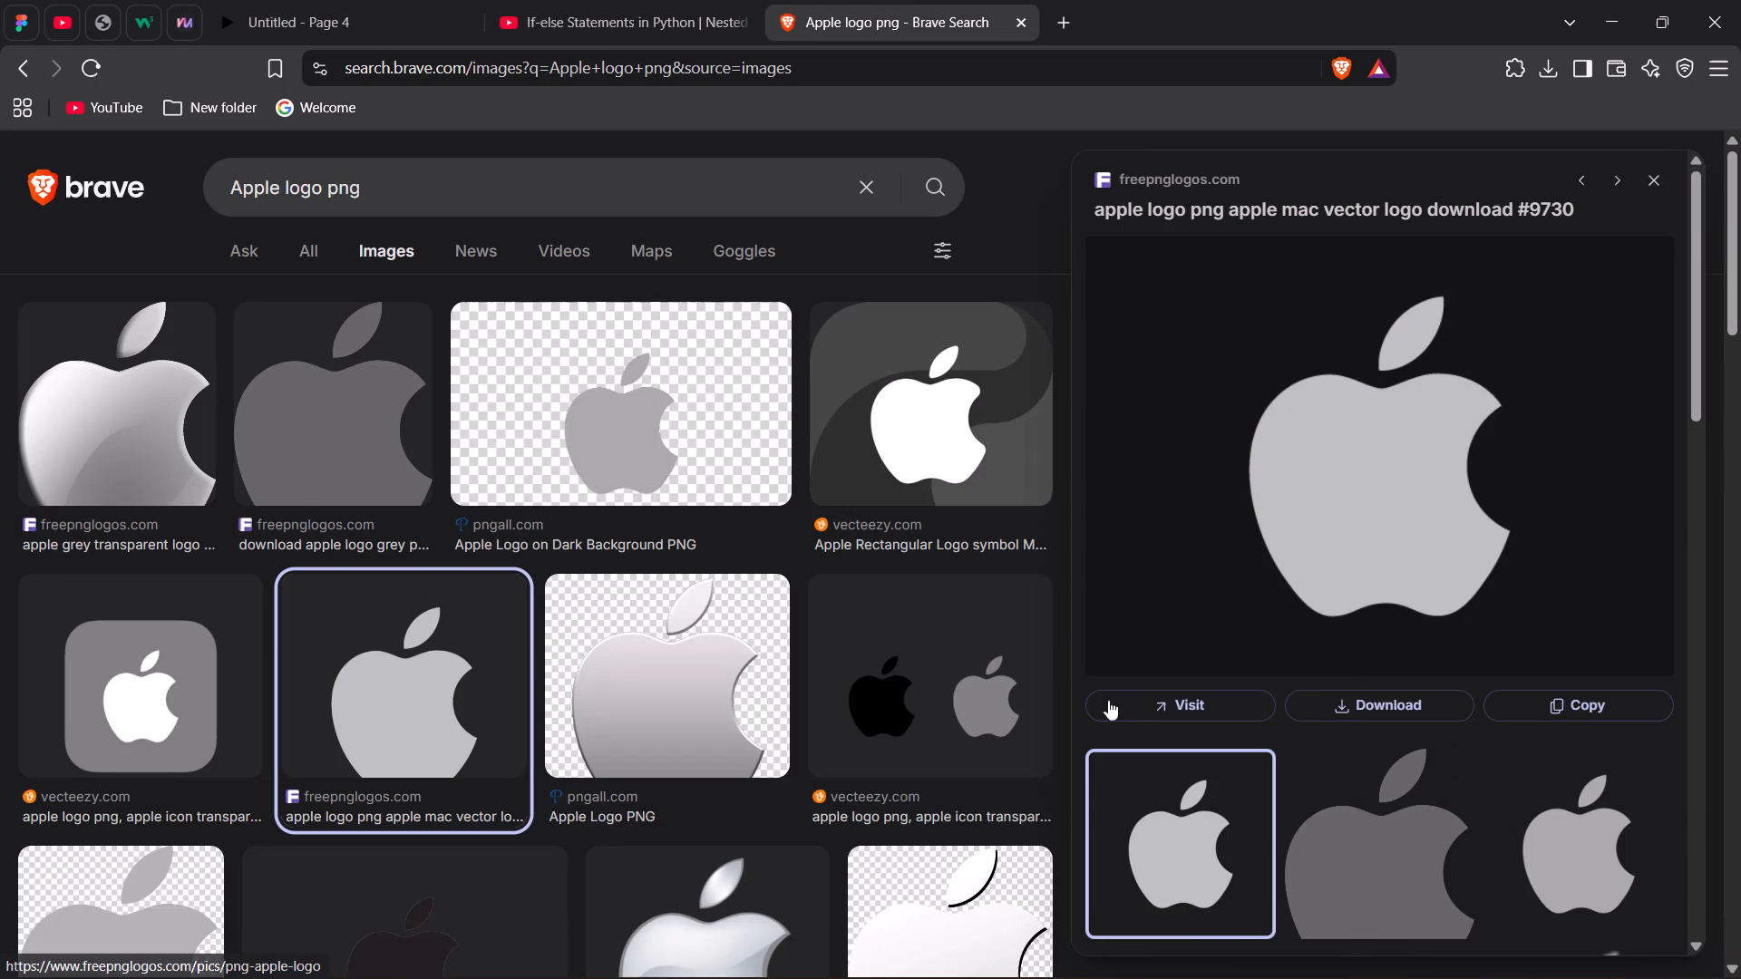
Paste the Apple logo onto the Figma canvas beside the iPhone 17 - 2 frame, above the Google logo.
{"action": "left_click", "coordinate": [0, 0]}
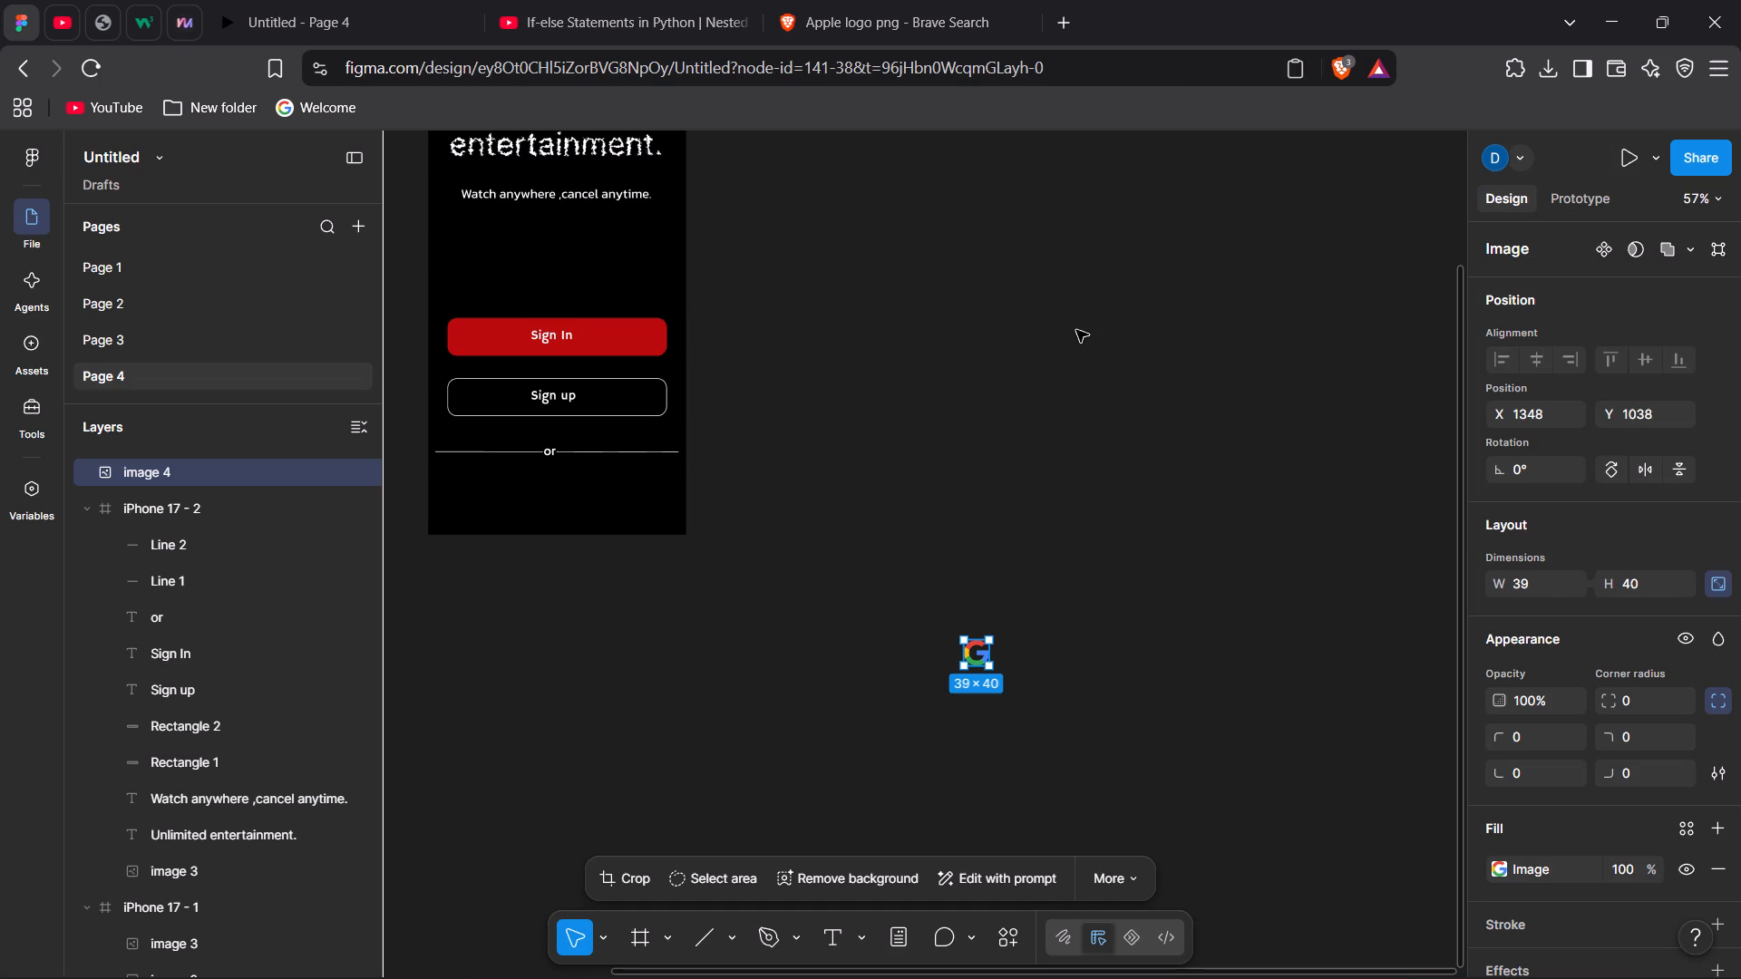
{"action": "left_click", "coordinate": [1076, 330]}
{"action": "right_click", "coordinate": [1076, 330]}
{"action": "left_click", "coordinate": [1202, 346]}
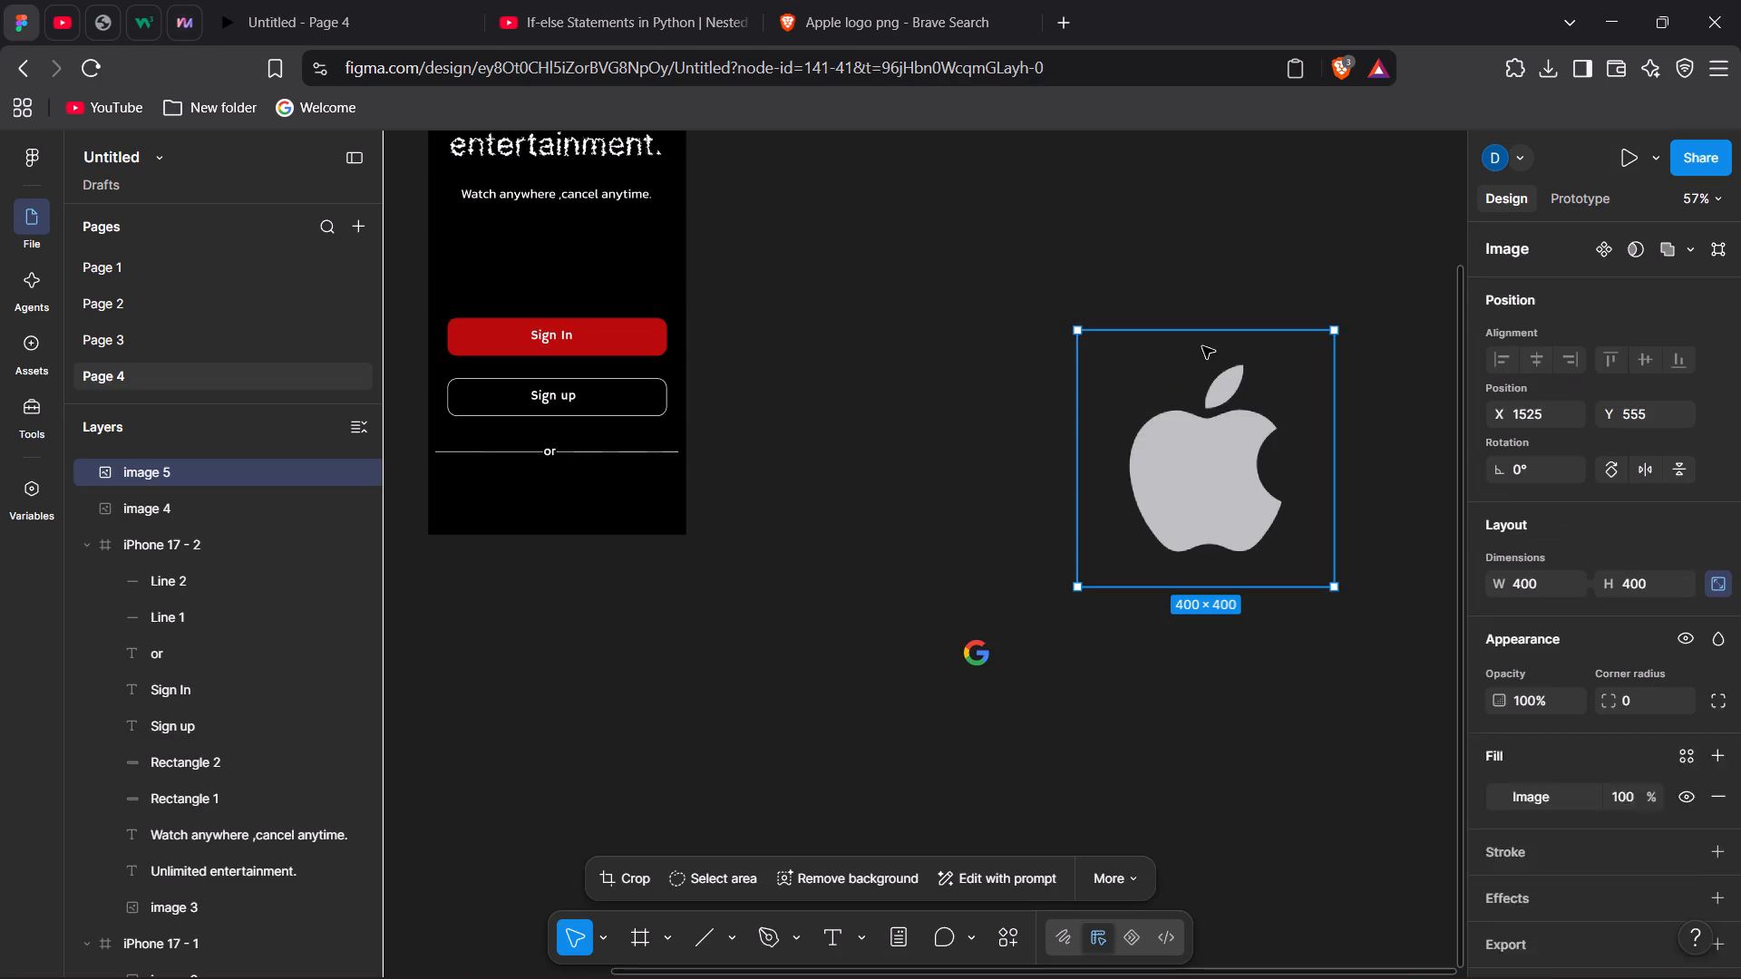
Scale the Apple logo down to about 56 × 56 and leave it outside the frame at about X 1510, Y 920.
{"action": "left_click_drag", "start_coordinate": [1077, 330], "coordinate": [1216, 419]}
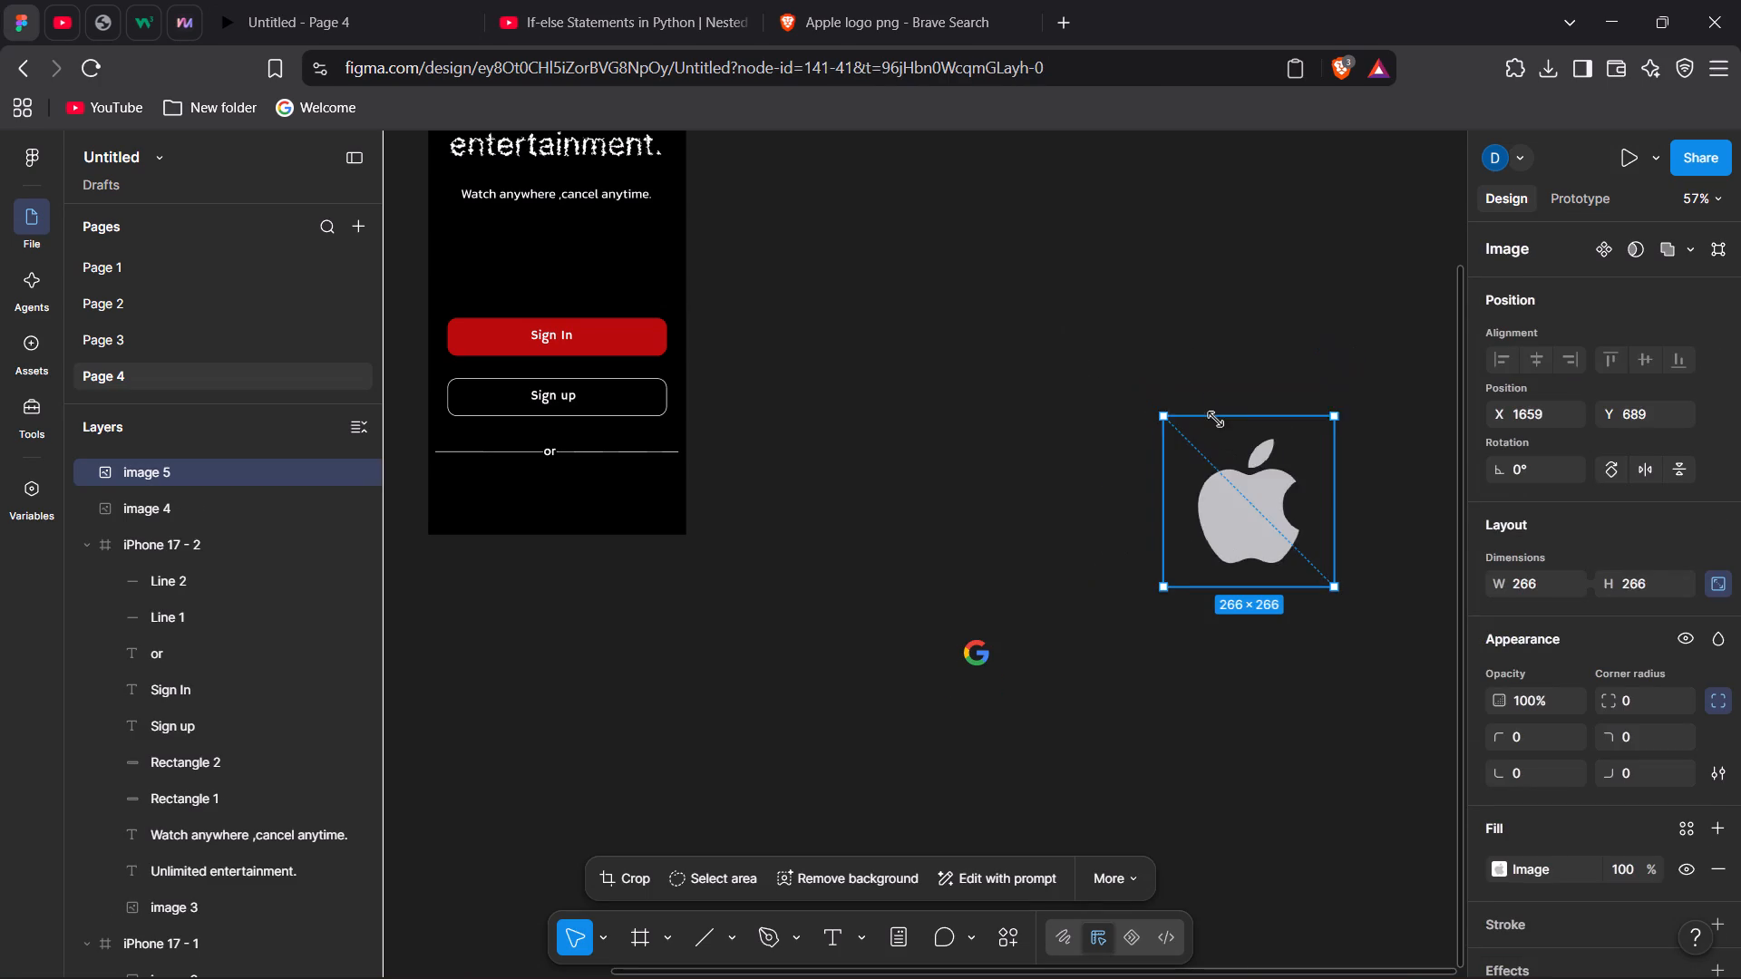
{"action": "left_click_drag", "start_coordinate": [1216, 419], "coordinate": [1240, 438]}
{"action": "left_click_drag", "start_coordinate": [1269, 522], "coordinate": [557, 355]}
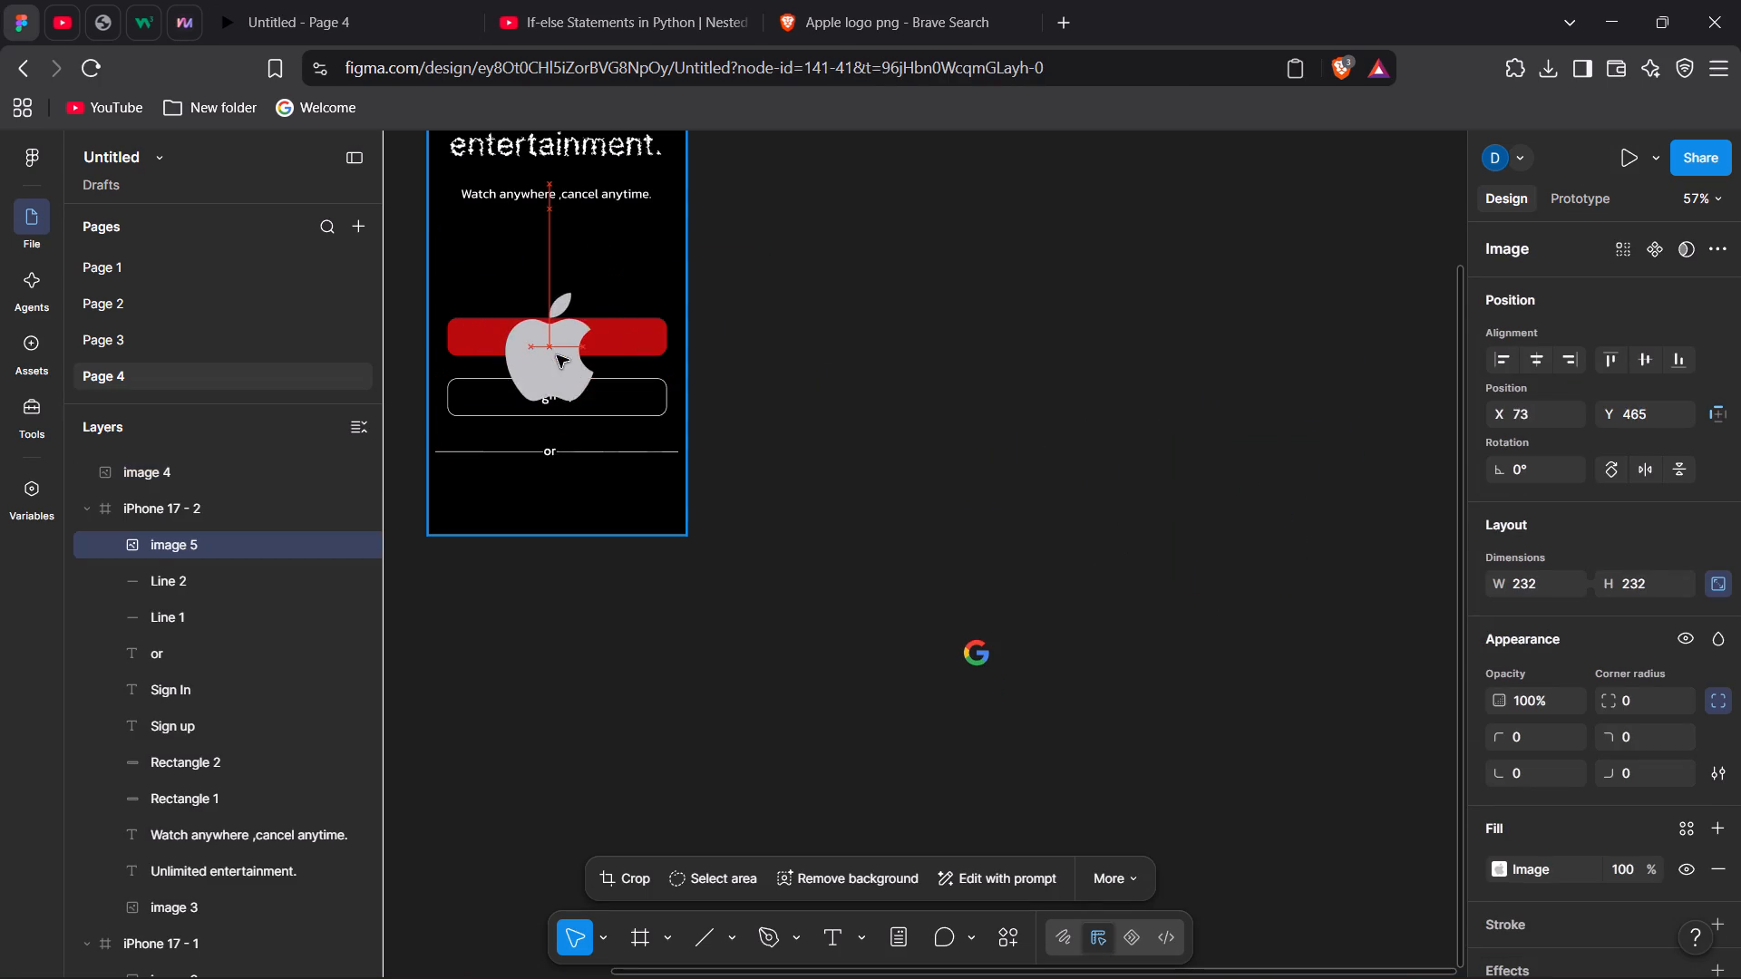
{"action": "left_click_drag", "start_coordinate": [557, 355], "coordinate": [1038, 536]}
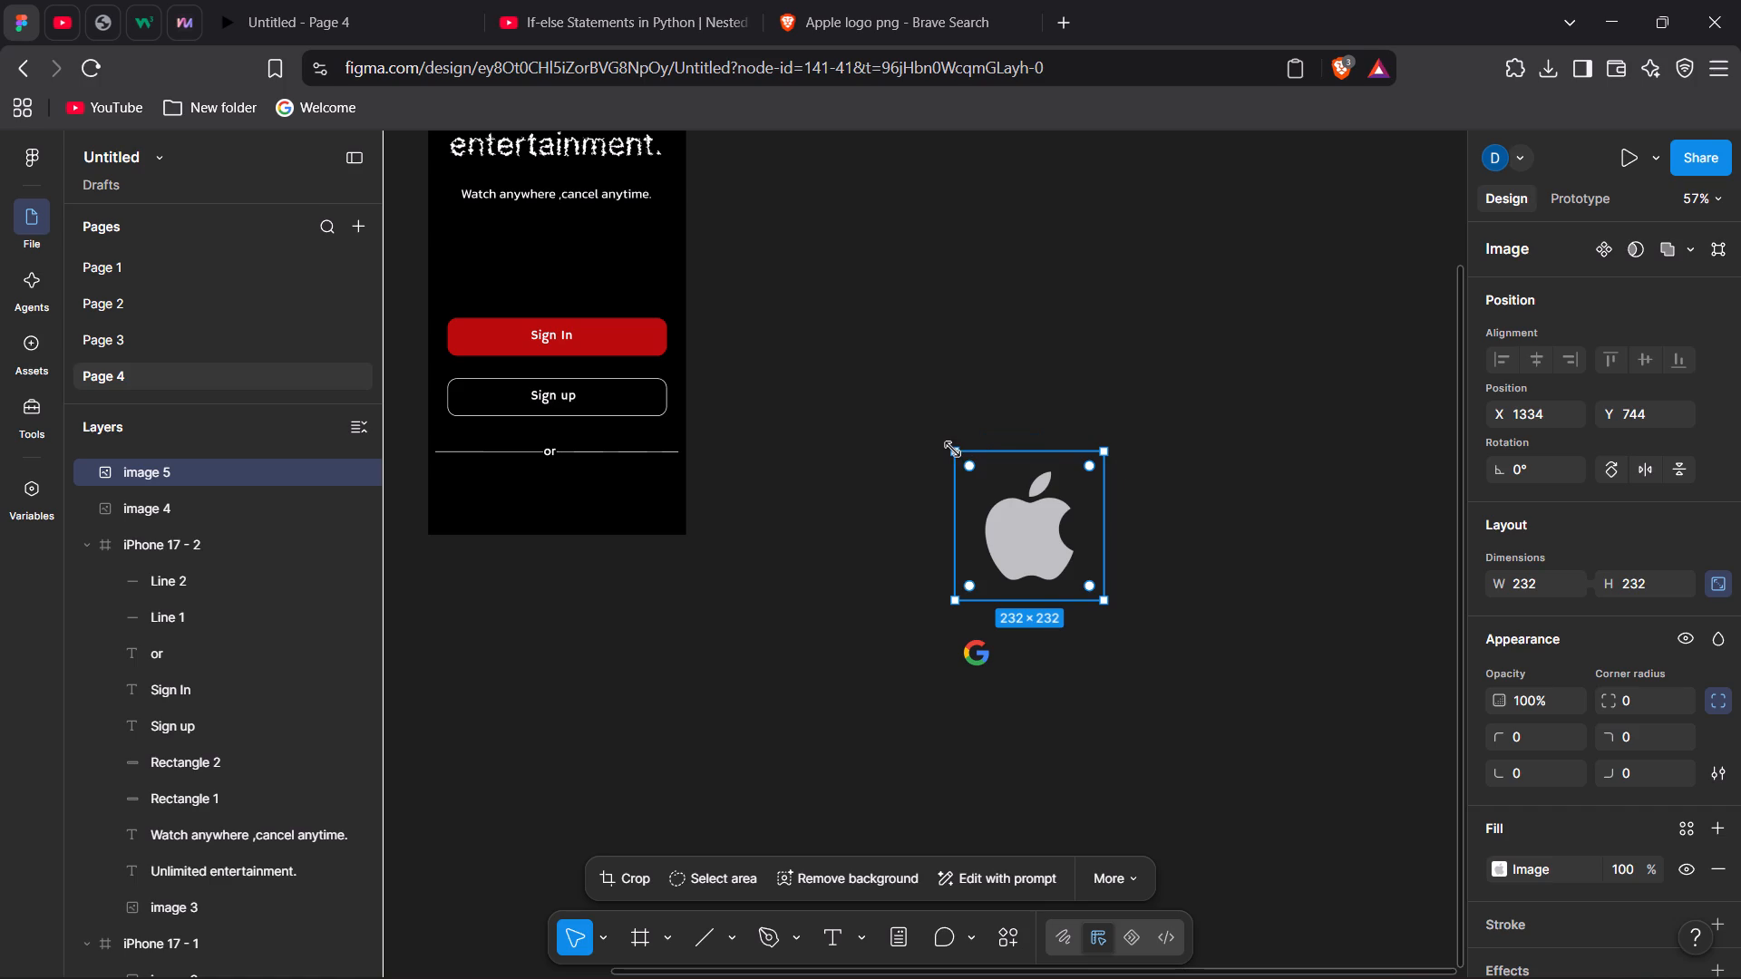
{"action": "left_click_drag", "start_coordinate": [953, 449], "coordinate": [1074, 565]}
Shorten the divider line after "or" to about 148 wide and move it away from the text to X 209, Y 744.
{"action": "scroll", "coordinate": [475, 516], "scroll_direction": "right", "scroll_amount": 1}
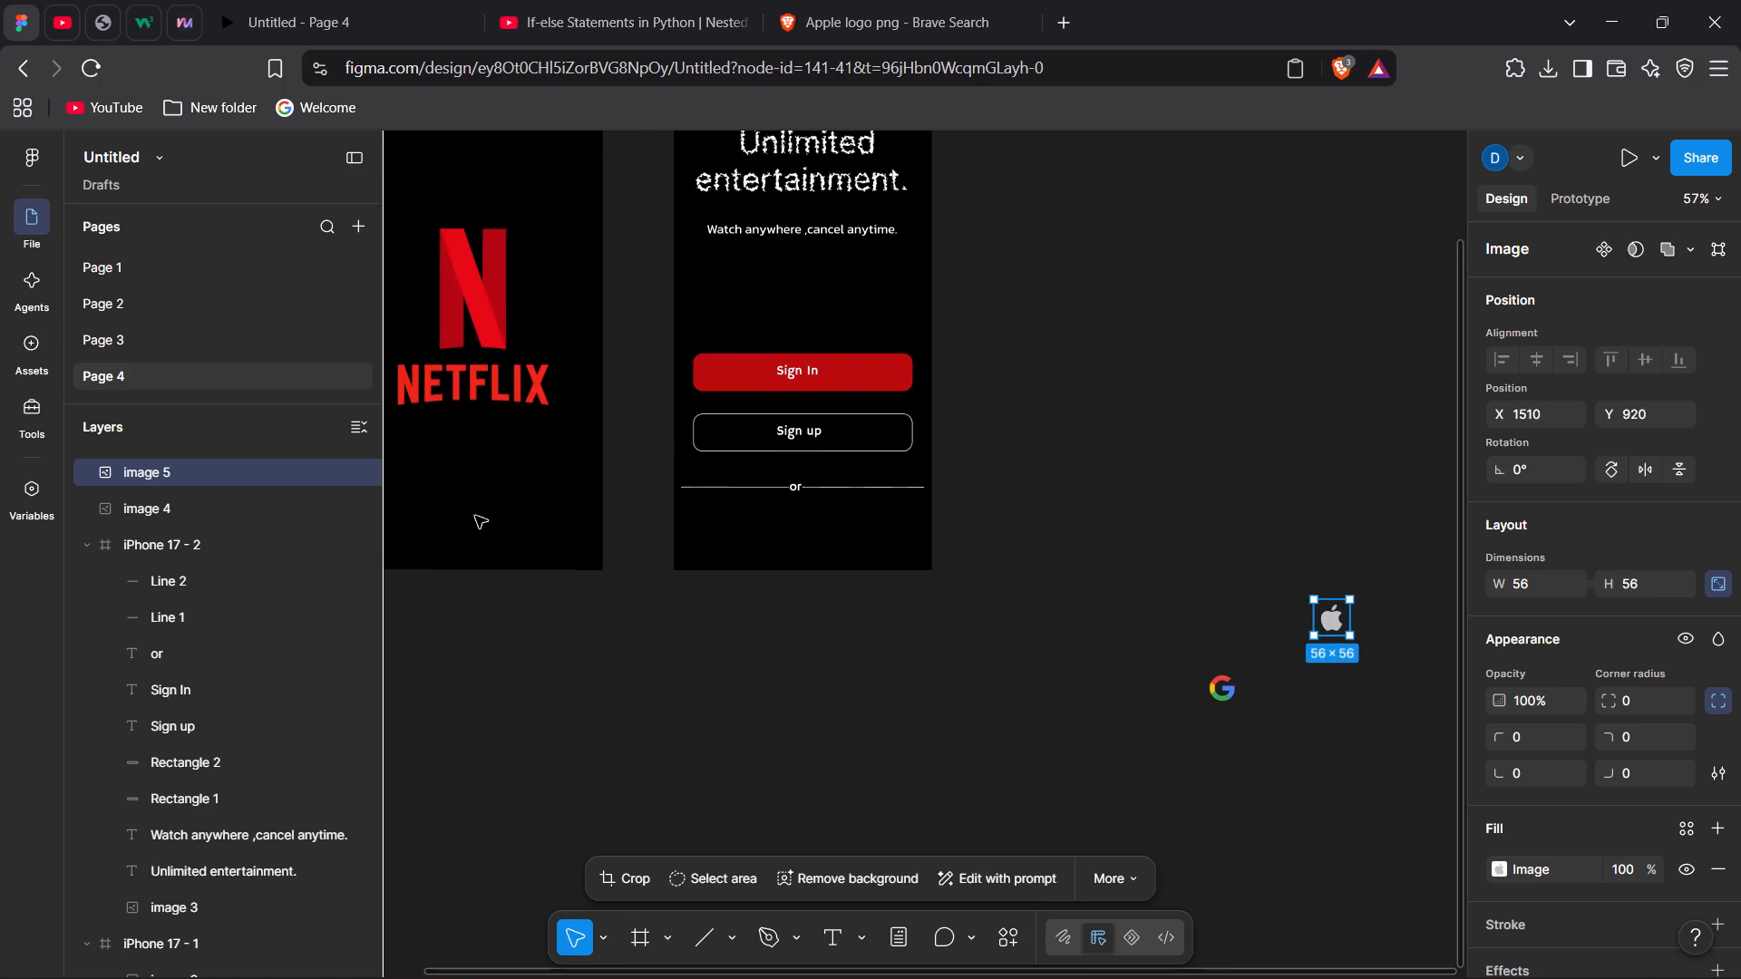
{"action": "scroll", "coordinate": [475, 516], "scroll_direction": "up", "scroll_amount": 2}
{"action": "scroll", "coordinate": [676, 606], "scroll_direction": "down", "scroll_amount": 1}
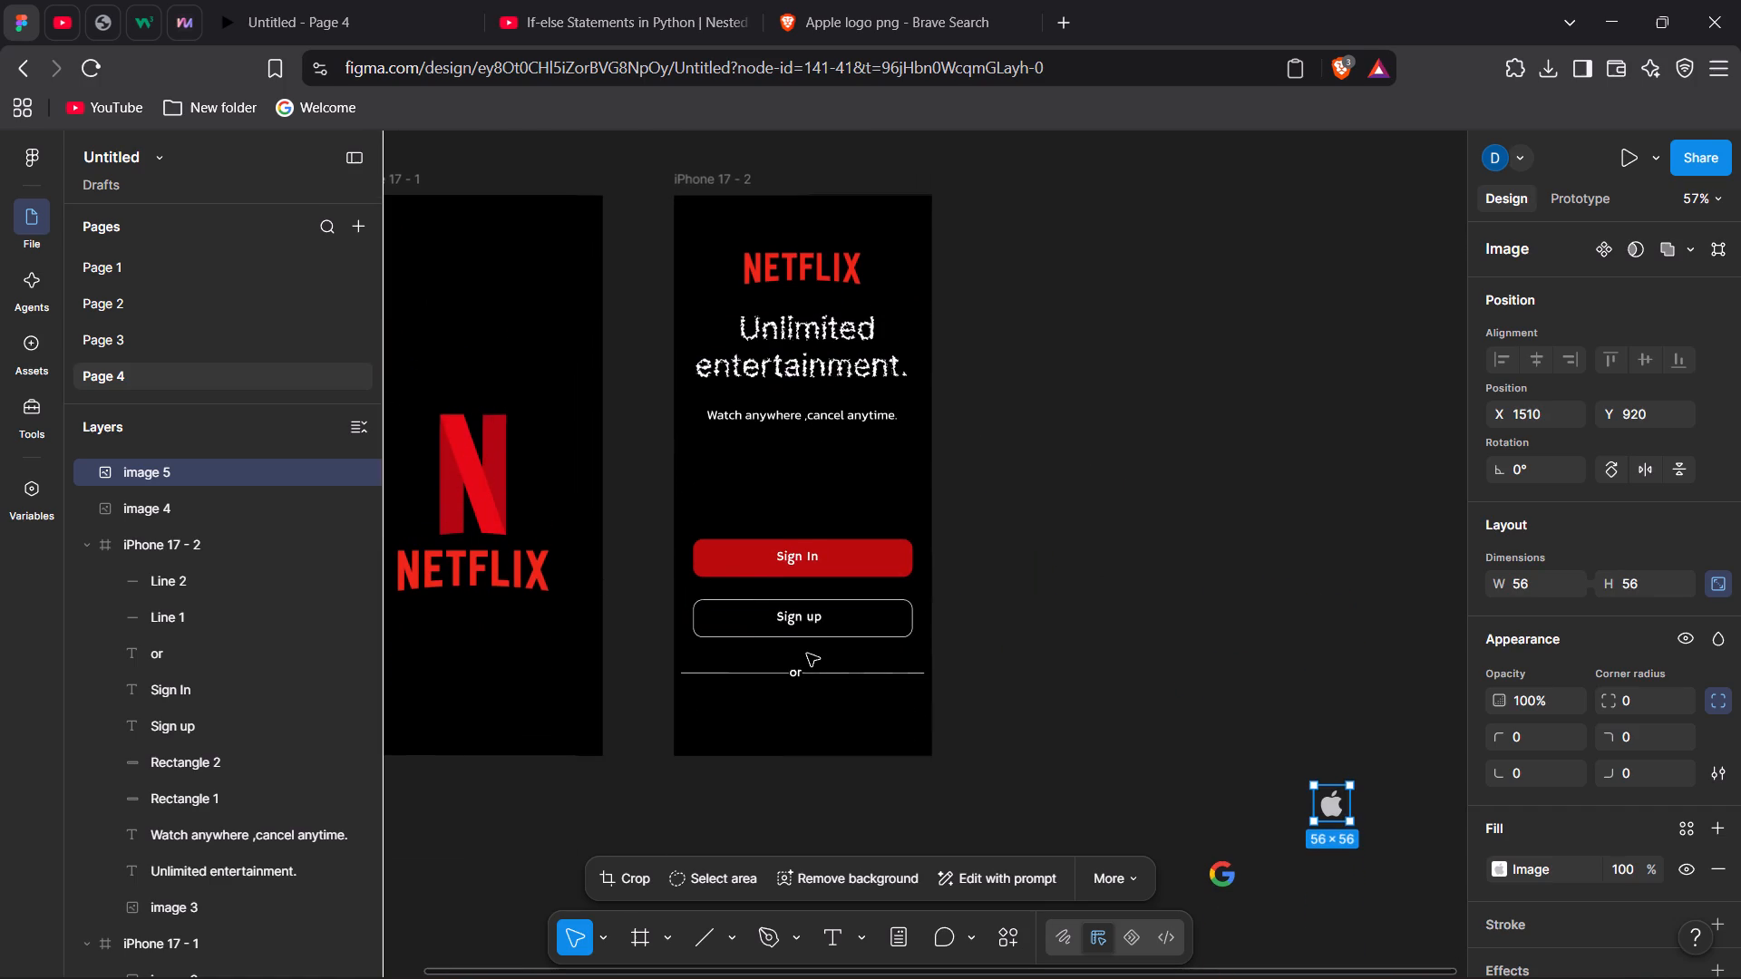
{"action": "left_click", "coordinate": [961, 720]}
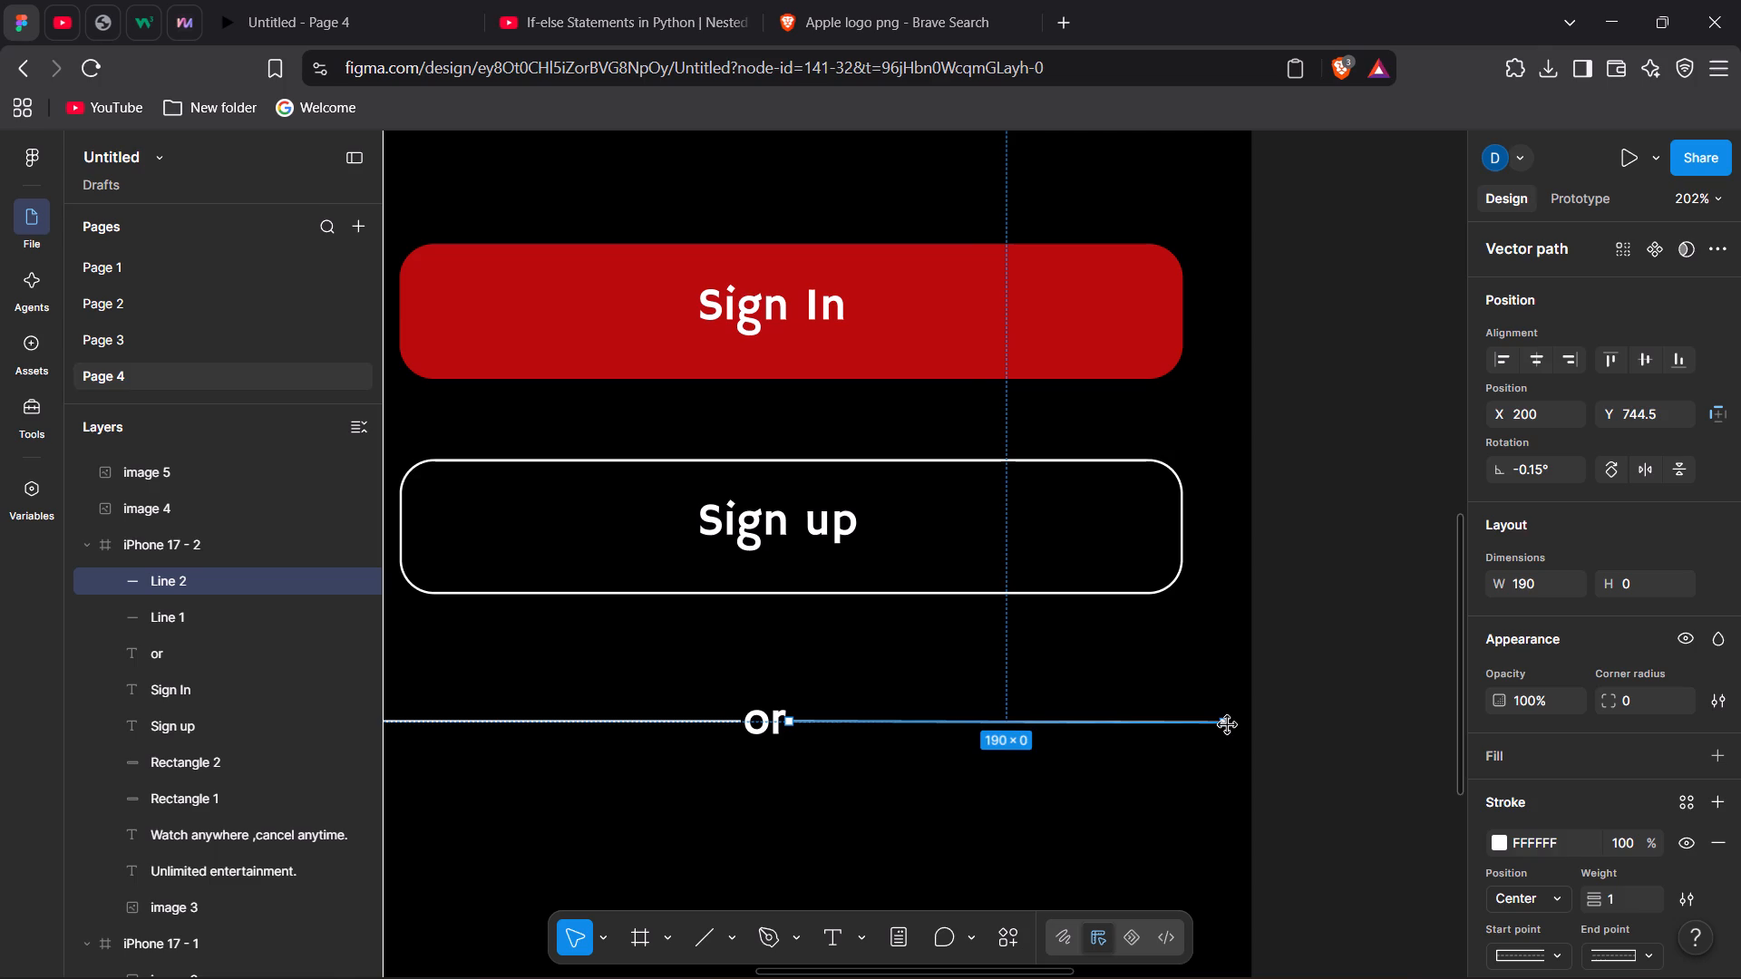
{"action": "left_click_drag", "start_coordinate": [1228, 725], "coordinate": [1136, 721]}
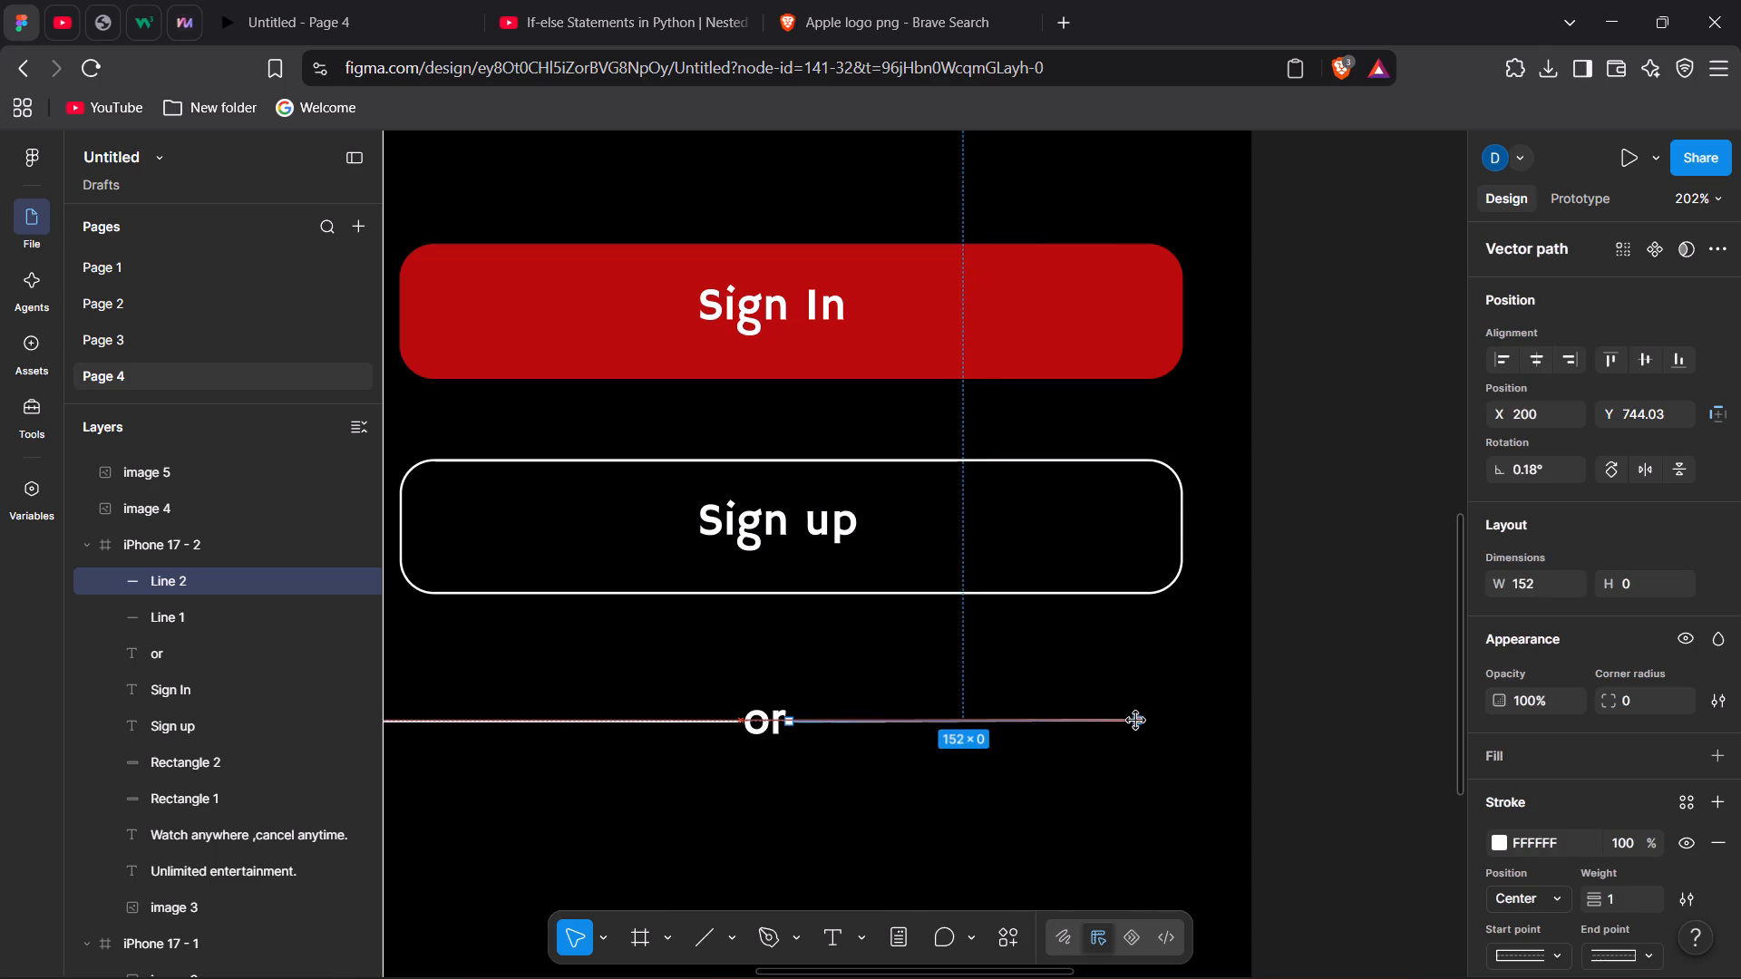
{"action": "left_click_drag", "start_coordinate": [1136, 721], "coordinate": [1128, 721]}
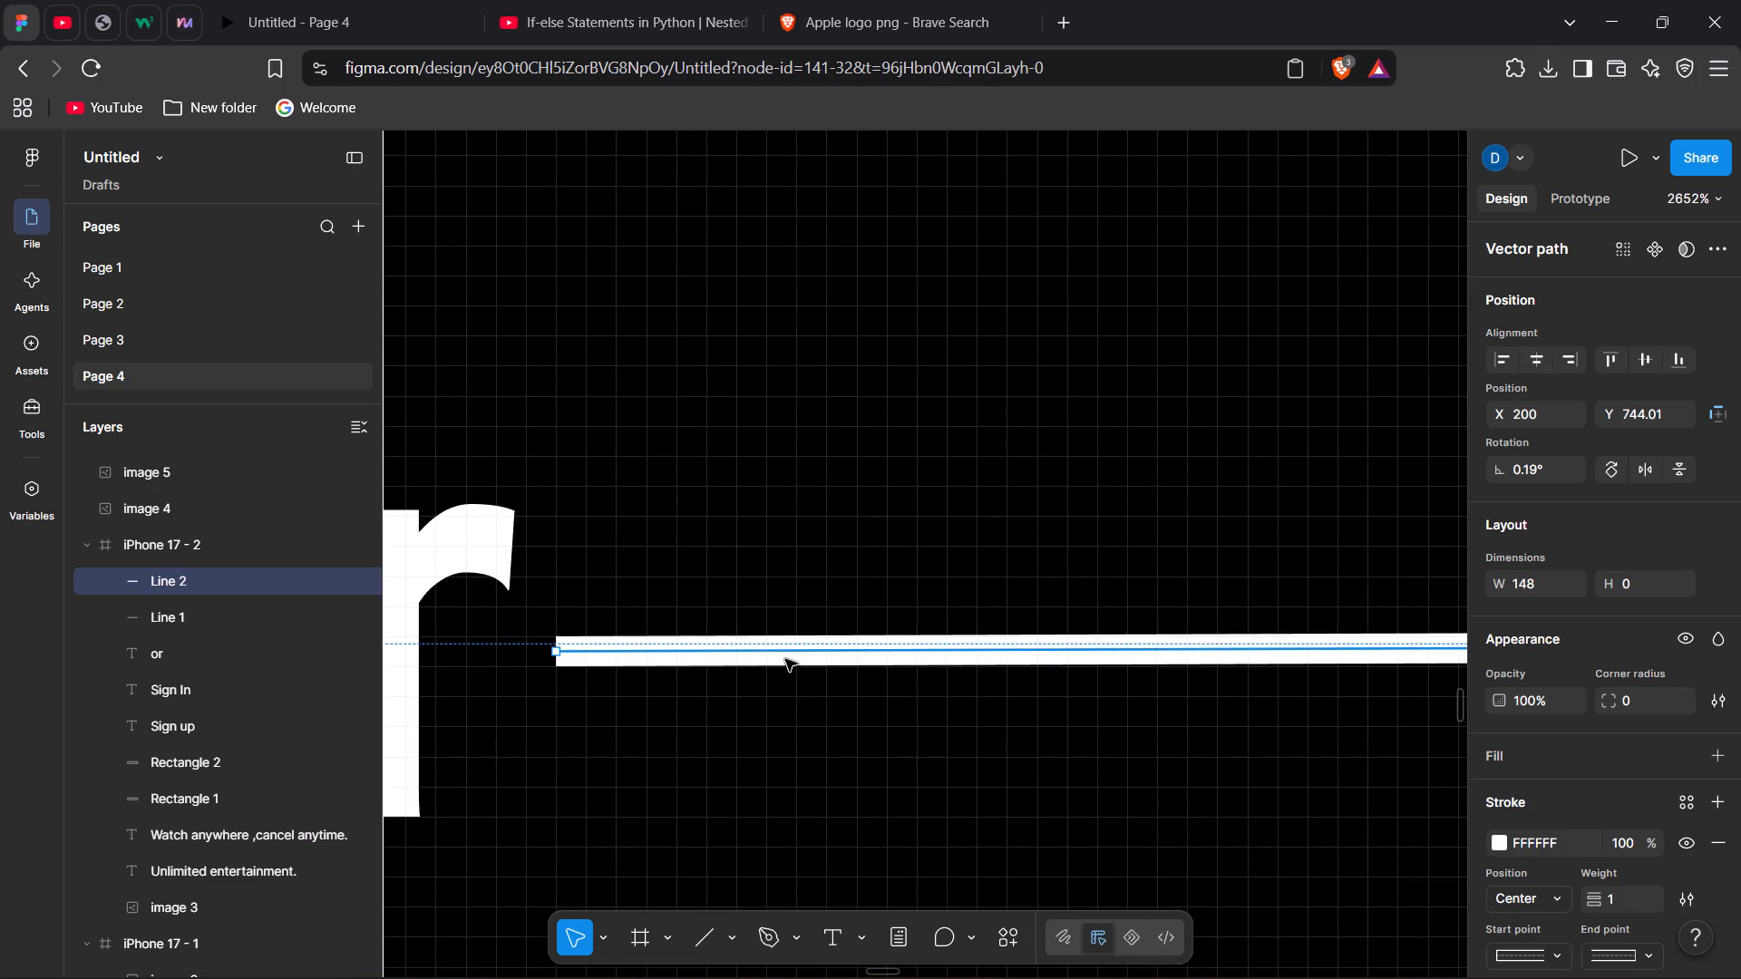
{"action": "left_click_drag", "start_coordinate": [798, 655], "coordinate": [1075, 654]}
Move the divider line before "or" away from the text to about X -1, and shorten its outer end to the buttons' left edge.
{"action": "scroll", "coordinate": [615, 751], "scroll_direction": "right", "scroll_amount": 5}
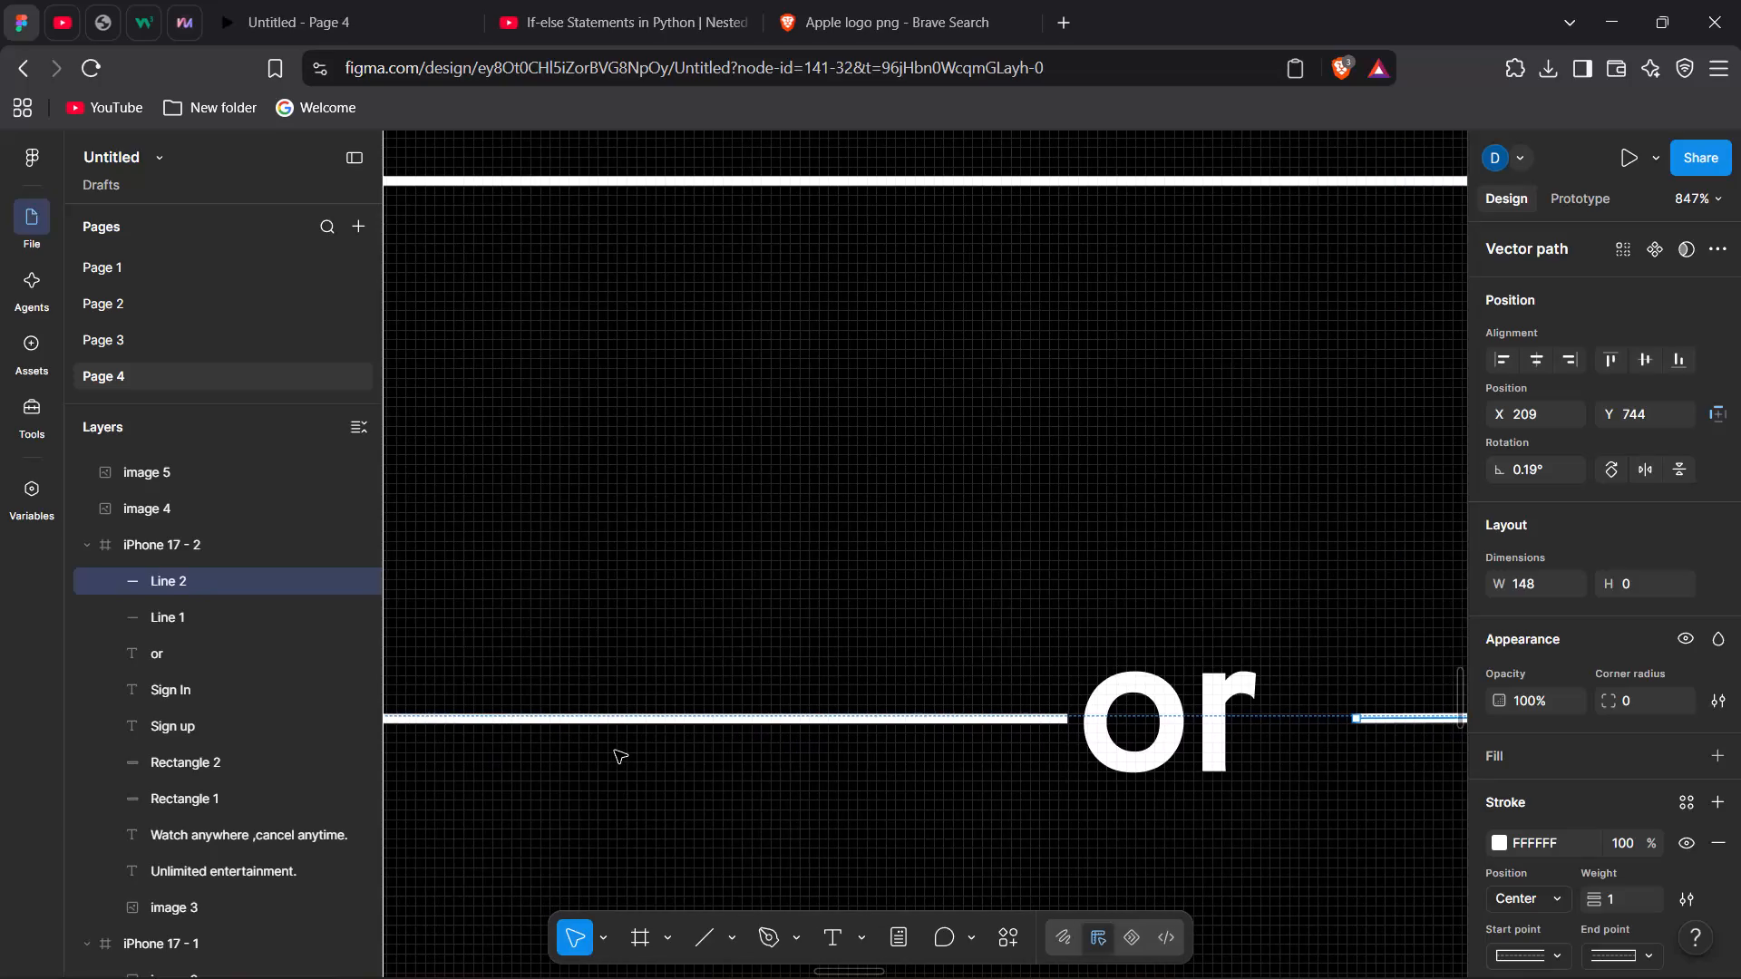
{"action": "left_click", "coordinate": [705, 723]}
{"action": "left_click_drag", "start_coordinate": [705, 723], "coordinate": [647, 718]}
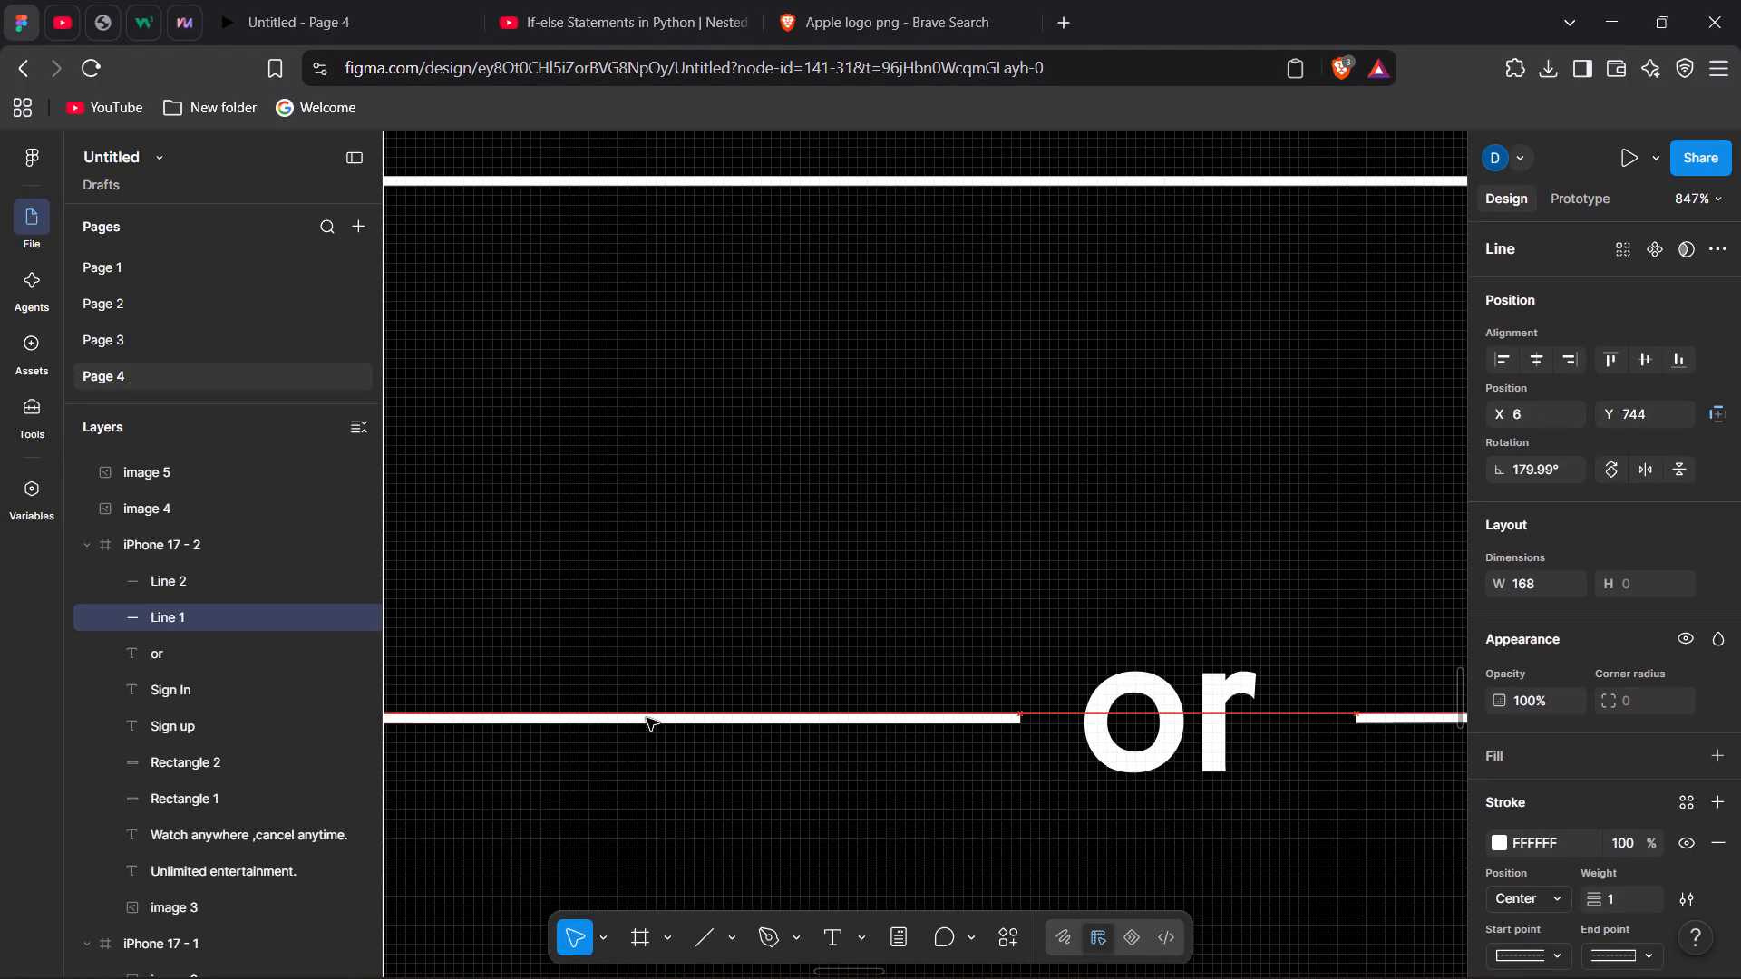
{"action": "left_click_drag", "start_coordinate": [647, 718], "coordinate": [587, 719]}
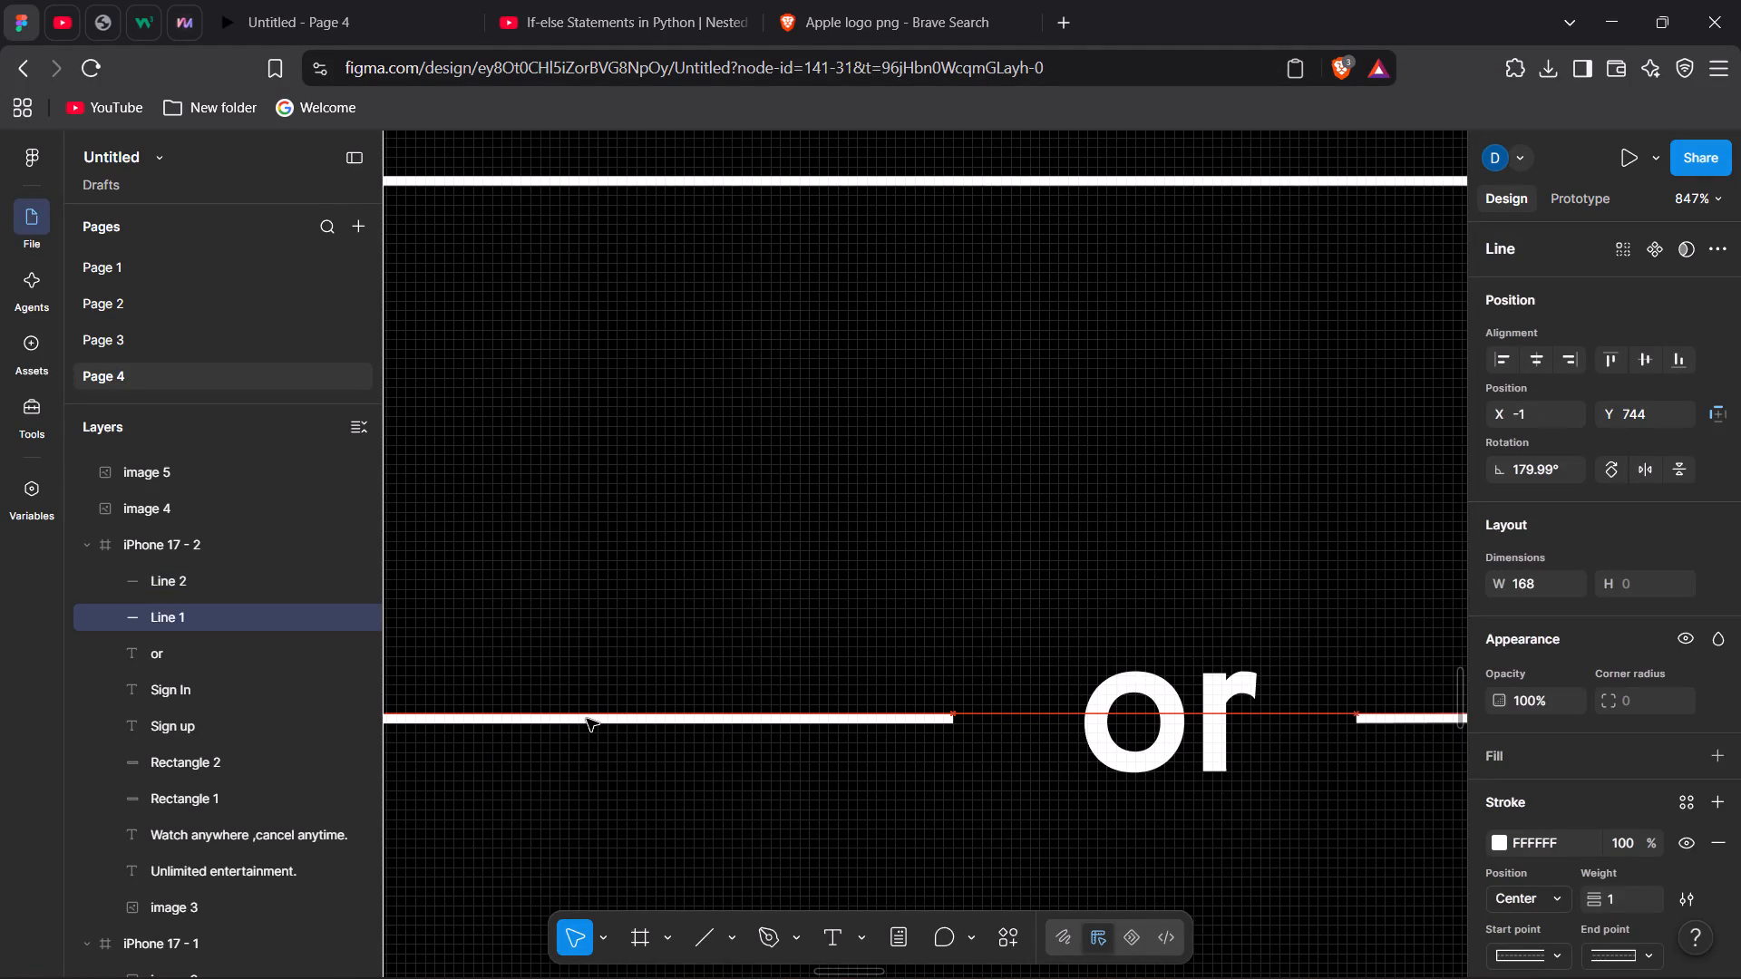
{"action": "left_click_drag", "start_coordinate": [587, 719], "coordinate": [587, 718]}
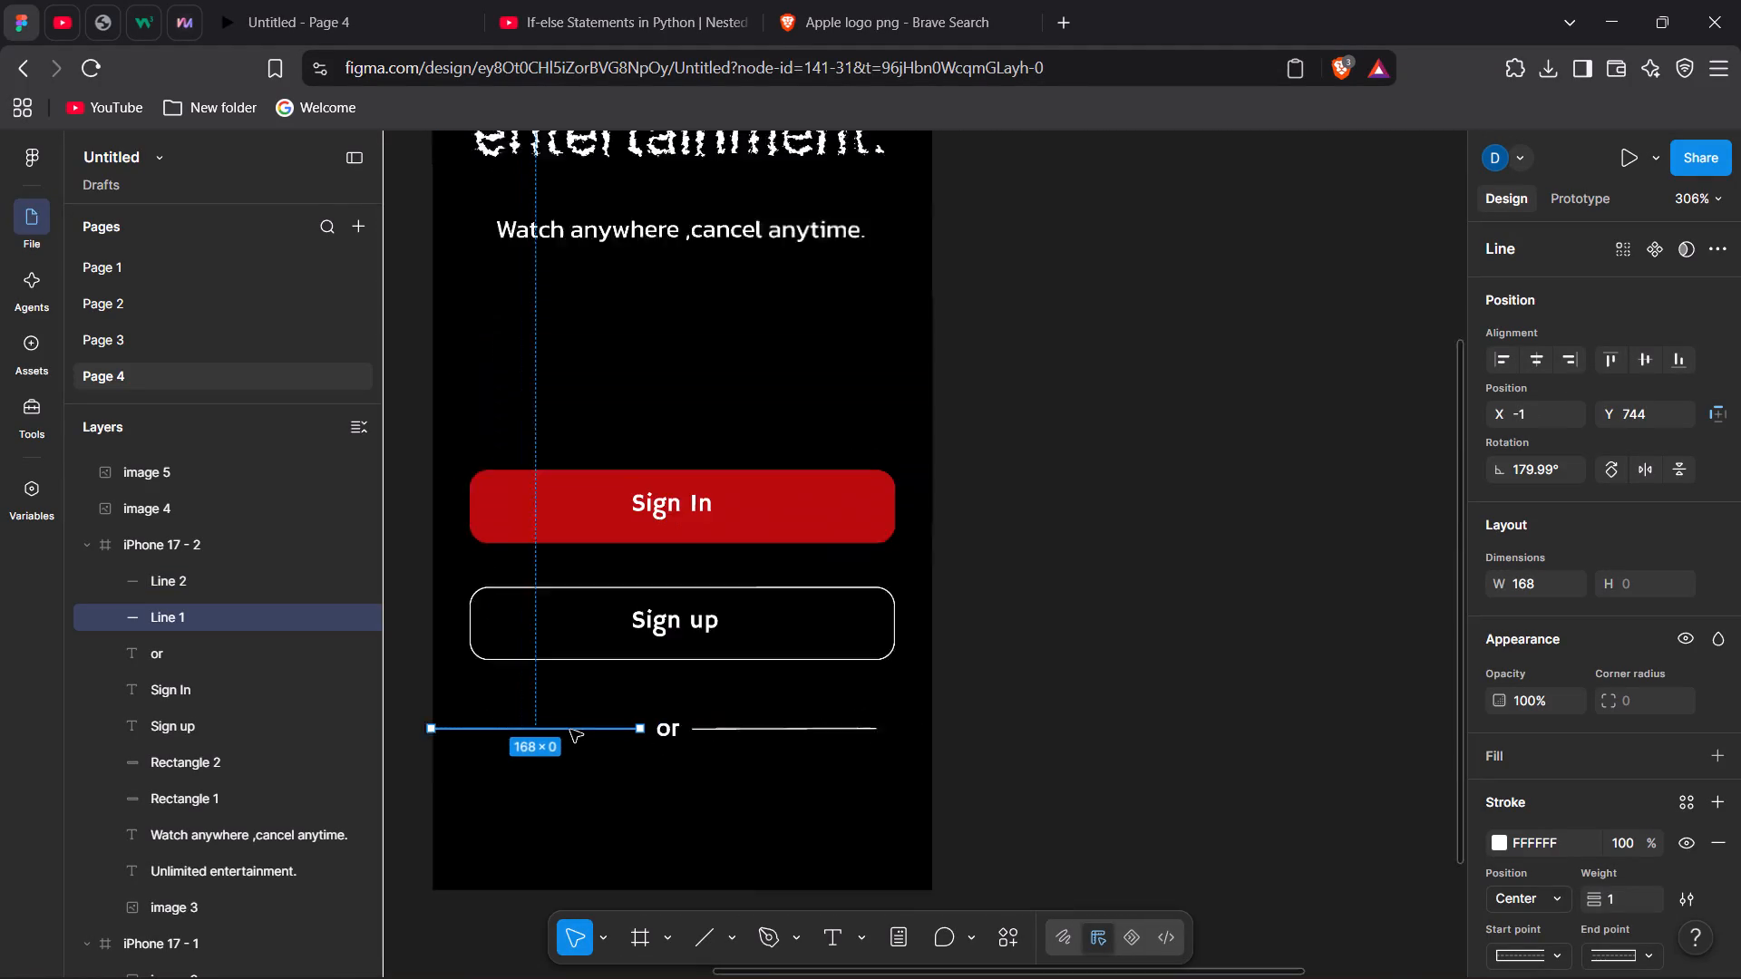
{"action": "scroll", "coordinate": [519, 740], "scroll_direction": "right", "scroll_amount": 1}
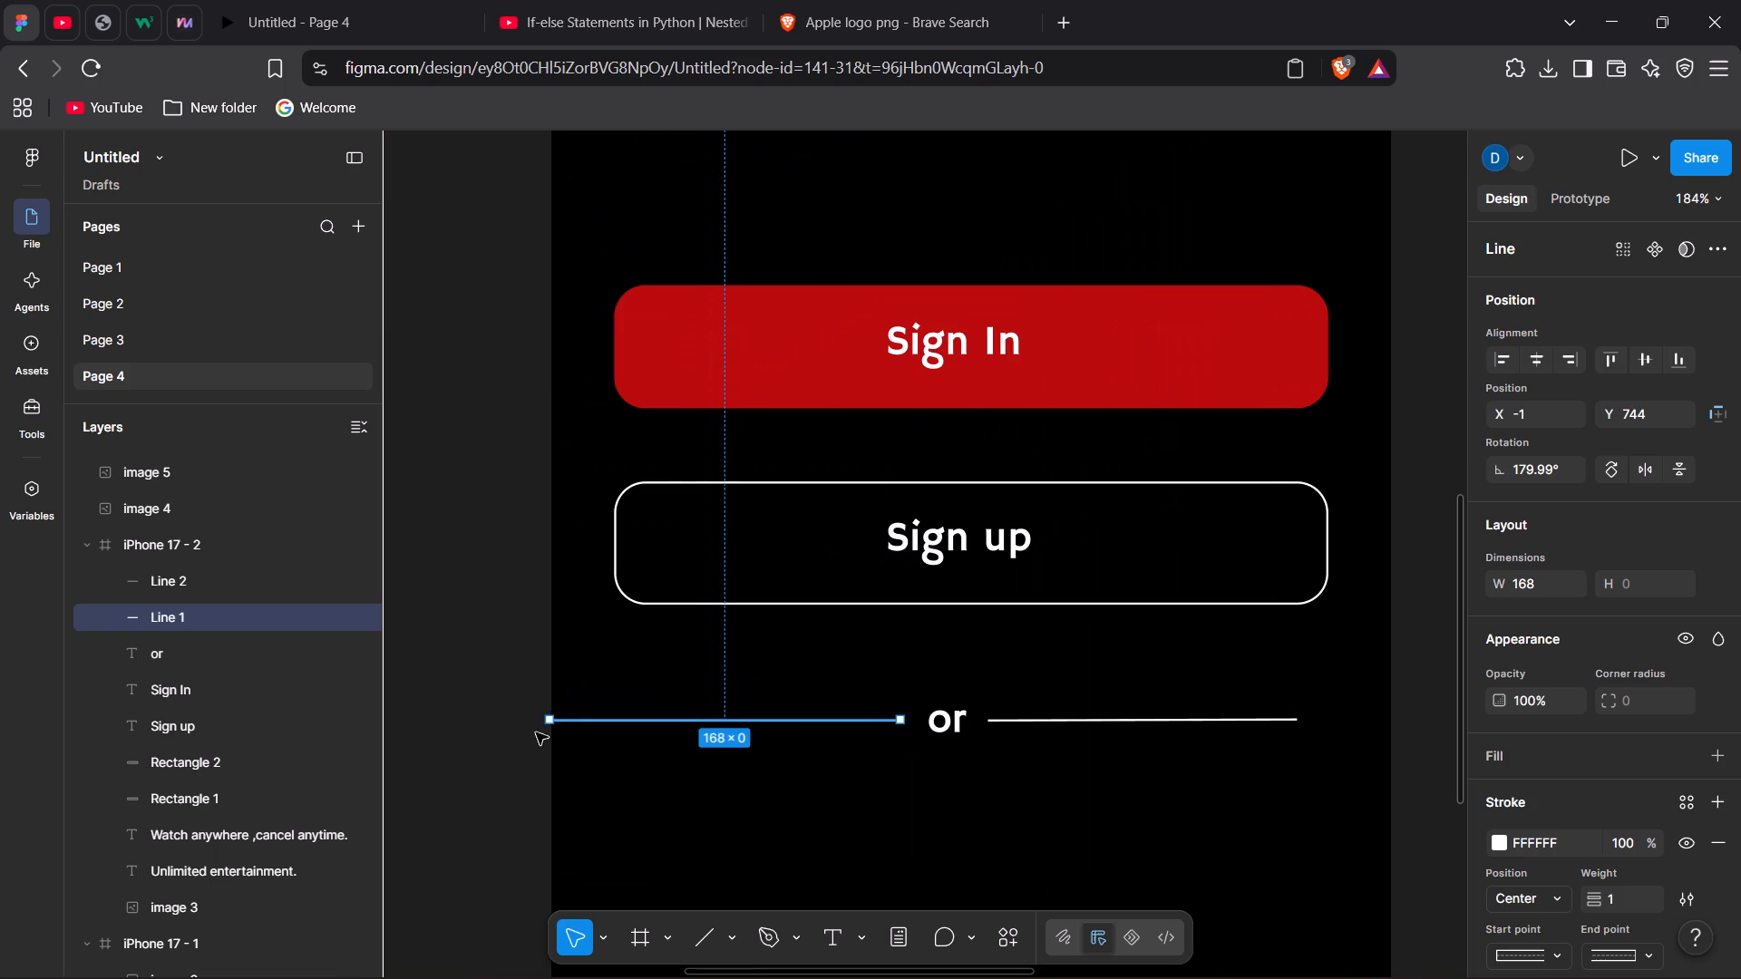
{"action": "left_click_drag", "start_coordinate": [551, 722], "coordinate": [605, 720]}
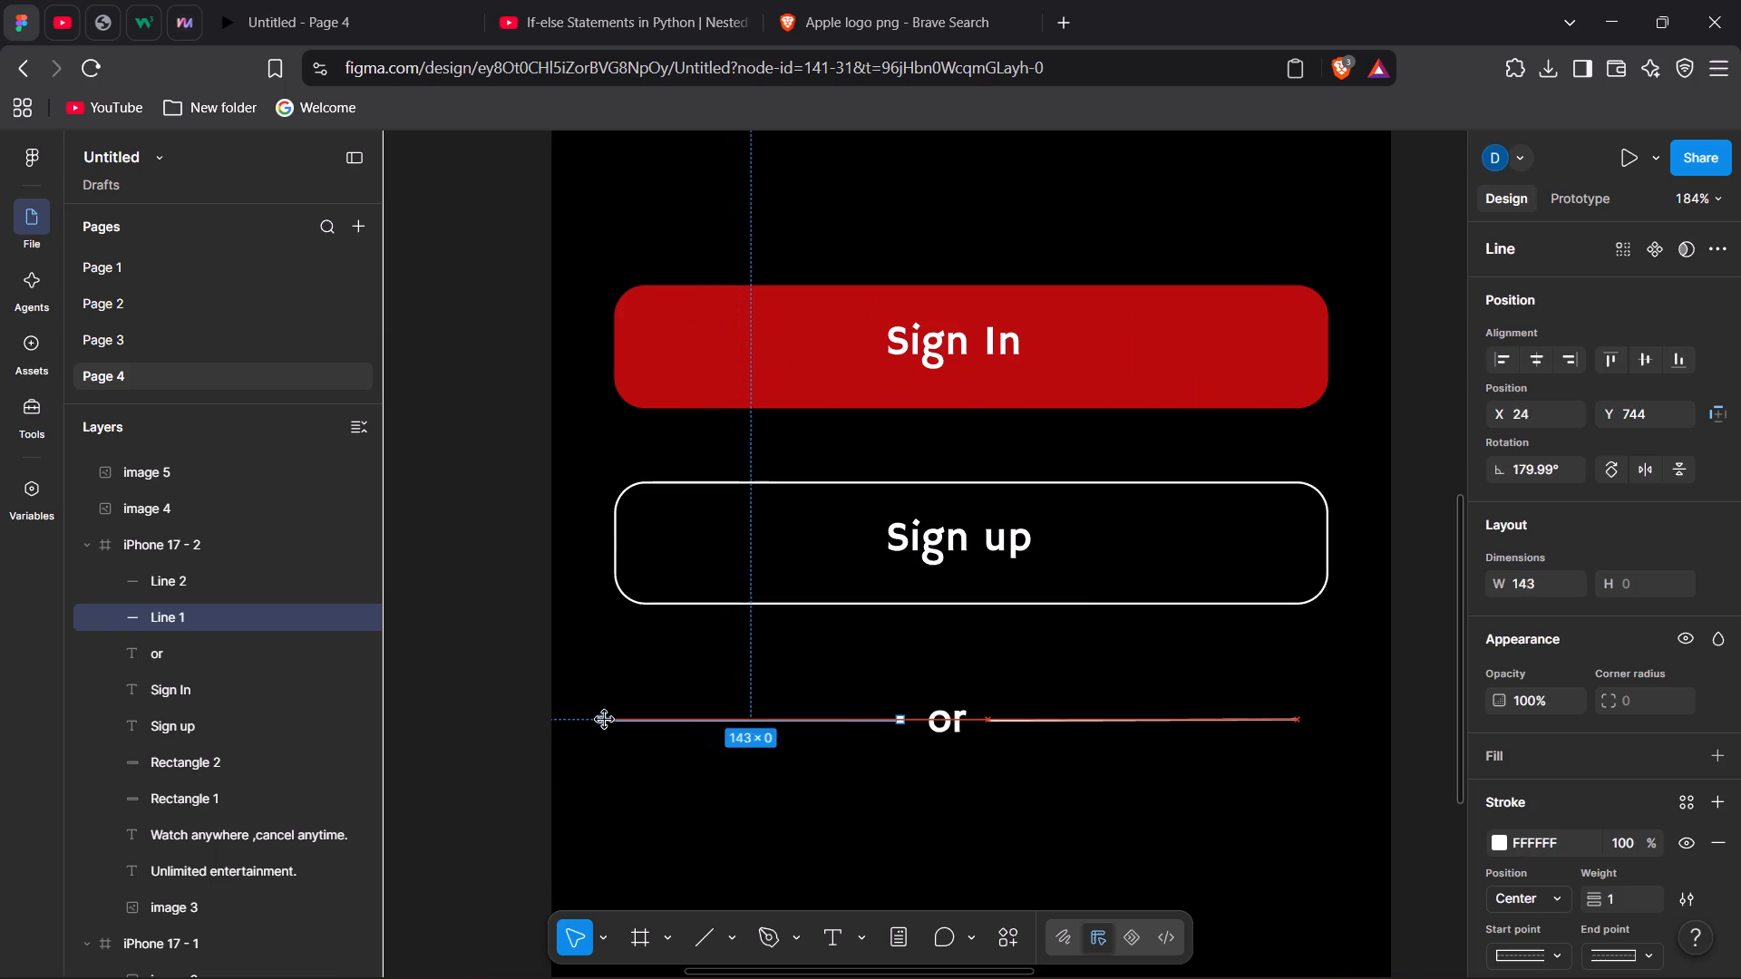
{"action": "left_click_drag", "start_coordinate": [605, 720], "coordinate": [612, 720]}
Extend the outer end of the divider line after "or" to about 163 wide, level with the buttons' right edge.
{"action": "left_click", "coordinate": [1255, 723]}
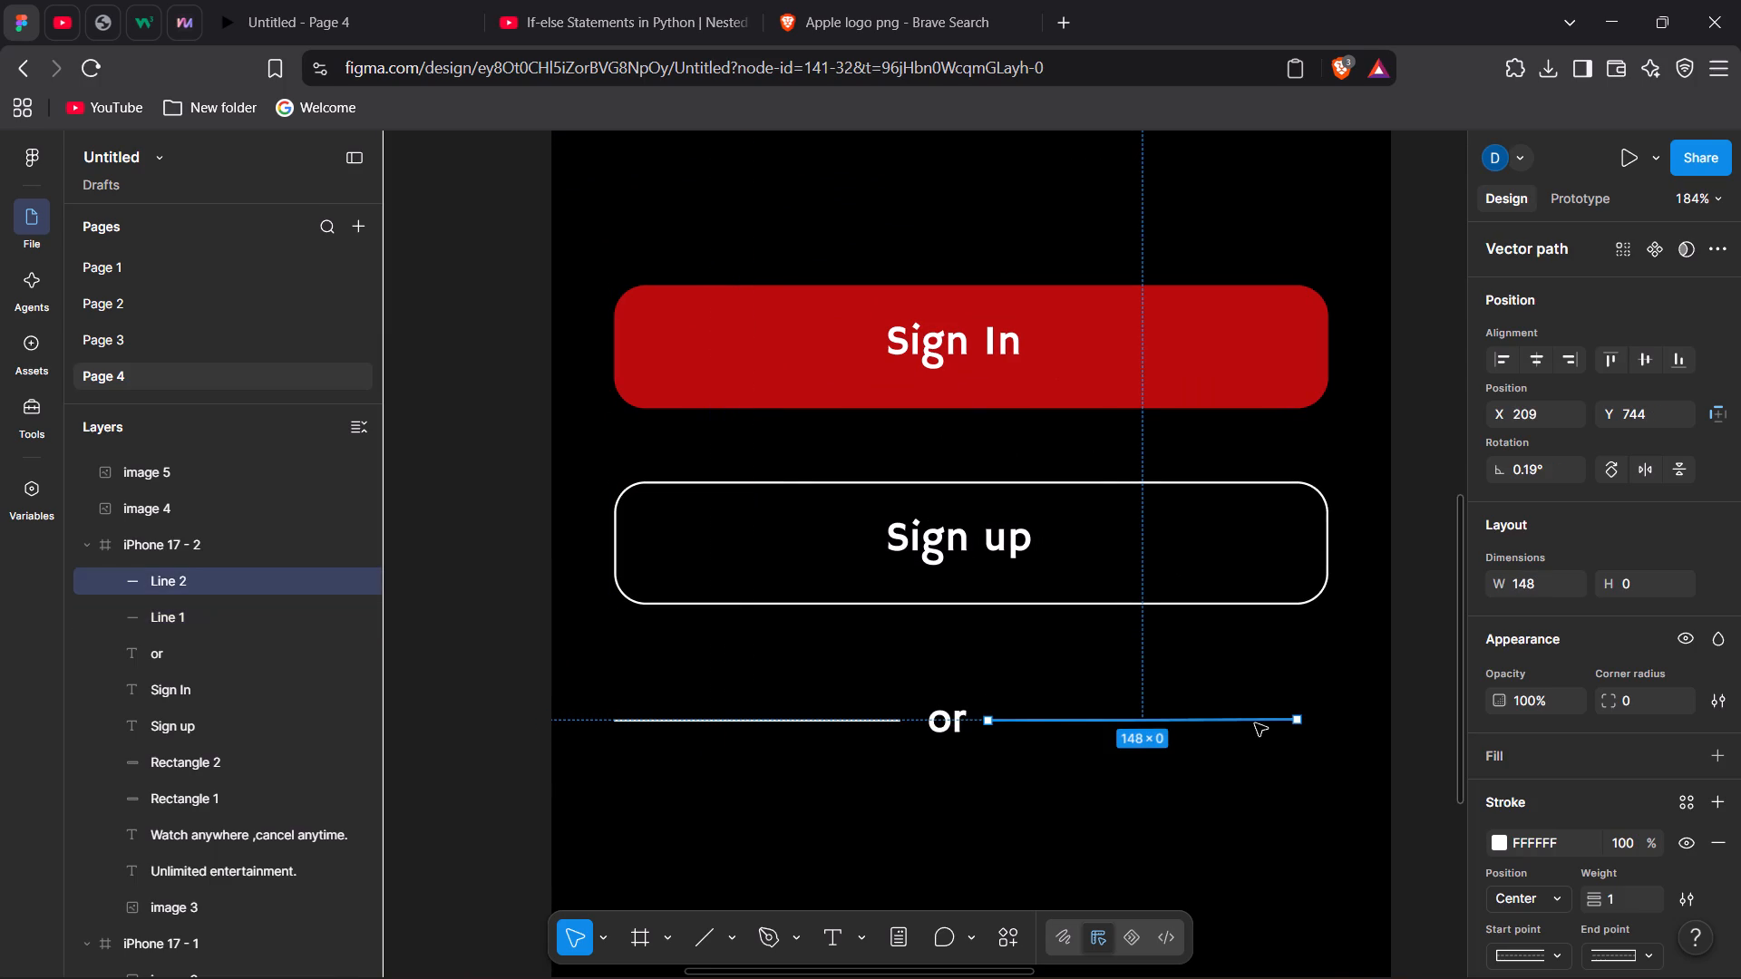
{"action": "left_click_drag", "start_coordinate": [1296, 722], "coordinate": [1319, 719]}
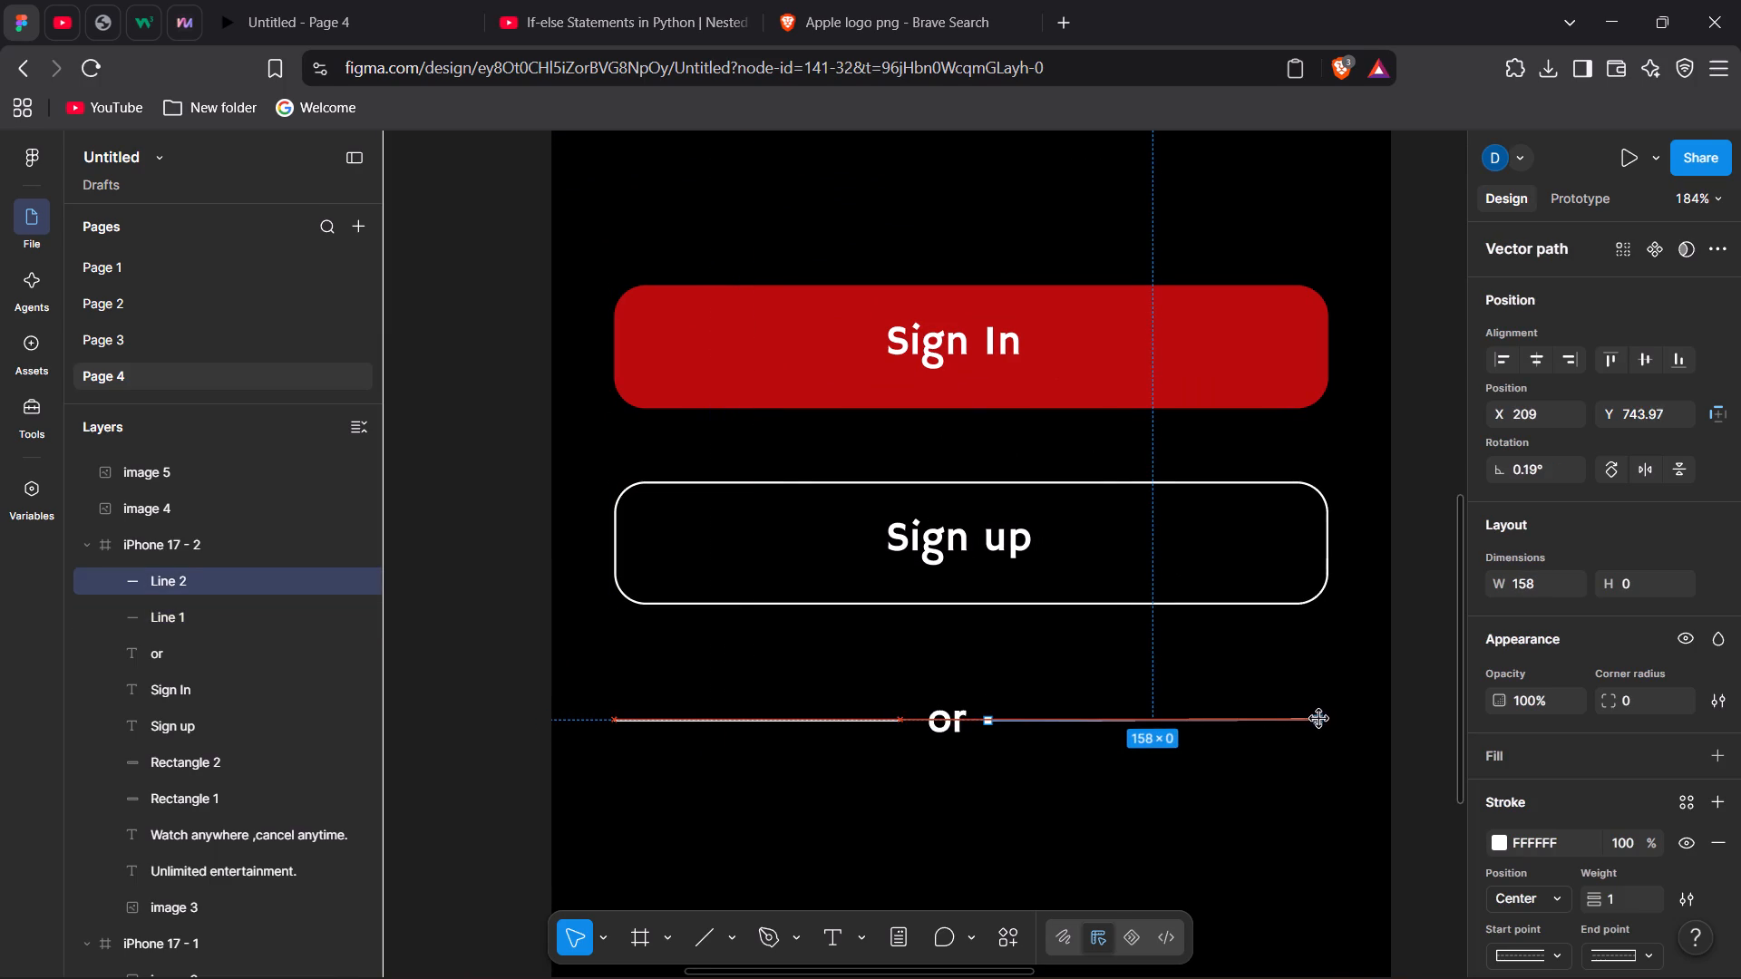
{"action": "left_click_drag", "start_coordinate": [1319, 719], "coordinate": [1324, 721]}
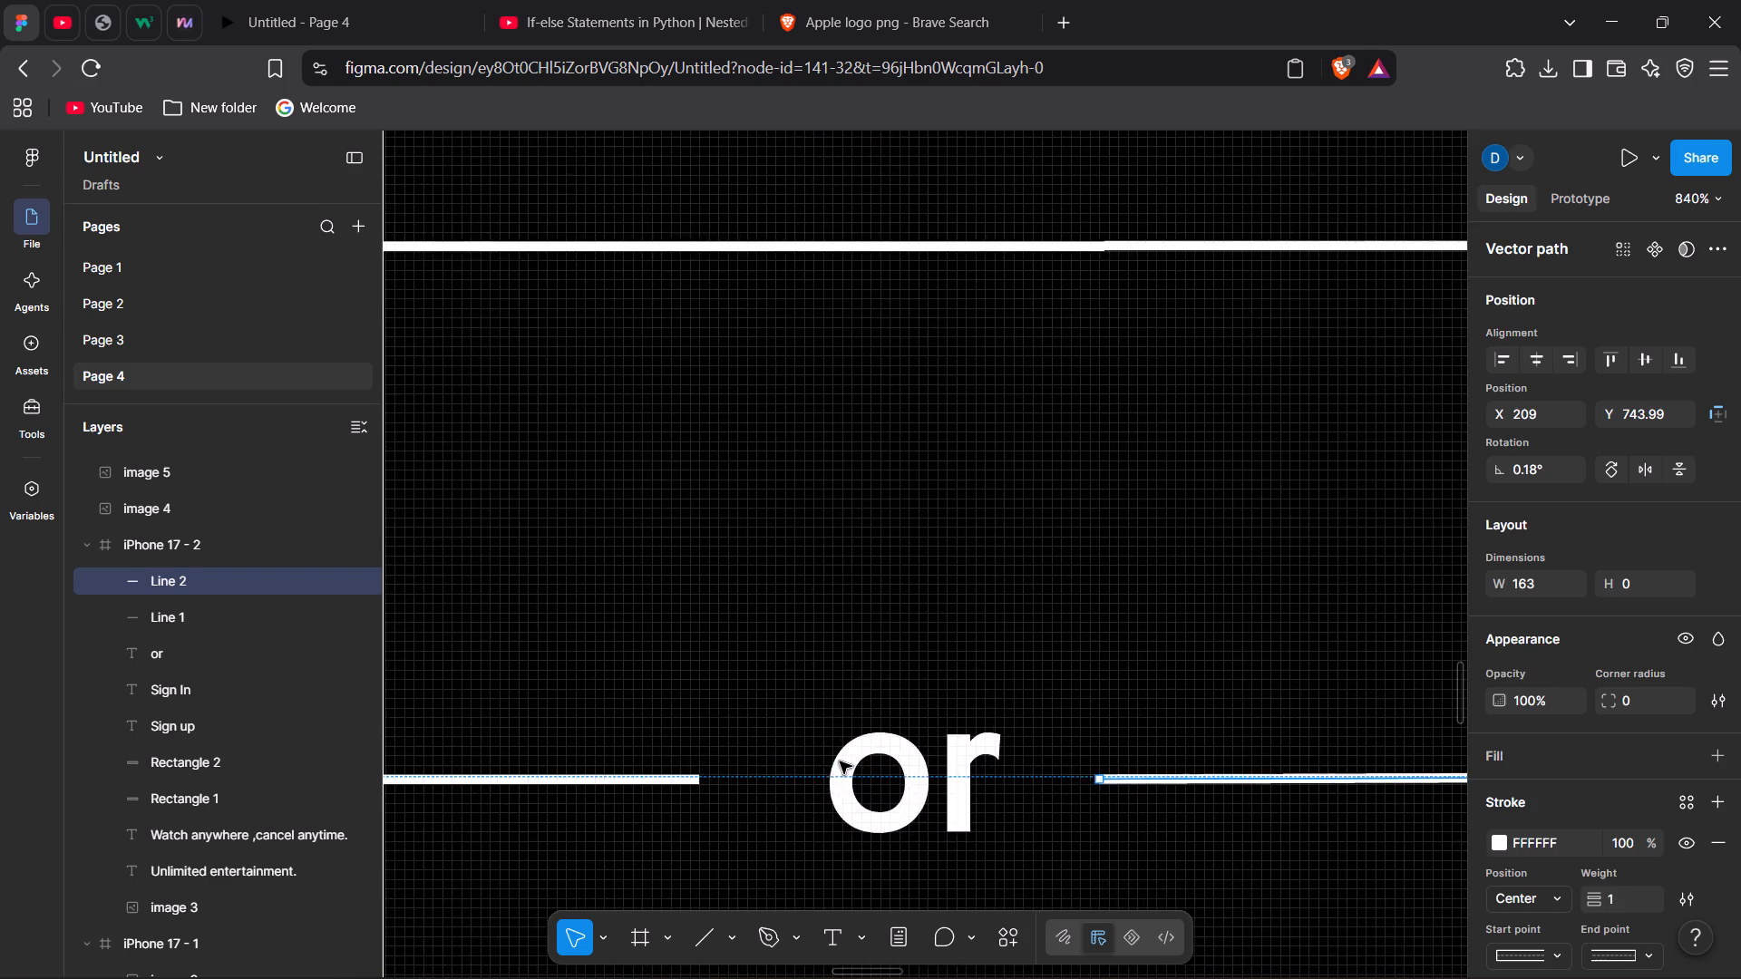
Compare the gaps on both sides of "or" and nudge the line after it to about X 211, Y 744.
{"action": "scroll", "coordinate": [840, 761], "scroll_direction": "right", "scroll_amount": 1}
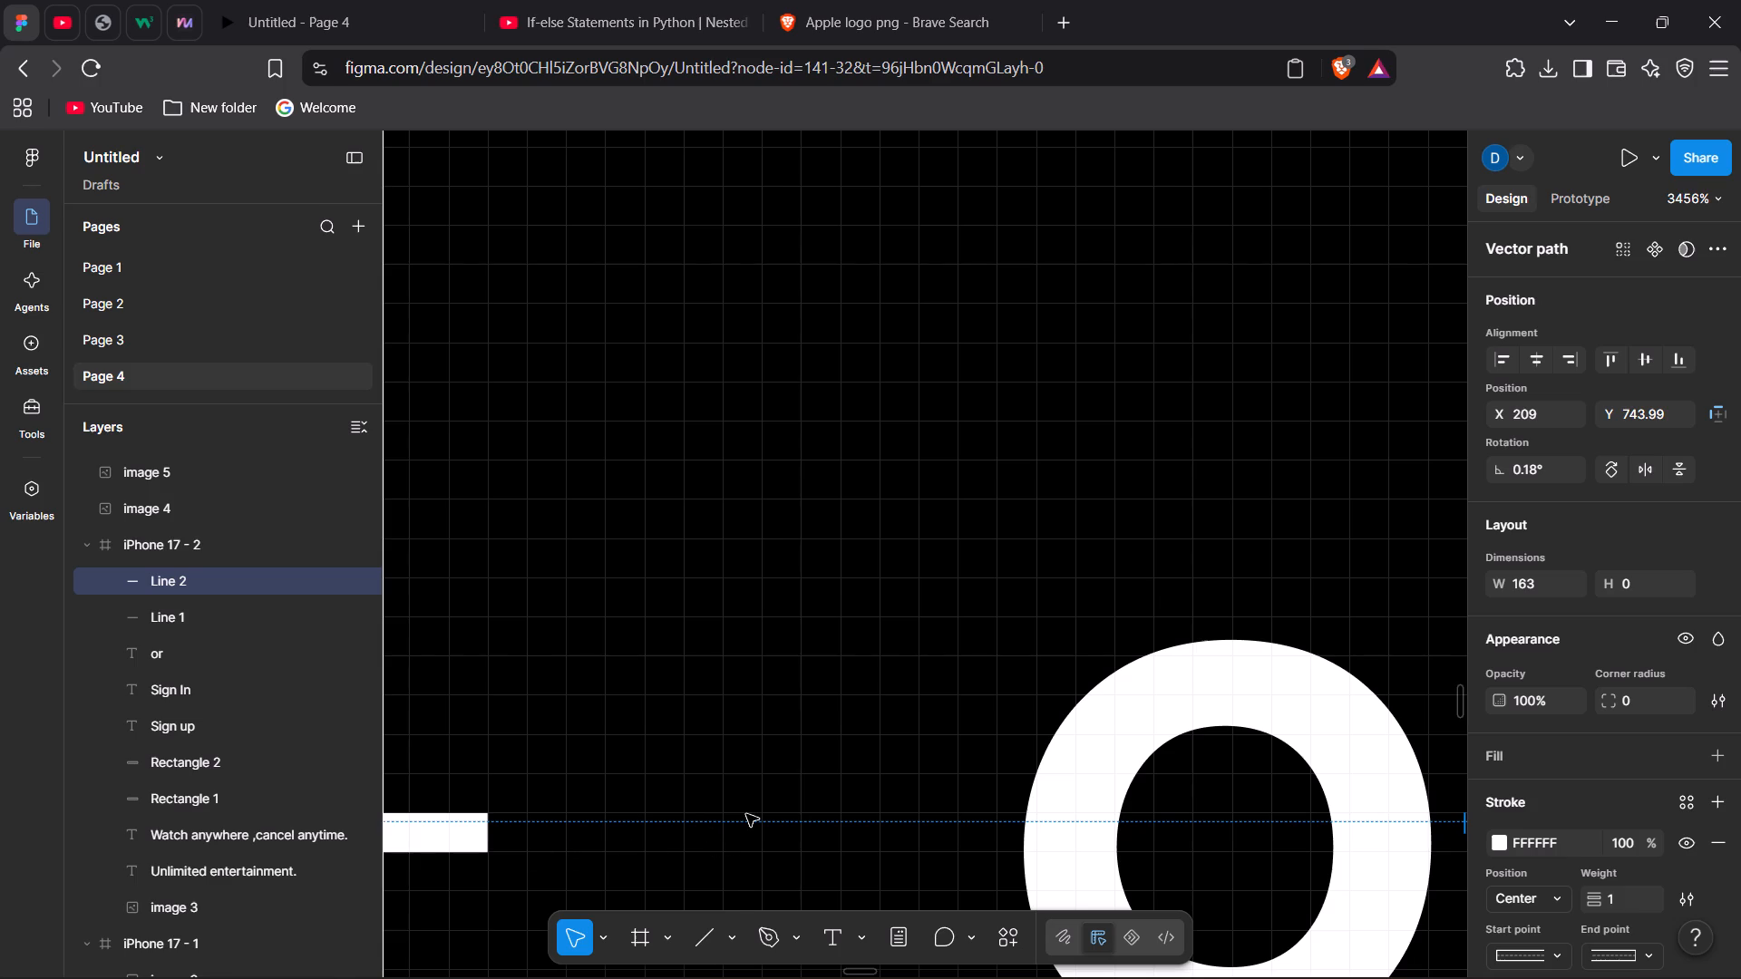
{"action": "scroll", "coordinate": [746, 814], "scroll_direction": "left", "scroll_amount": 5}
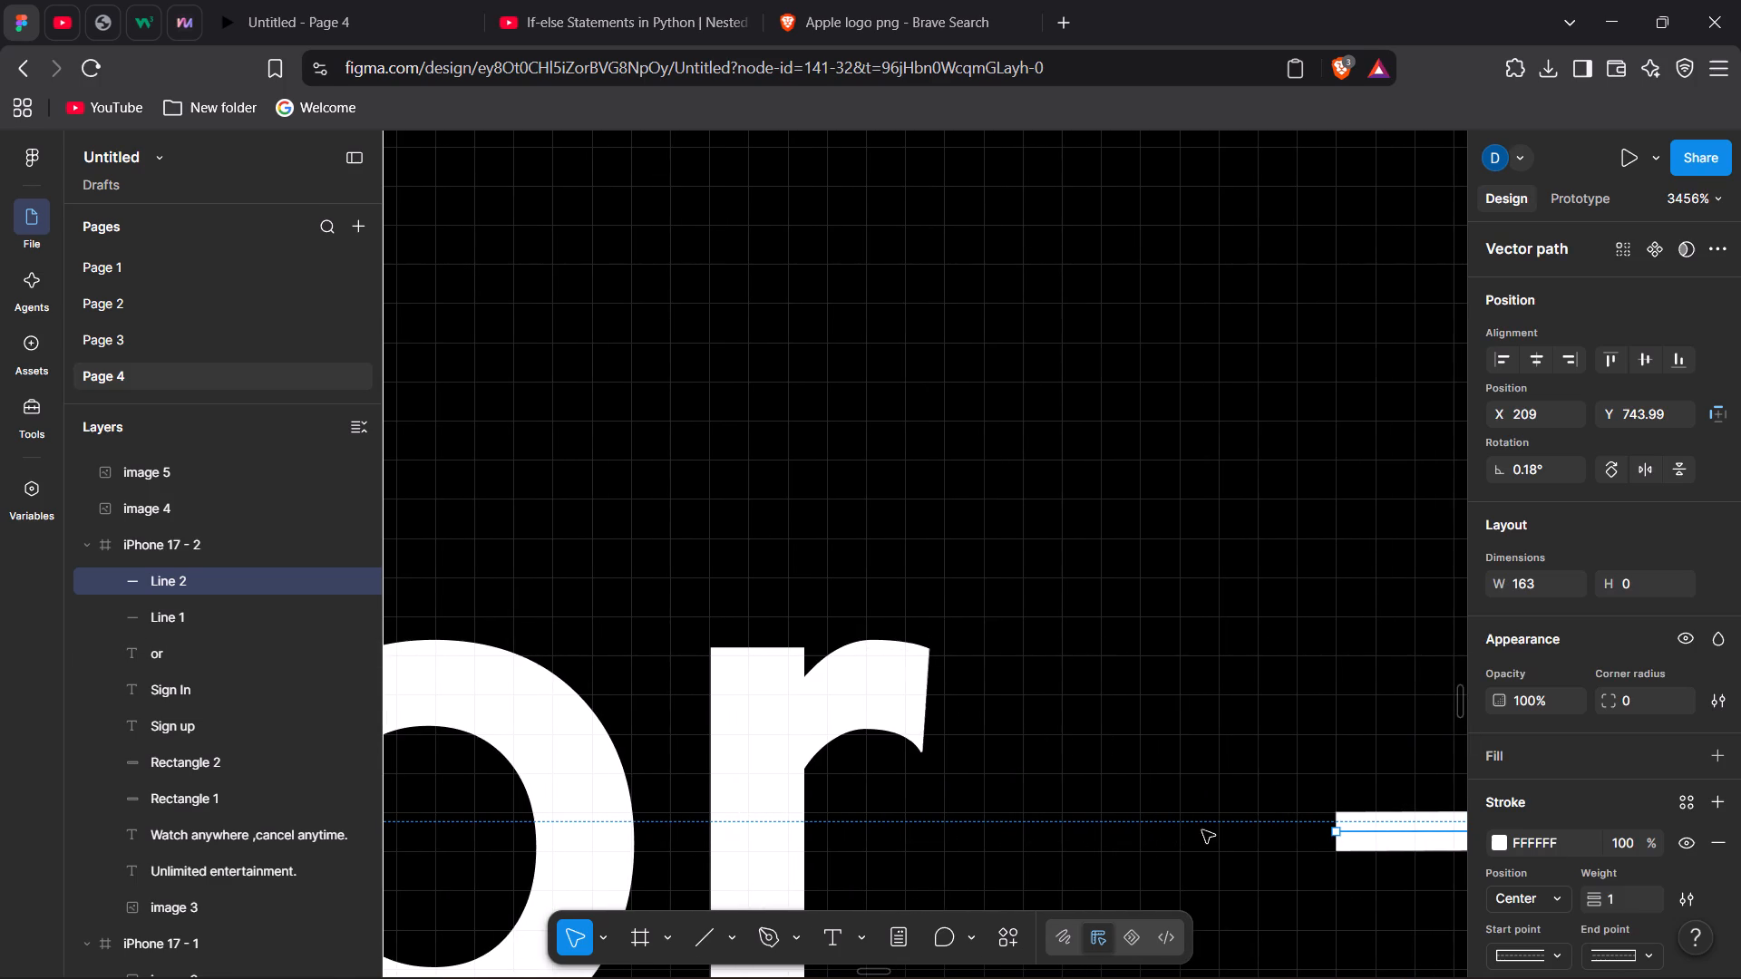
{"action": "scroll", "coordinate": [1314, 835], "scroll_direction": "left", "scroll_amount": 2}
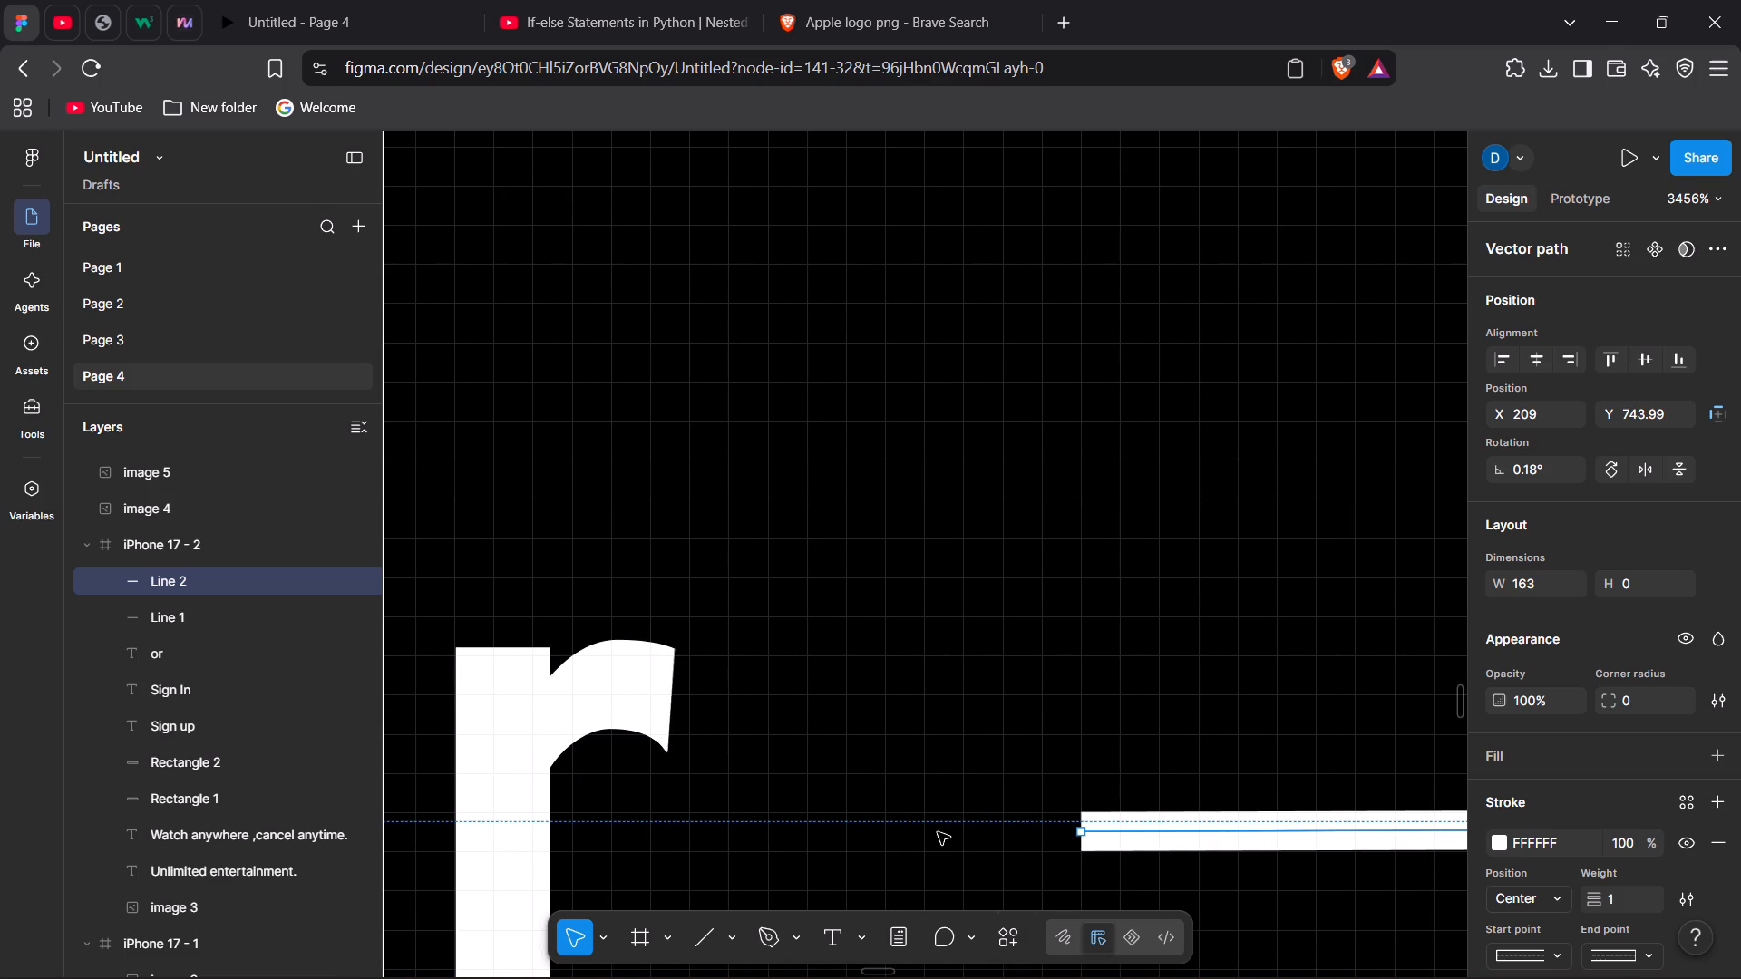
{"action": "left_click", "coordinate": [1150, 846]}
{"action": "left_click_drag", "start_coordinate": [1150, 846], "coordinate": [1198, 846]}
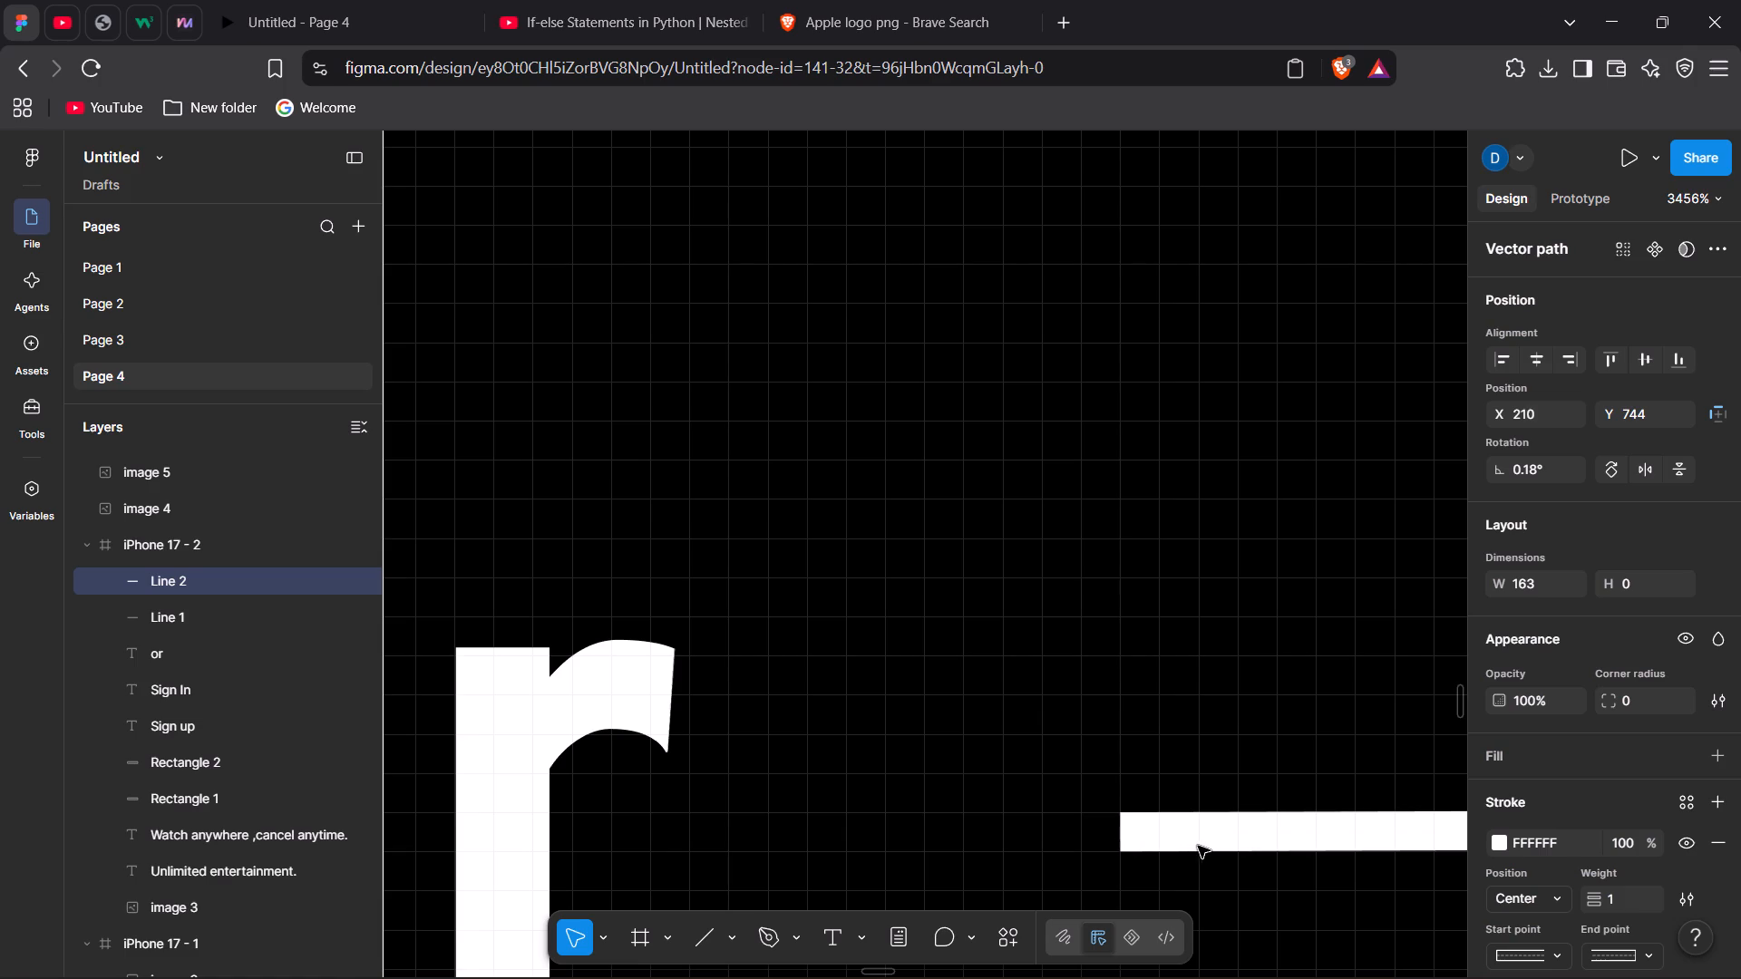
{"action": "left_click_drag", "start_coordinate": [1198, 846], "coordinate": [1214, 846]}
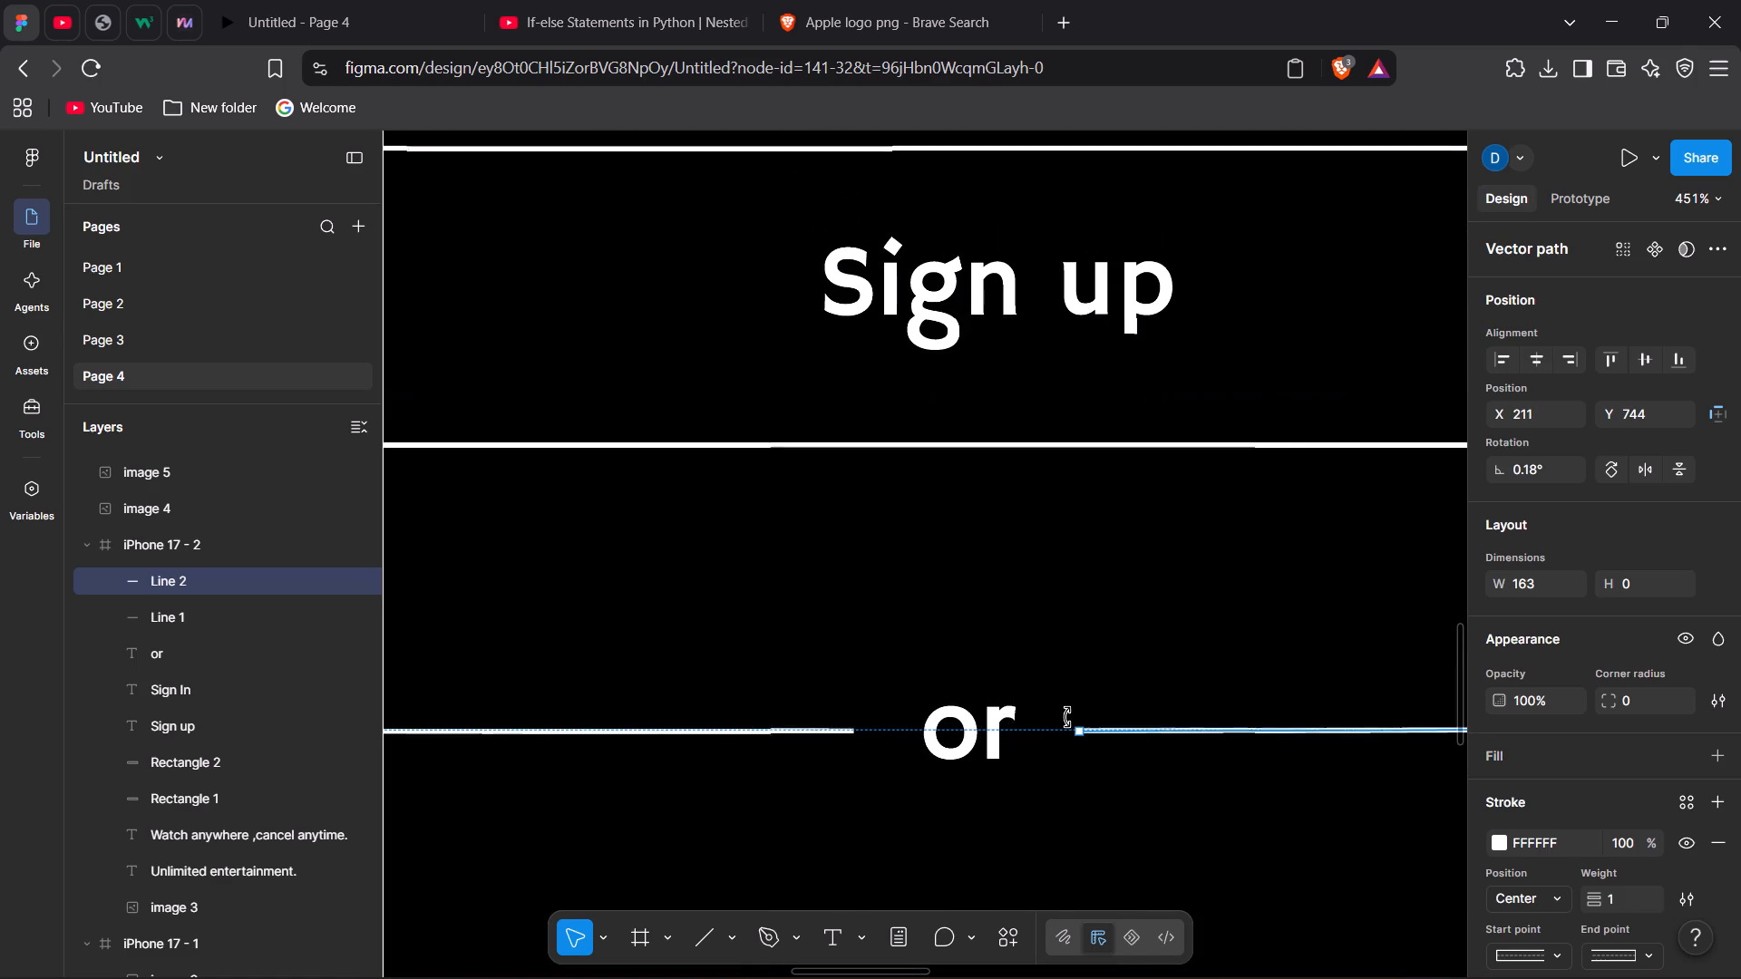
{"action": "left_click", "coordinate": [1076, 784]}
Trim the outer end of the line after "or" to about 161 wide so it ends at the Sign up button's right edge.
{"action": "scroll", "coordinate": [1194, 791], "scroll_direction": "left", "scroll_amount": 1}
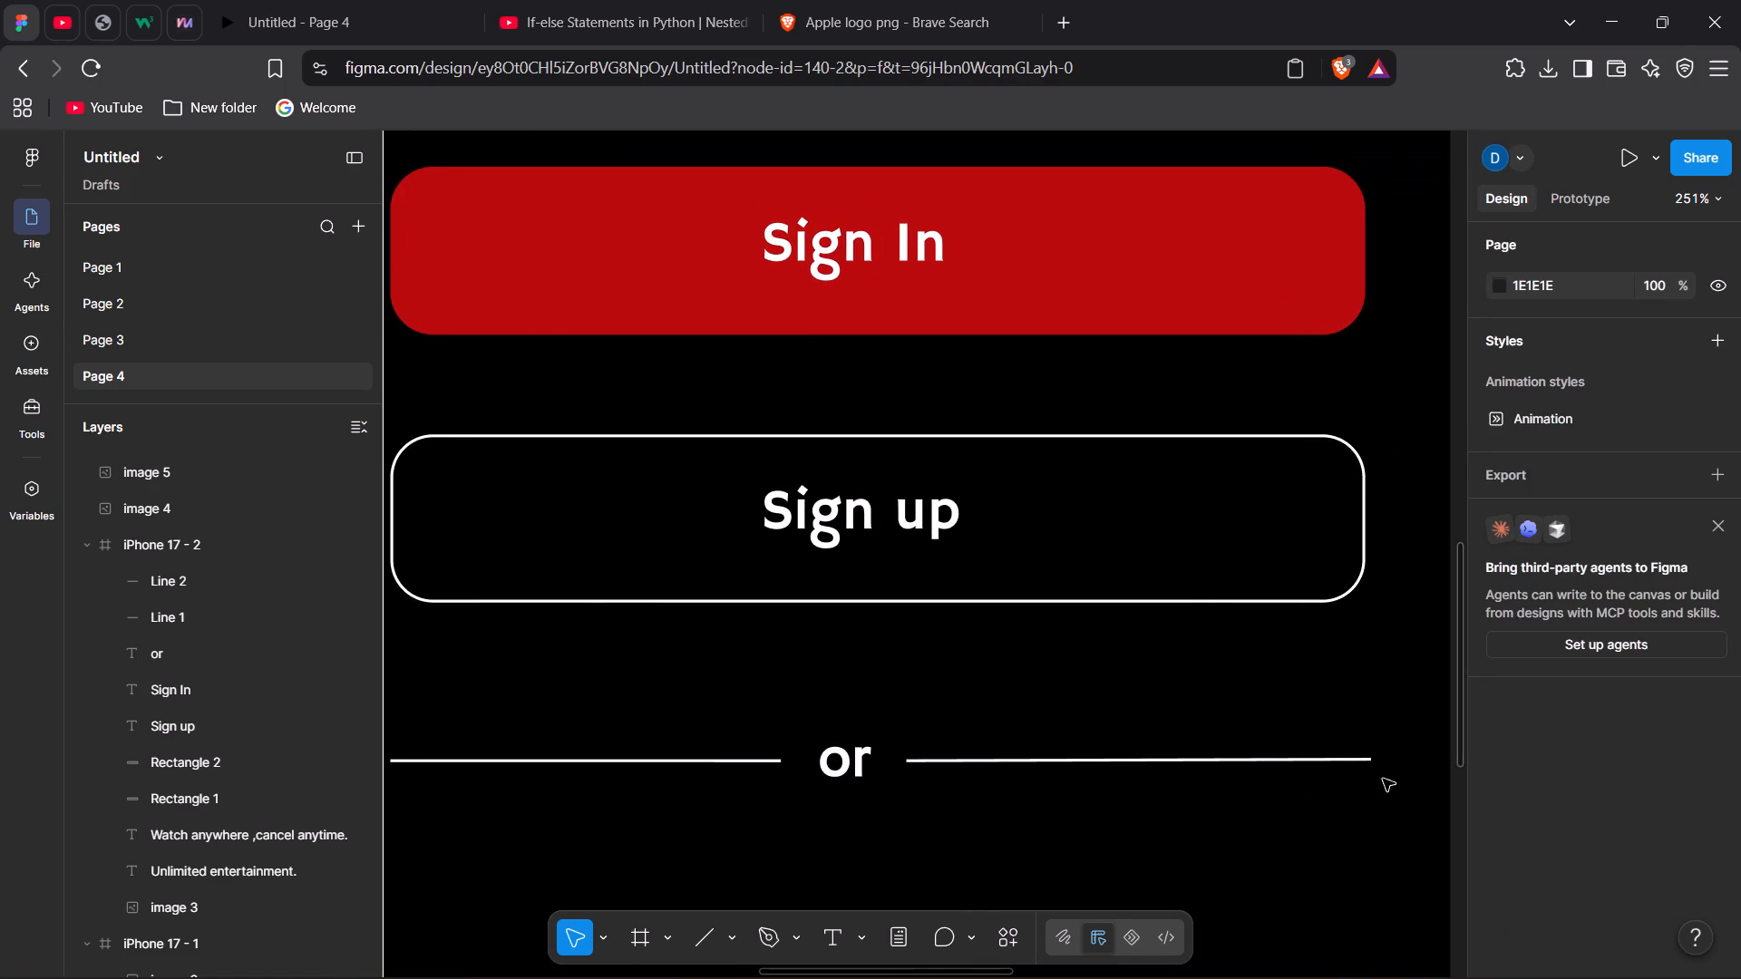
{"action": "left_click", "coordinate": [1356, 765]}
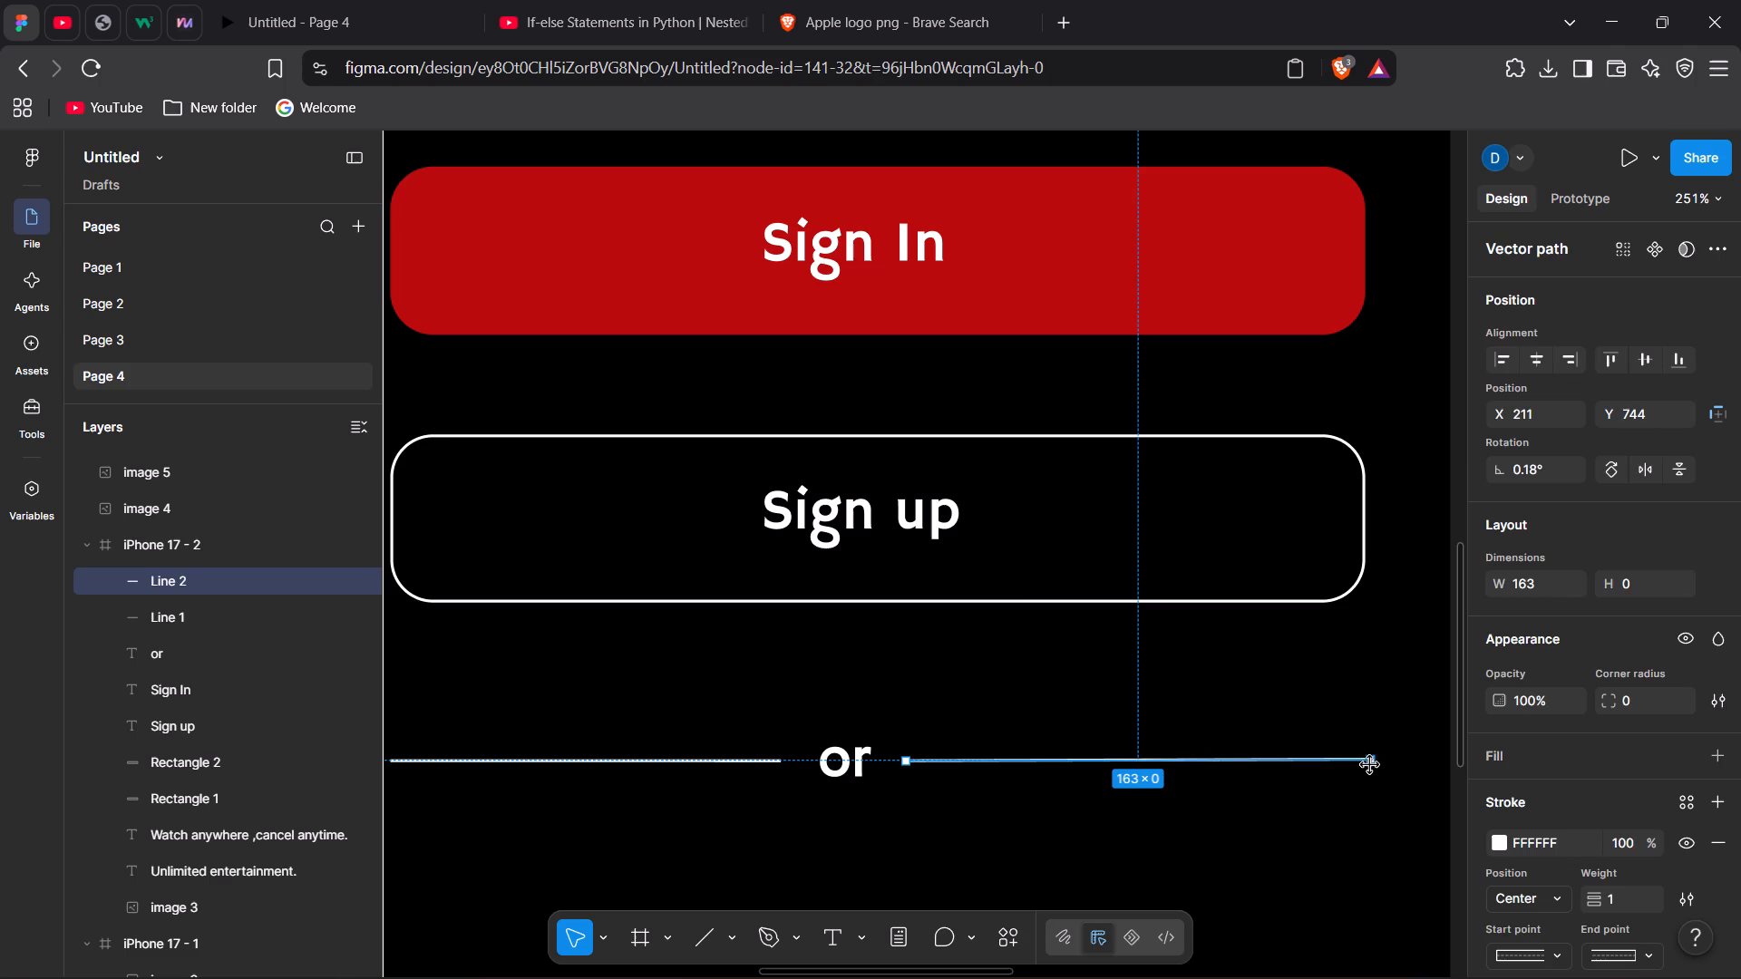
{"action": "left_click", "coordinate": [1370, 765]}
{"action": "left_click_drag", "start_coordinate": [1373, 761], "coordinate": [1357, 761]}
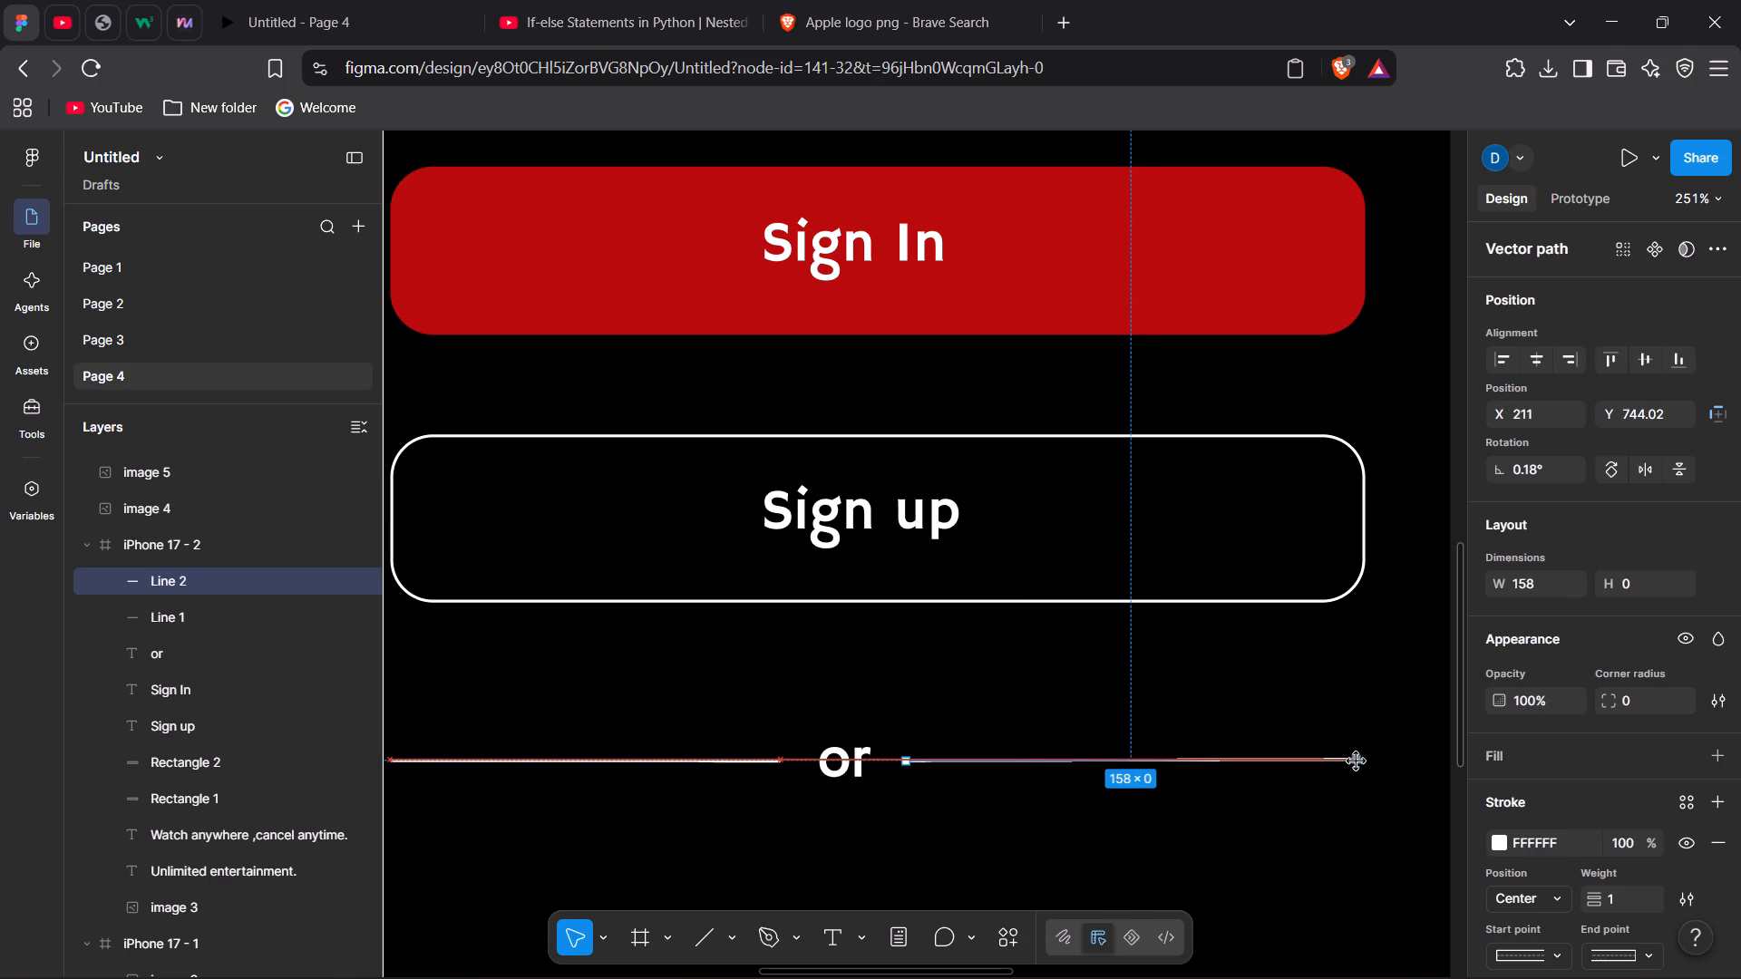
{"action": "left_click_drag", "start_coordinate": [1357, 761], "coordinate": [1364, 761]}
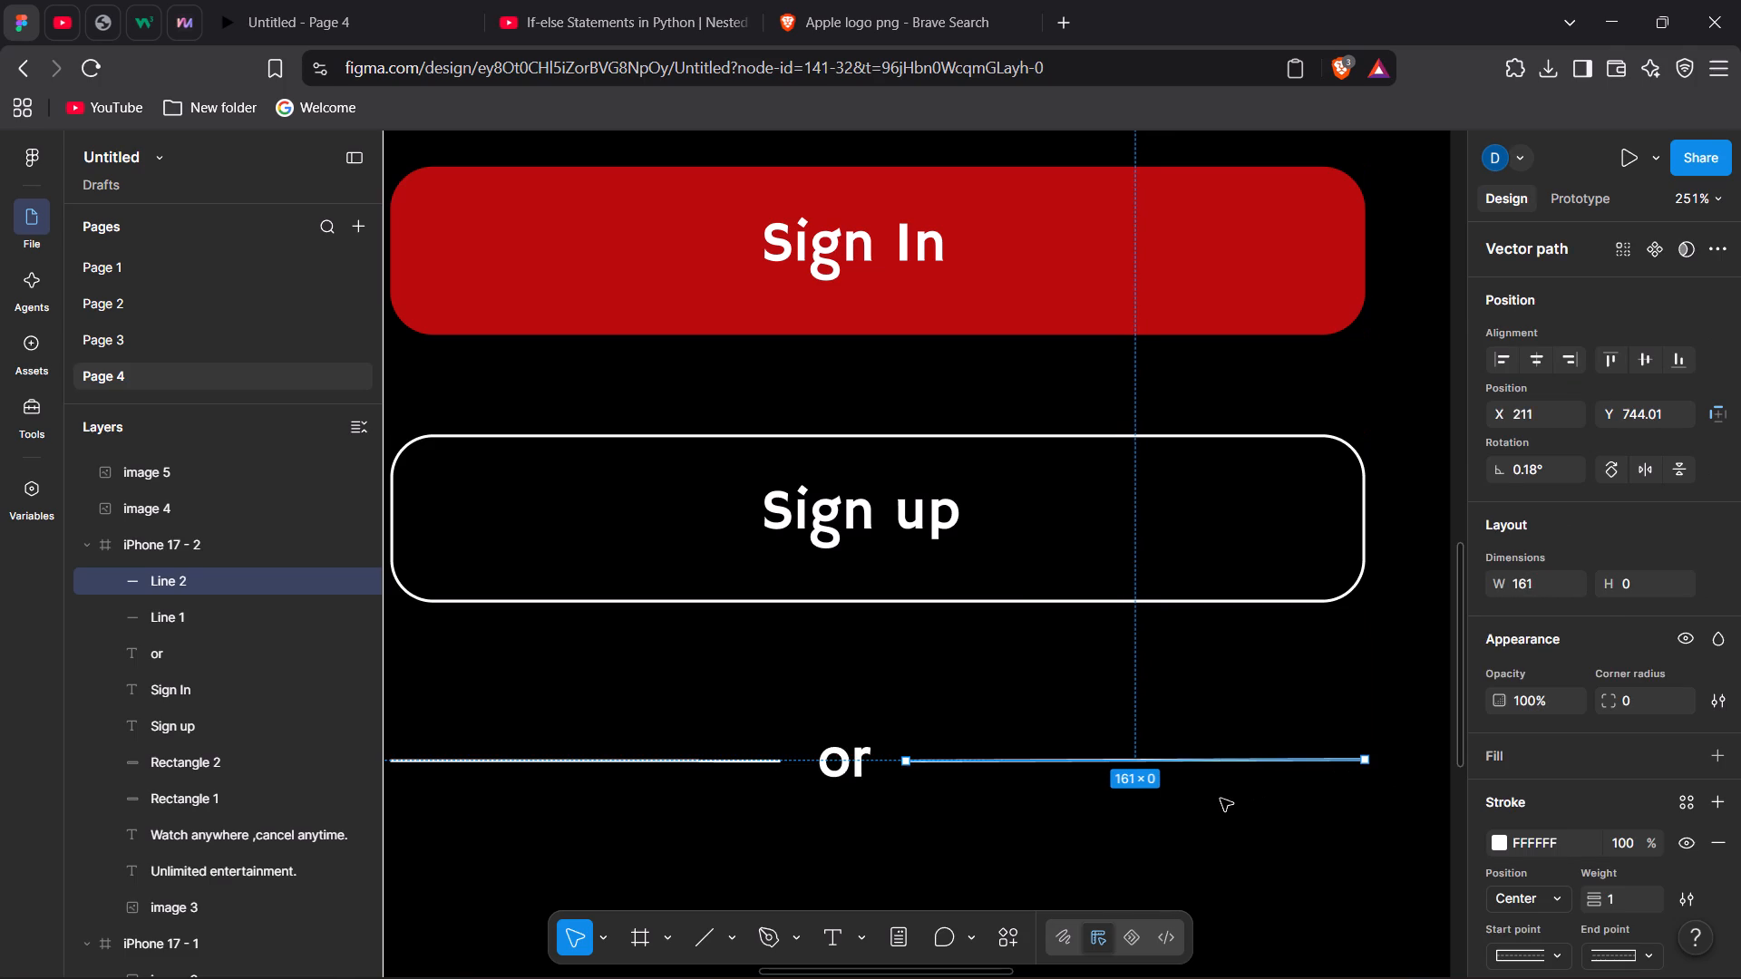
{"action": "left_click", "coordinate": [1221, 799]}
Draw an ellipse about 40 × 33 below the divider line before "or", at about X 81, Y 788 in the iPhone 17 - 2 frame.
{"action": "scroll", "coordinate": [1221, 799], "scroll_direction": "down", "scroll_amount": 2}
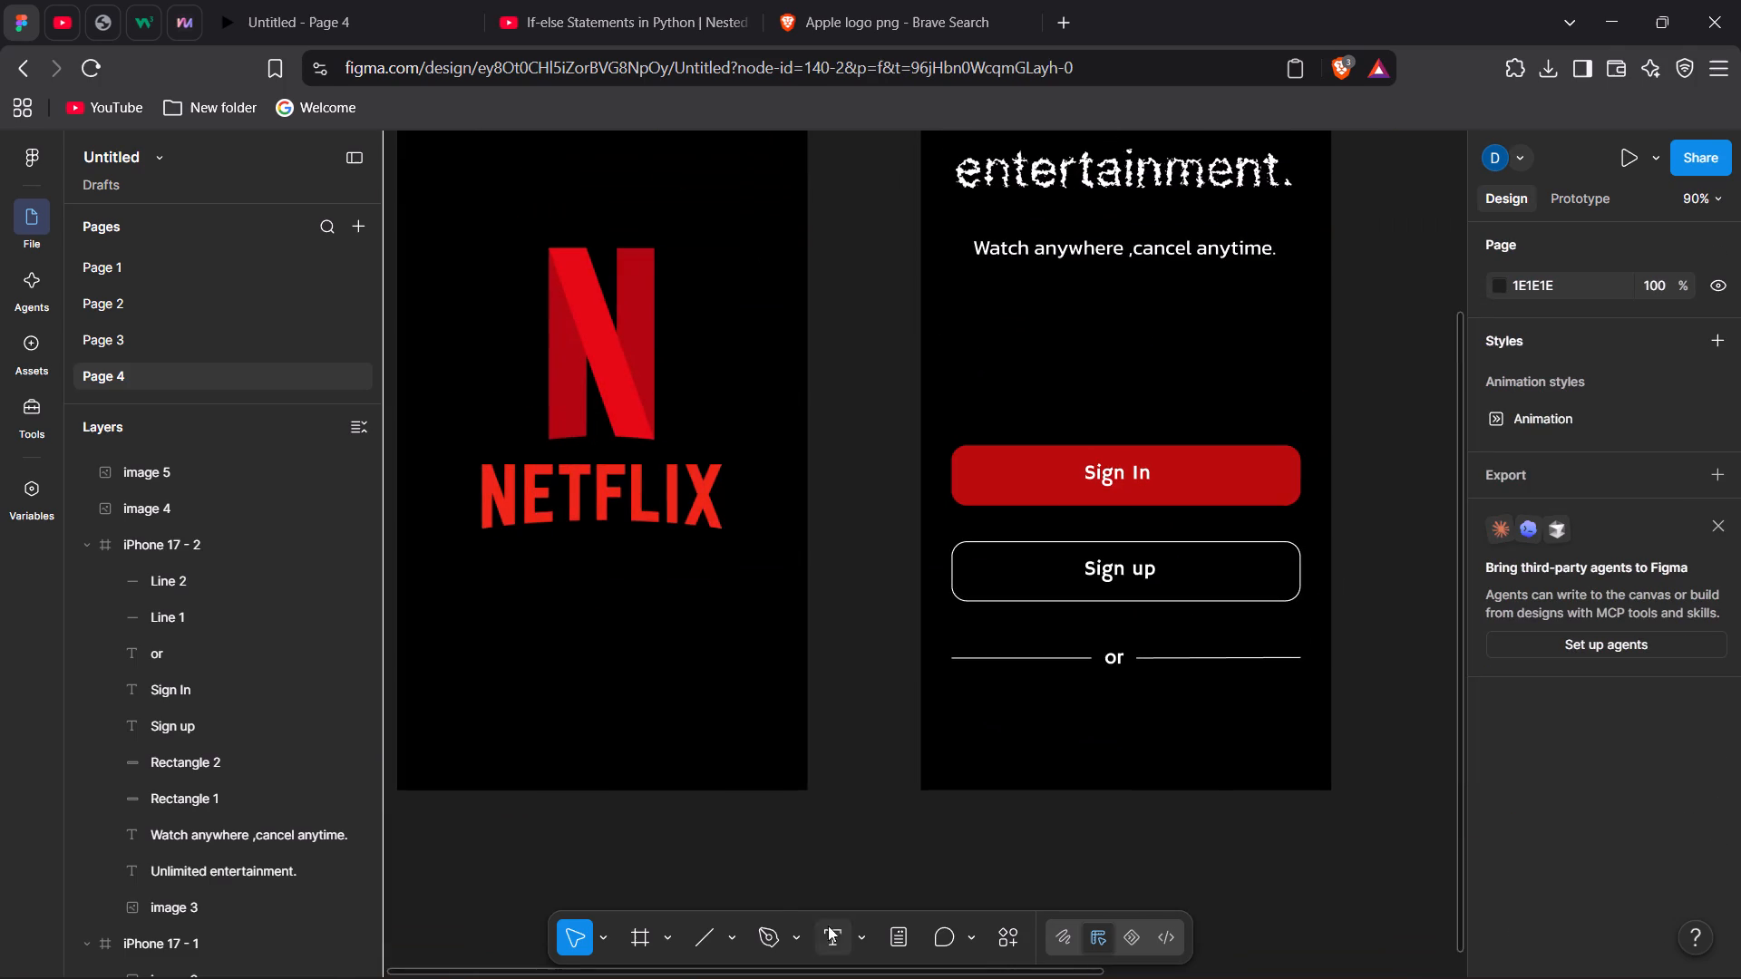
{"action": "key", "text": "c"}
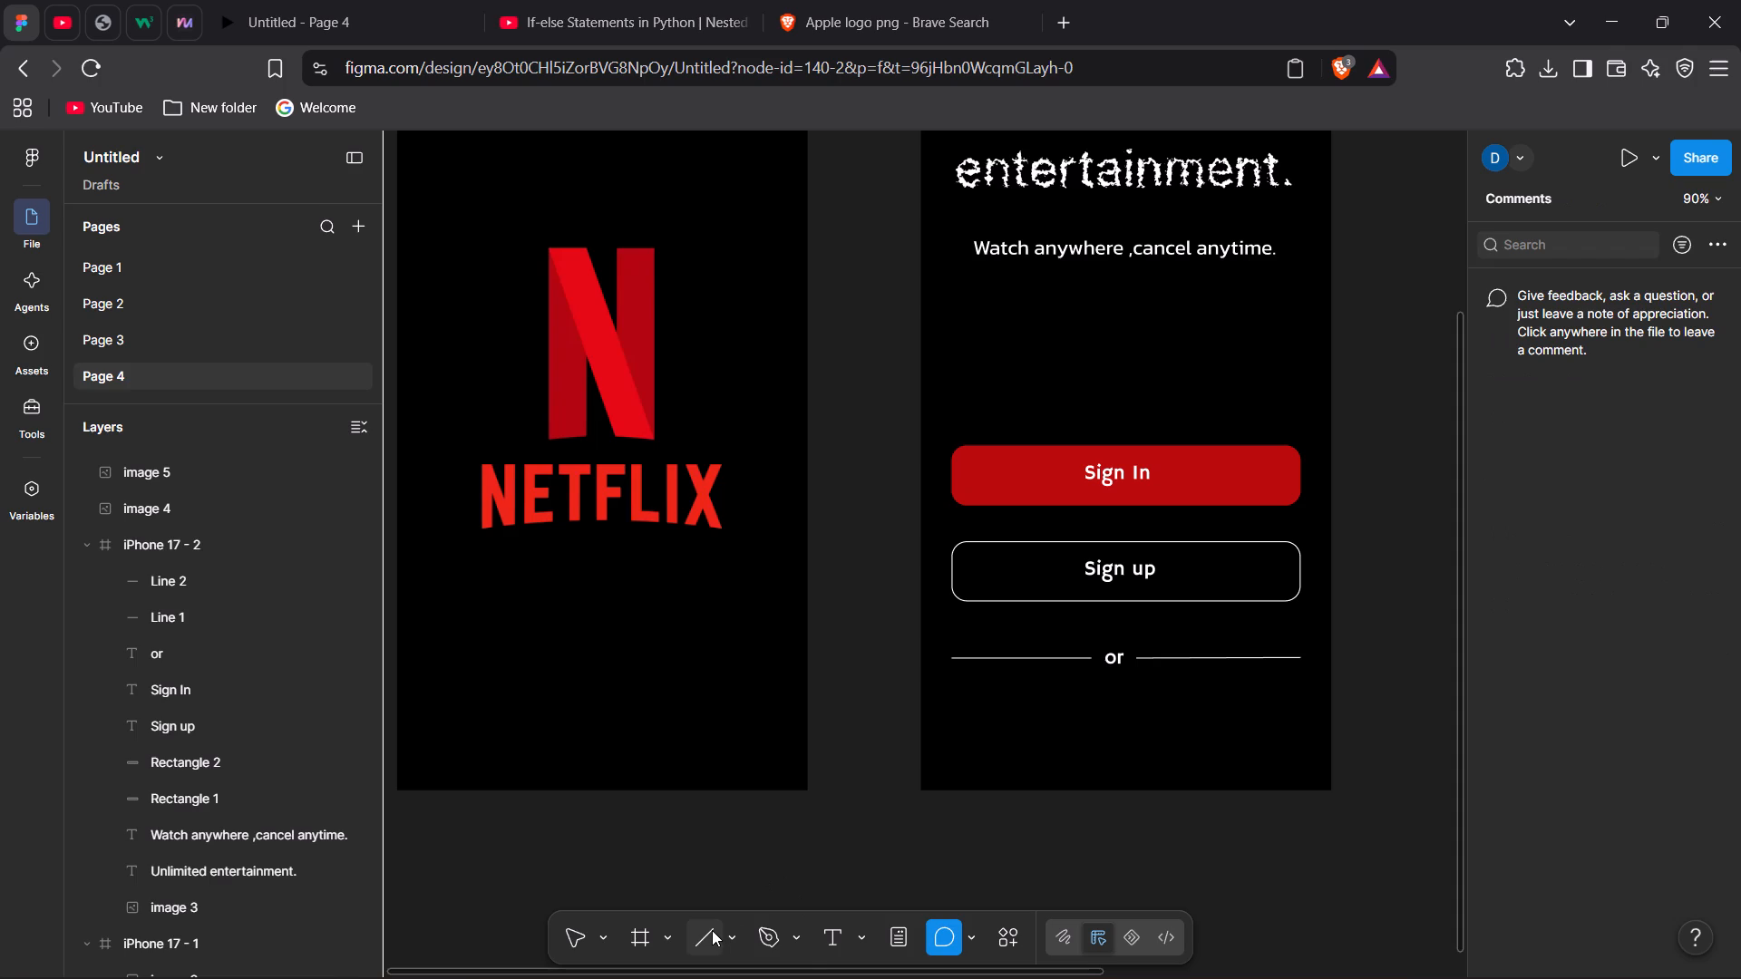
{"action": "left_click", "coordinate": [726, 934]}
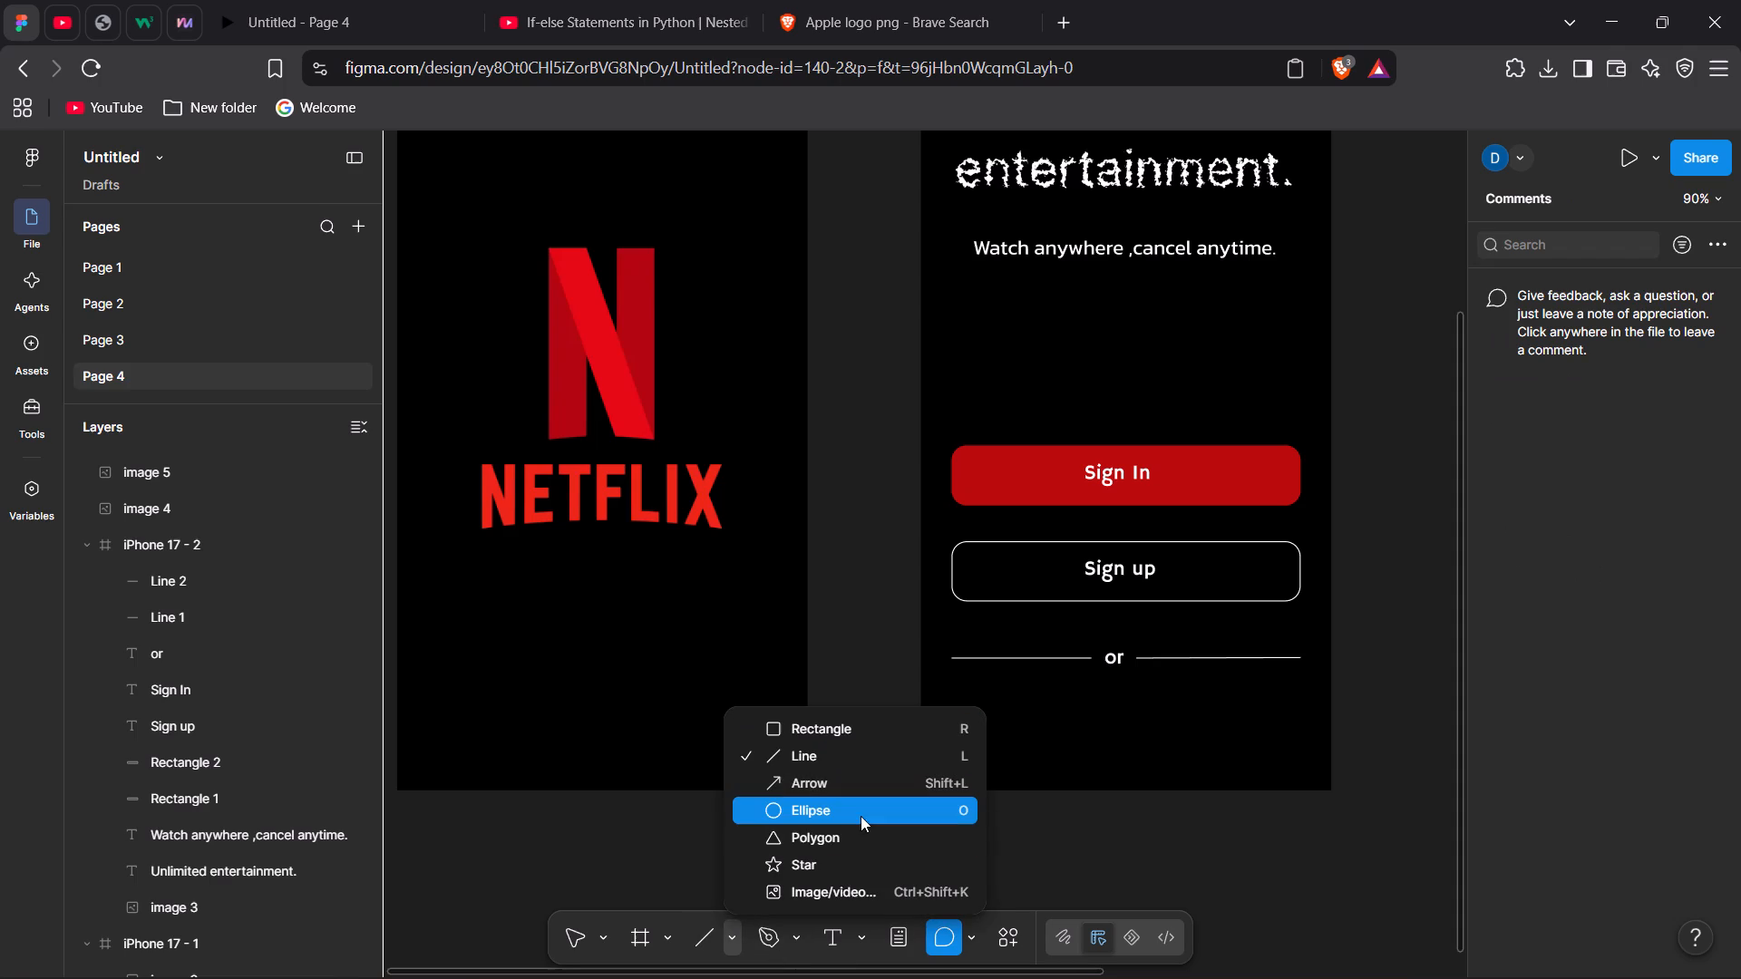
{"action": "left_click", "coordinate": [867, 811]}
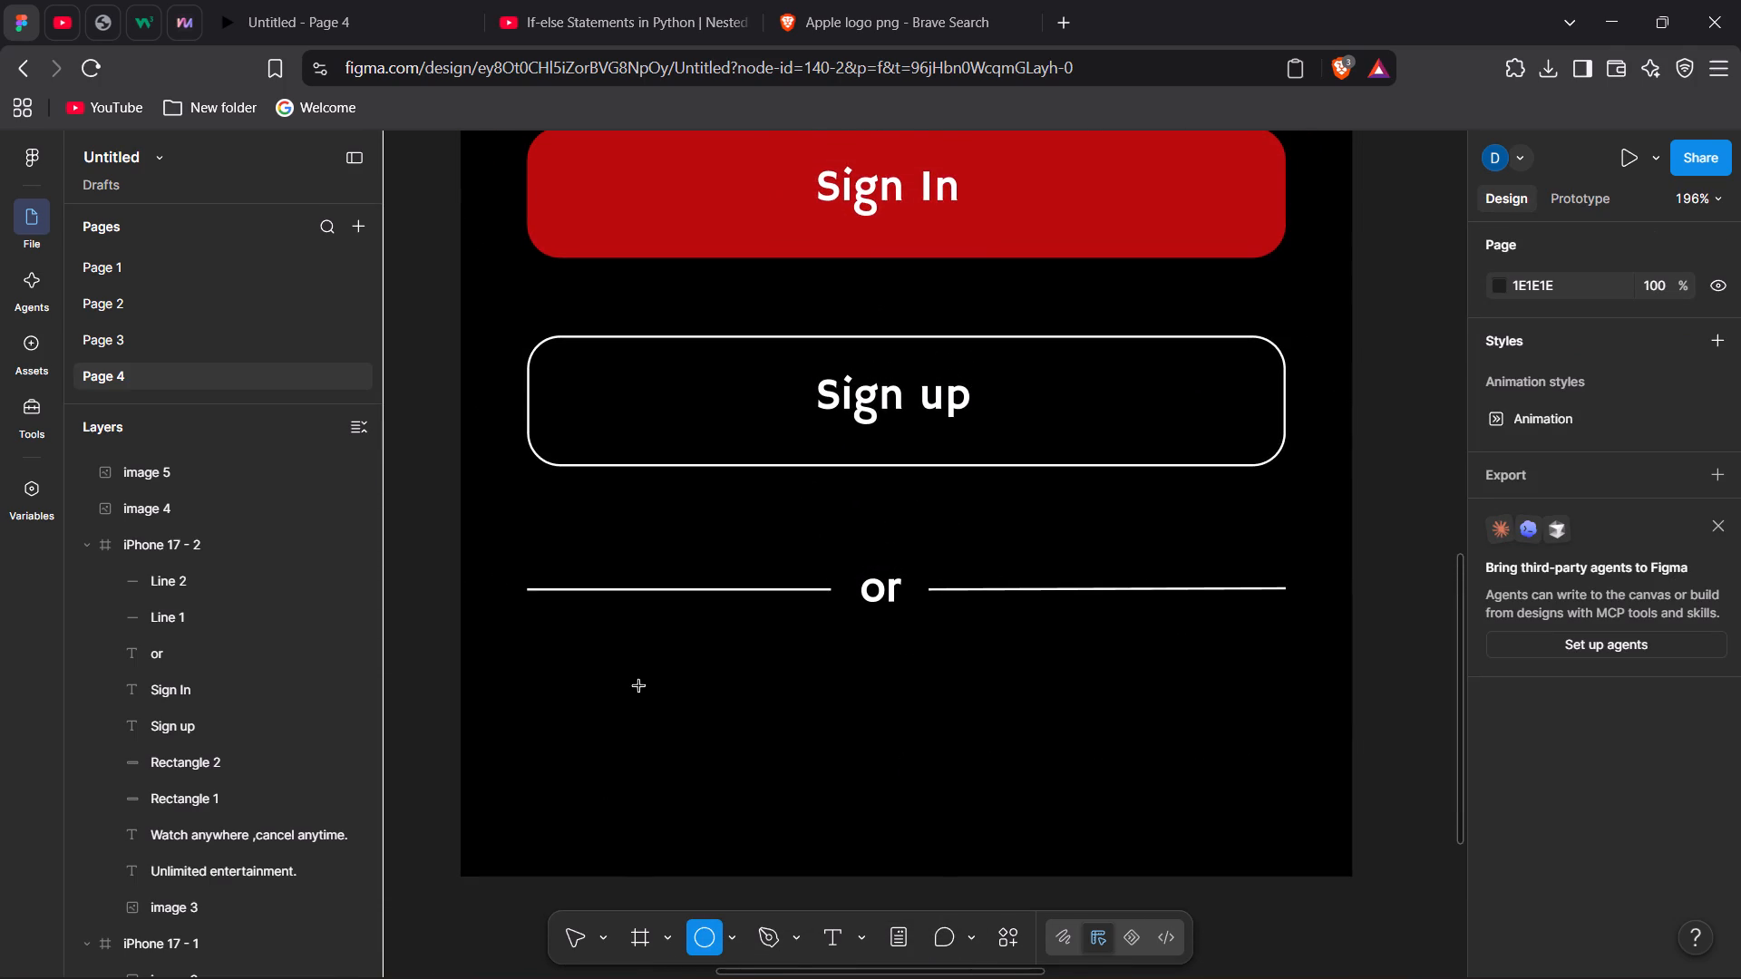
{"action": "left_click_drag", "start_coordinate": [639, 686], "coordinate": [727, 759]}
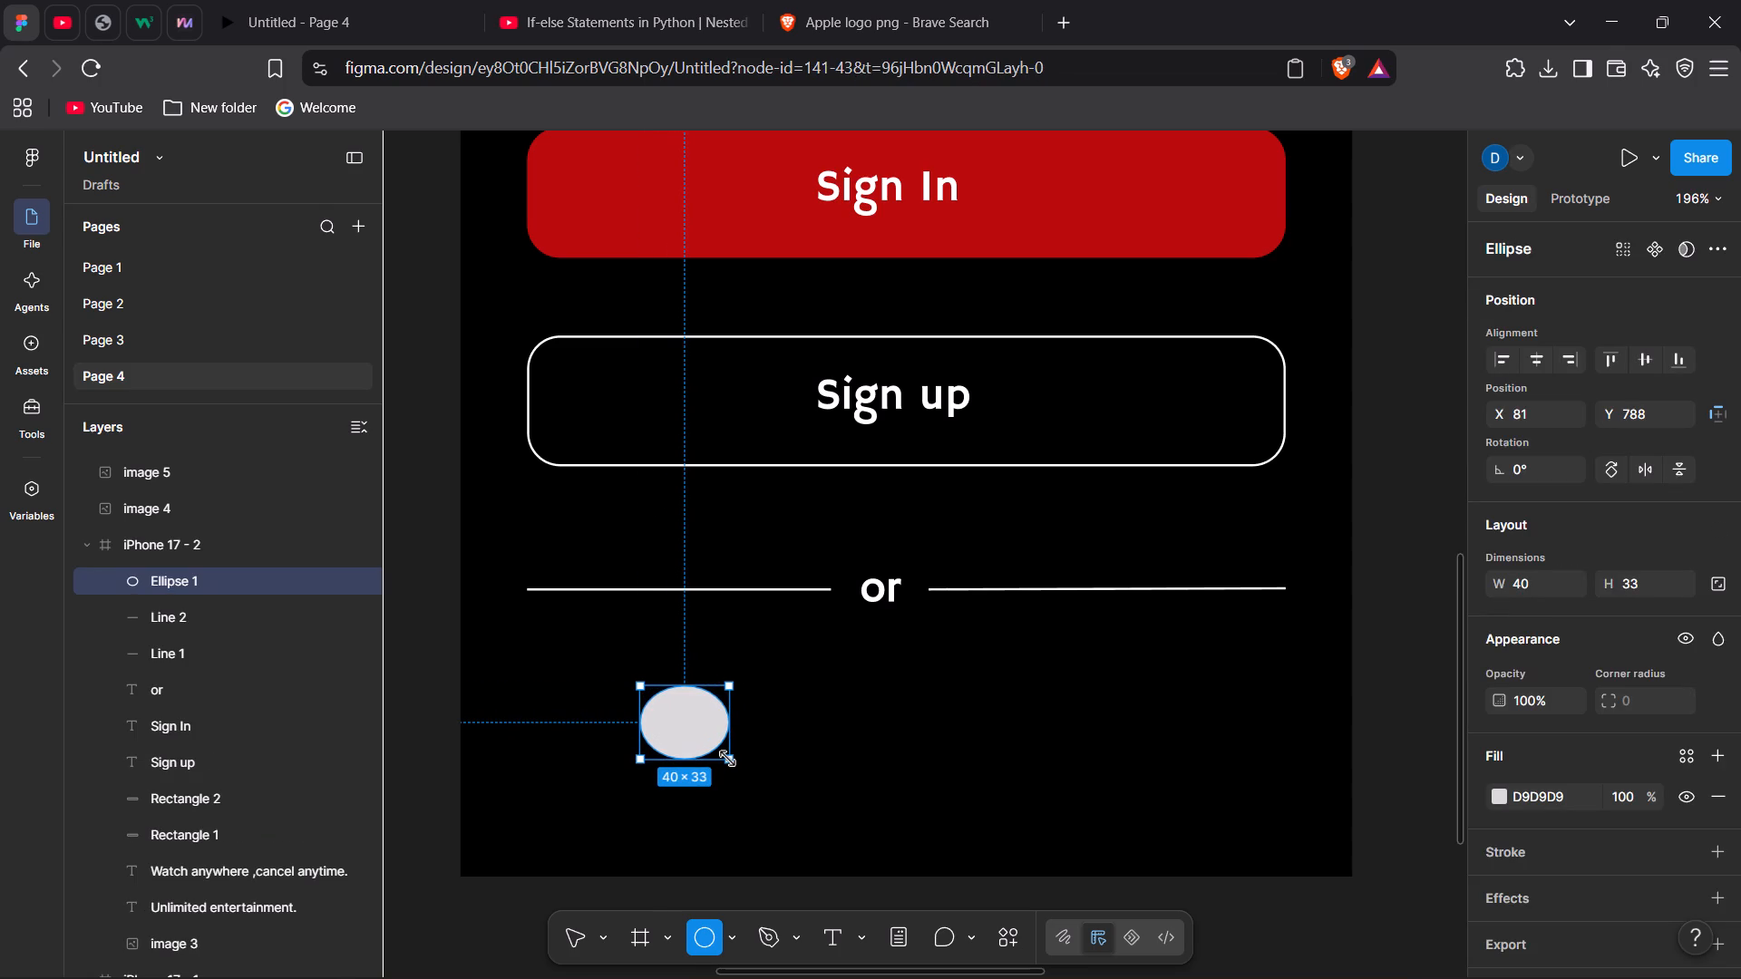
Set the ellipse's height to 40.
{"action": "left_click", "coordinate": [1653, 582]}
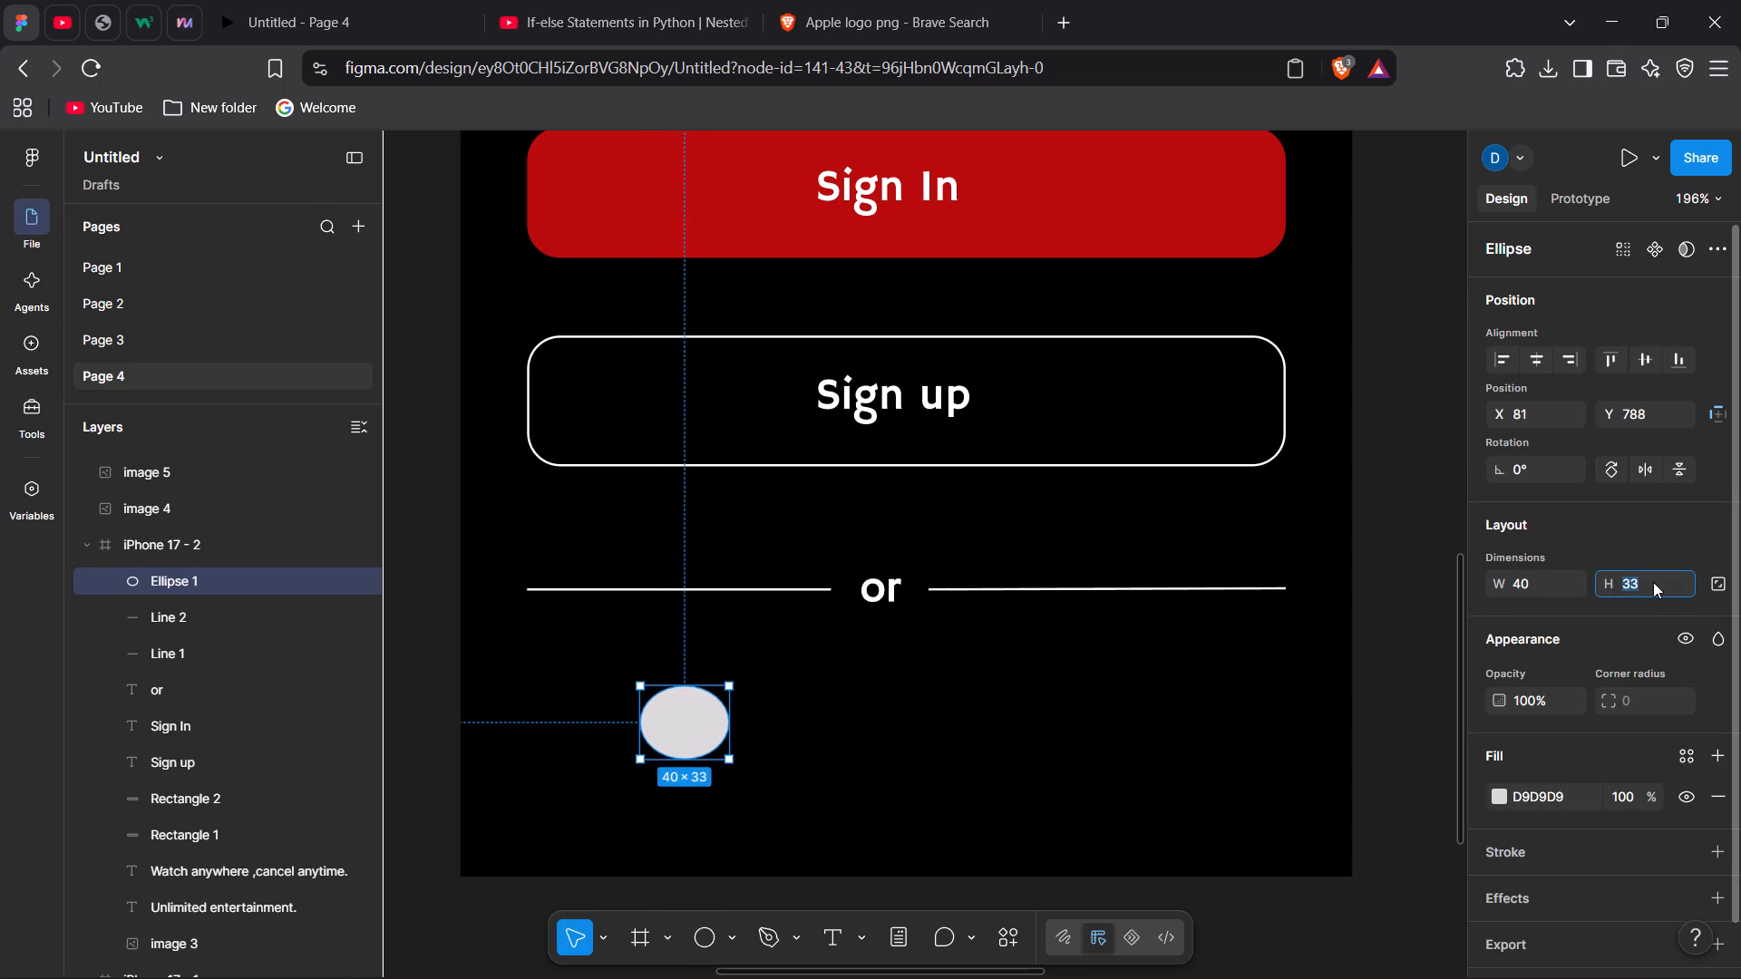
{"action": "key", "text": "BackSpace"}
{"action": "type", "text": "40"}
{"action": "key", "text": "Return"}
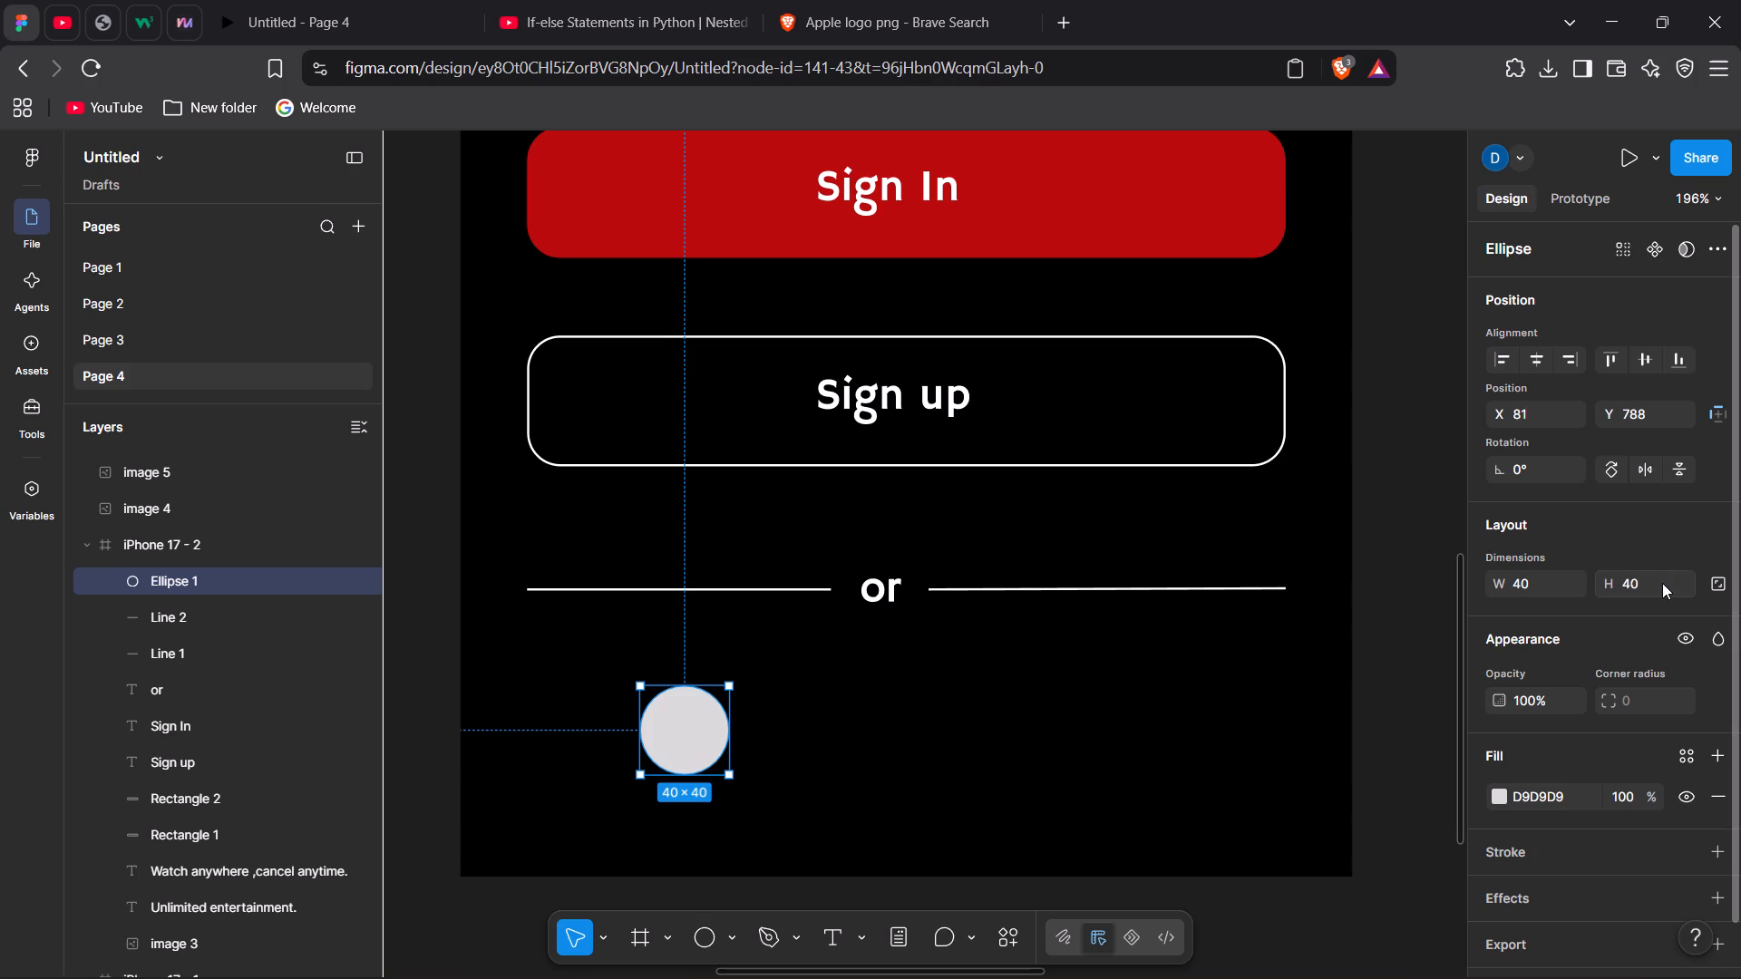
Resize the ellipse below the divider line to 35 × 35.
{"action": "left_click", "coordinate": [1662, 583]}
{"action": "key", "text": "BackSpace"}
{"action": "type", "text": "35"}
{"action": "key", "text": "Return"}
{"action": "left_click", "coordinate": [1533, 587]}
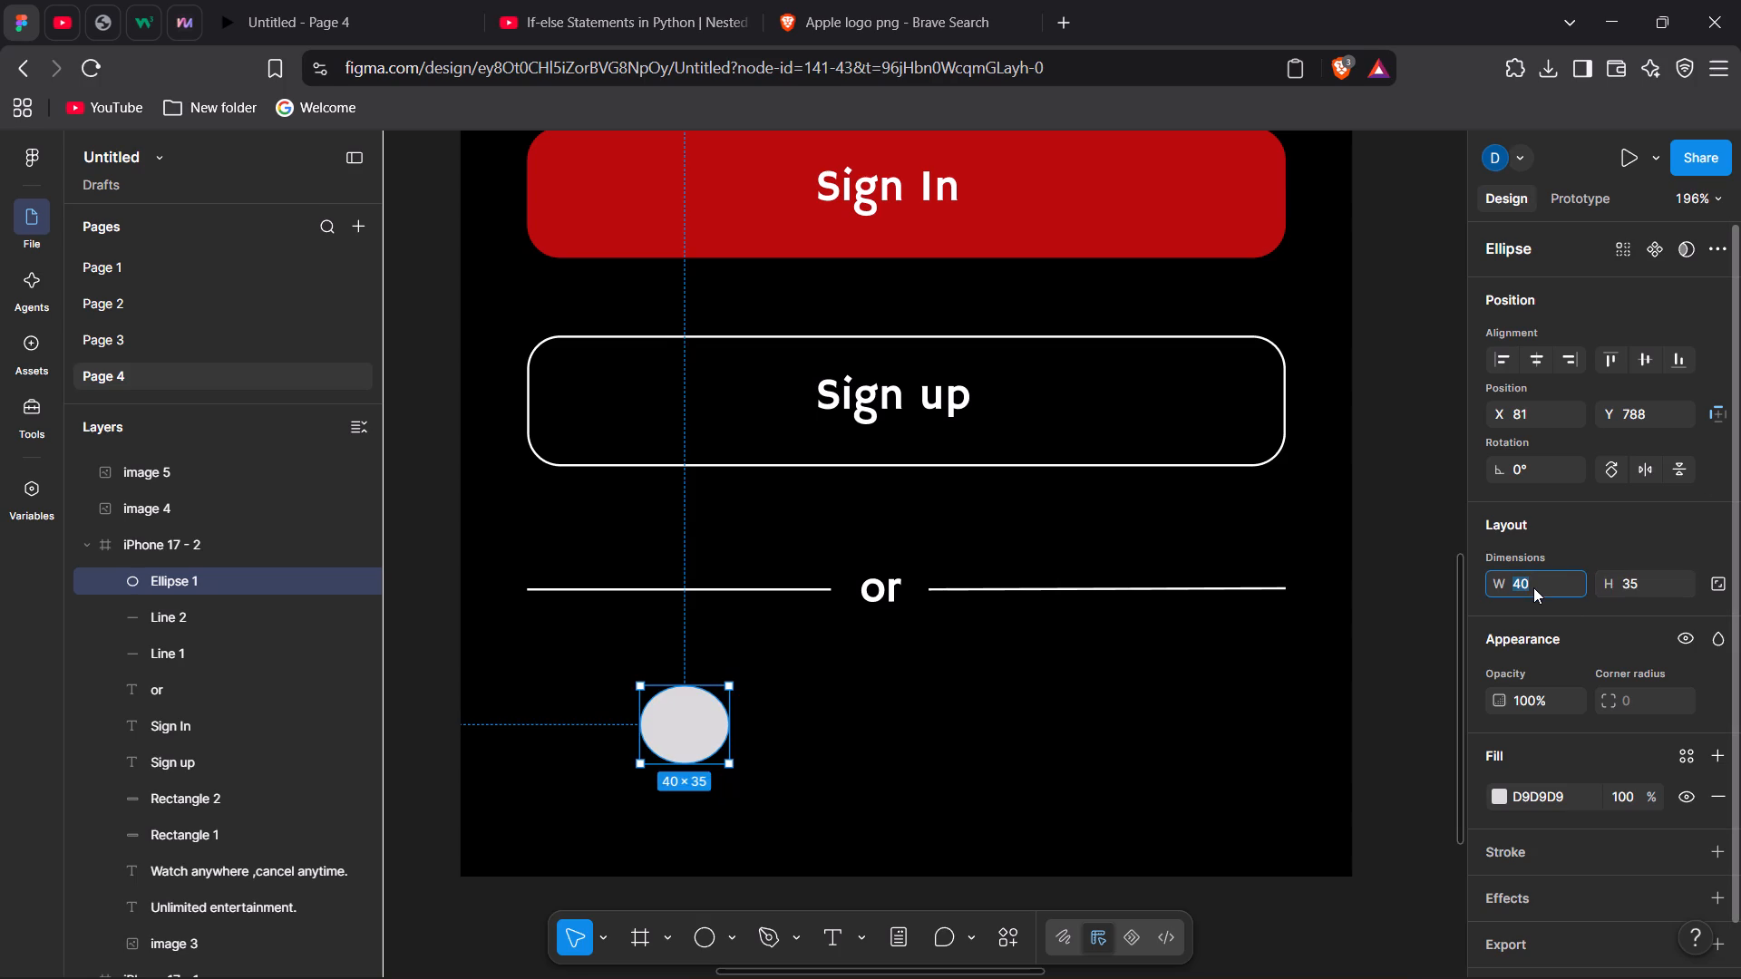
{"action": "key", "text": "BackSpace"}
{"action": "type", "text": "35"}
{"action": "key", "text": "Return"}
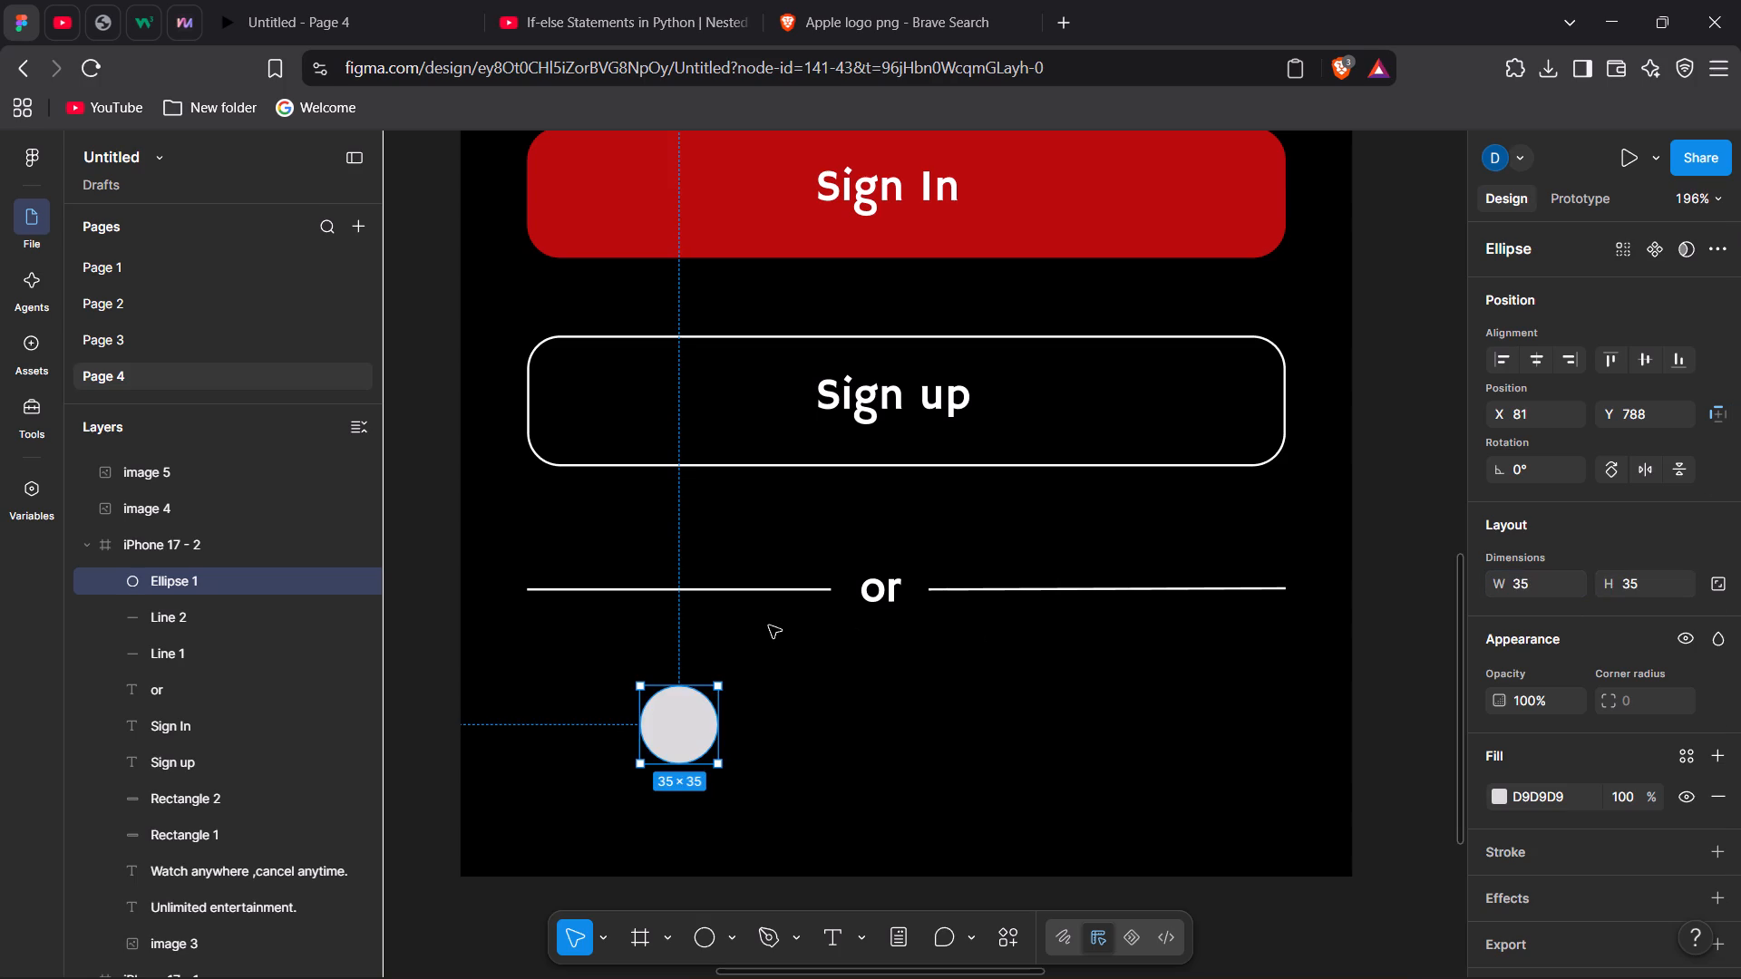
Duplicate the circle twice and space the copies evenly in a row with it, at X 183 and X 285, Y 788.
{"action": "key", "text": "ctrl+c"}
{"action": "key", "text": "ctrl+v"}
{"action": "key", "text": "ctrl+v"}
{"action": "left_click_drag", "start_coordinate": [697, 712], "coordinate": [874, 734]}
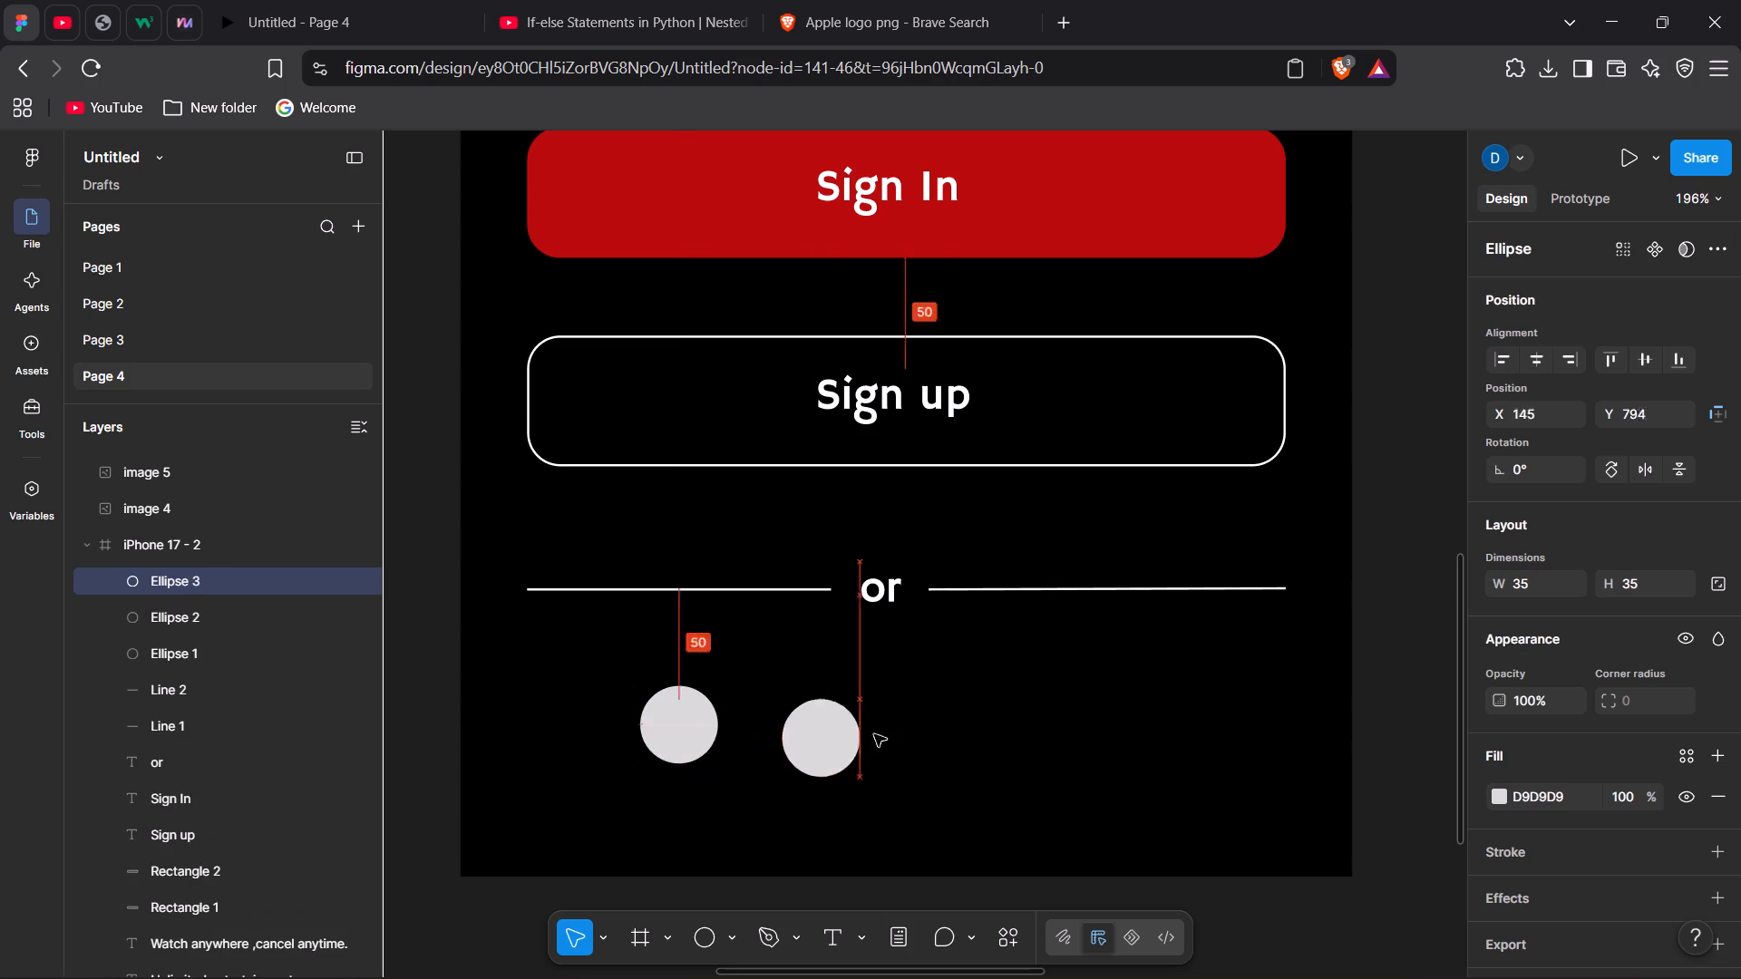
{"action": "left_click_drag", "start_coordinate": [874, 734], "coordinate": [920, 721]}
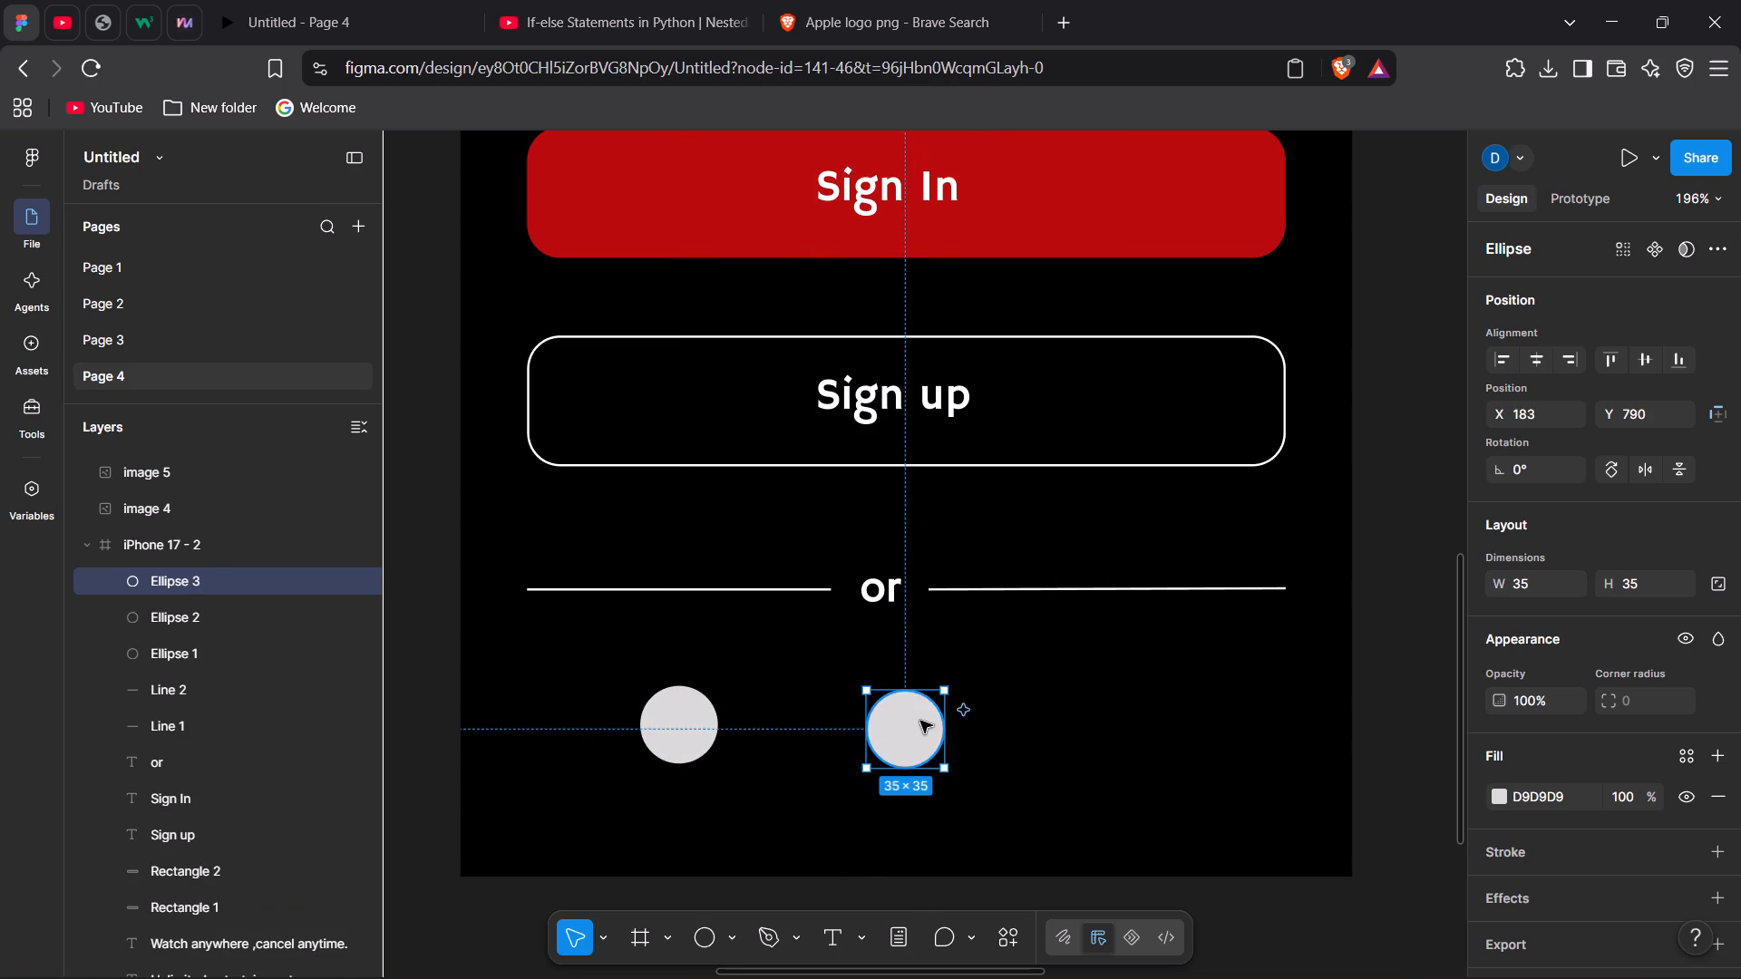
{"action": "left_click_drag", "start_coordinate": [680, 717], "coordinate": [1153, 720]}
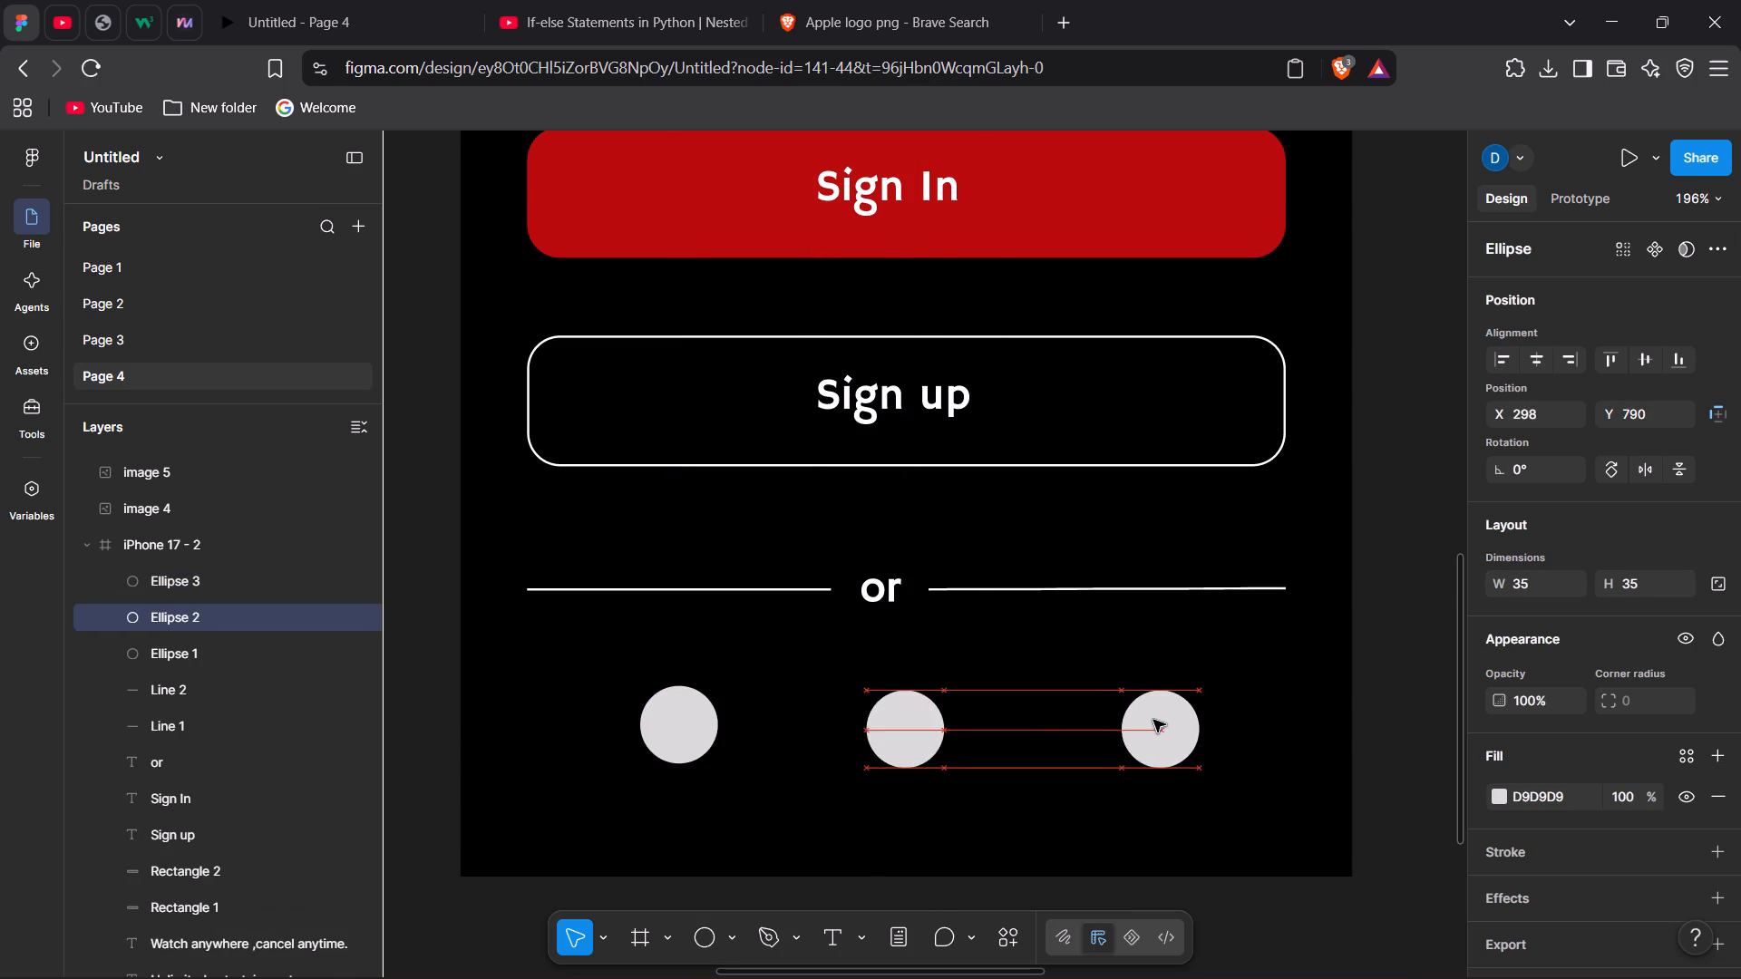
{"action": "left_click_drag", "start_coordinate": [1153, 720], "coordinate": [1158, 716]}
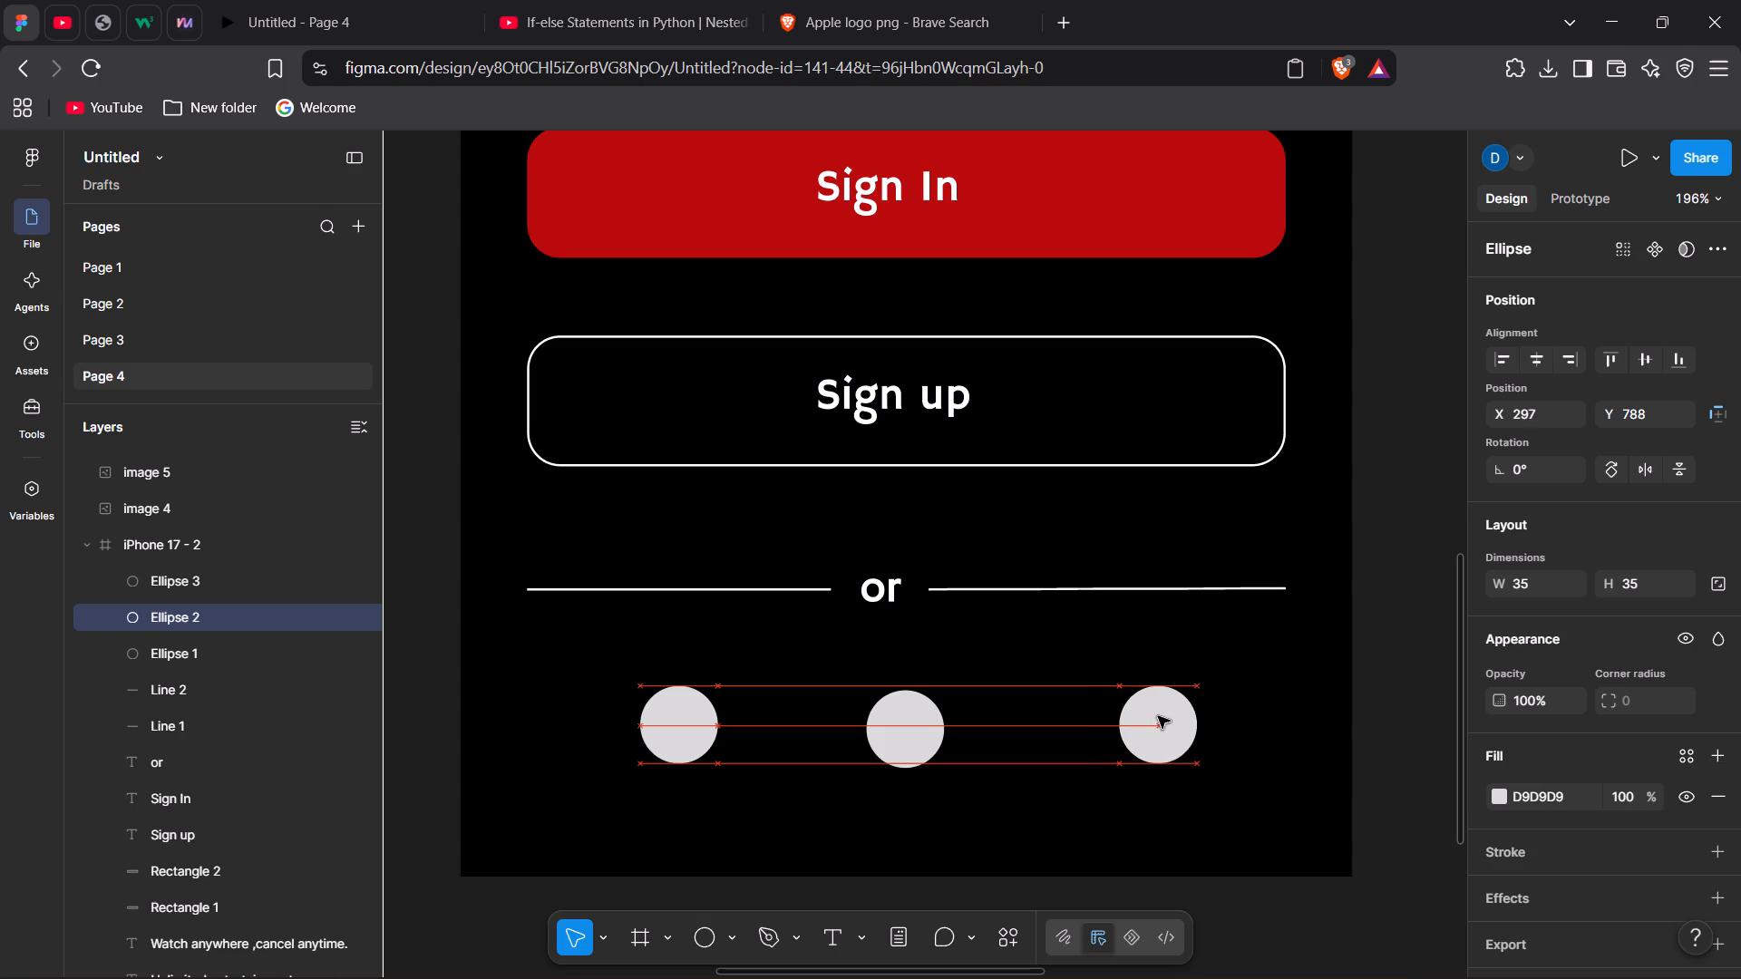
{"action": "left_click_drag", "start_coordinate": [1158, 716], "coordinate": [1136, 719]}
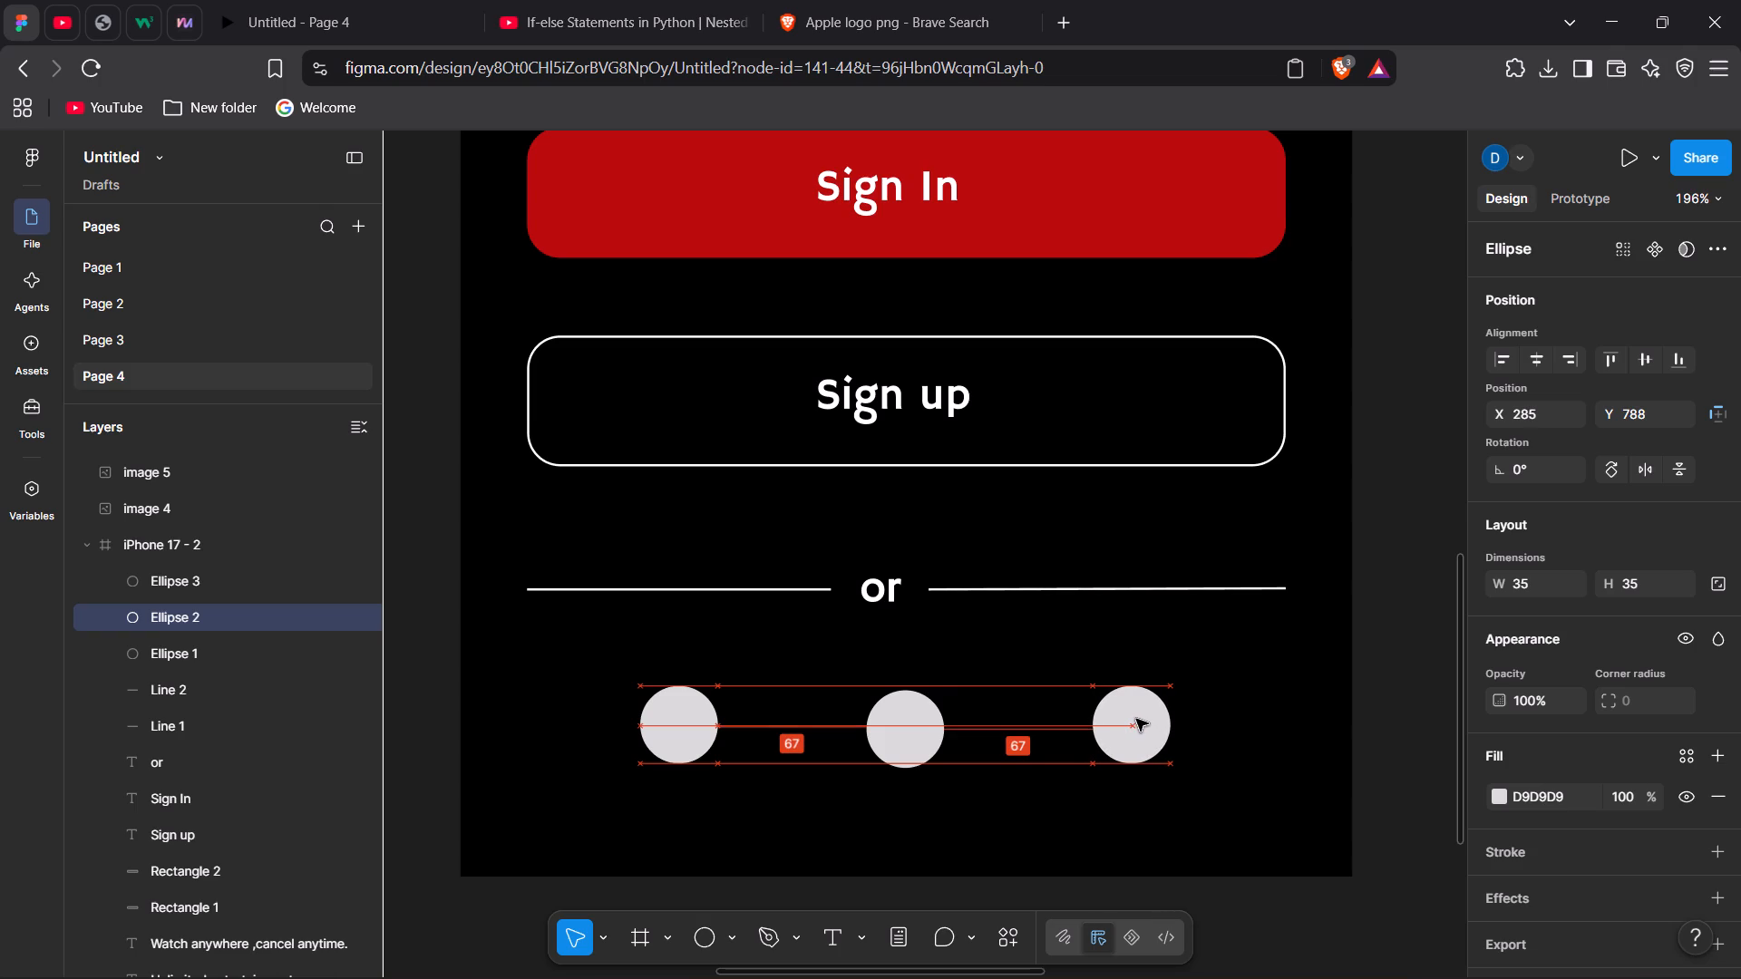
{"action": "left_click_drag", "start_coordinate": [1136, 719], "coordinate": [1138, 719]}
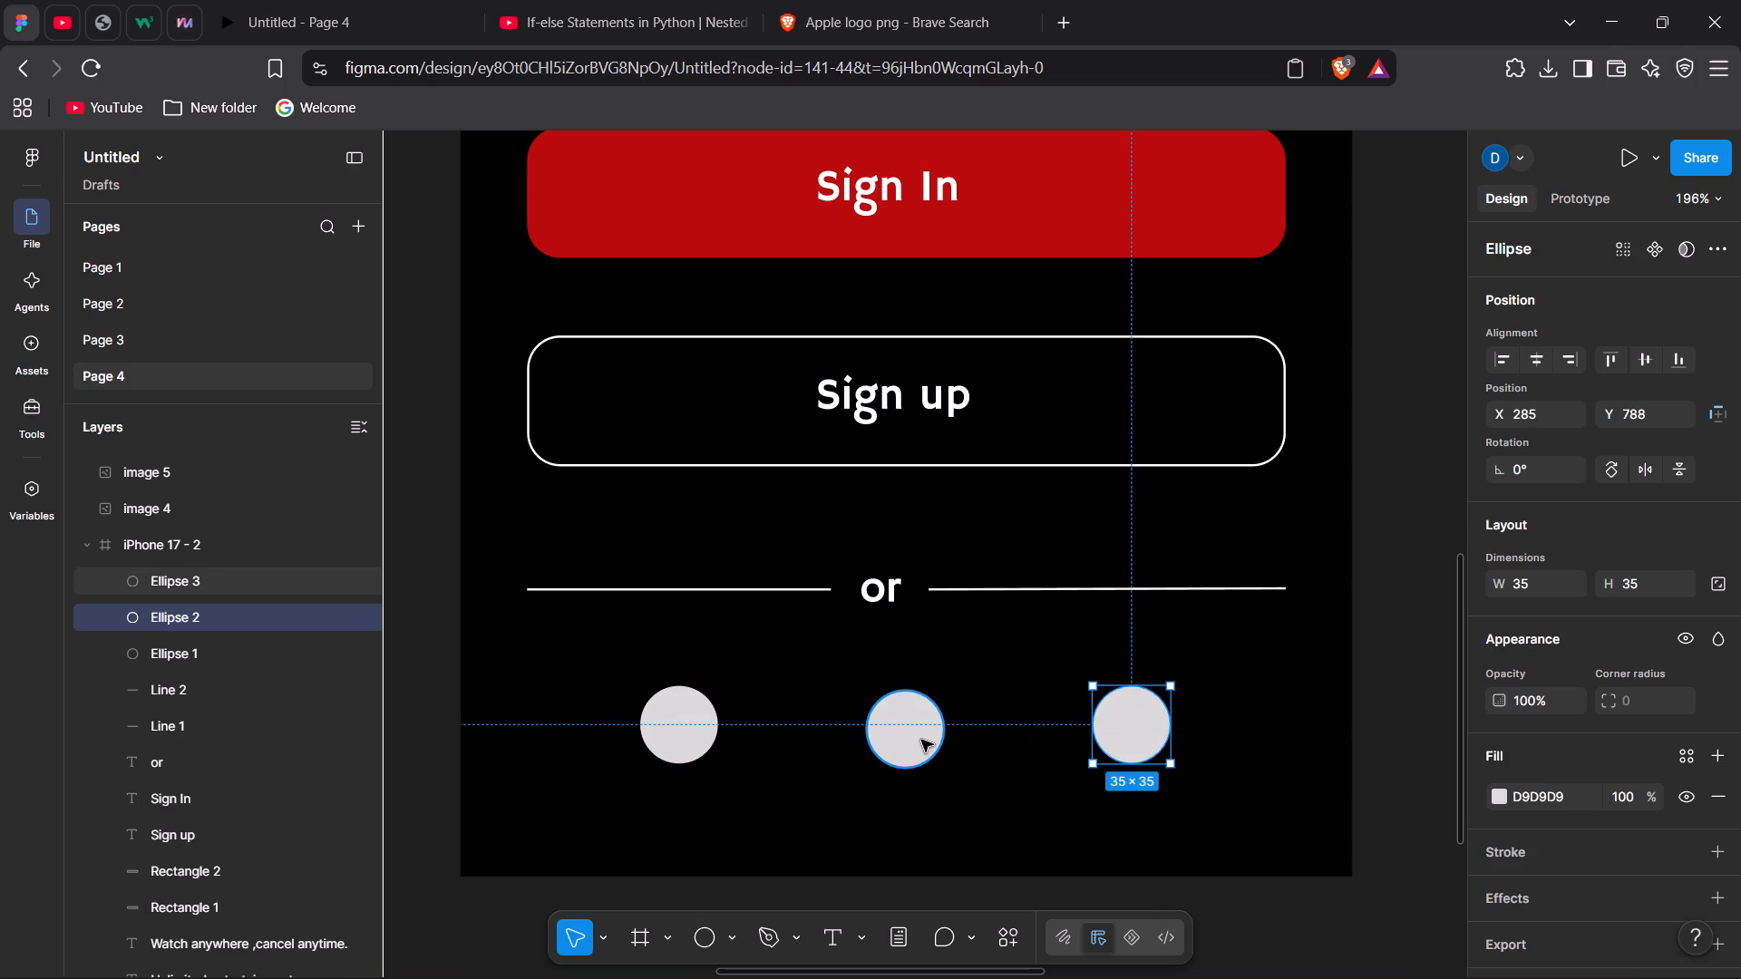
{"action": "left_click", "coordinate": [921, 740]}
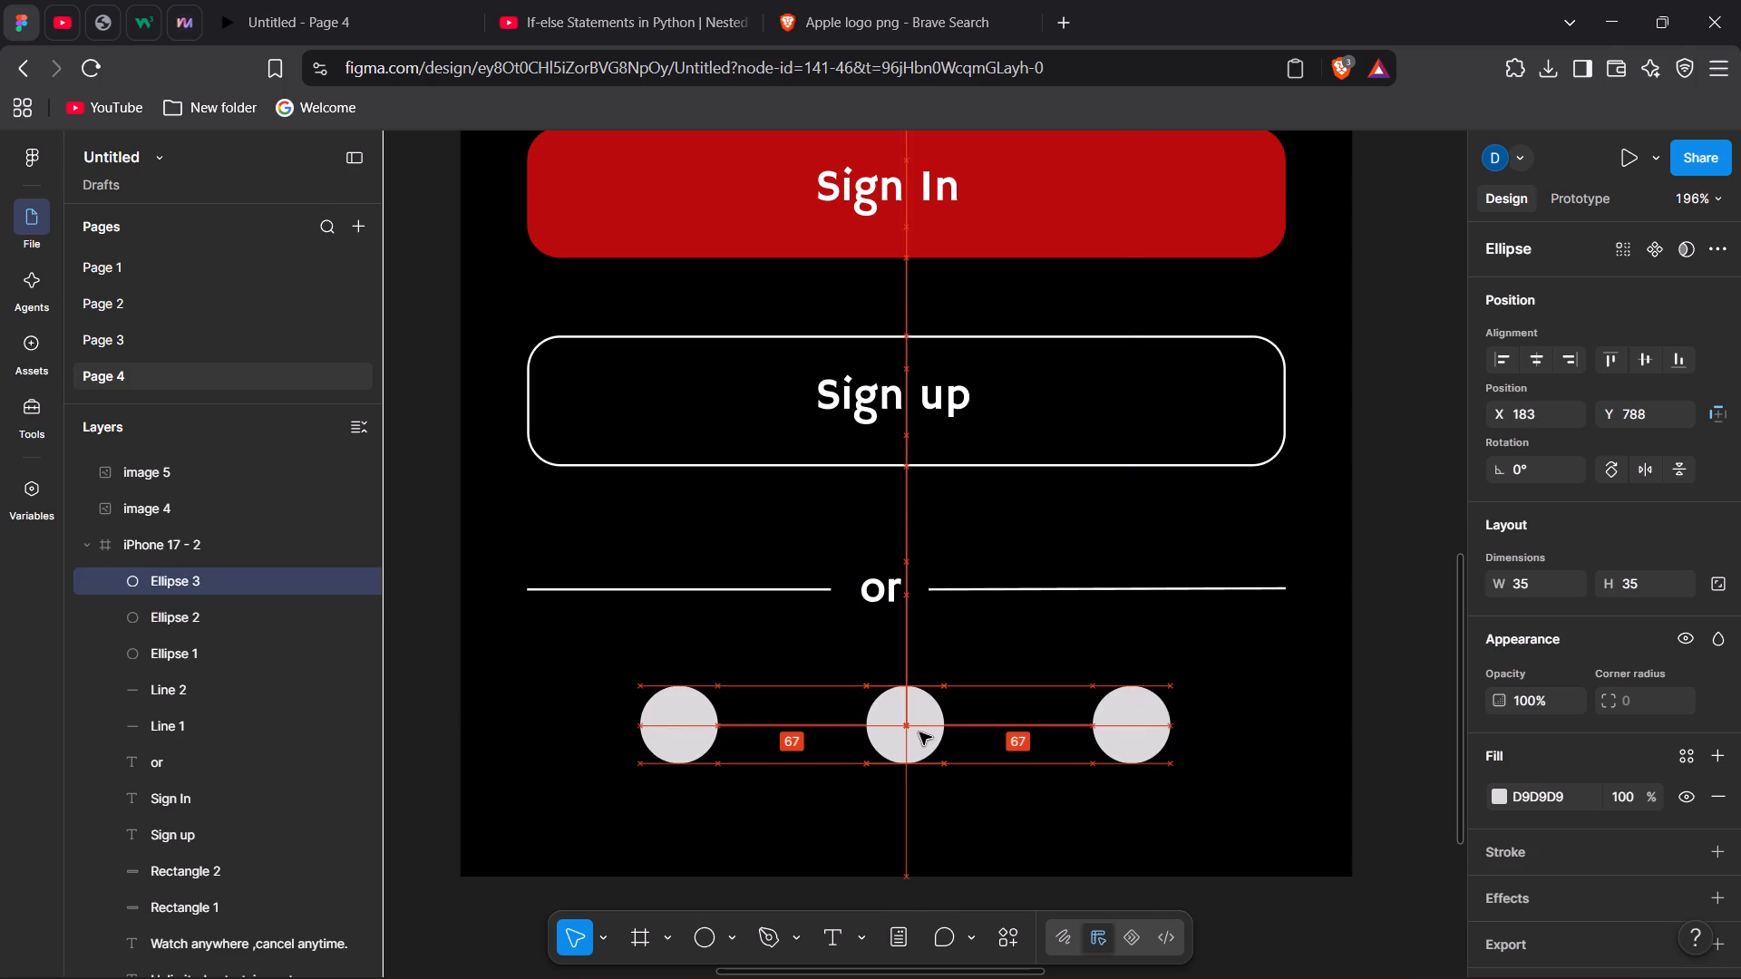
Darken the fill of the first circle, at X 81, to near-black 0F0F0F.
{"action": "left_click", "coordinate": [701, 736]}
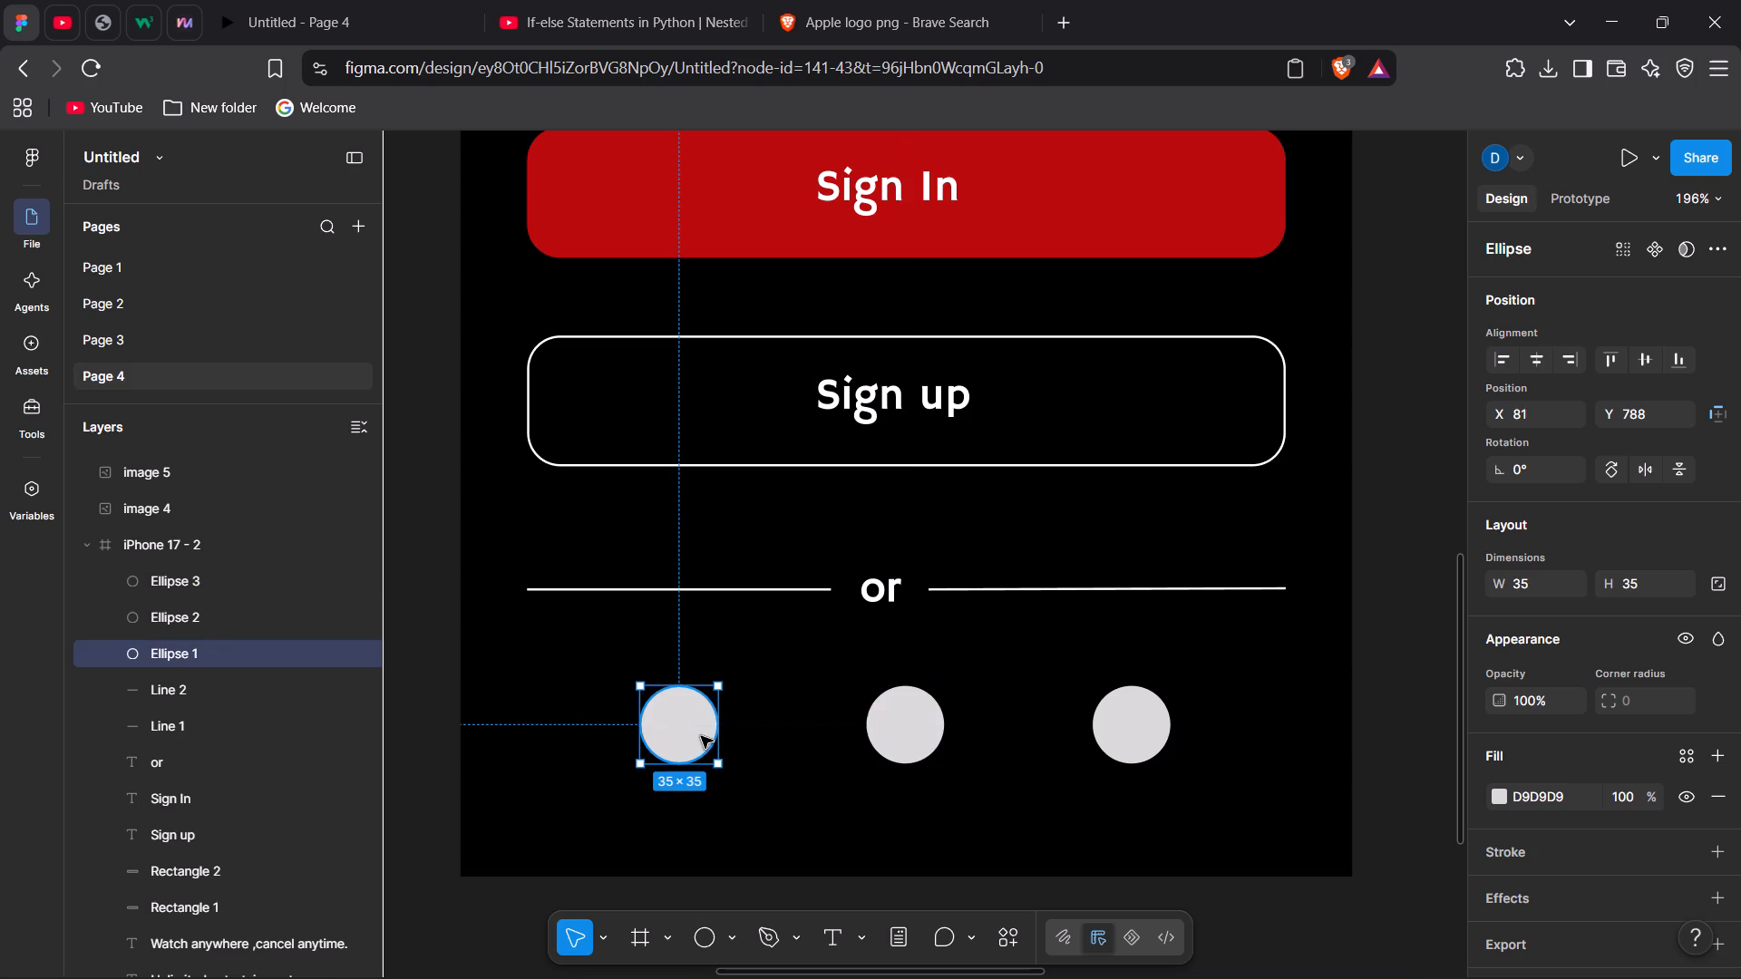
{"action": "left_click", "coordinate": [1508, 799]}
{"action": "left_click", "coordinate": [1494, 795]}
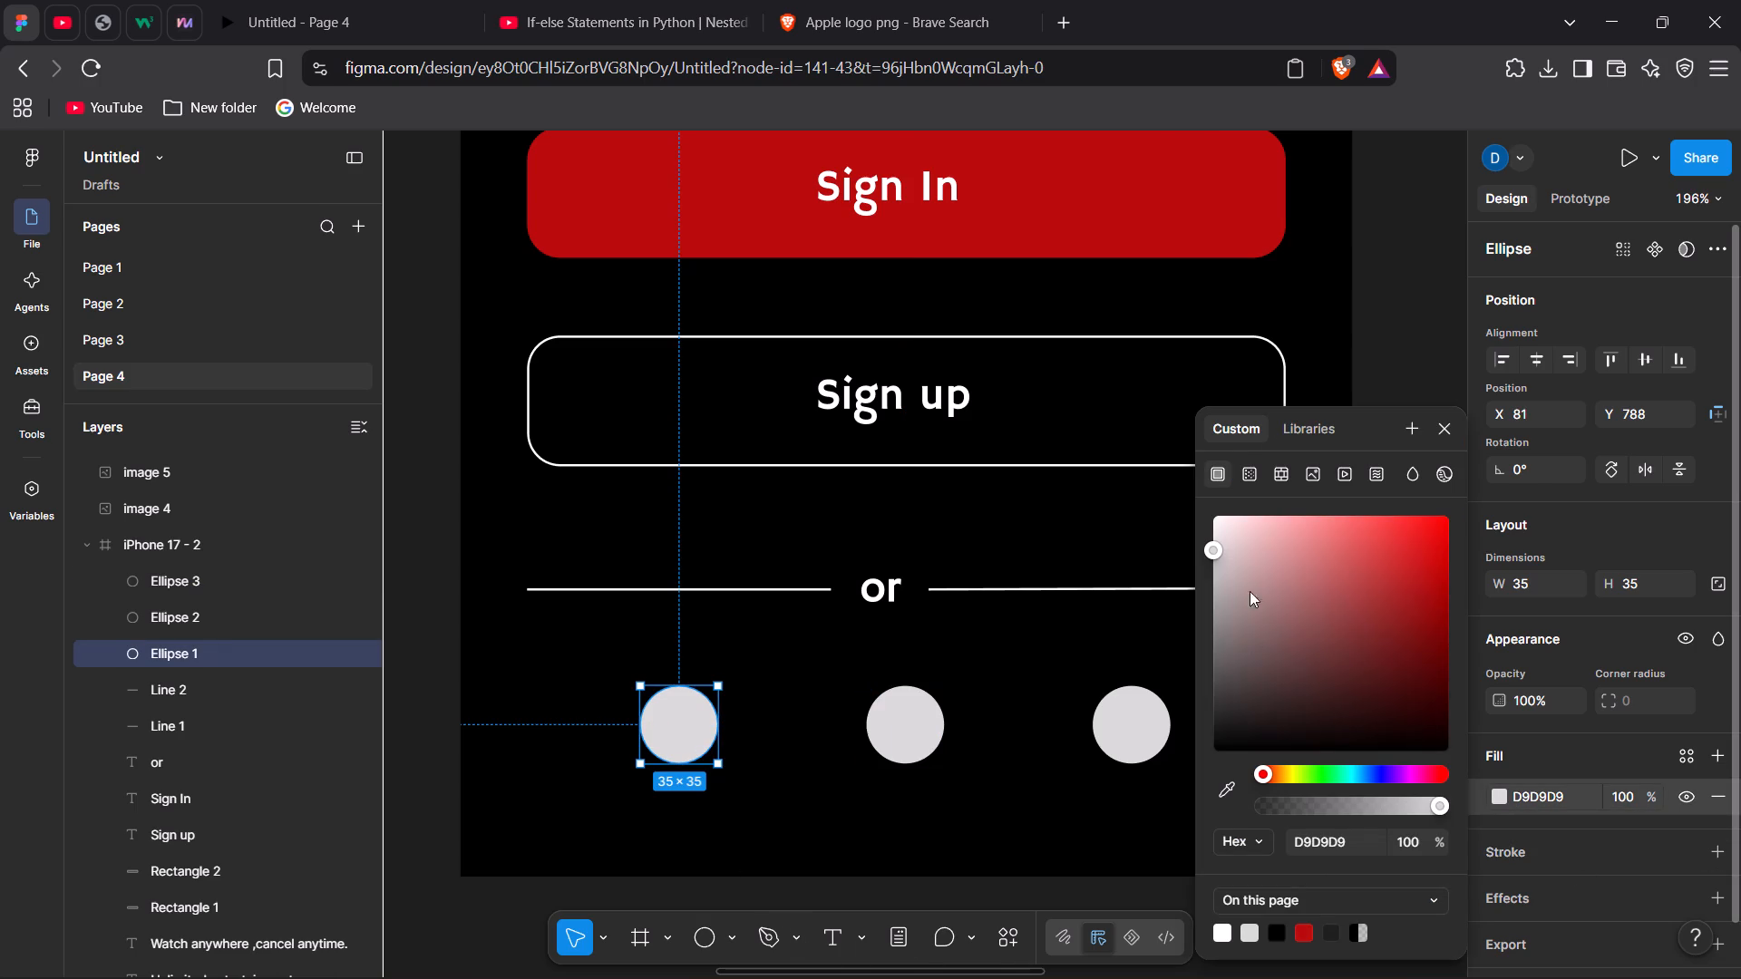
{"action": "left_click_drag", "start_coordinate": [1219, 550], "coordinate": [1236, 698]}
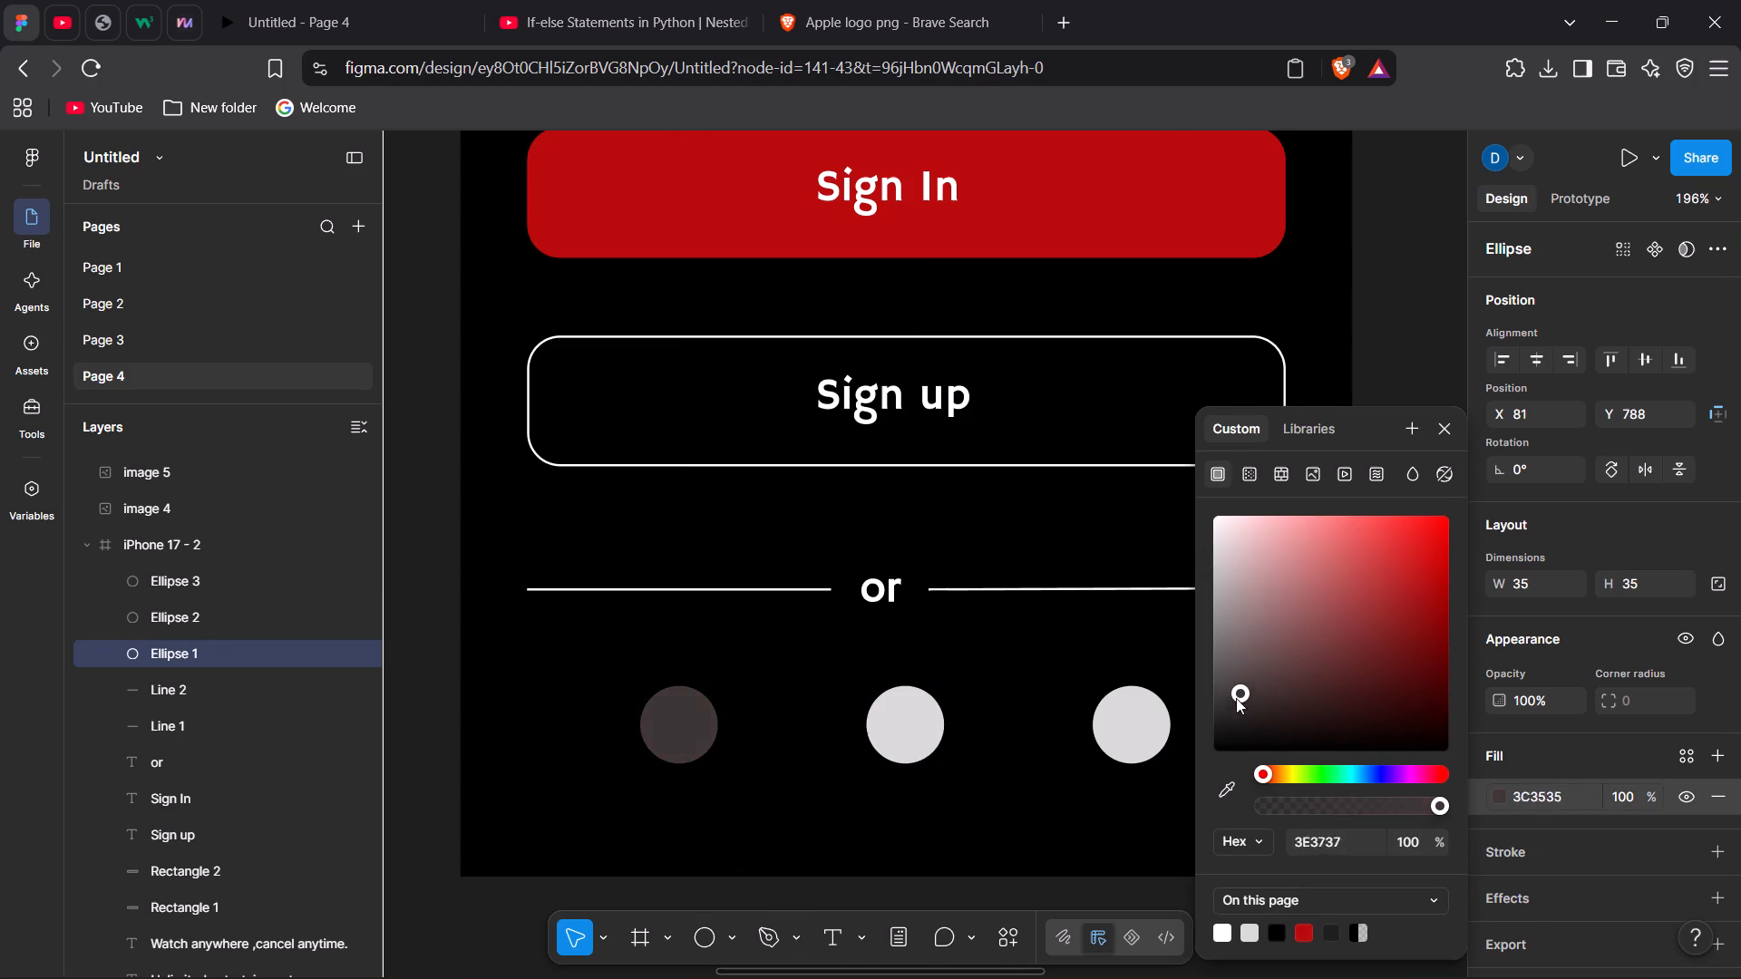
{"action": "left_click_drag", "start_coordinate": [1236, 698], "coordinate": [1219, 713]}
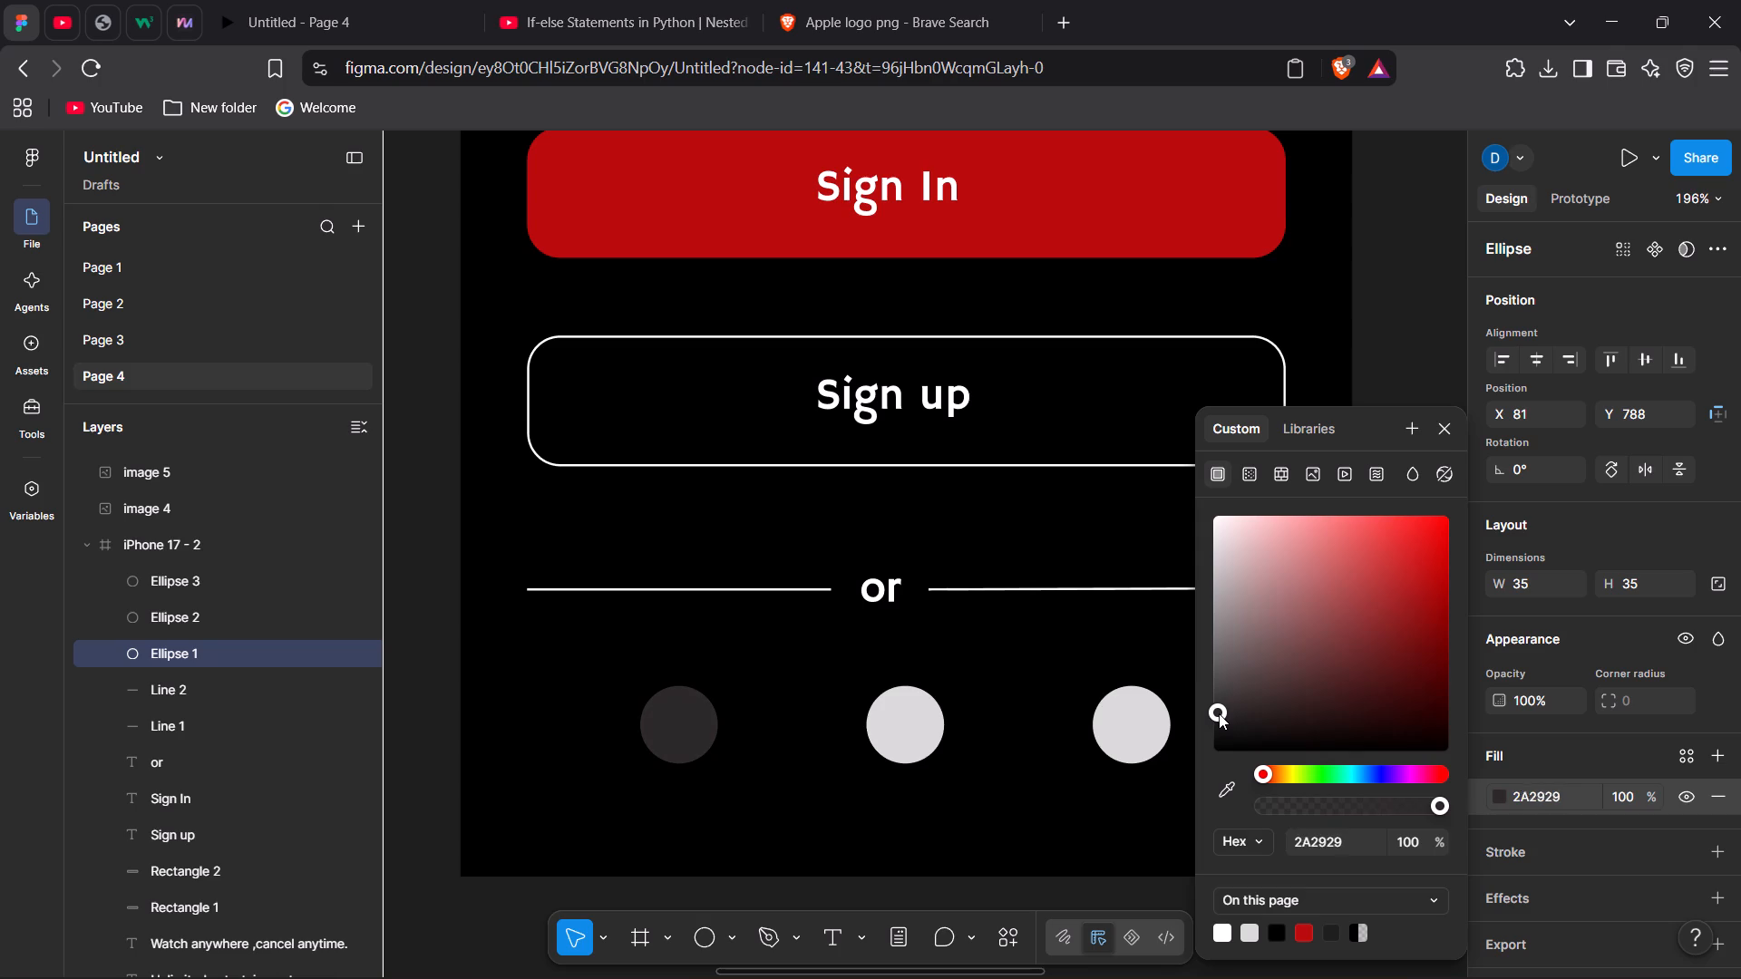
{"action": "left_click_drag", "start_coordinate": [1219, 713], "coordinate": [1221, 726]}
{"action": "left_click_drag", "start_coordinate": [1221, 726], "coordinate": [1223, 739]}
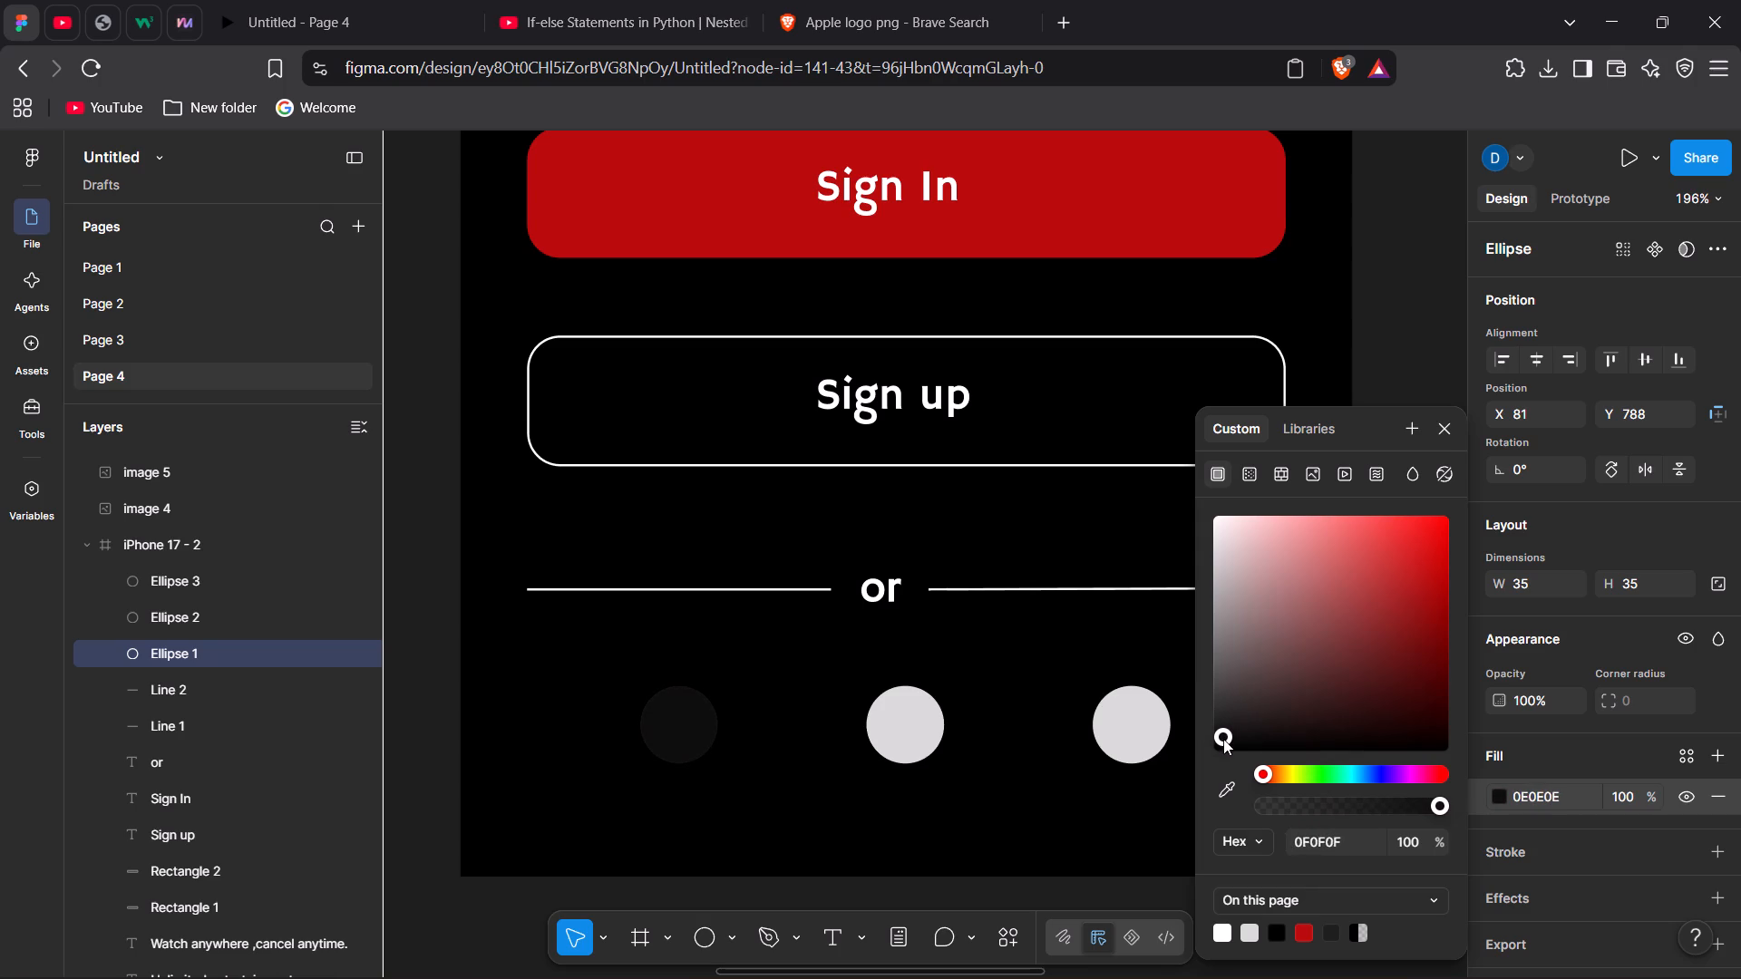
{"action": "left_click_drag", "start_coordinate": [1223, 739], "coordinate": [1223, 737]}
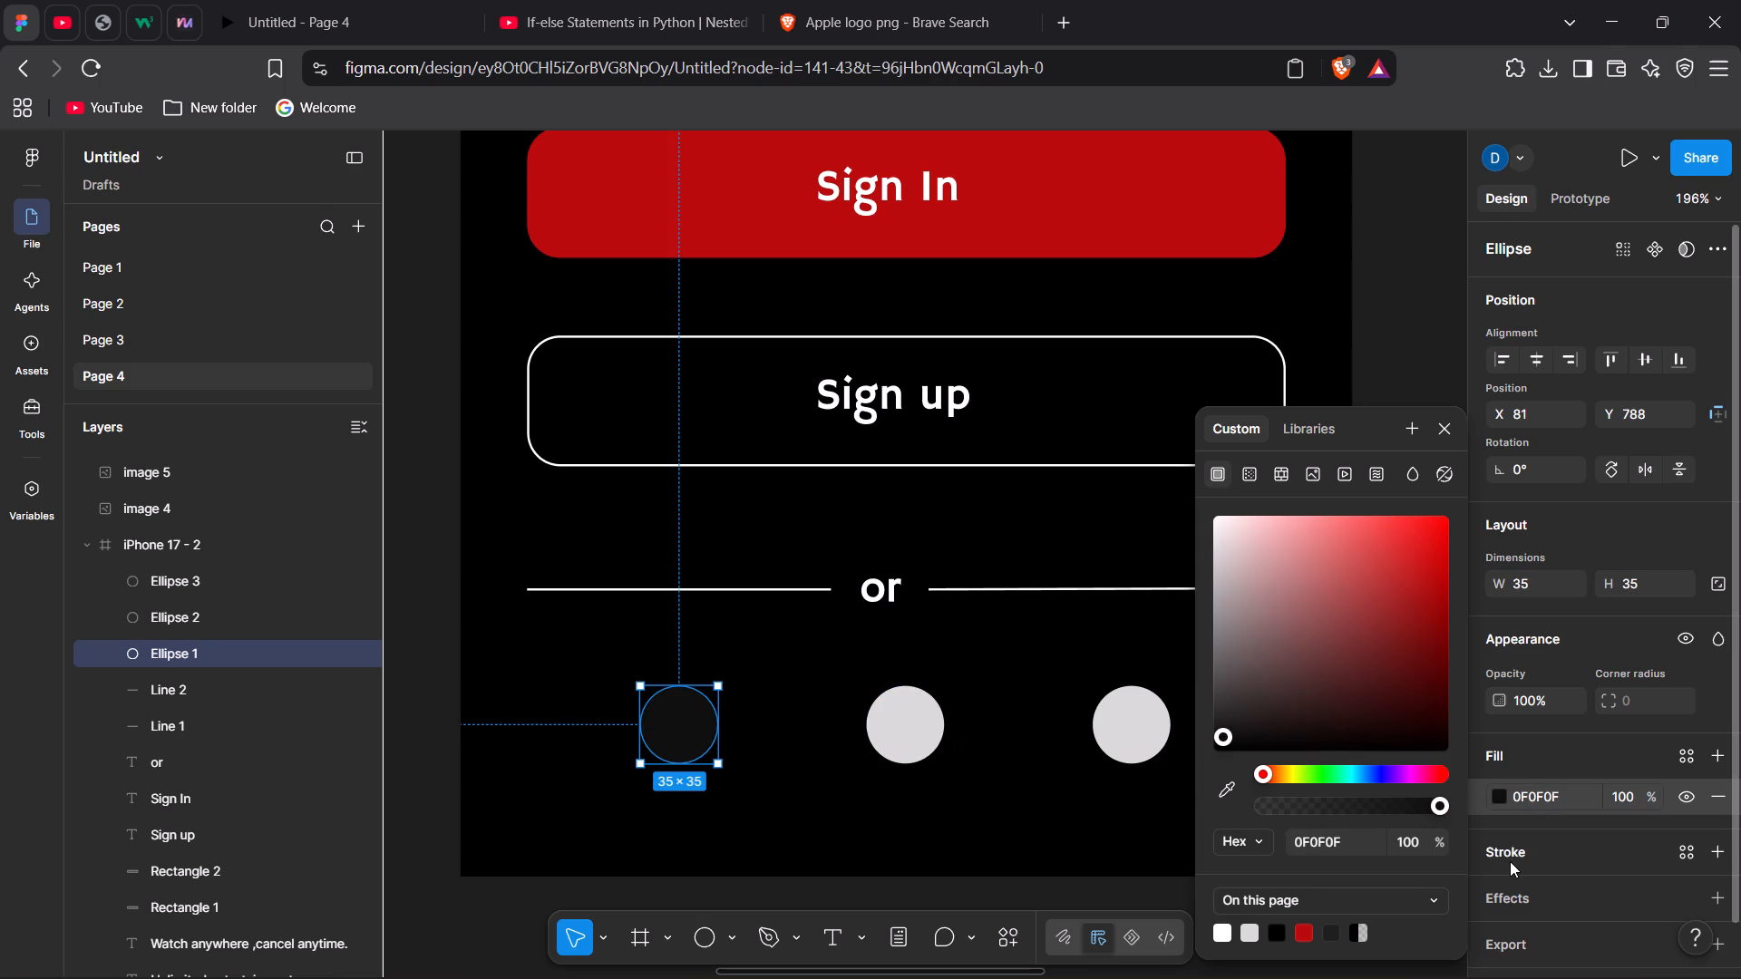
Set the middle circle's fill to 0F0F0F.
{"action": "left_click", "coordinate": [914, 731]}
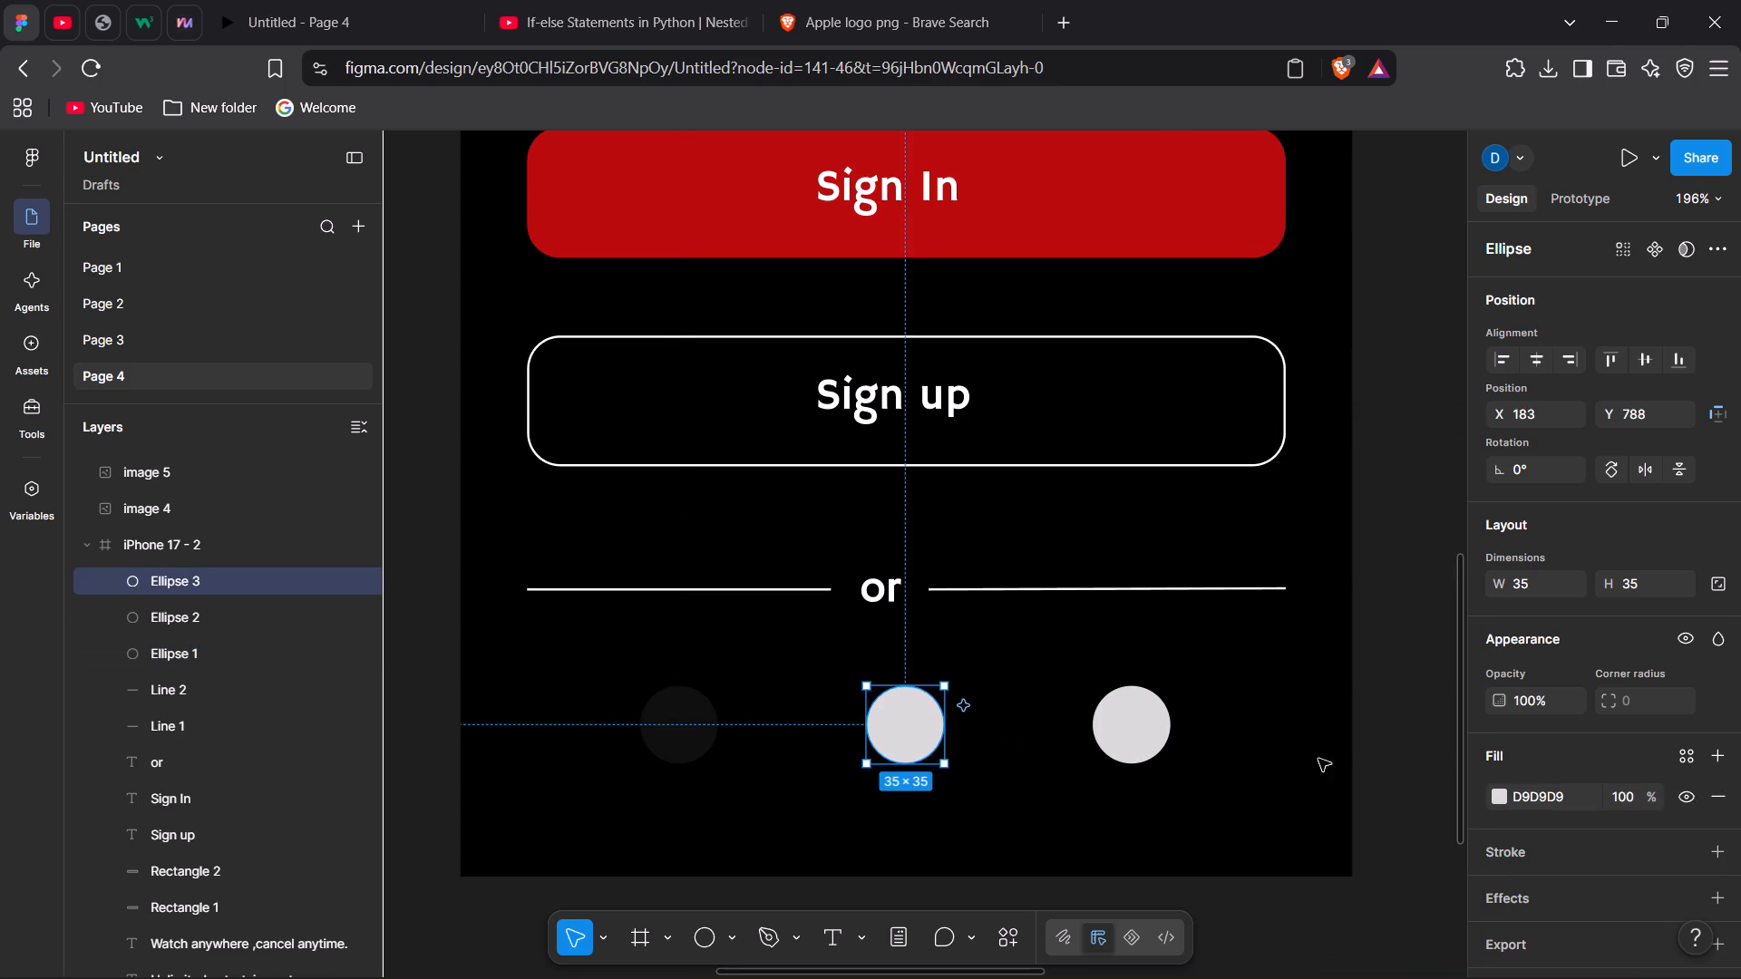
{"action": "left_click", "coordinate": [1563, 794]}
{"action": "key", "text": "BackSpace"}
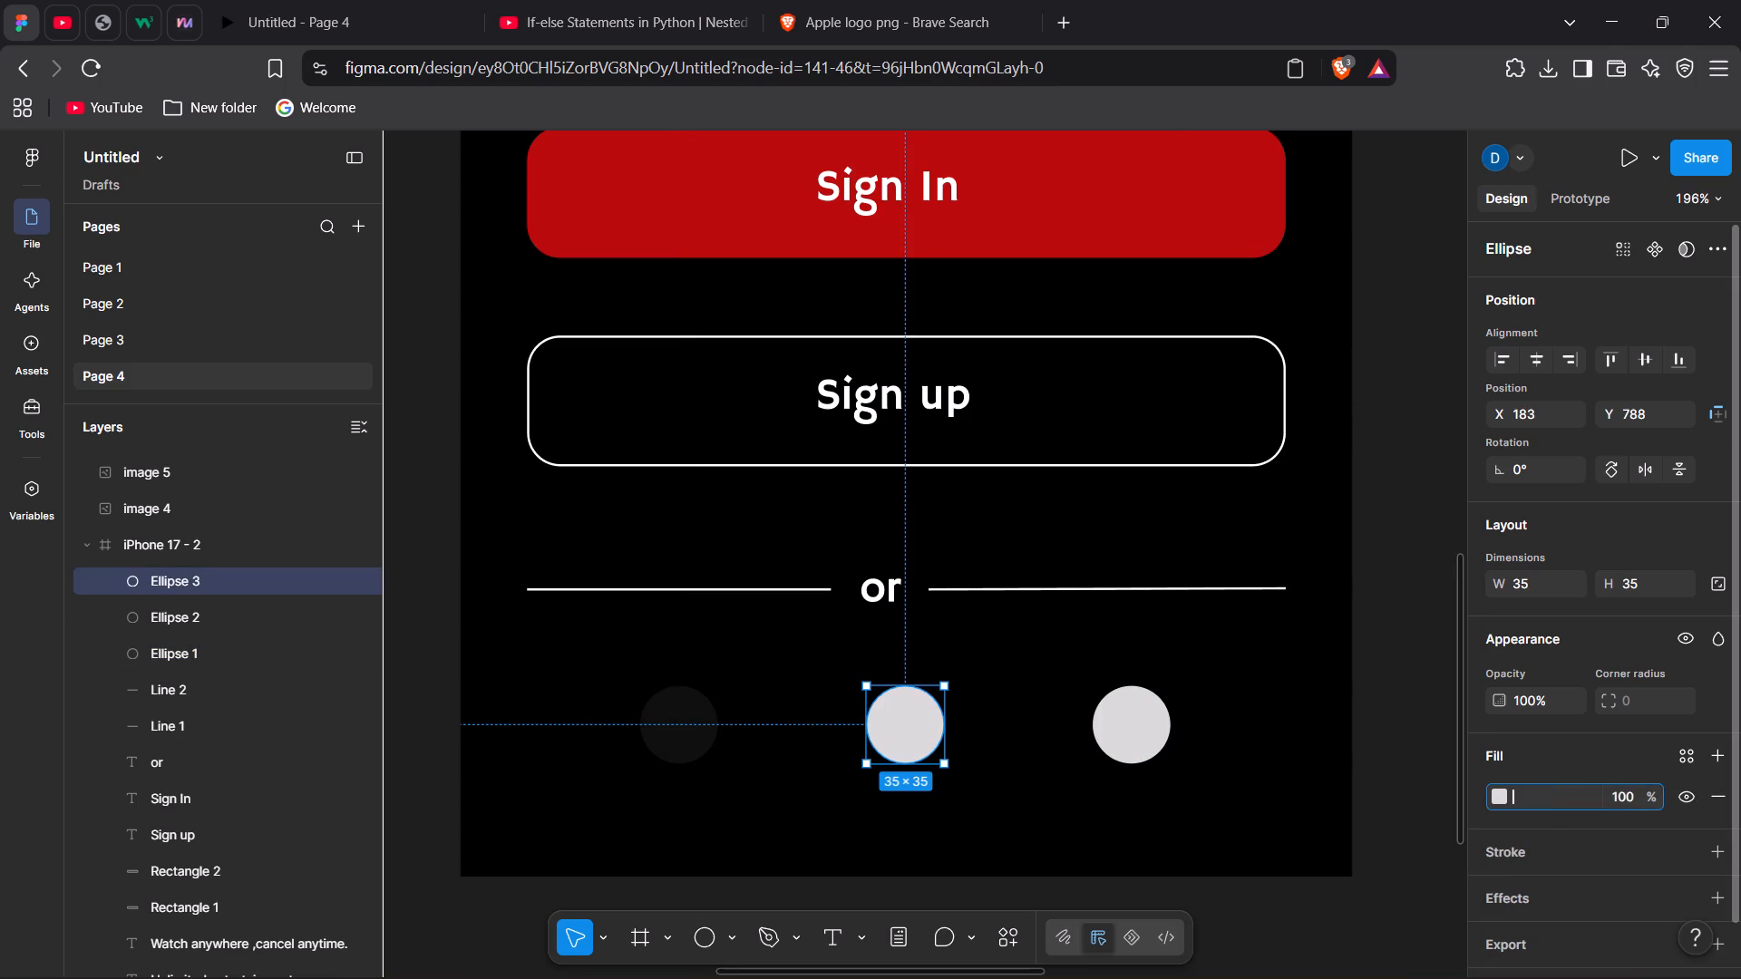
{"action": "key", "text": "0"}
{"action": "key", "text": "f"}
{"action": "type", "text": "0F0F"}
{"action": "key", "text": "Return"}
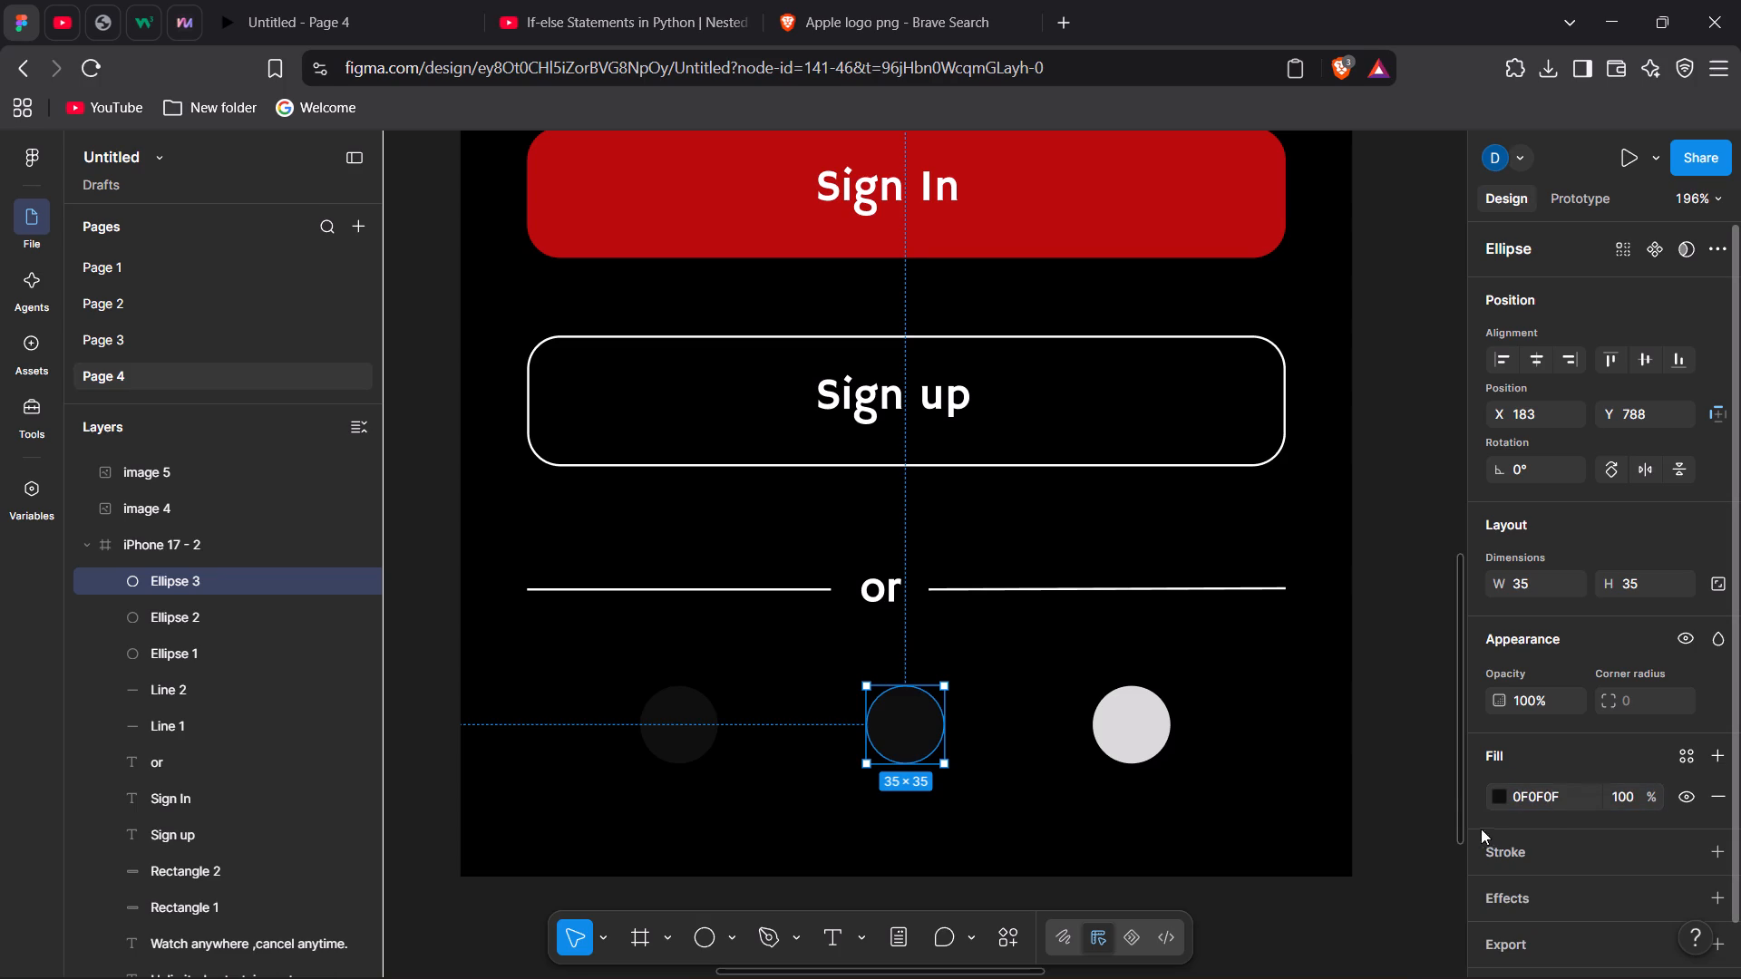
Set the last circle's fill, at X 285, to 0F0F0F.
{"action": "left_click", "coordinate": [1160, 731]}
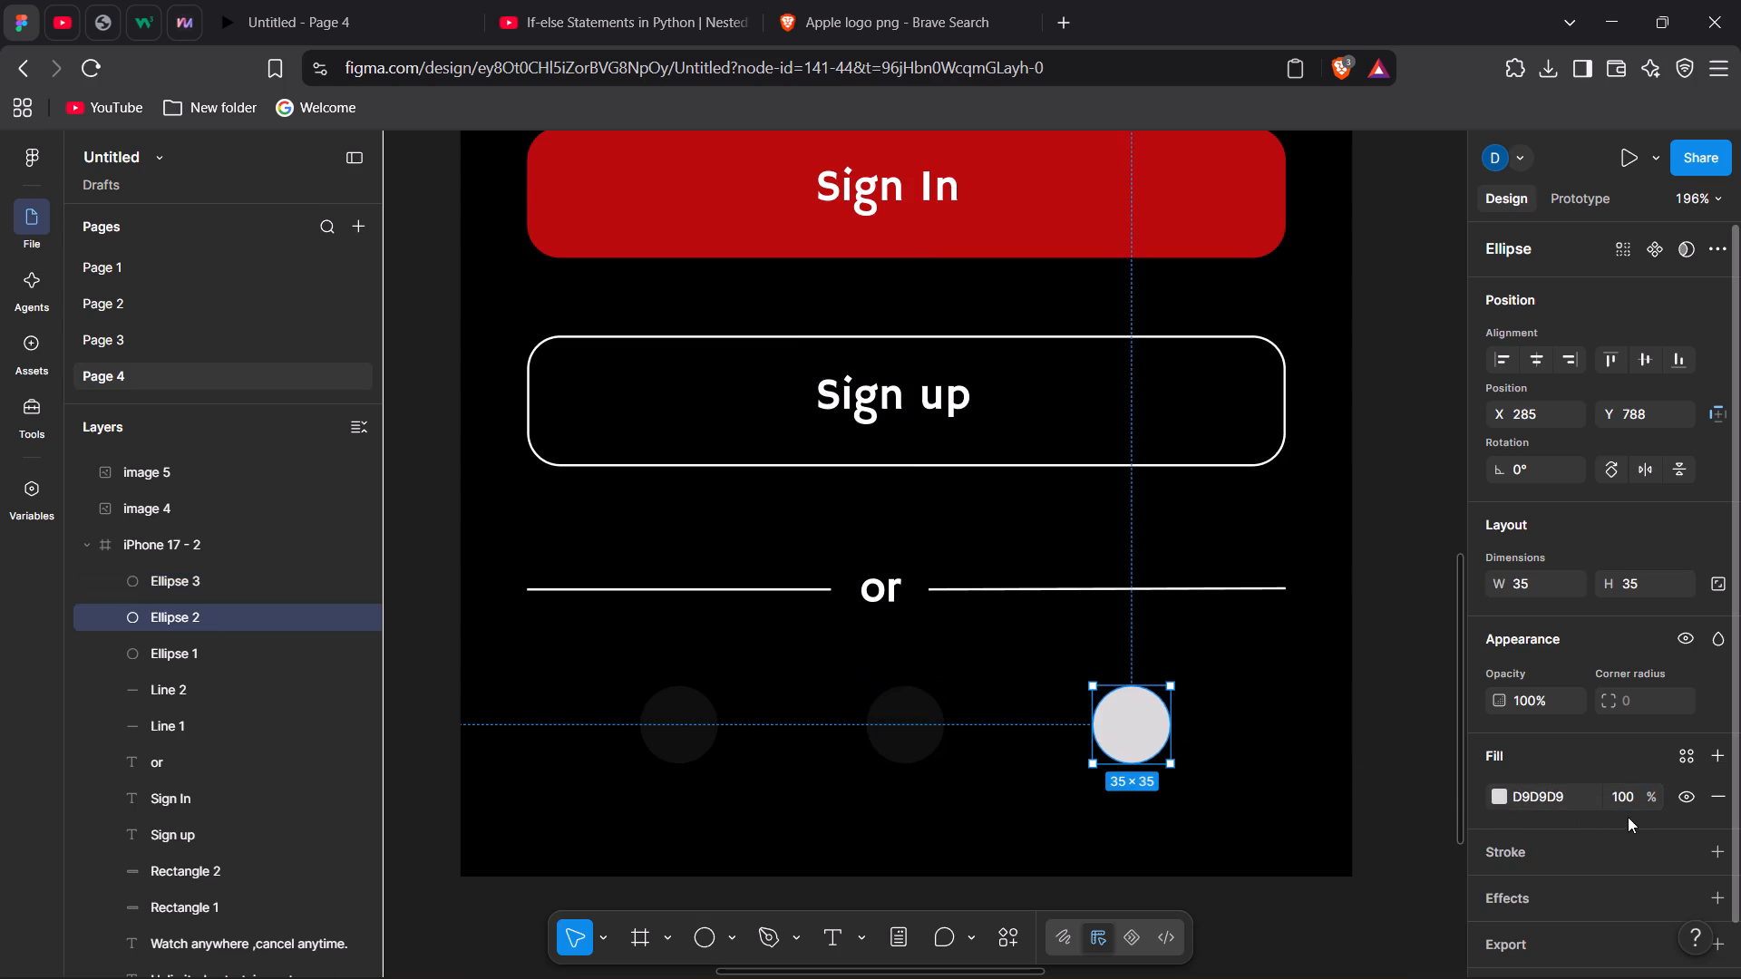
{"action": "left_click", "coordinate": [1573, 800]}
{"action": "key", "text": "BackSpace"}
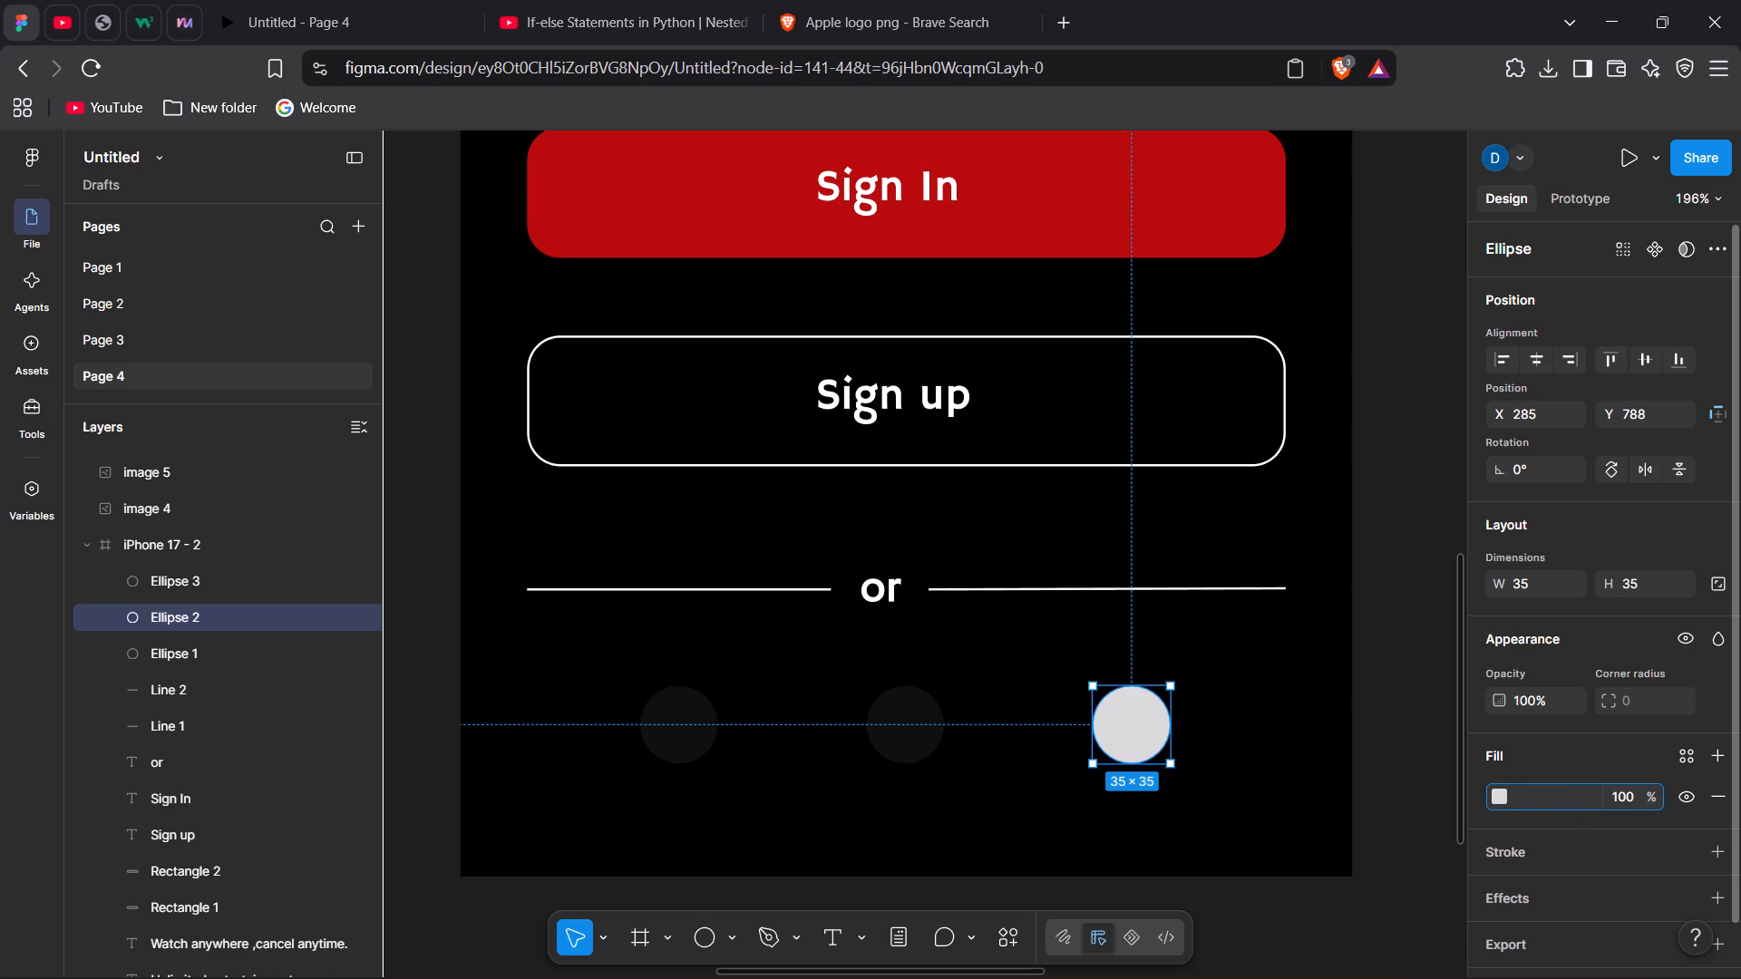
{"action": "type", "text": "0F0F0F"}
{"action": "key", "text": "Return"}
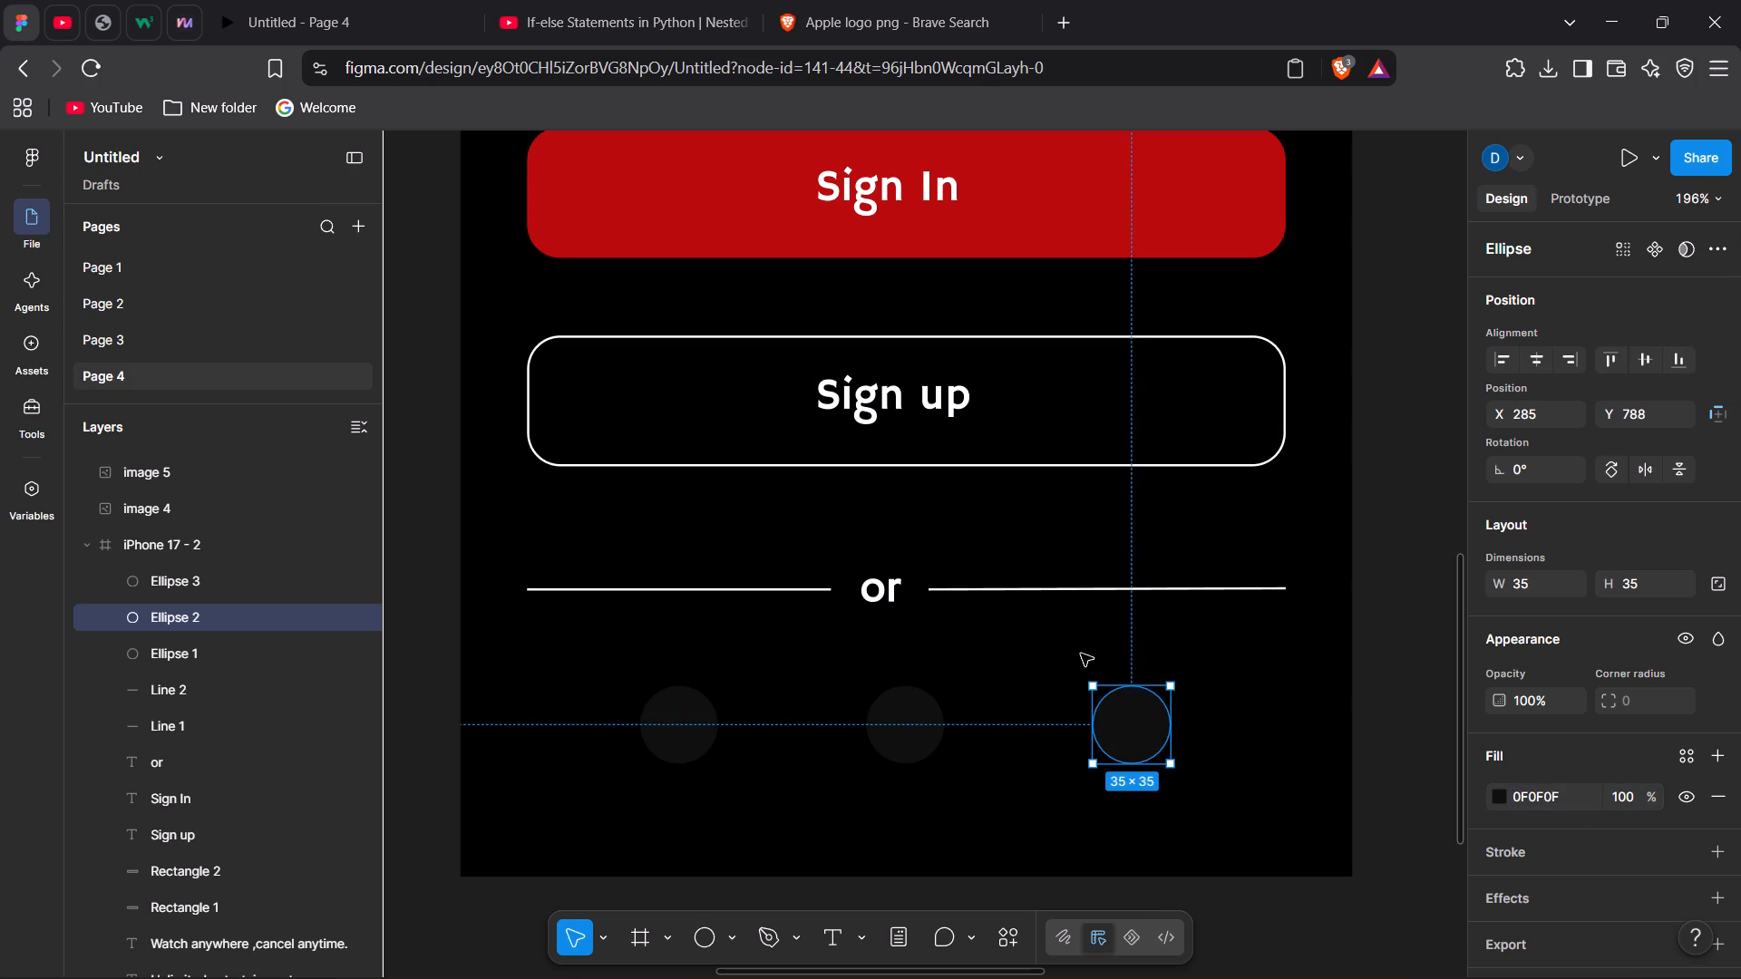
Move the Google logo from outside the frame onto the first circle, at about X 81, Y 788 in iPhone 17 - 2.
{"action": "scroll", "coordinate": [1081, 654], "scroll_direction": "left", "scroll_amount": 2}
{"action": "left_click", "coordinate": [1081, 654]}
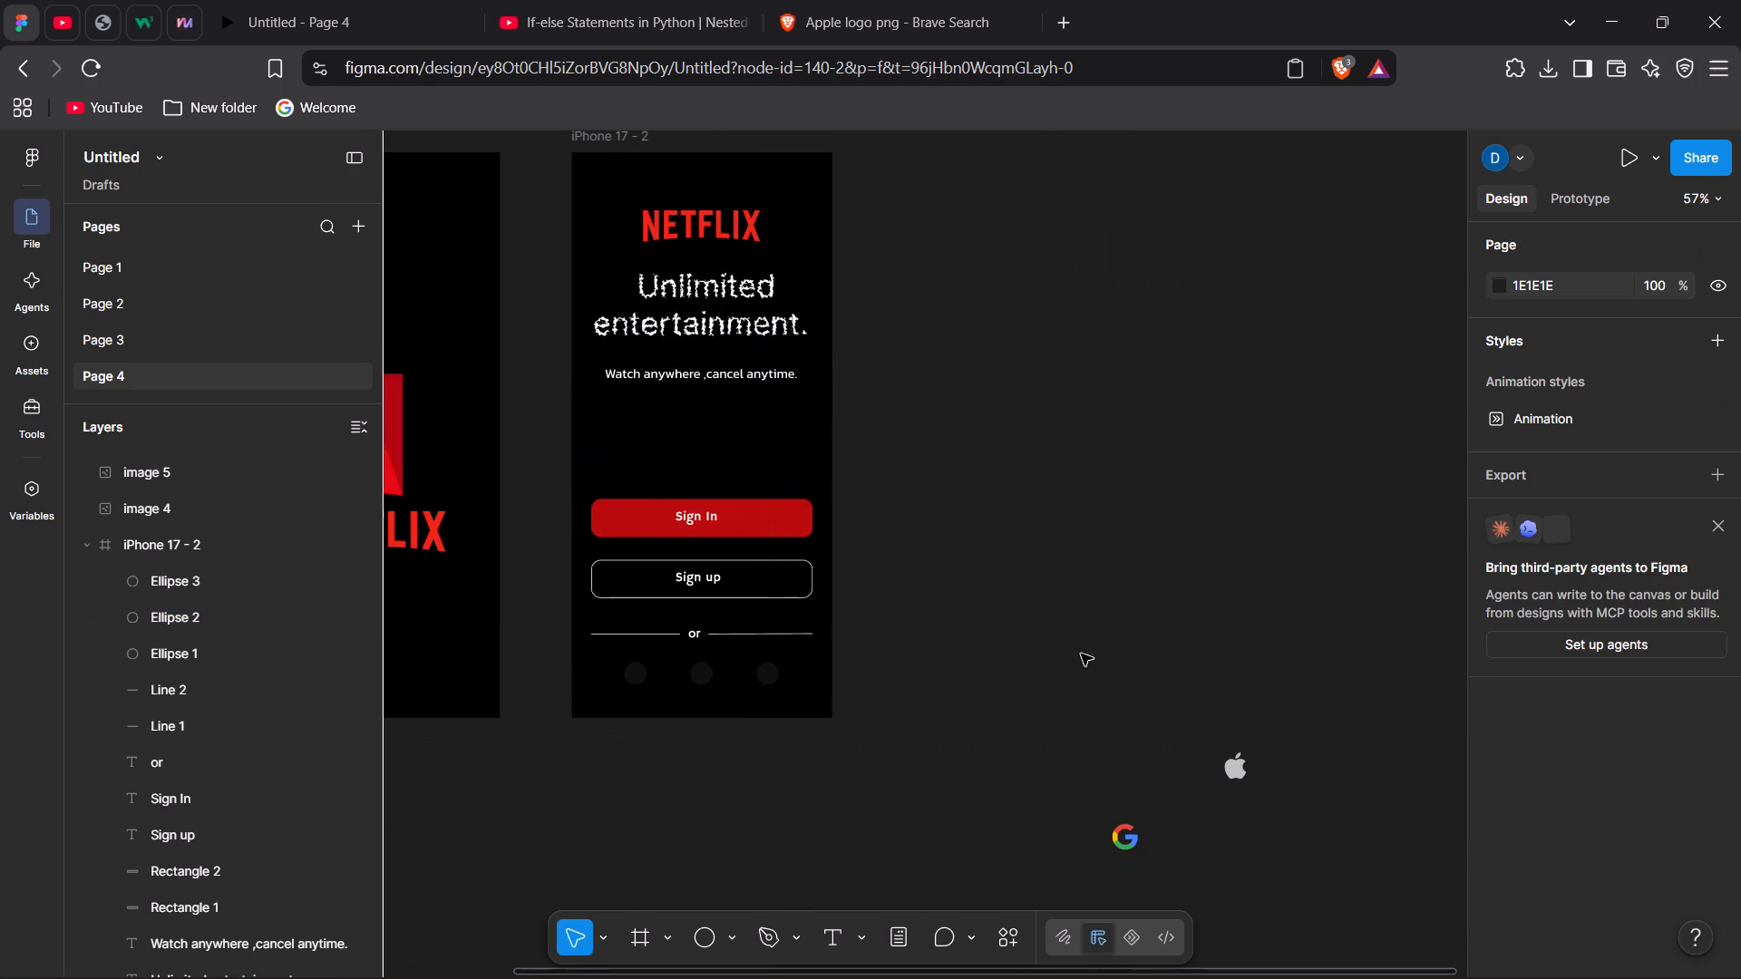
{"action": "left_click_drag", "start_coordinate": [1126, 851], "coordinate": [574, 694]}
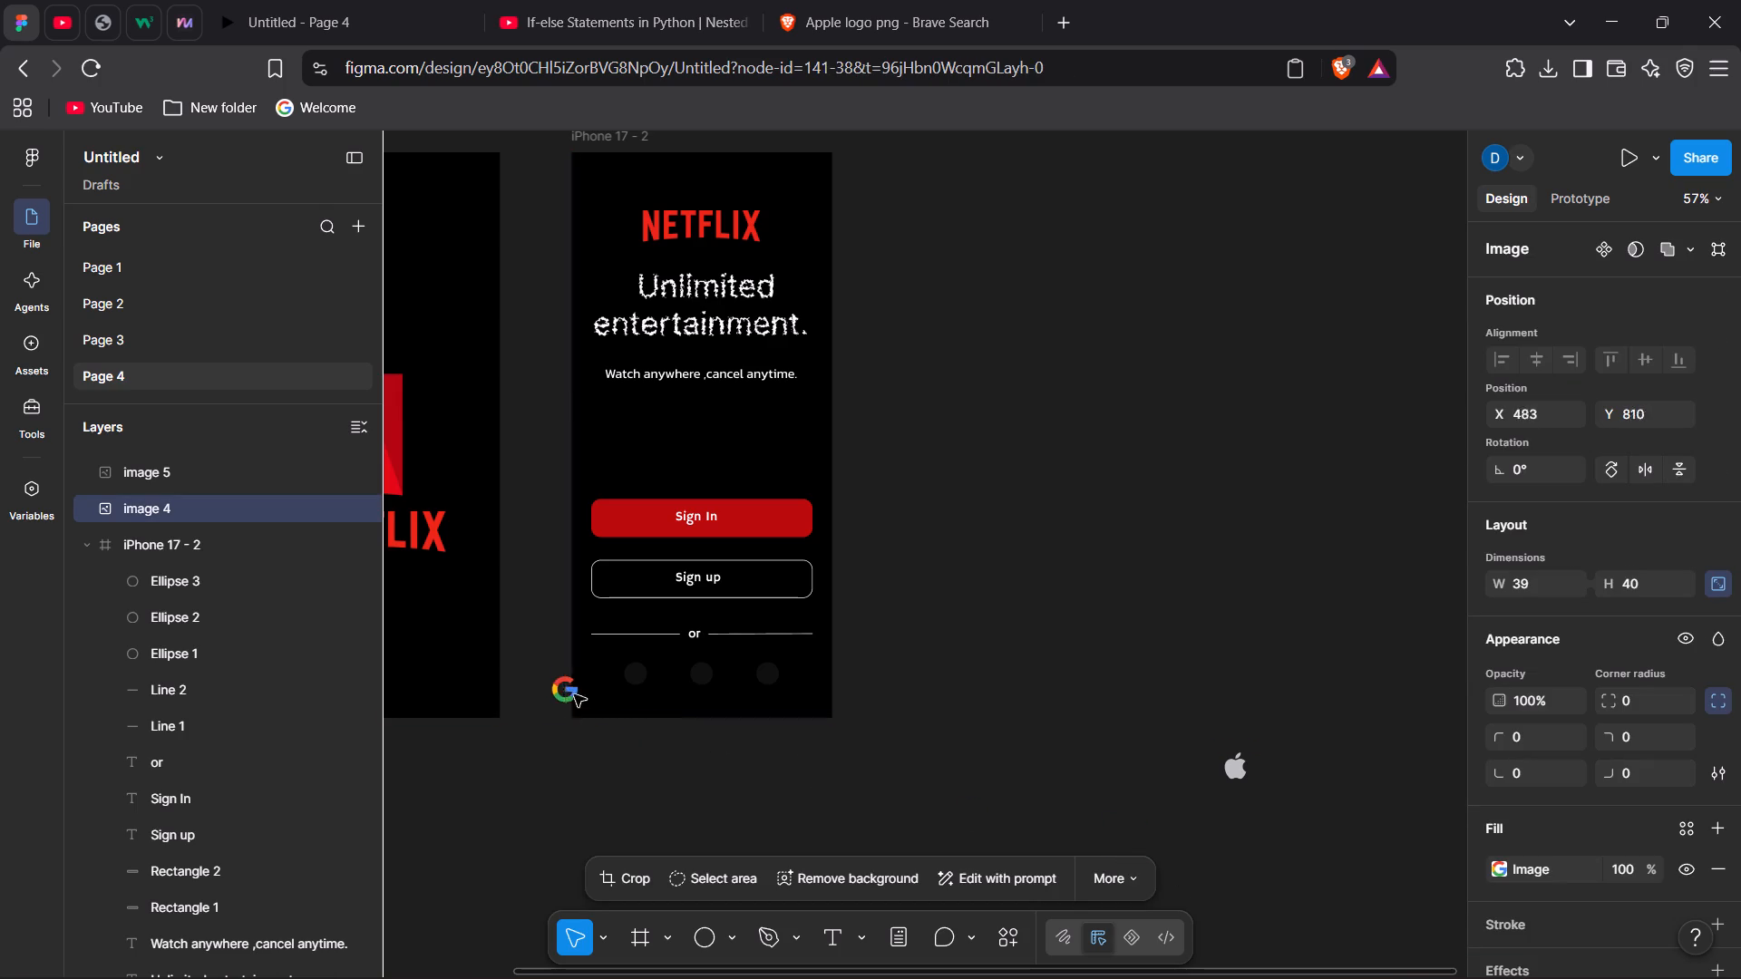
{"action": "left_click_drag", "start_coordinate": [574, 694], "coordinate": [642, 692]}
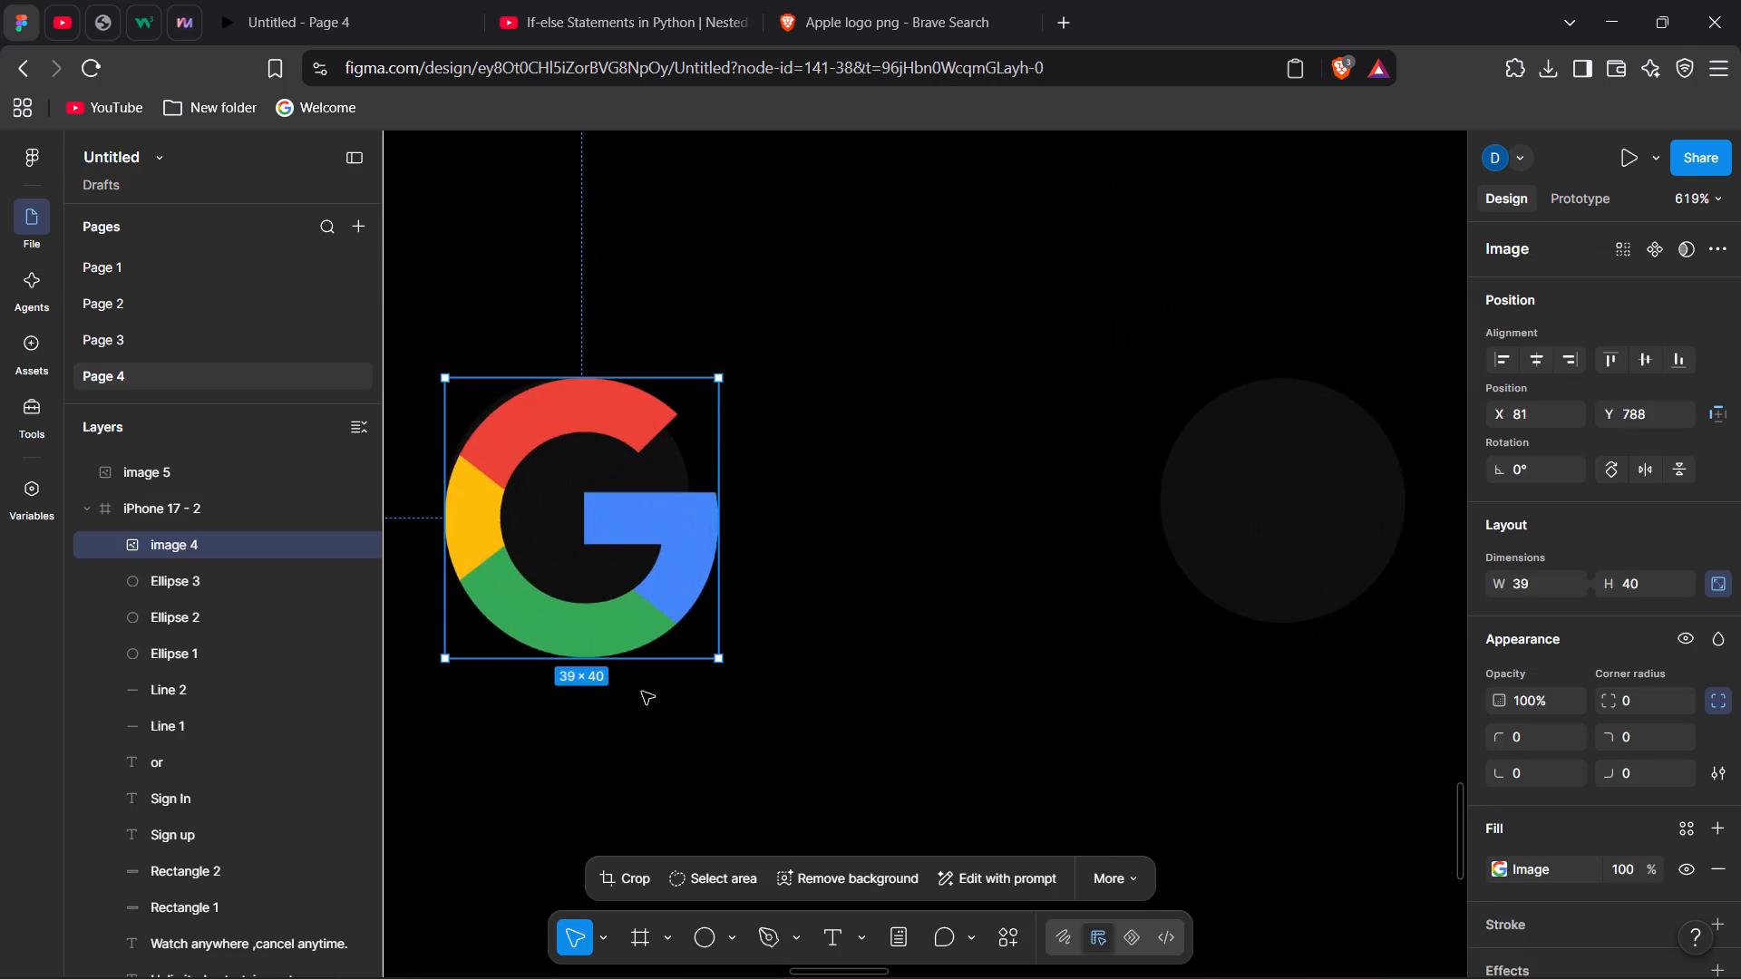
Scale the Google logo down to about 20 × 20 and center it in the first circle at about X 89, Y 796.
{"action": "left_click_drag", "start_coordinate": [719, 658], "coordinate": [553, 504]}
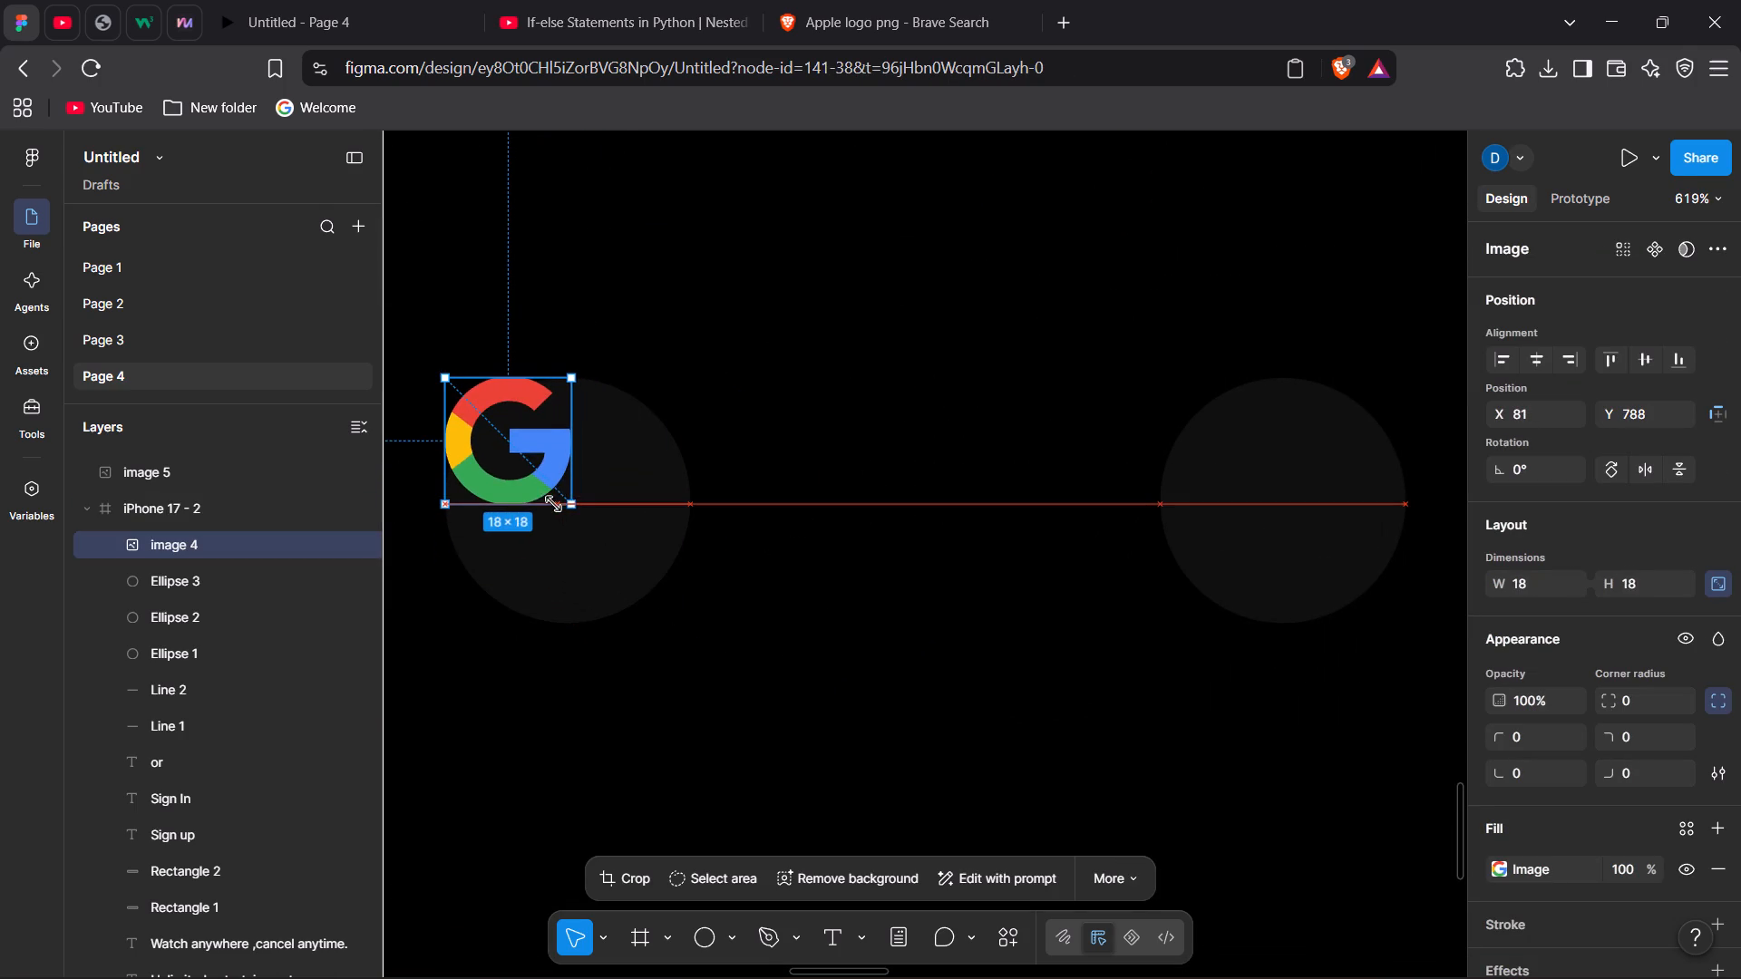
{"action": "left_click_drag", "start_coordinate": [553, 504], "coordinate": [566, 515]}
{"action": "left_click_drag", "start_coordinate": [510, 444], "coordinate": [542, 480]}
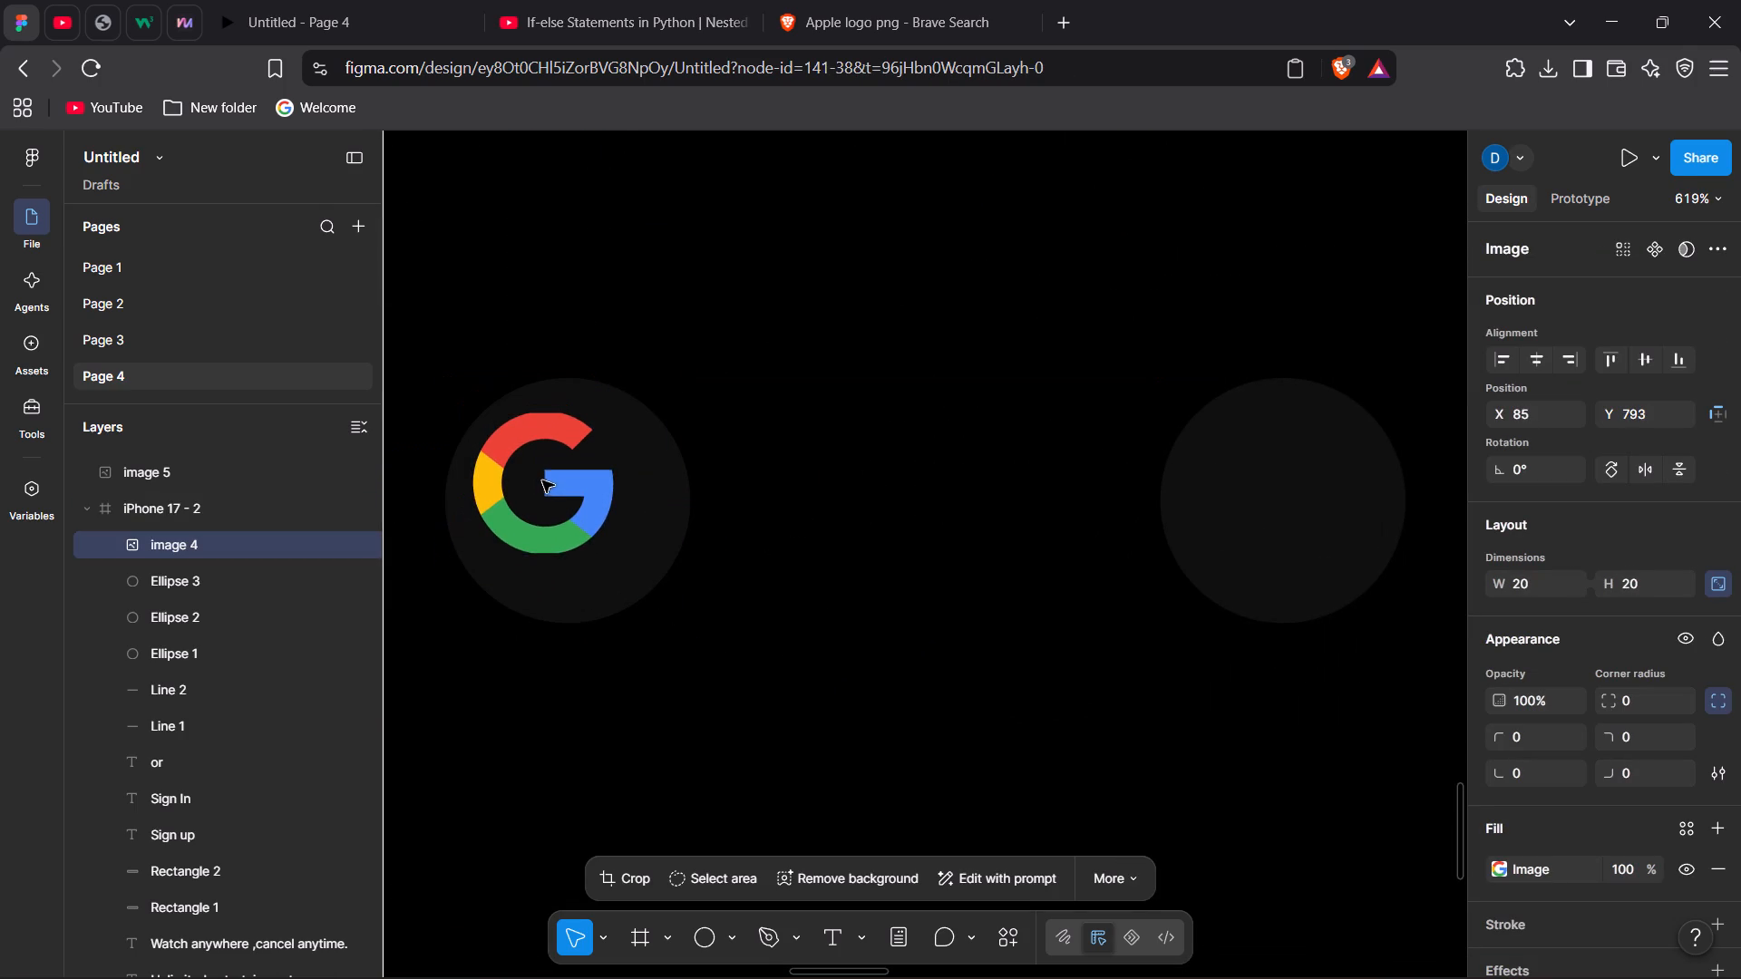
{"action": "left_click_drag", "start_coordinate": [542, 480], "coordinate": [561, 498]}
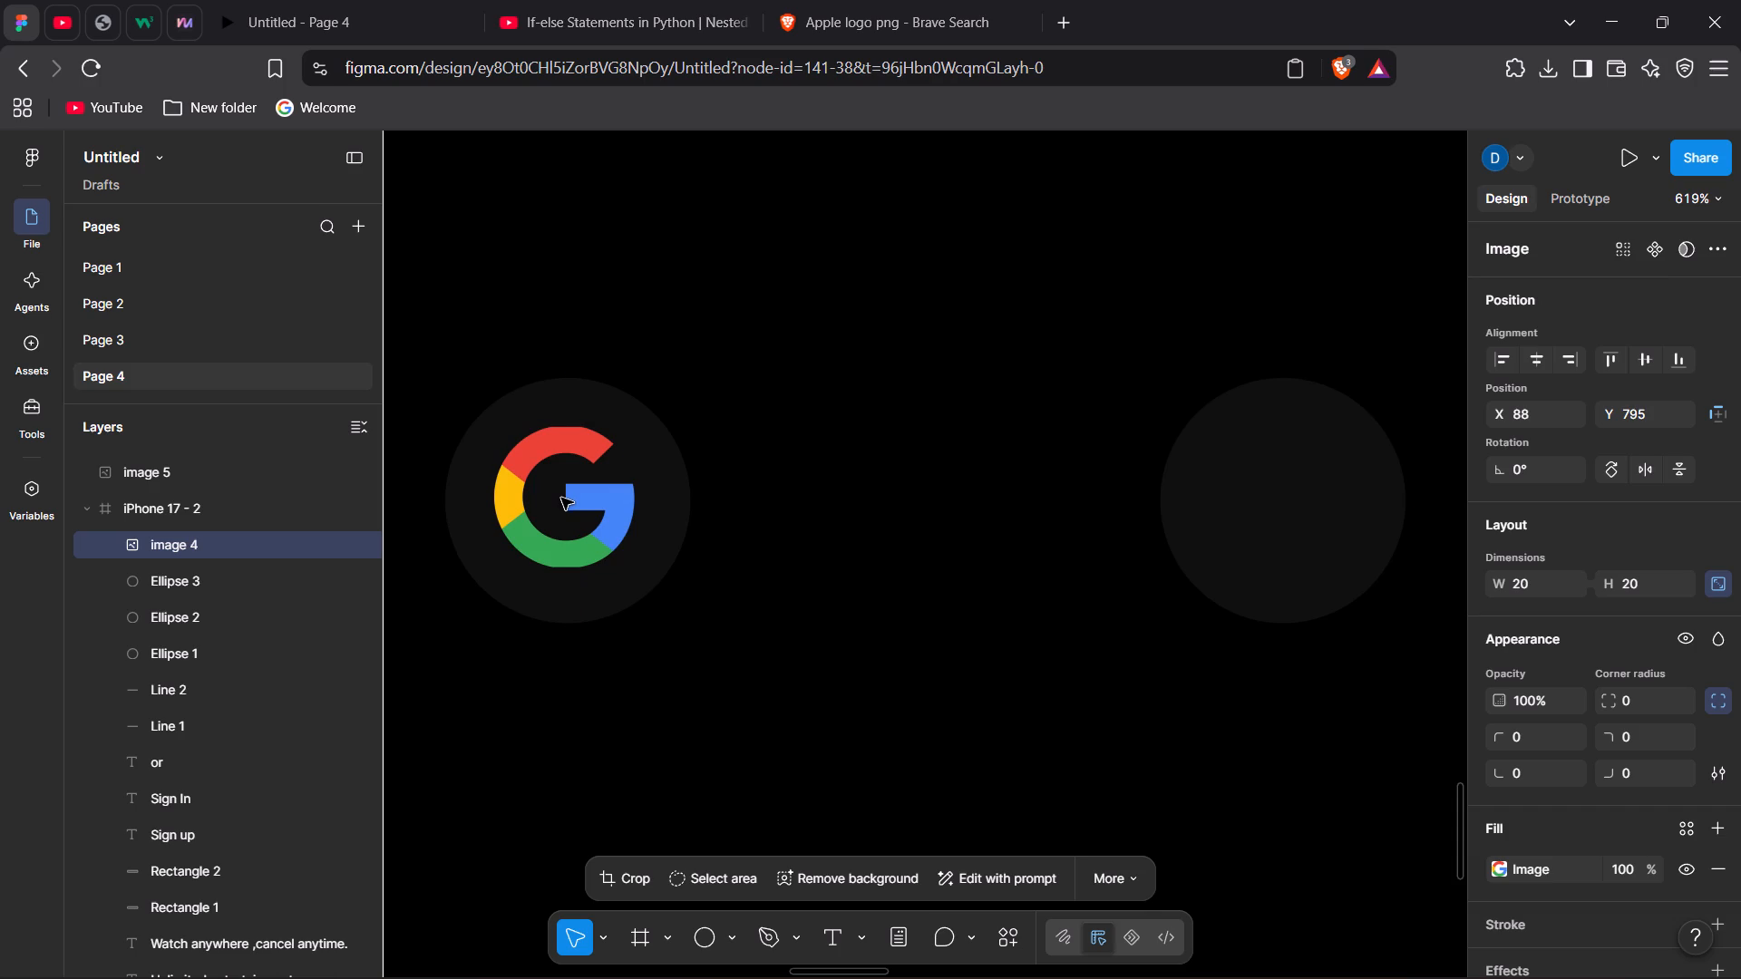
{"action": "left_click_drag", "start_coordinate": [561, 498], "coordinate": [564, 500]}
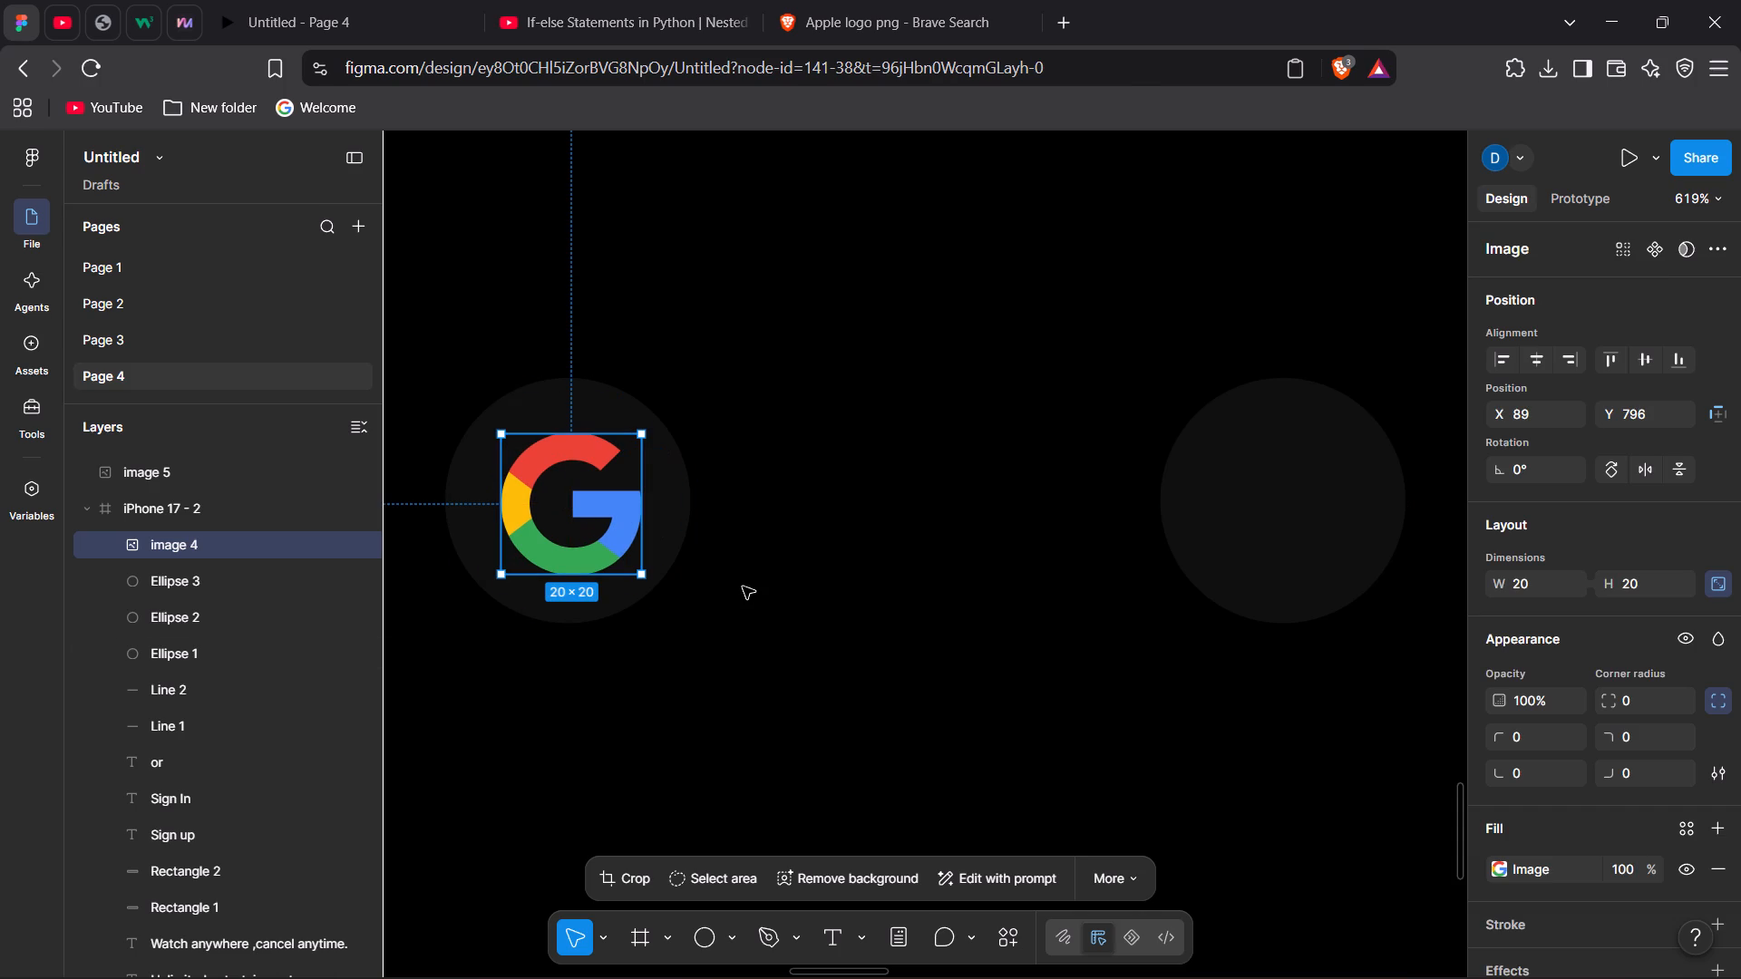
{"action": "left_click", "coordinate": [743, 586]}
Move the Apple logo from outside the frame onto the middle circle, at about X 175, Y 771 in iPhone 17 - 2.
{"action": "scroll", "coordinate": [743, 586], "scroll_direction": "left", "scroll_amount": 2}
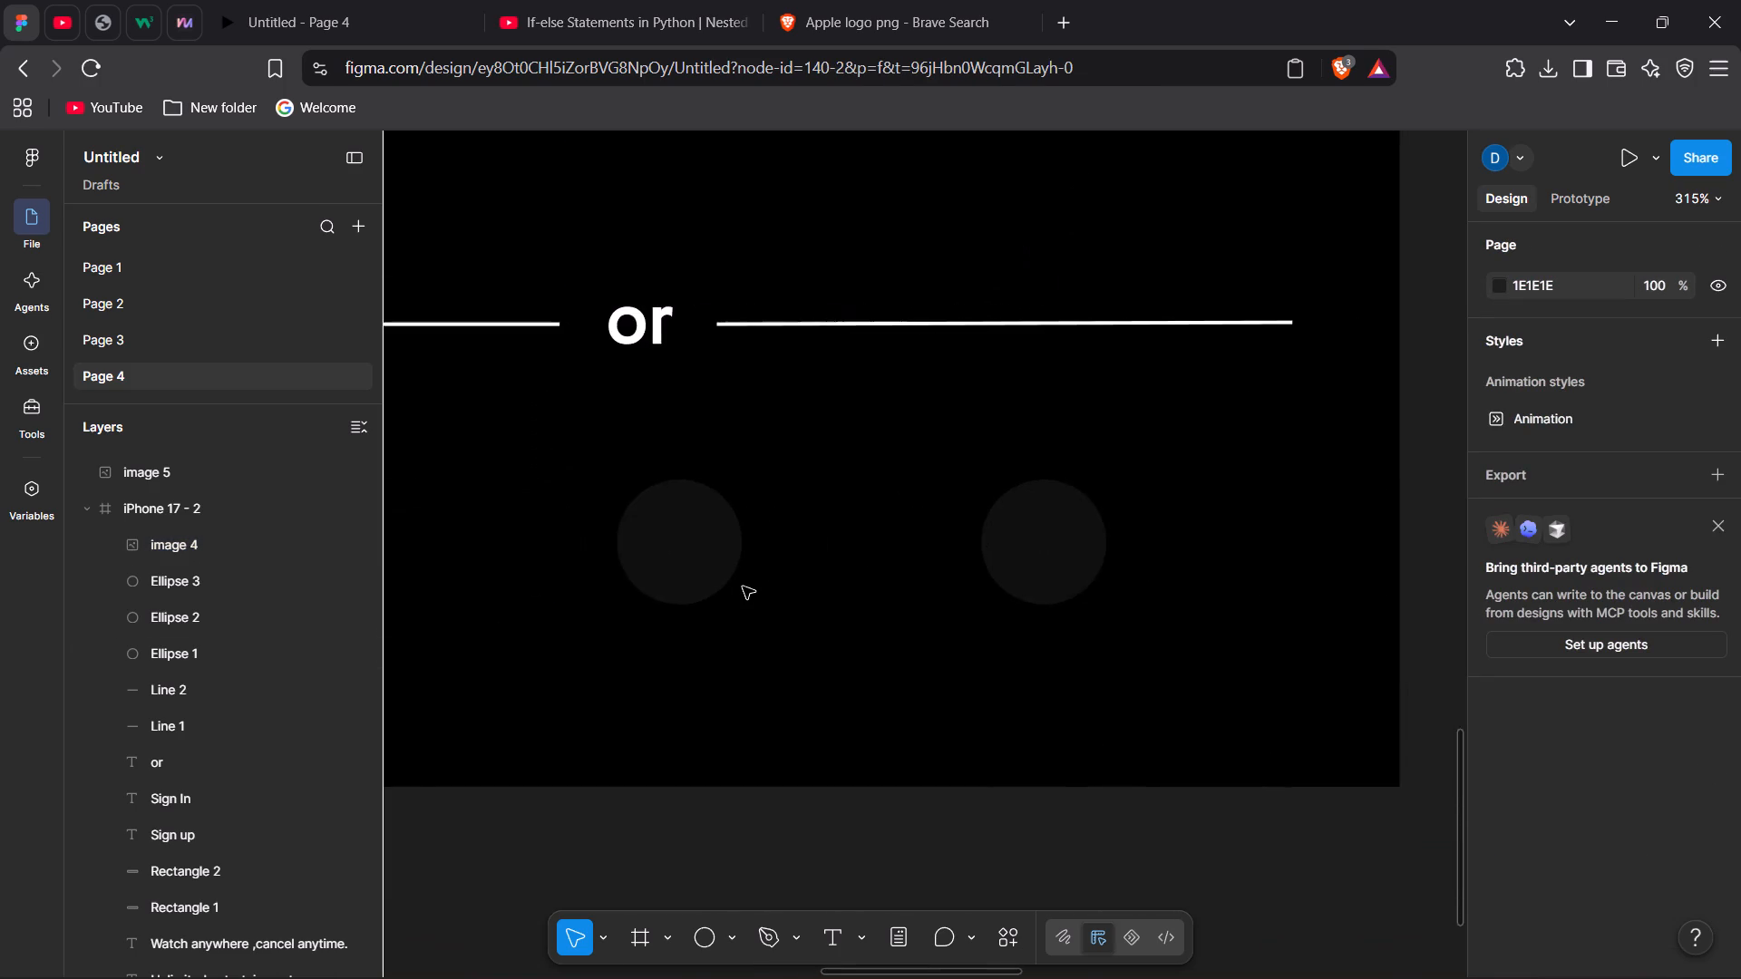
{"action": "scroll", "coordinate": [1111, 711], "scroll_direction": "left", "scroll_amount": 3}
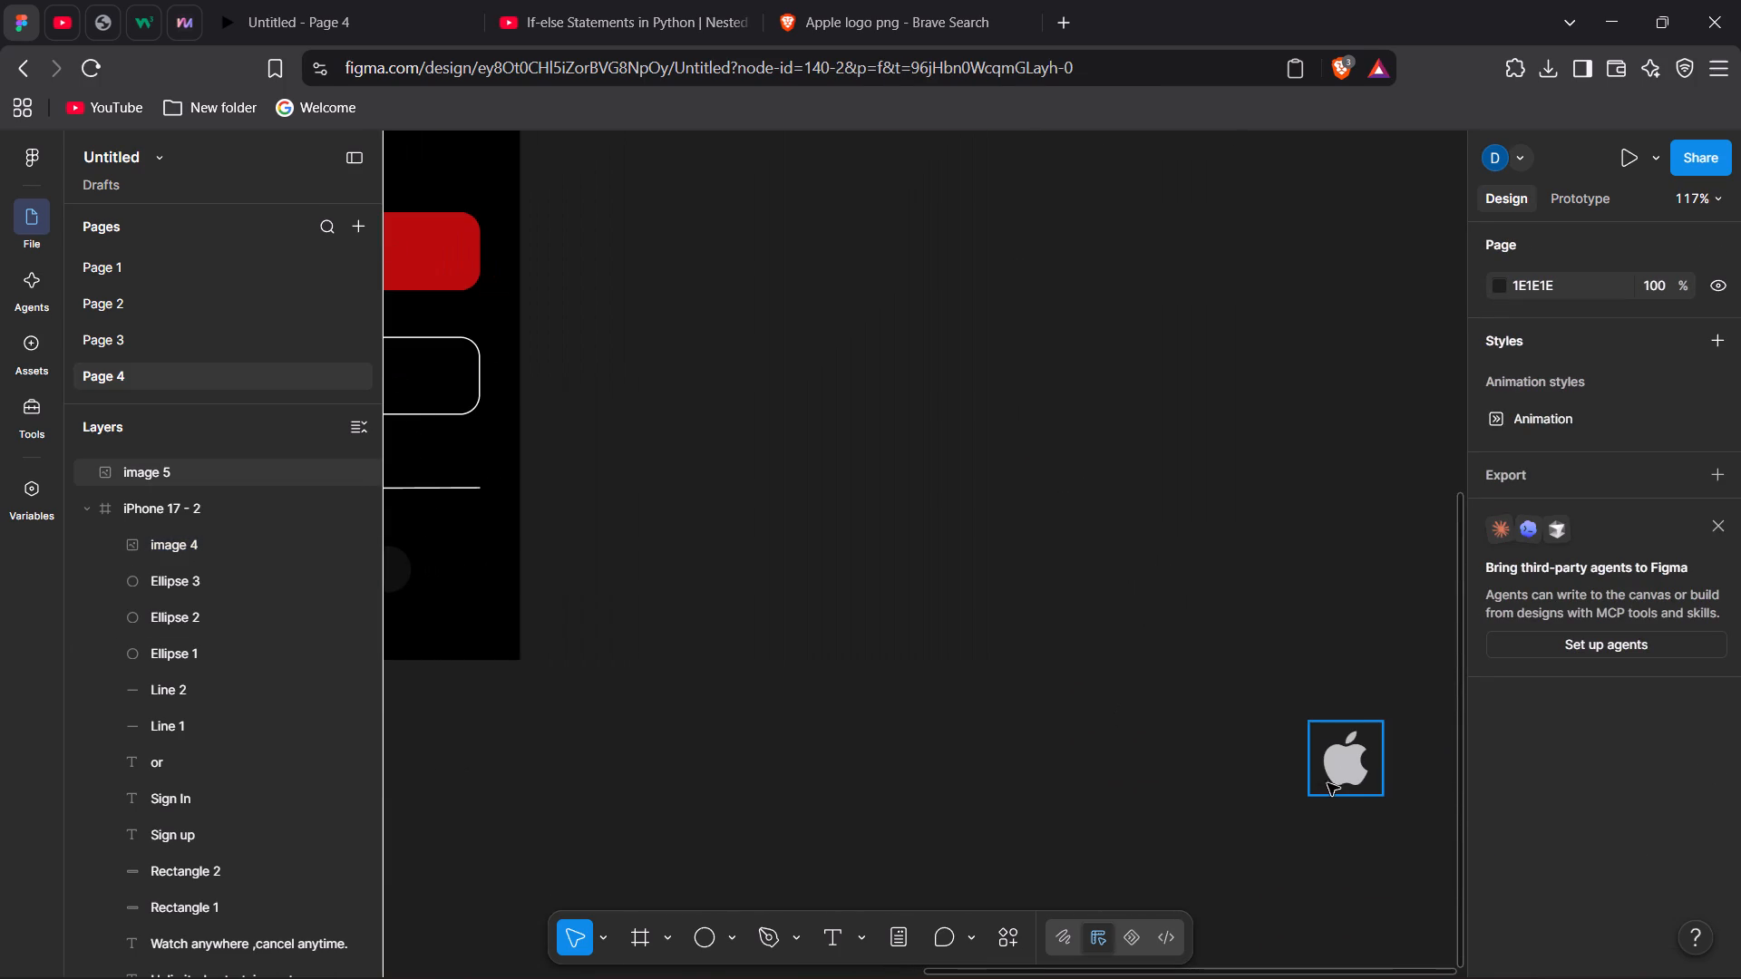
{"action": "left_click_drag", "start_coordinate": [1337, 771], "coordinate": [597, 630]}
{"action": "scroll", "coordinate": [597, 630], "scroll_direction": "right", "scroll_amount": 4}
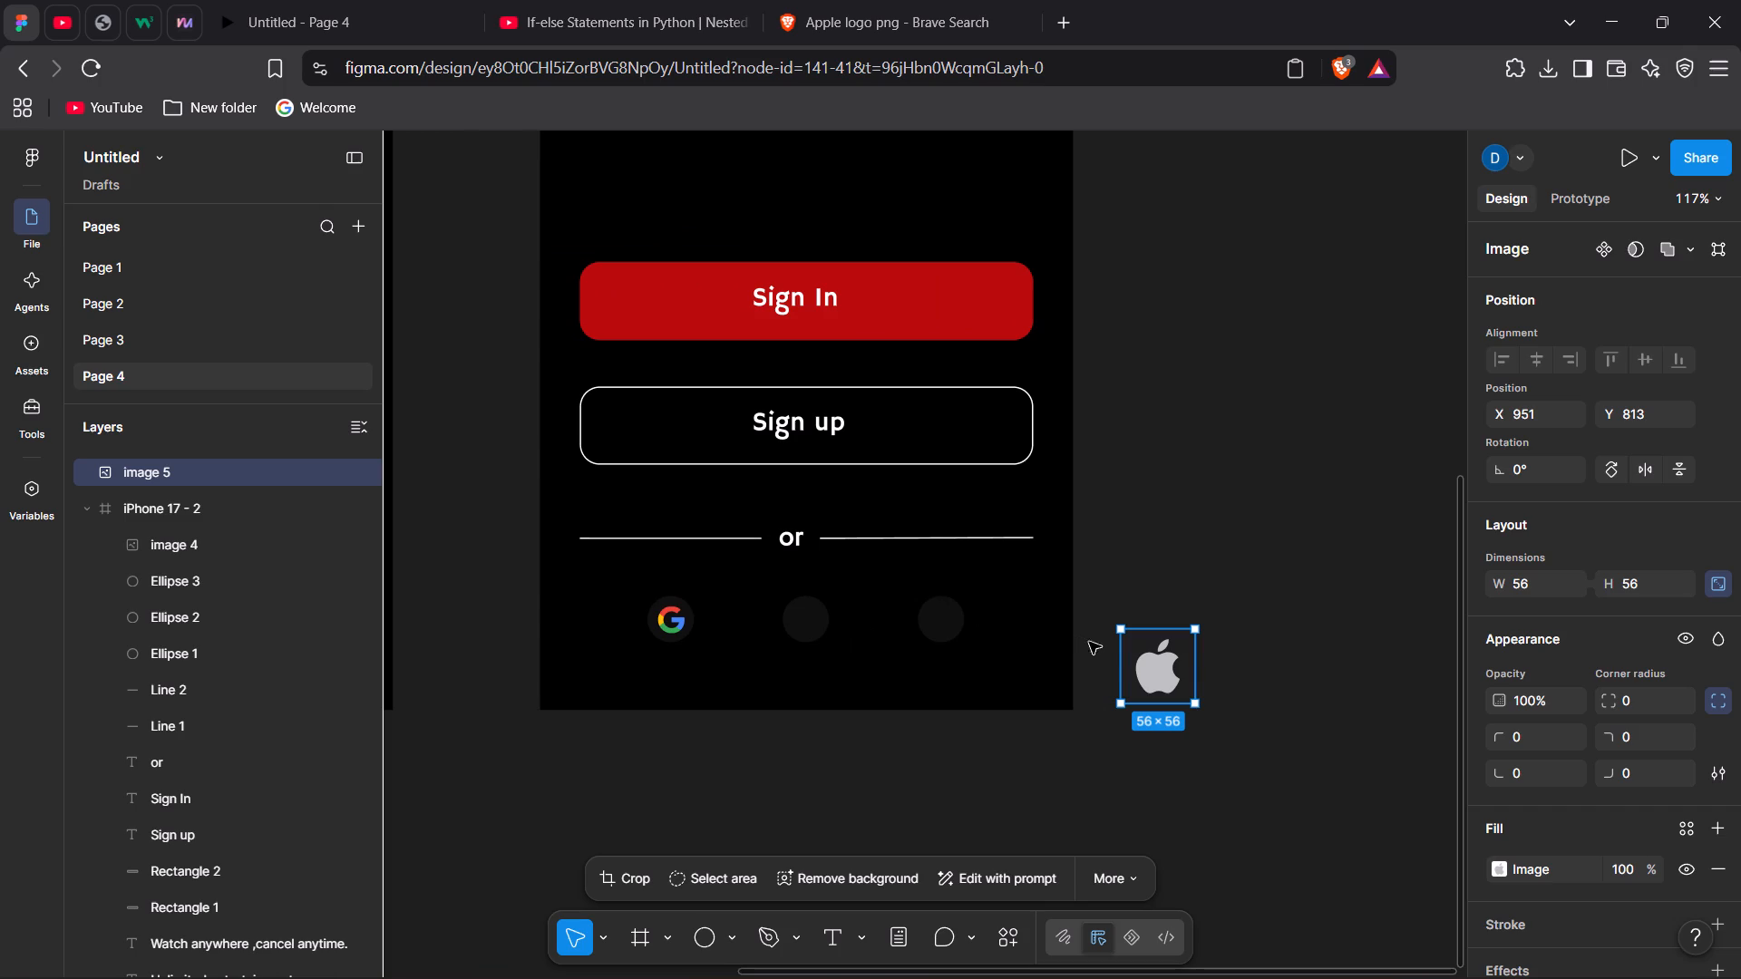
{"action": "left_click_drag", "start_coordinate": [1146, 668], "coordinate": [811, 603]}
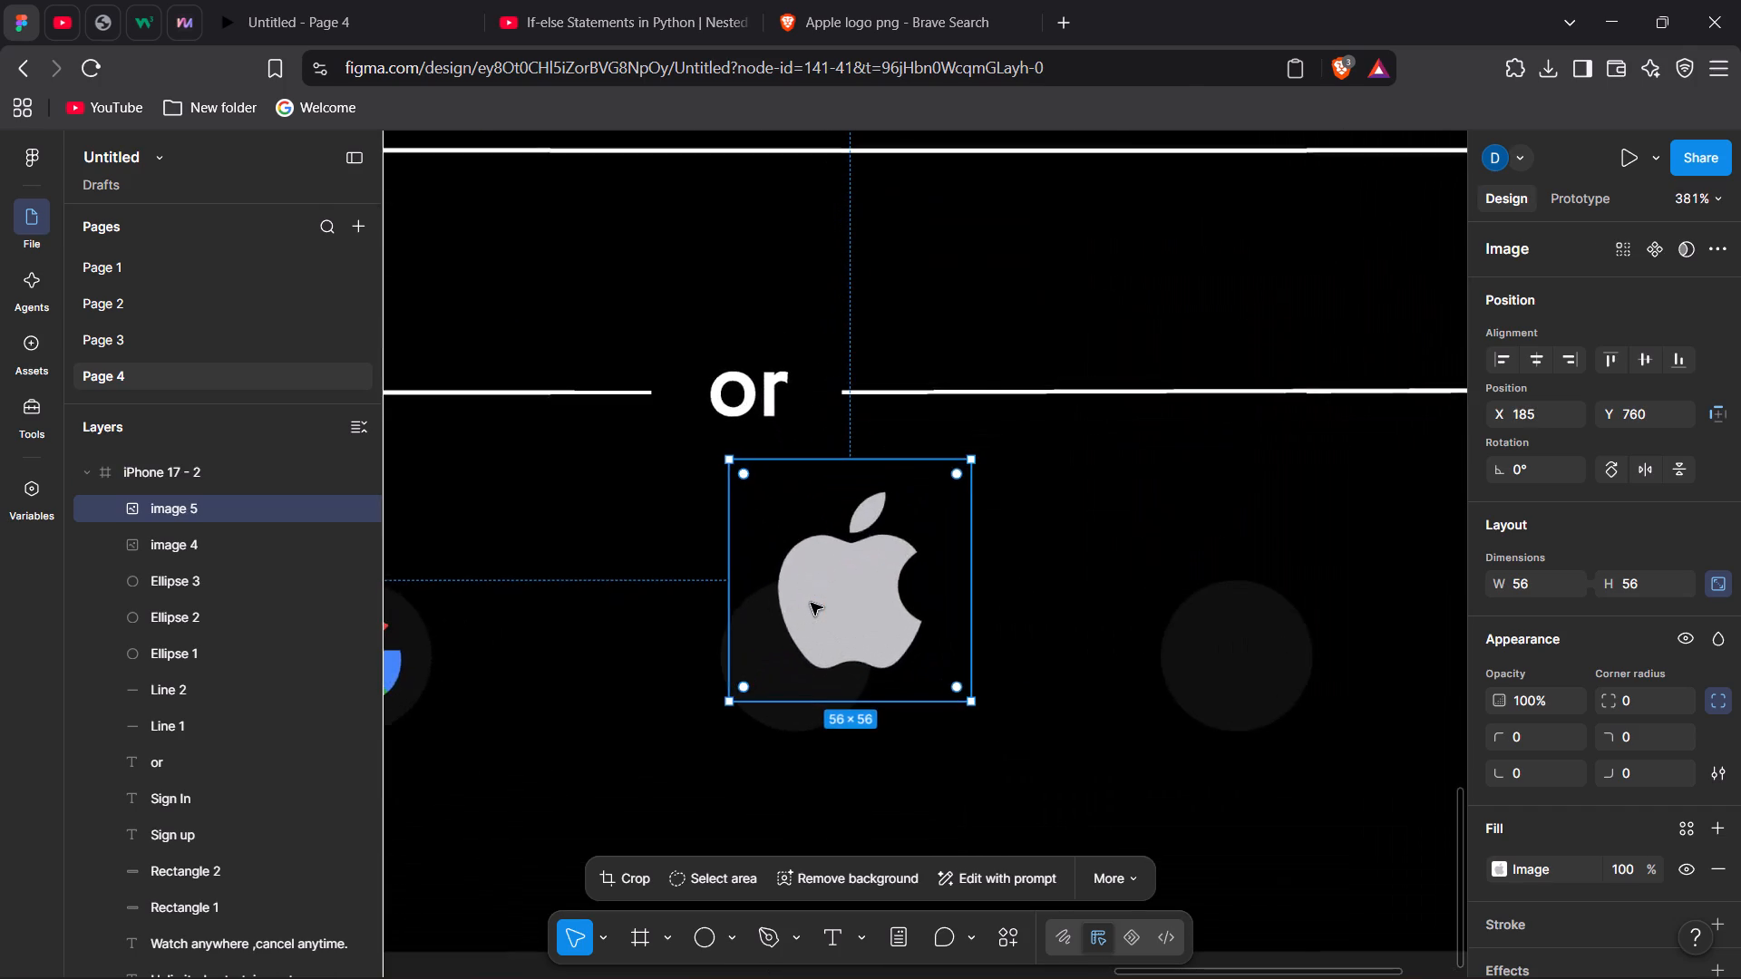
{"action": "left_click_drag", "start_coordinate": [915, 606], "coordinate": [812, 721]}
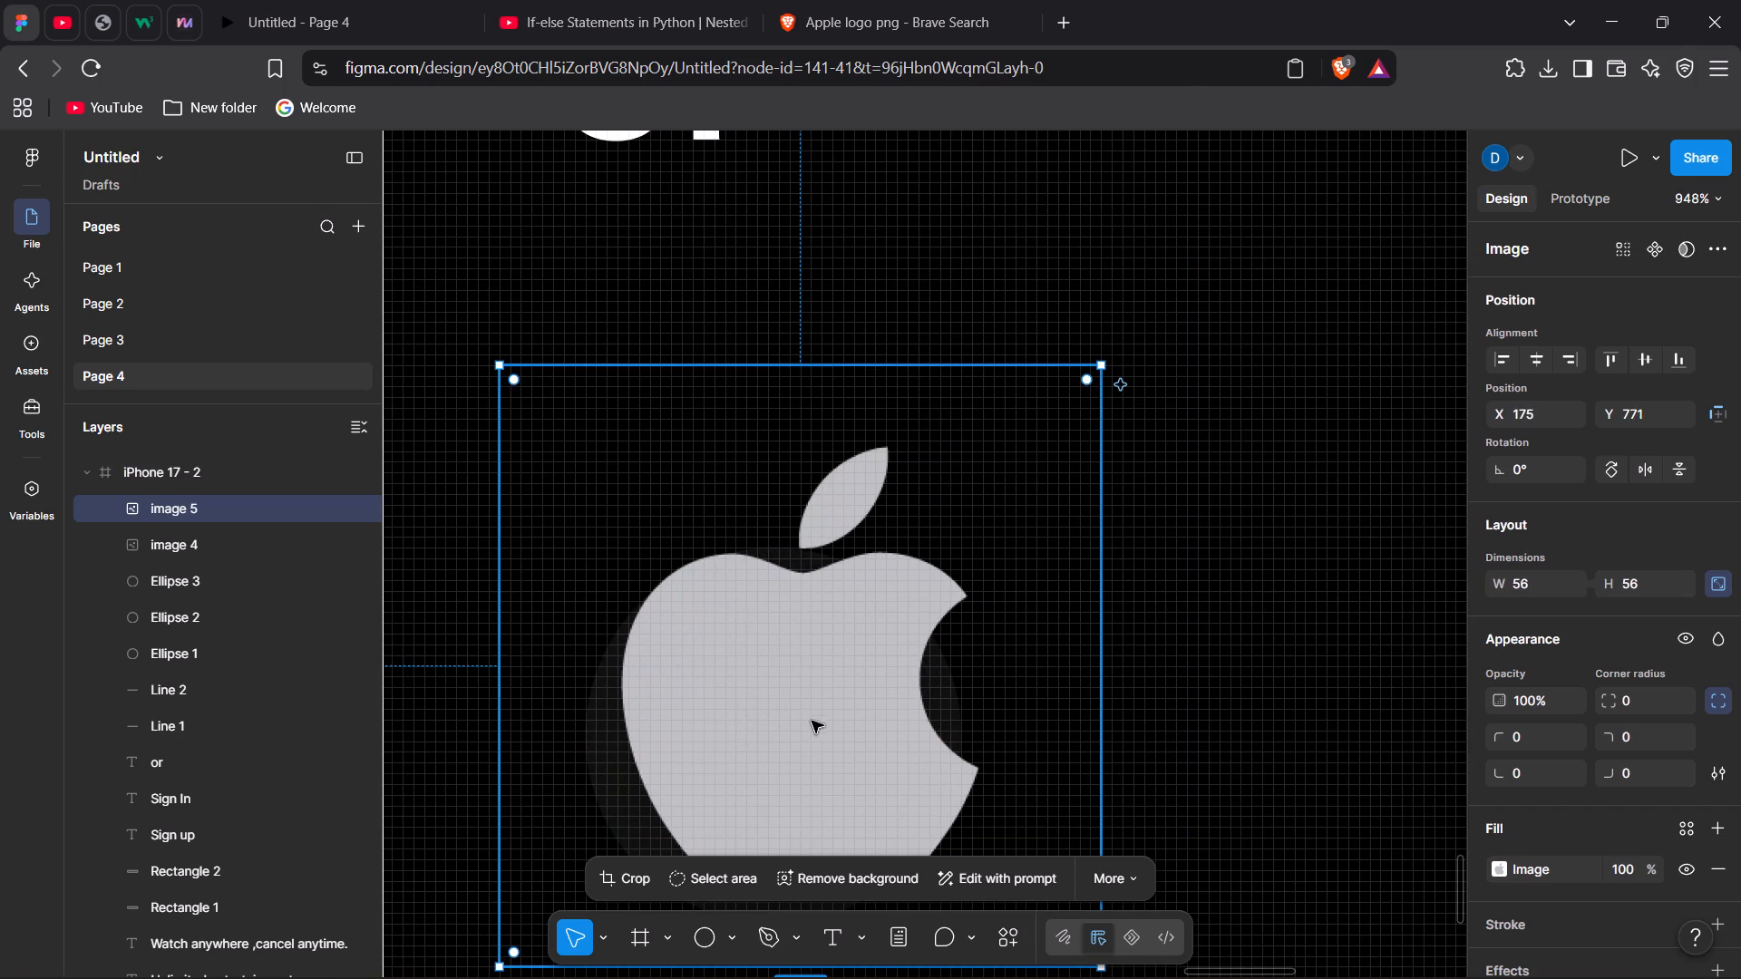
Scale the Apple logo down to about 24 × 24 and center it in the middle circle at about X 189, Y 794.
{"action": "left_click_drag", "start_coordinate": [1106, 363], "coordinate": [1075, 406]}
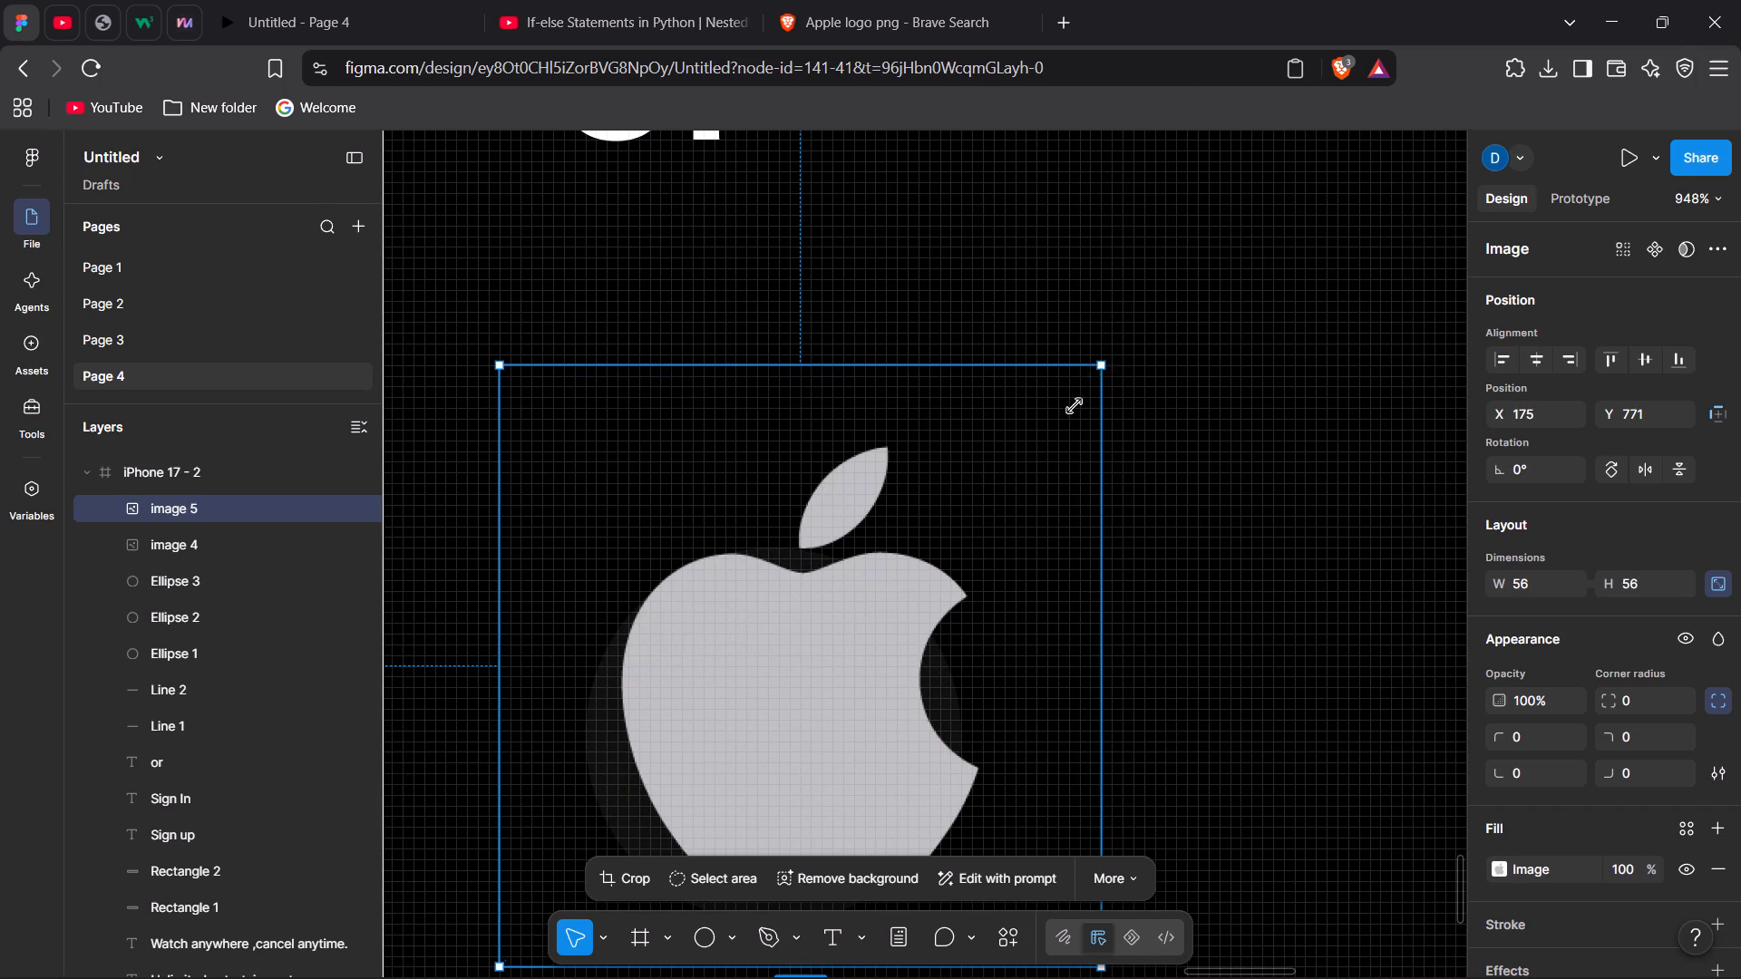
{"action": "left_click_drag", "start_coordinate": [1075, 406], "coordinate": [753, 734]}
{"action": "scroll", "coordinate": [539, 868], "scroll_direction": "down", "scroll_amount": 1}
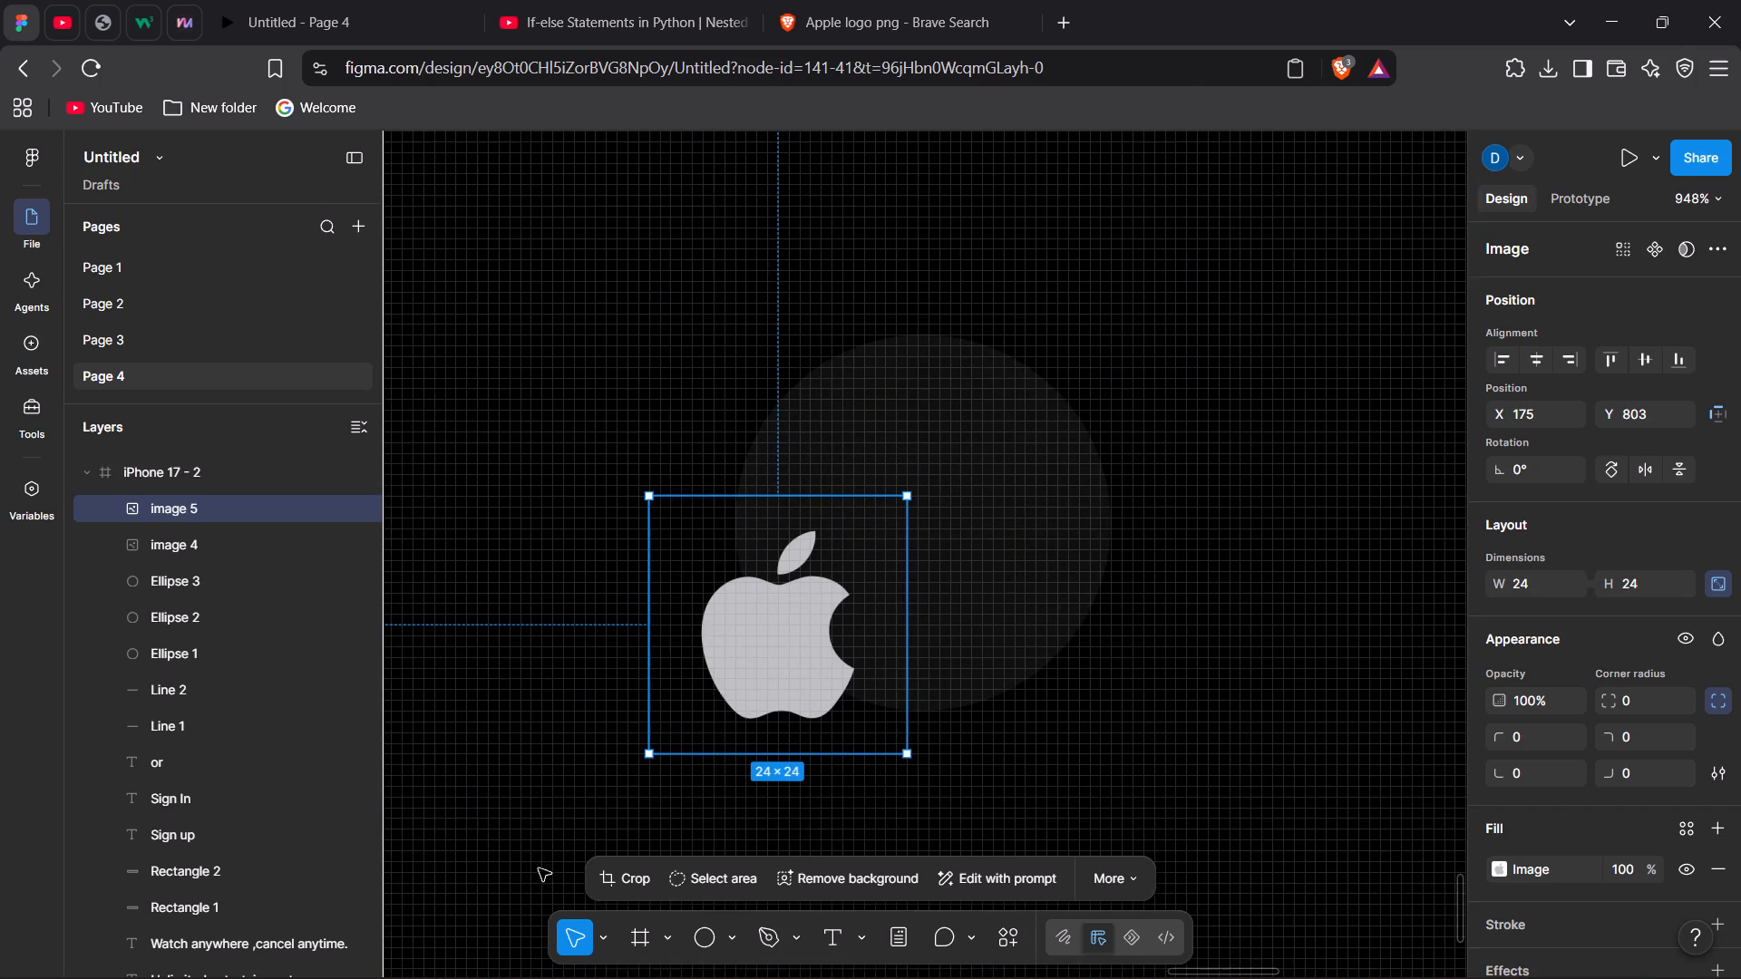
{"action": "scroll", "coordinate": [539, 868], "scroll_direction": "down", "scroll_amount": 1}
{"action": "left_click_drag", "start_coordinate": [705, 667], "coordinate": [846, 561]}
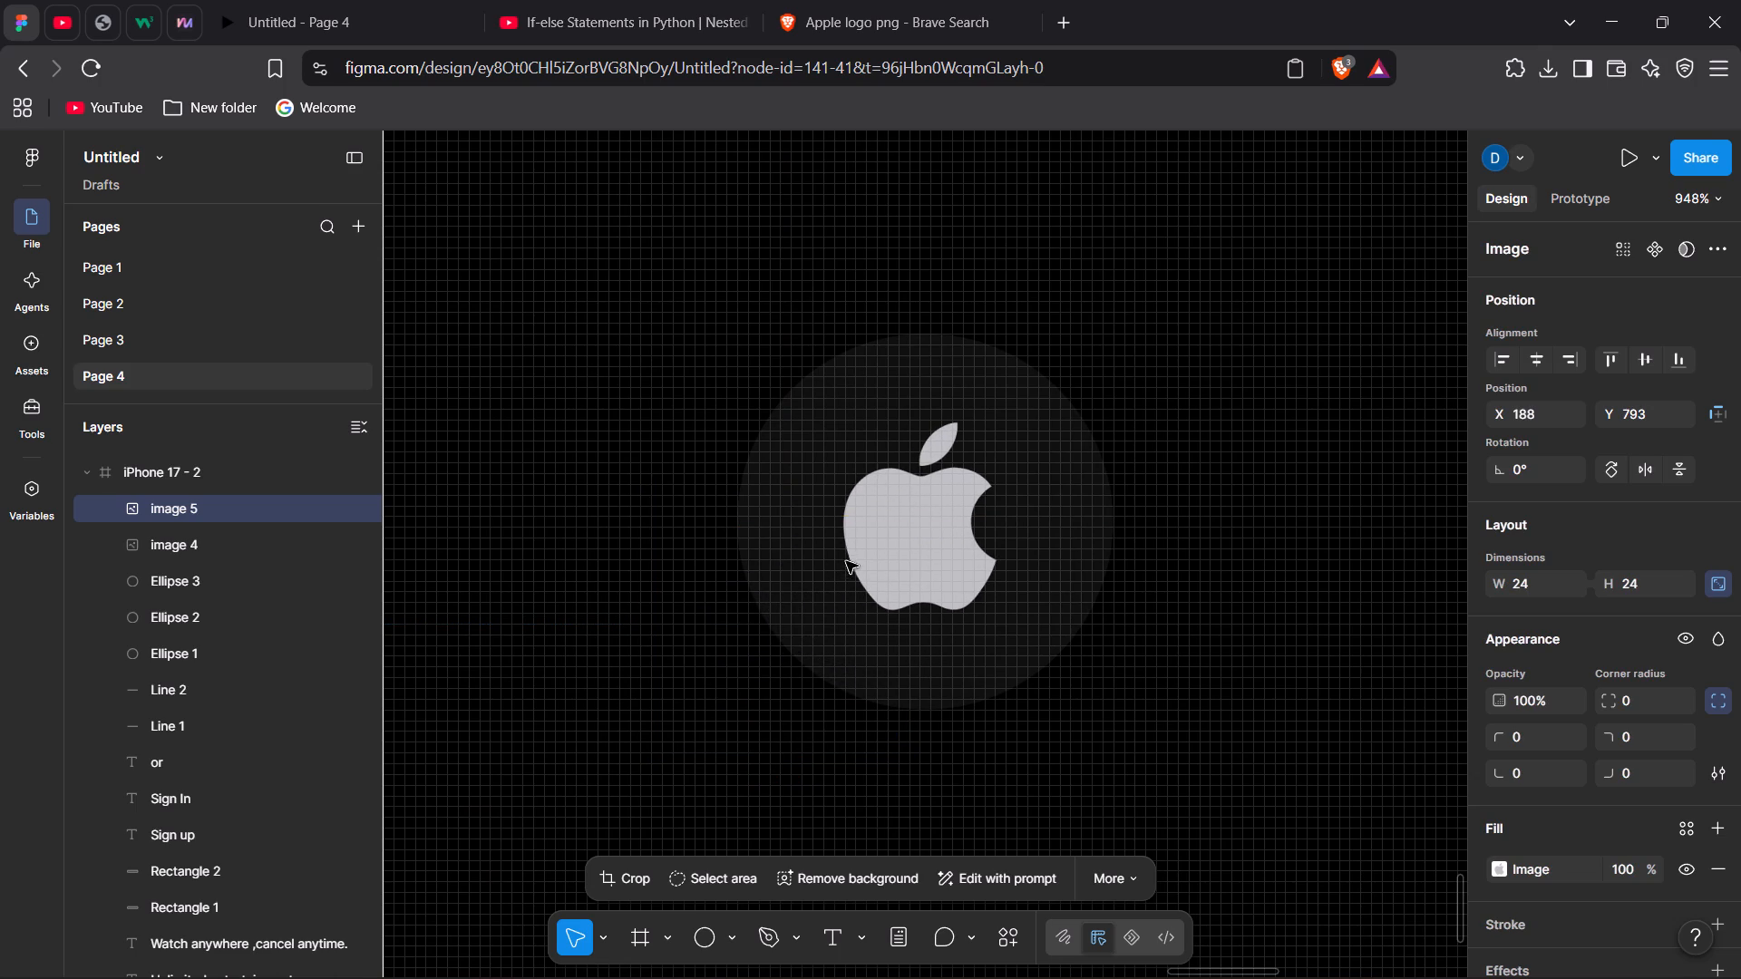
{"action": "left_click_drag", "start_coordinate": [846, 561], "coordinate": [854, 538]}
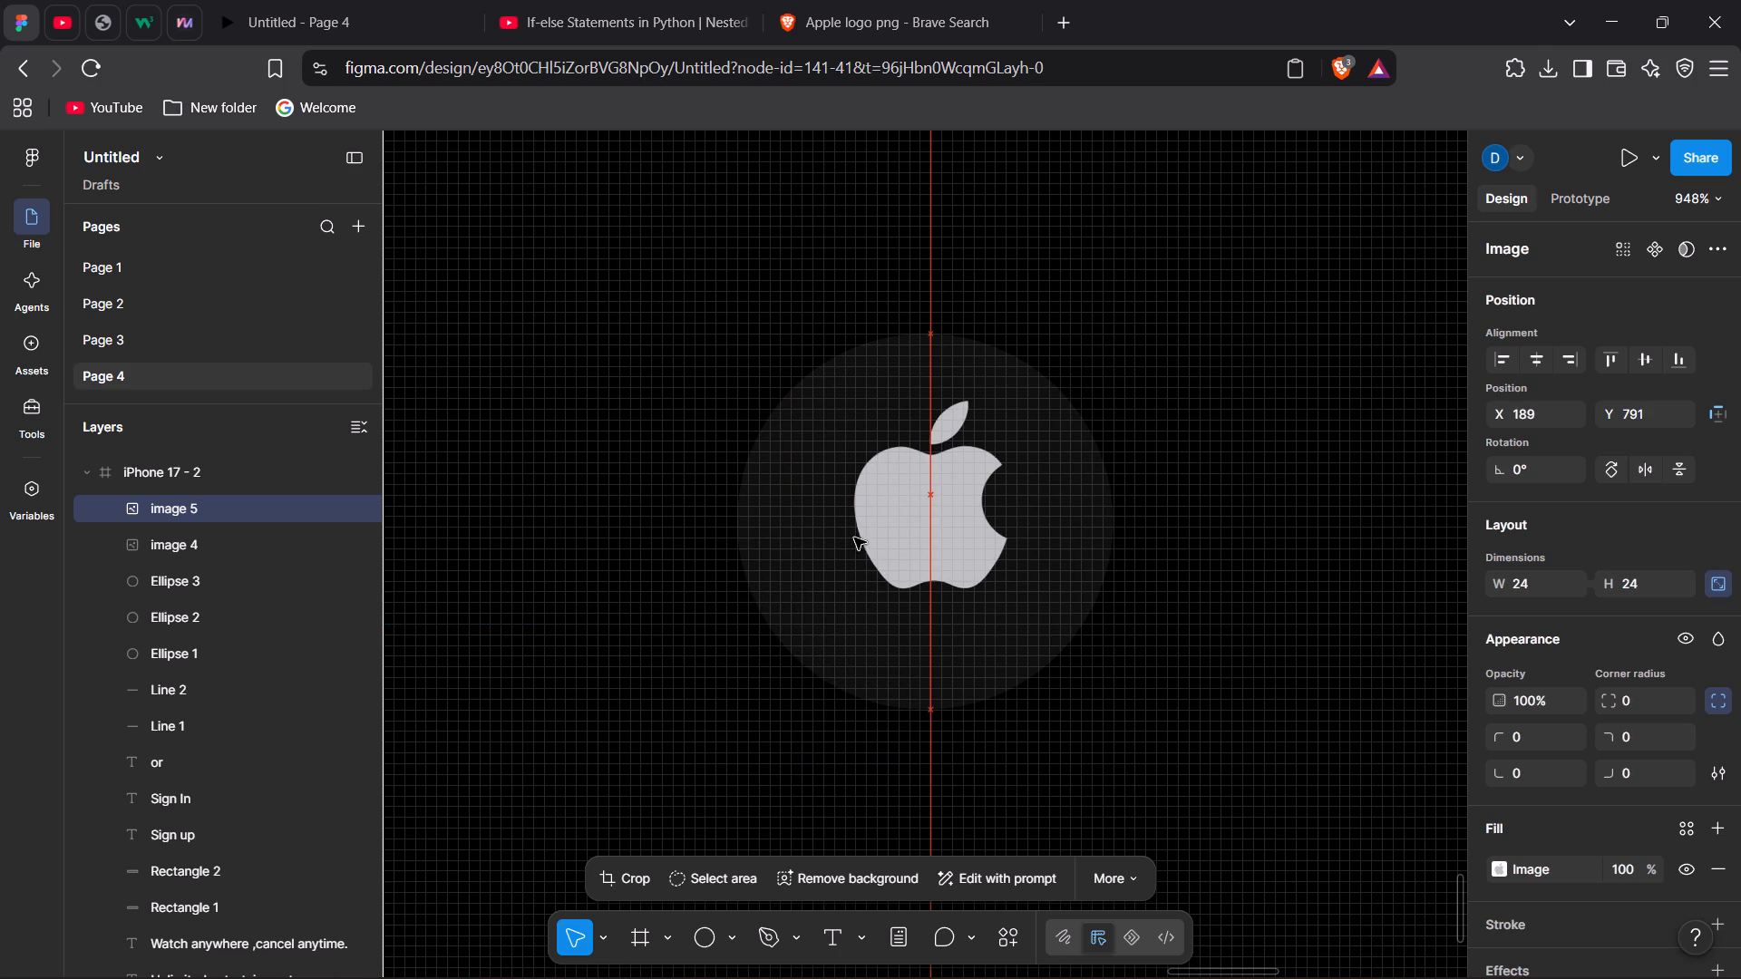
{"action": "left_click_drag", "start_coordinate": [854, 538], "coordinate": [851, 572]}
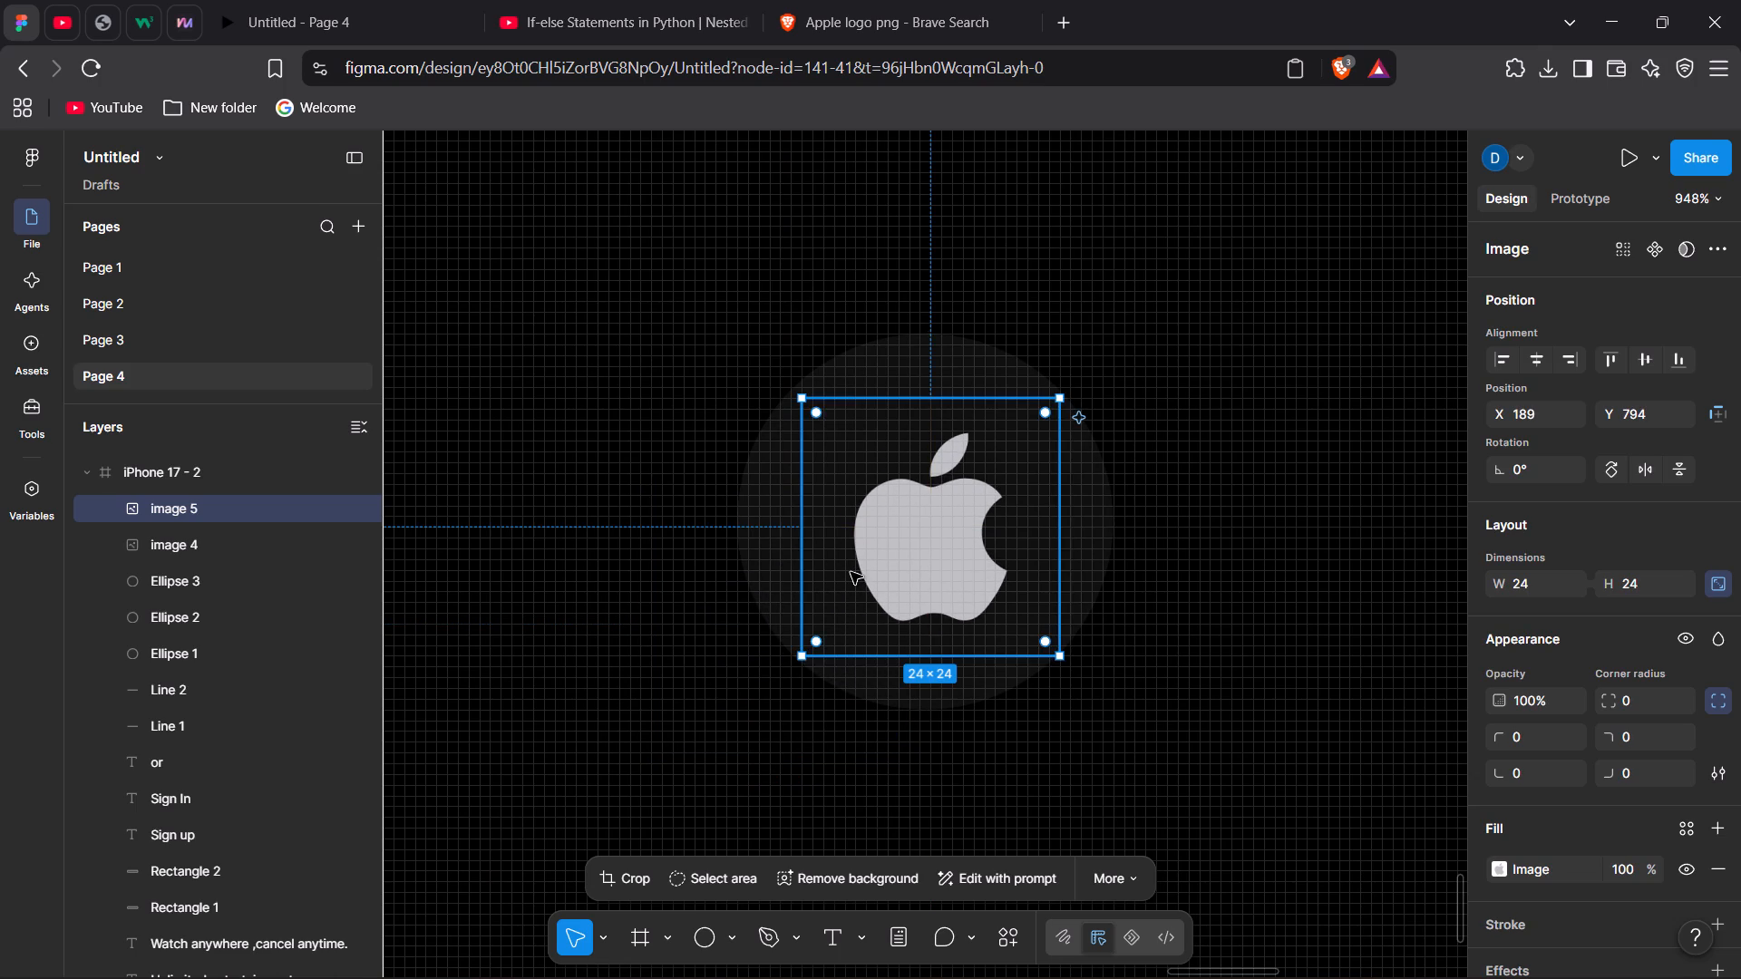
{"action": "left_click", "coordinate": [1288, 667]}
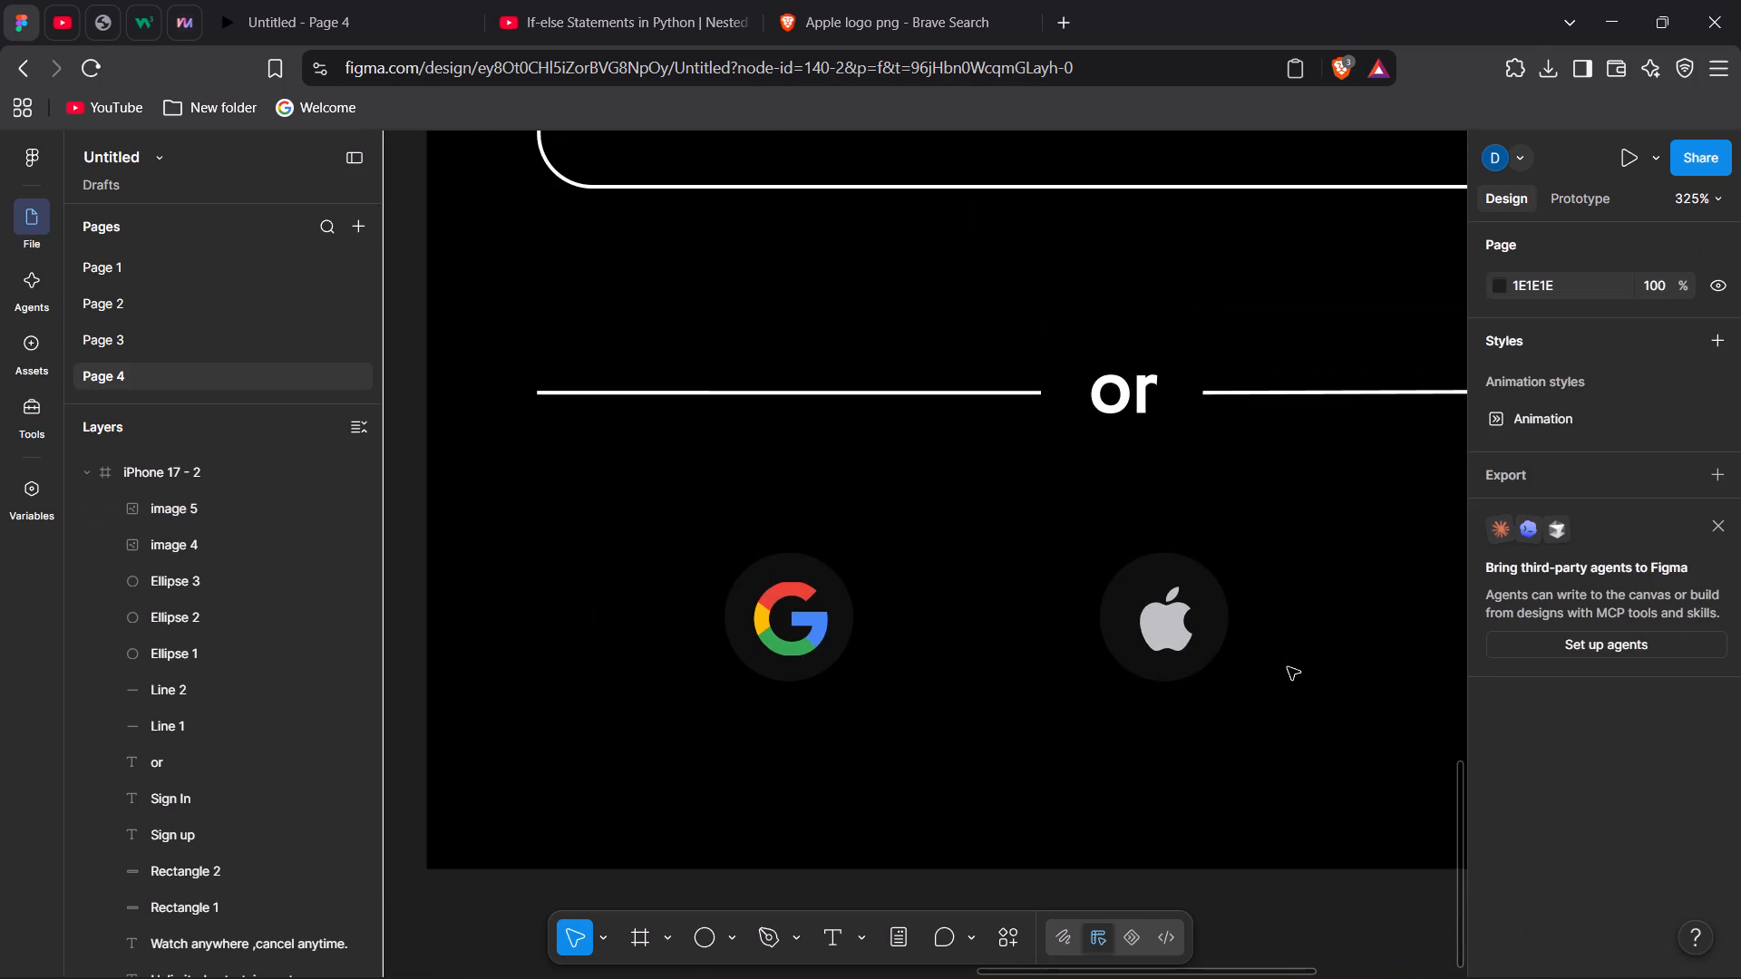
{"action": "scroll", "coordinate": [1288, 667], "scroll_direction": "left", "scroll_amount": 1}
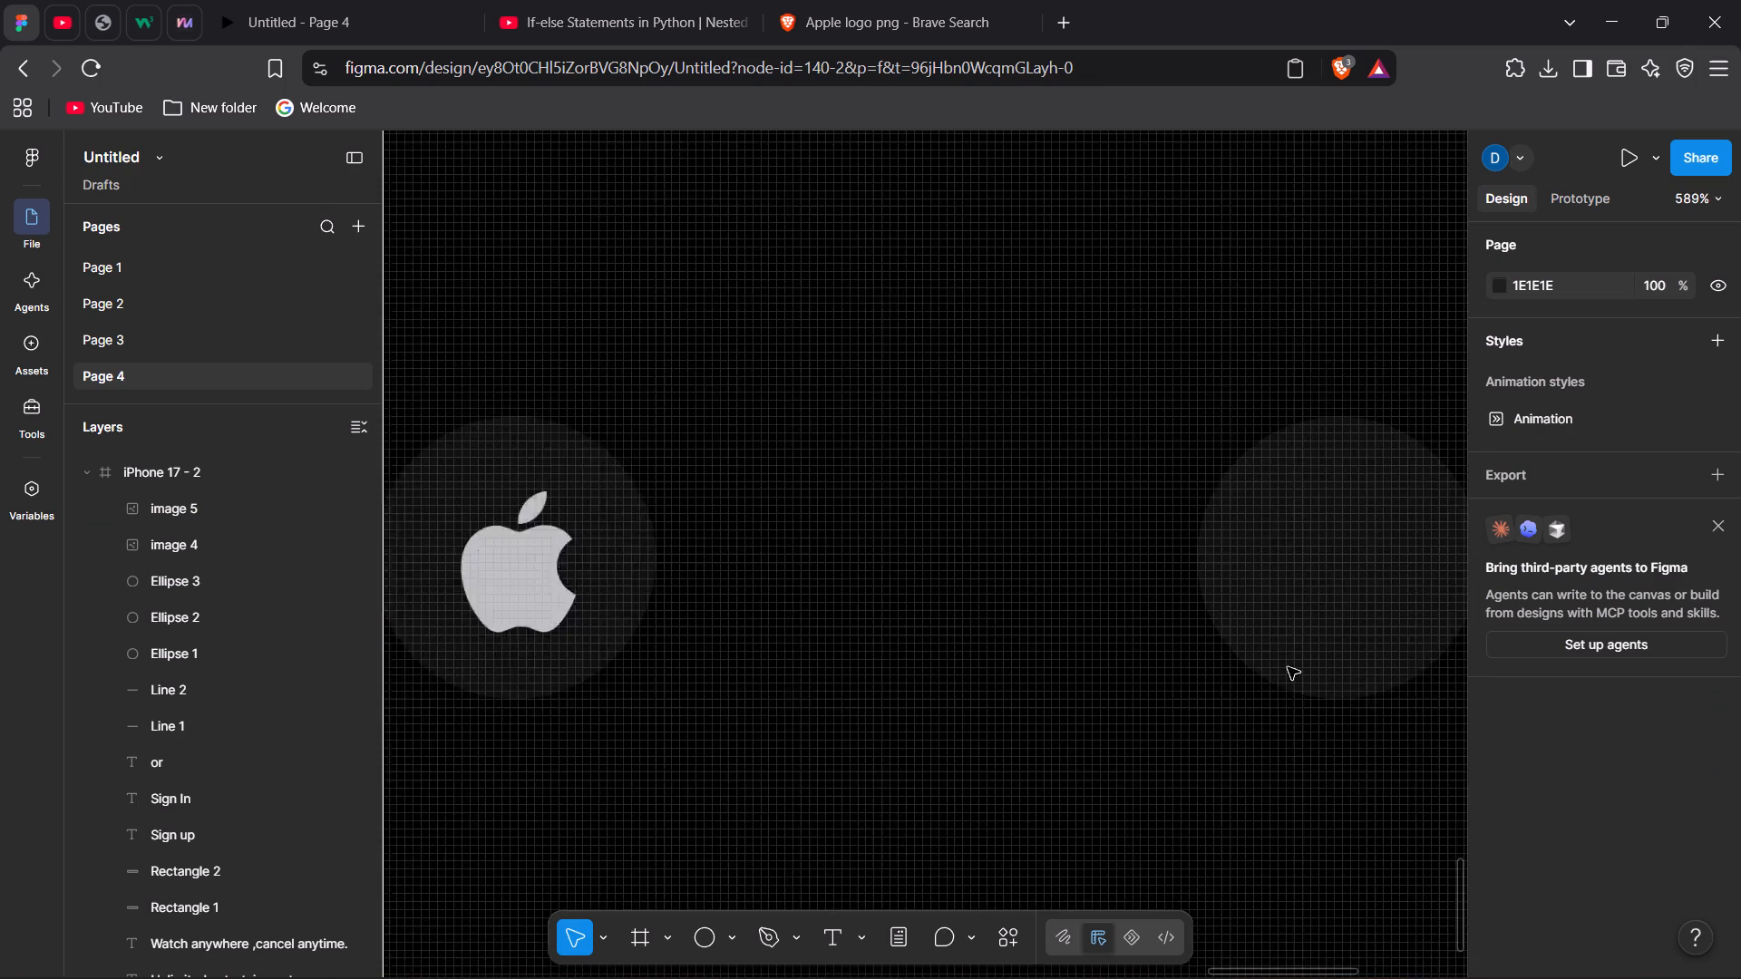
{"action": "scroll", "coordinate": [1288, 667], "scroll_direction": "right", "scroll_amount": 3}
{"action": "left_click_drag", "start_coordinate": [831, 546], "coordinate": [830, 533]}
{"action": "left_click", "coordinate": [1401, 565]}
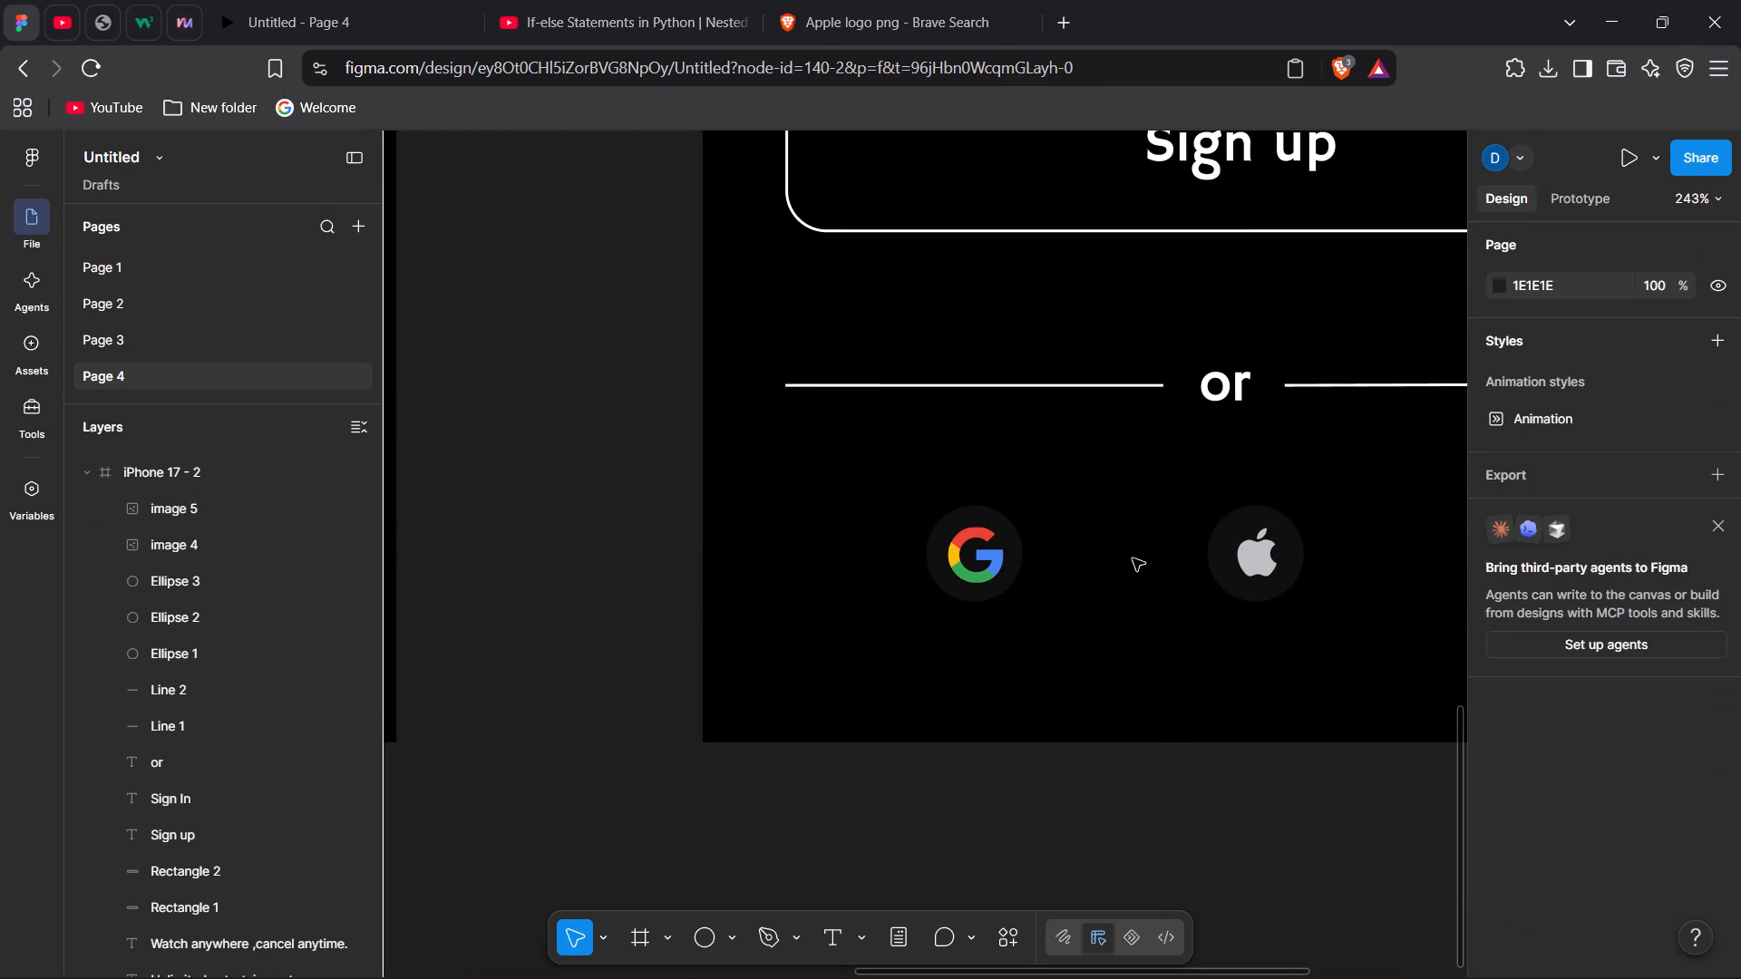
Check the third icon below the divider in the Netflix mockup and search Brave Images for "MAIL logo png".
{"action": "scroll", "coordinate": [1465, 723], "scroll_direction": "left", "scroll_amount": 2}
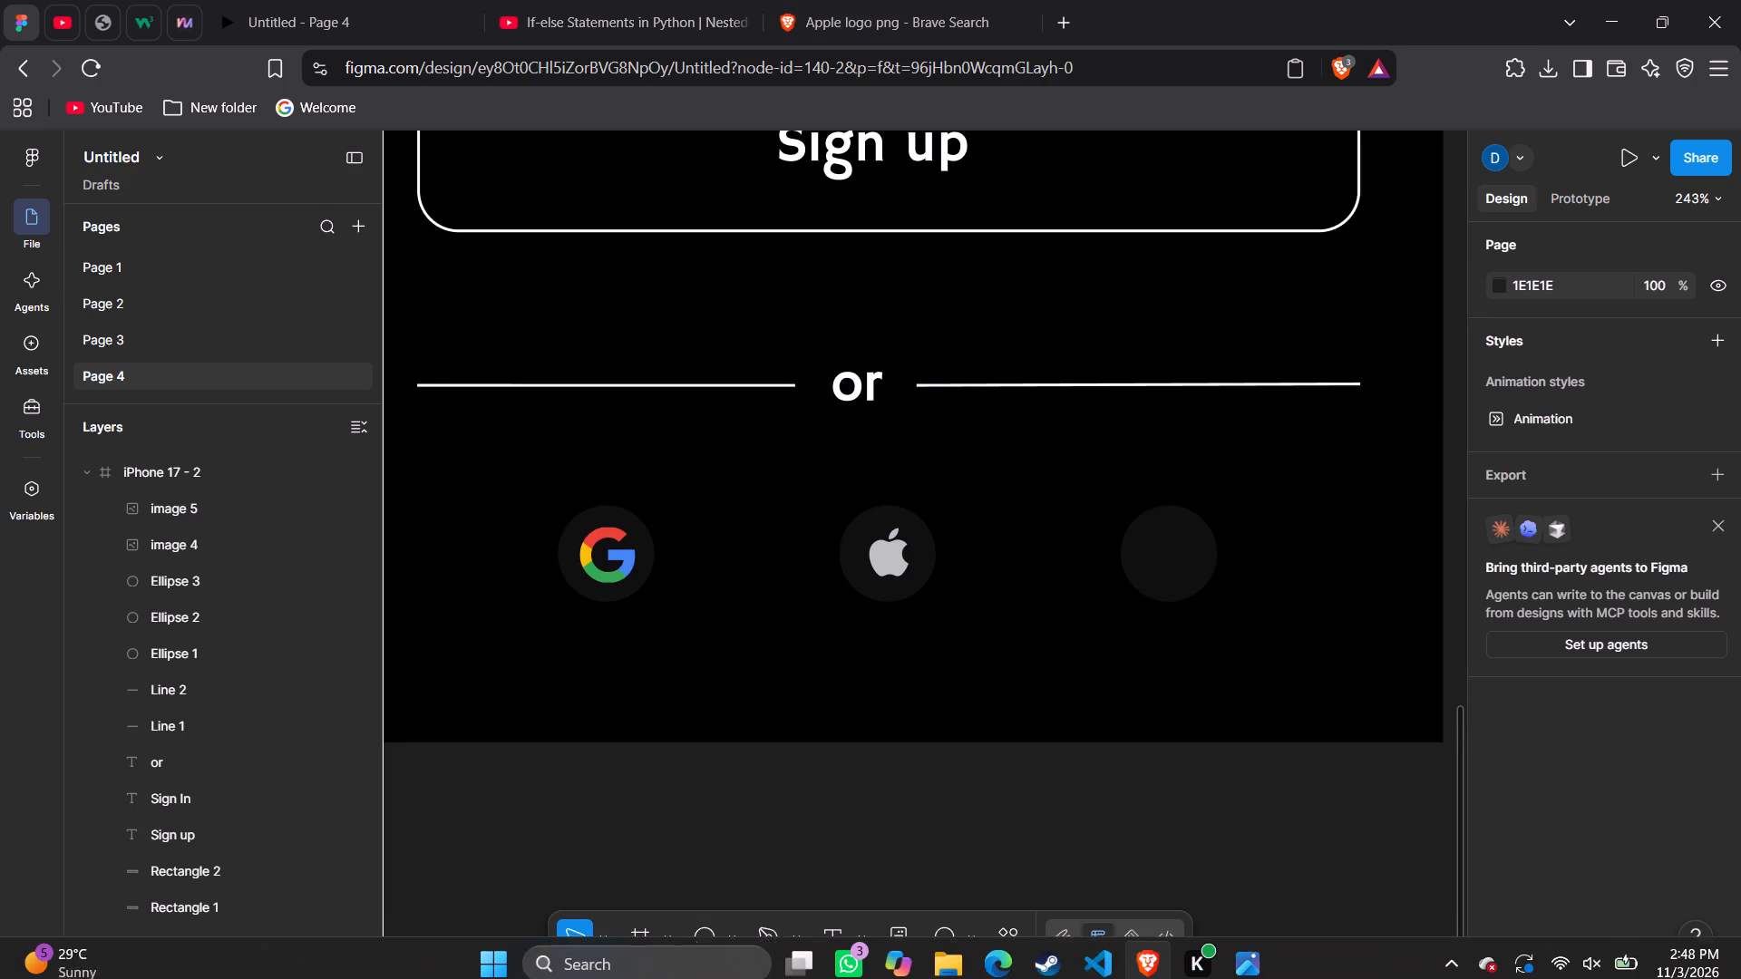
{"action": "left_click", "coordinate": [1250, 966]}
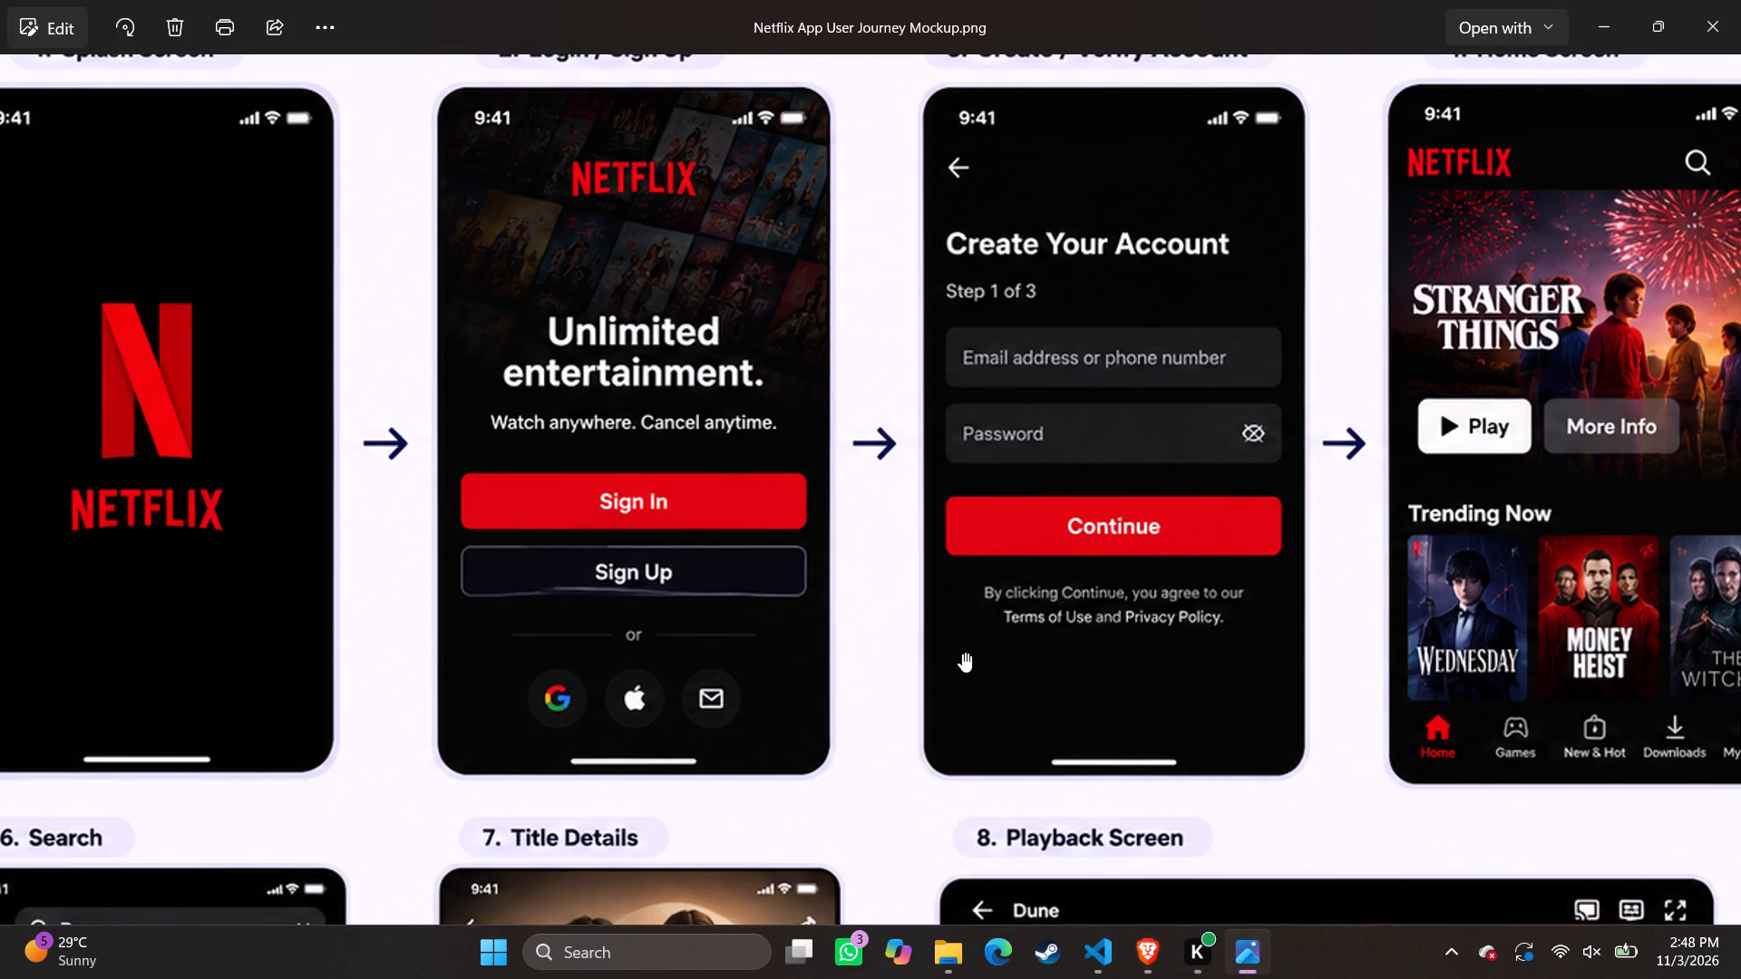
{"action": "left_click", "coordinate": [1143, 958]}
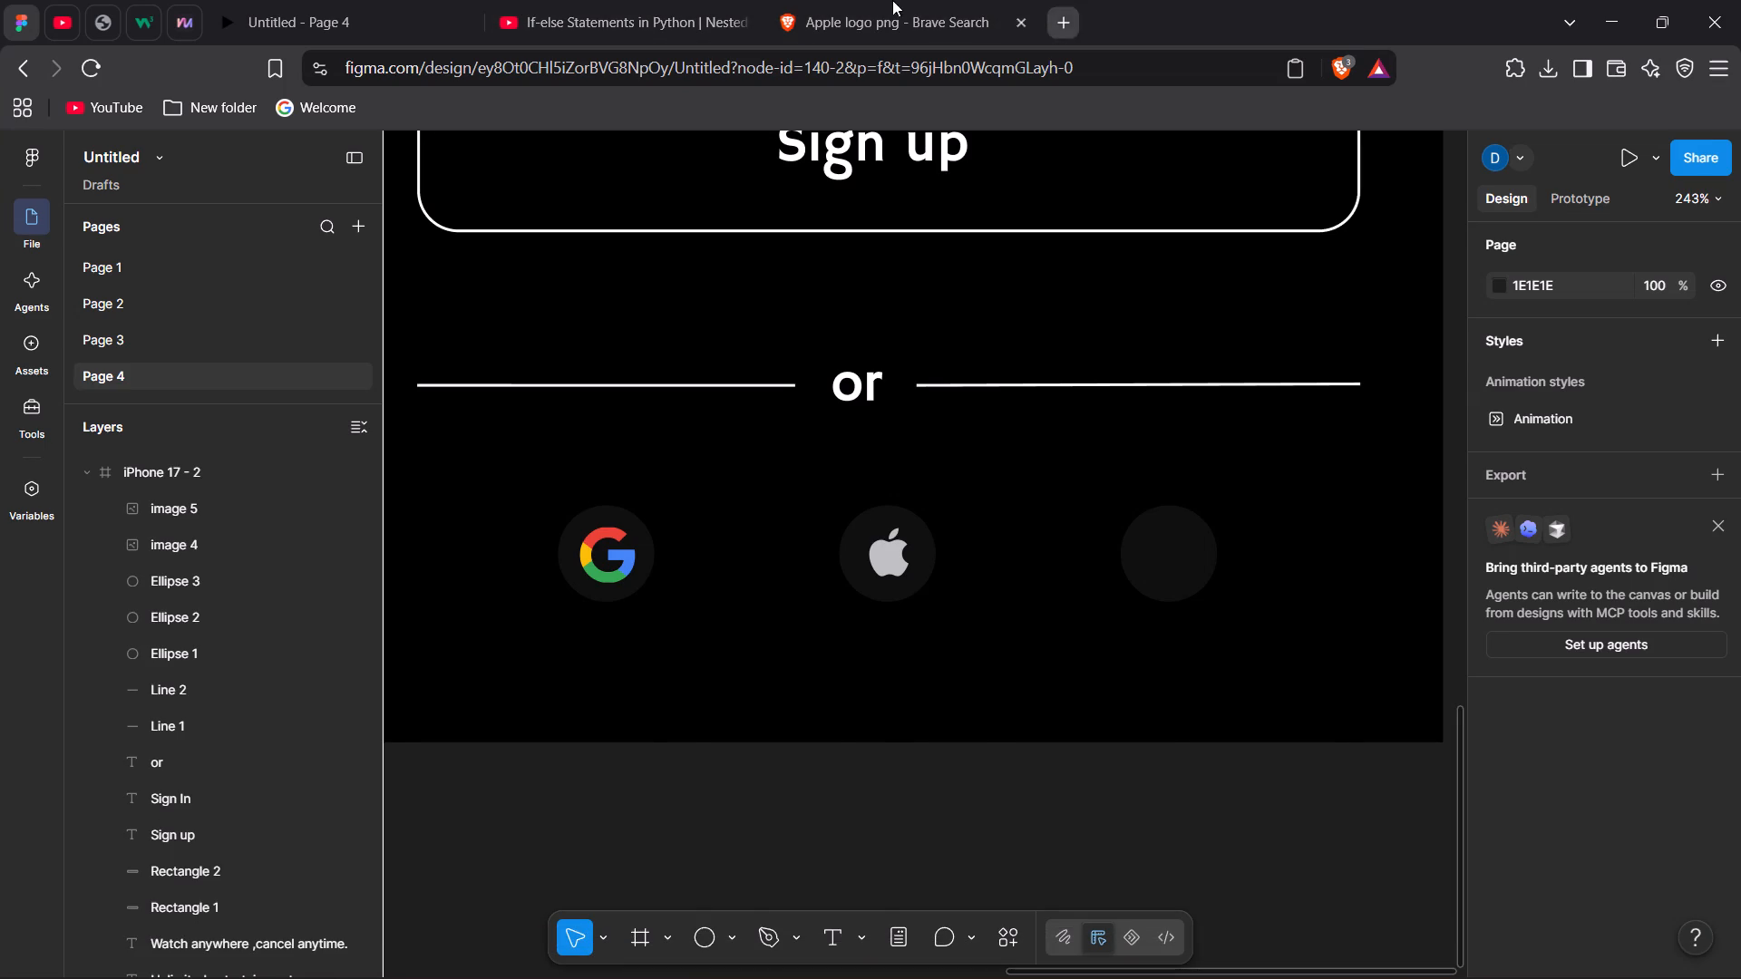
{"action": "left_click", "coordinate": [806, 0]}
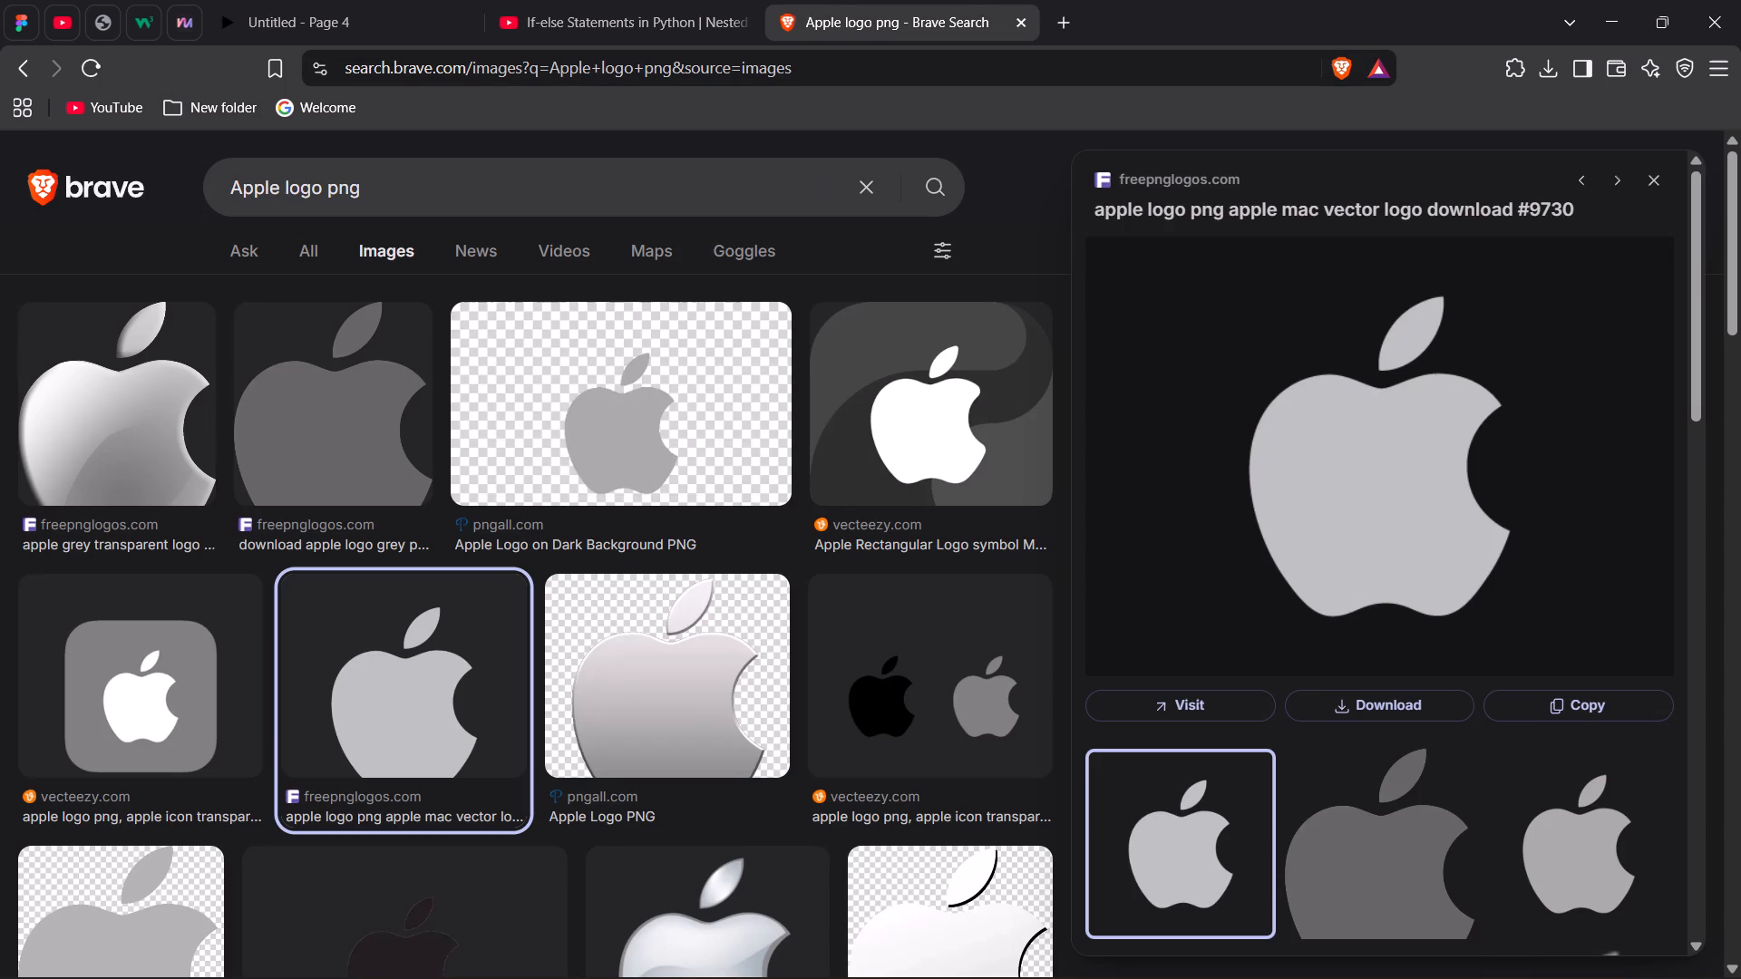
{"action": "left_click", "coordinate": [275, 189]}
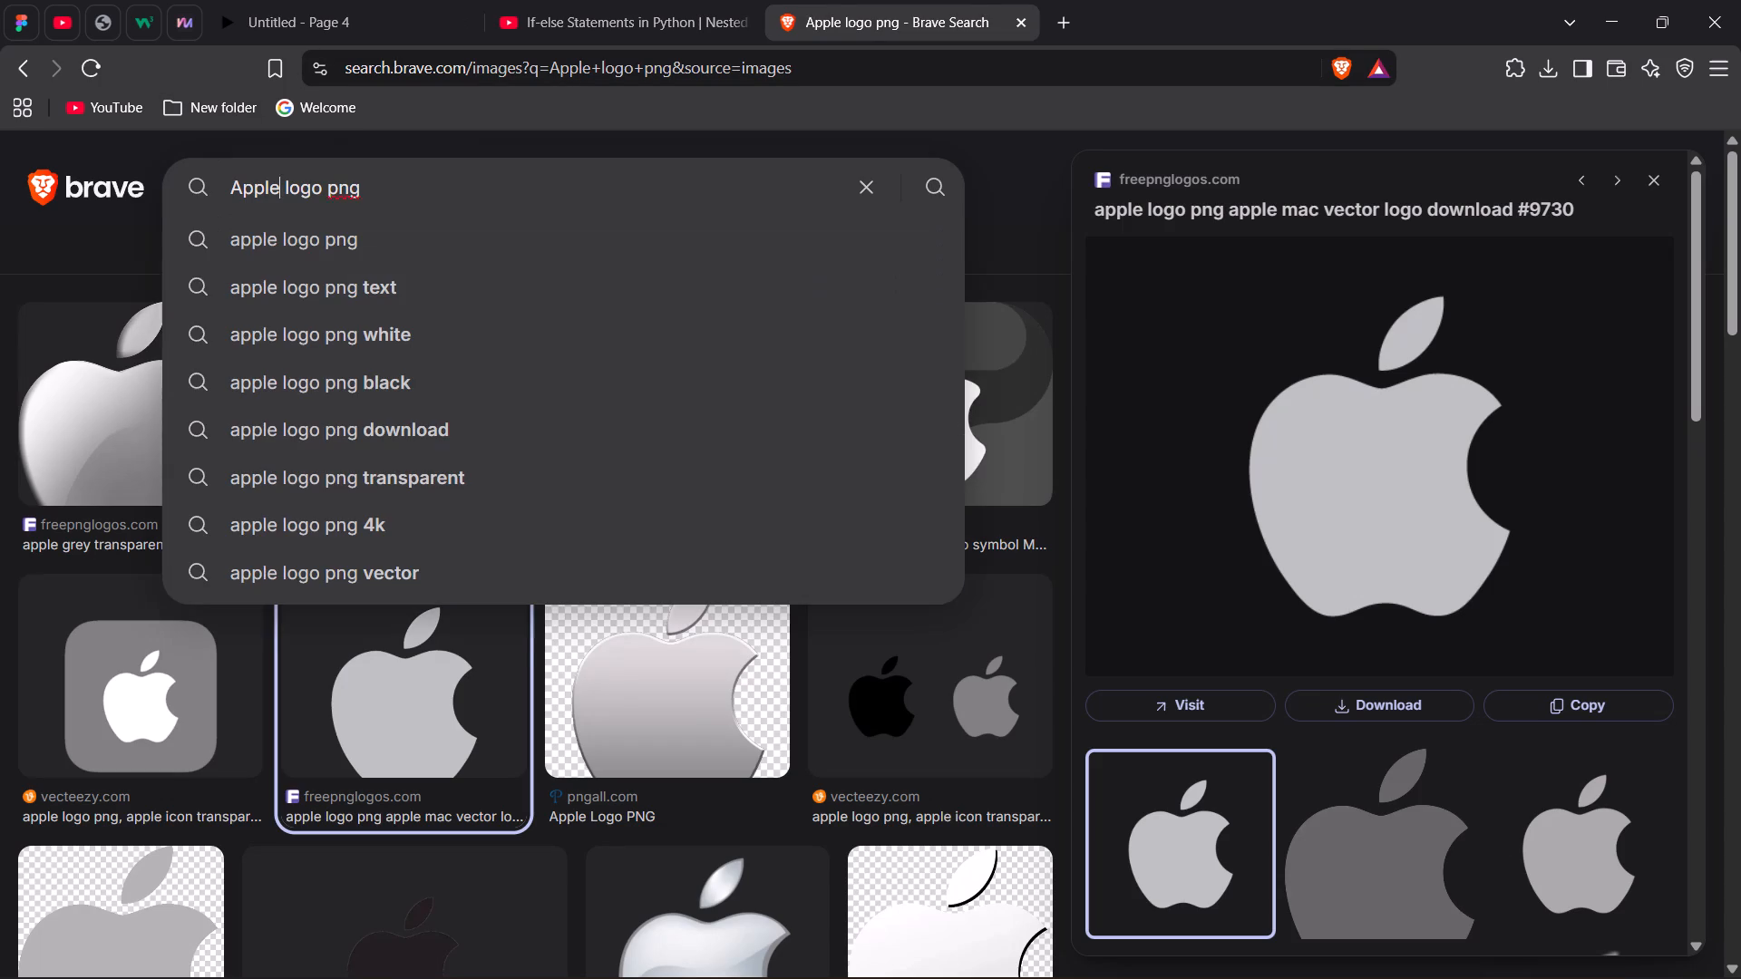
{"action": "key", "text": "BackSpace"}
{"action": "key", "text": "BackSpace"}
{"action": "key", "text": "BackSpace"}
{"action": "key", "text": "BackSpace"}
{"action": "key", "text": "BackSpace"}
{"action": "key", "text": "BackSpace"}
{"action": "key", "text": "BackSpace"}
{"action": "key", "text": "BackSpace"}
{"action": "key", "text": "BackSpace"}
{"action": "key", "text": "BackSpace"}
{"action": "type", "text": "MAIL"}
{"action": "key", "text": "Return"}
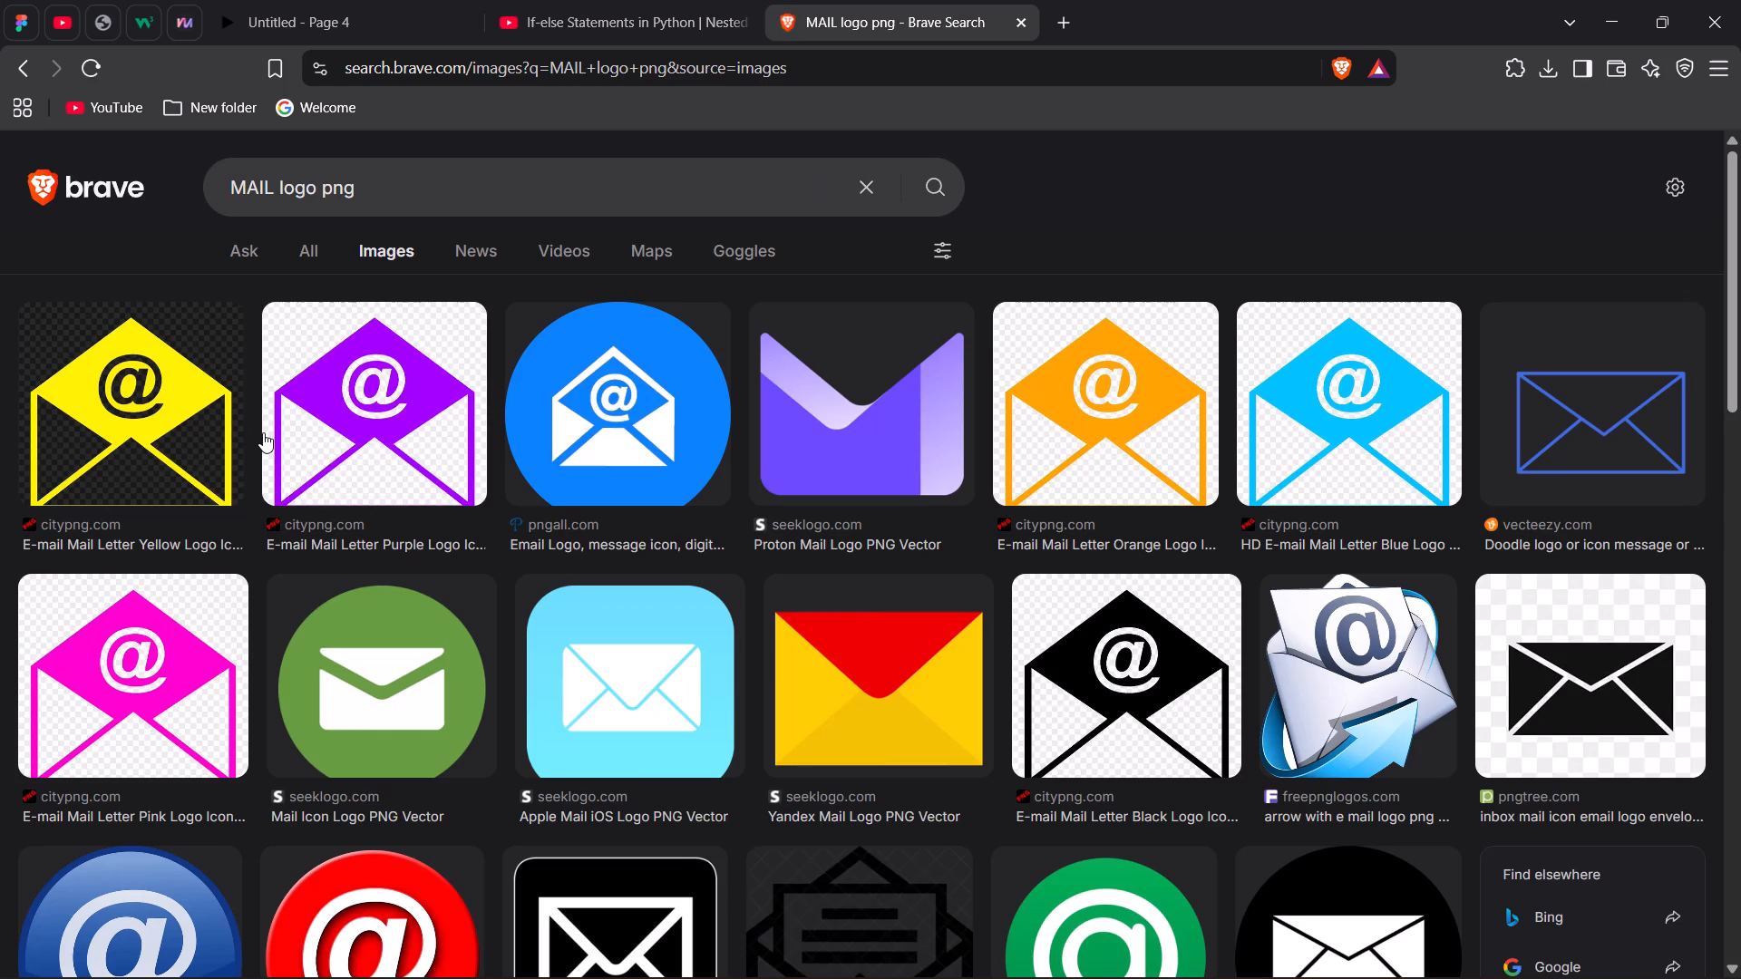
Browse the image results for a simple envelope outline and preview the blue line-art mail icon from vecteezy.com.
{"action": "scroll", "coordinate": [1379, 595], "scroll_direction": "down", "scroll_amount": 2}
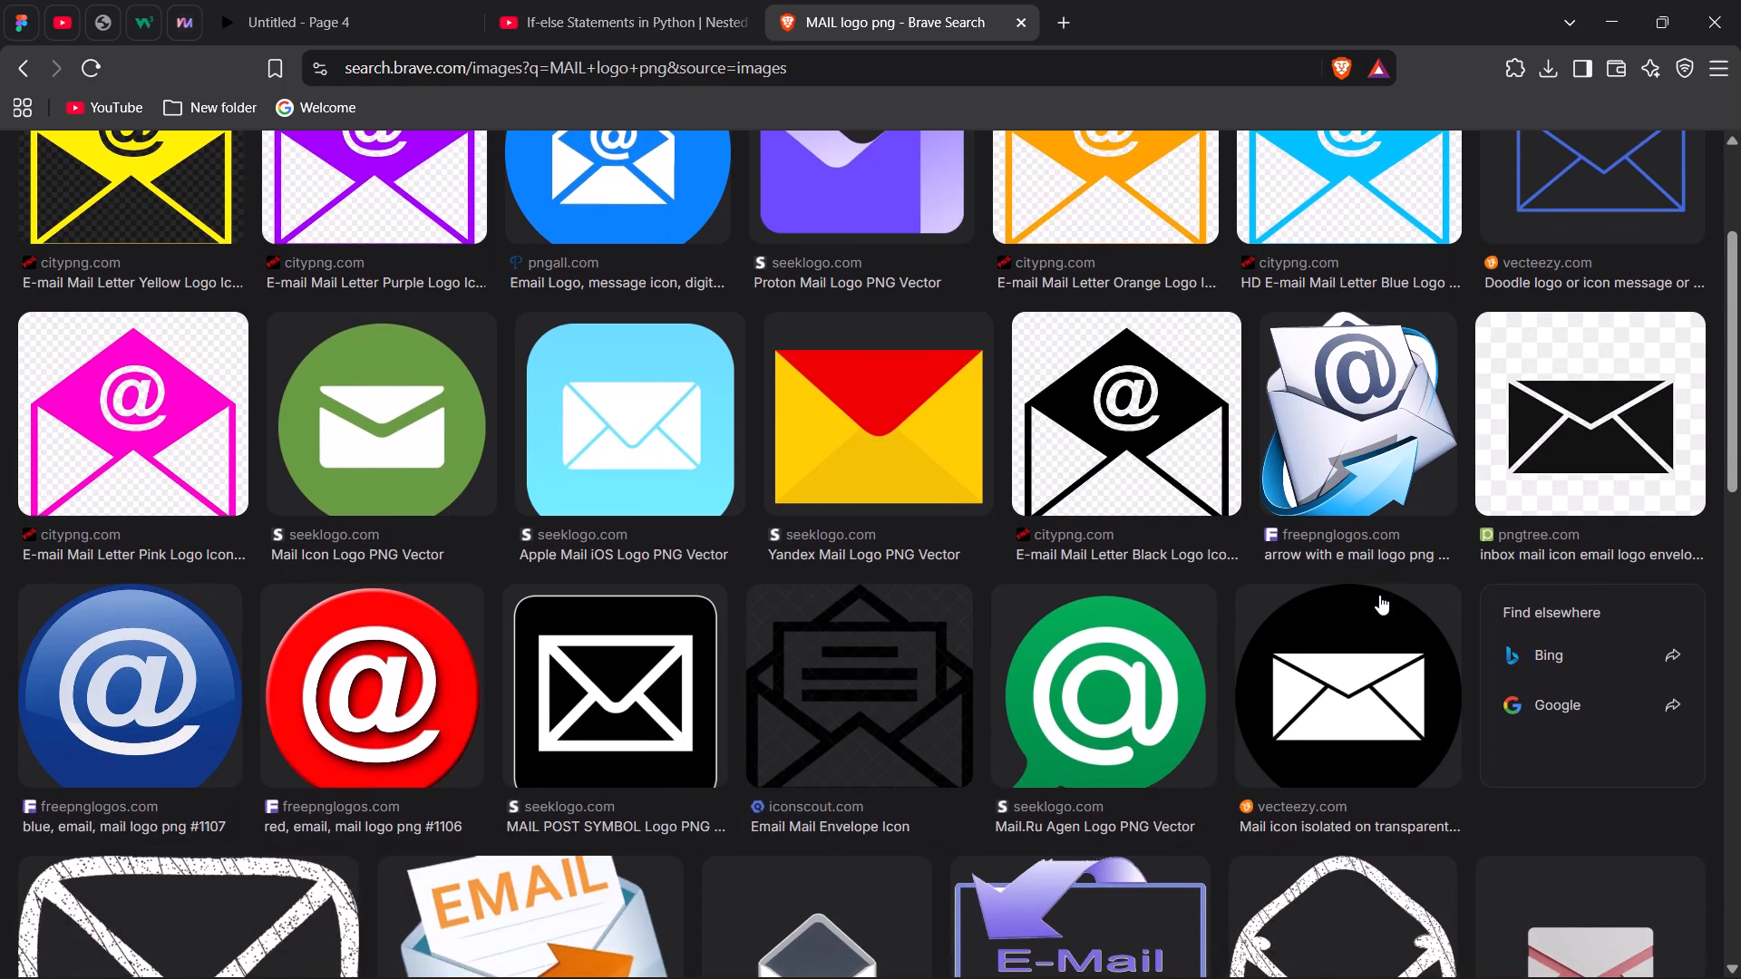
{"action": "scroll", "coordinate": [1379, 595], "scroll_direction": "down", "scroll_amount": 4}
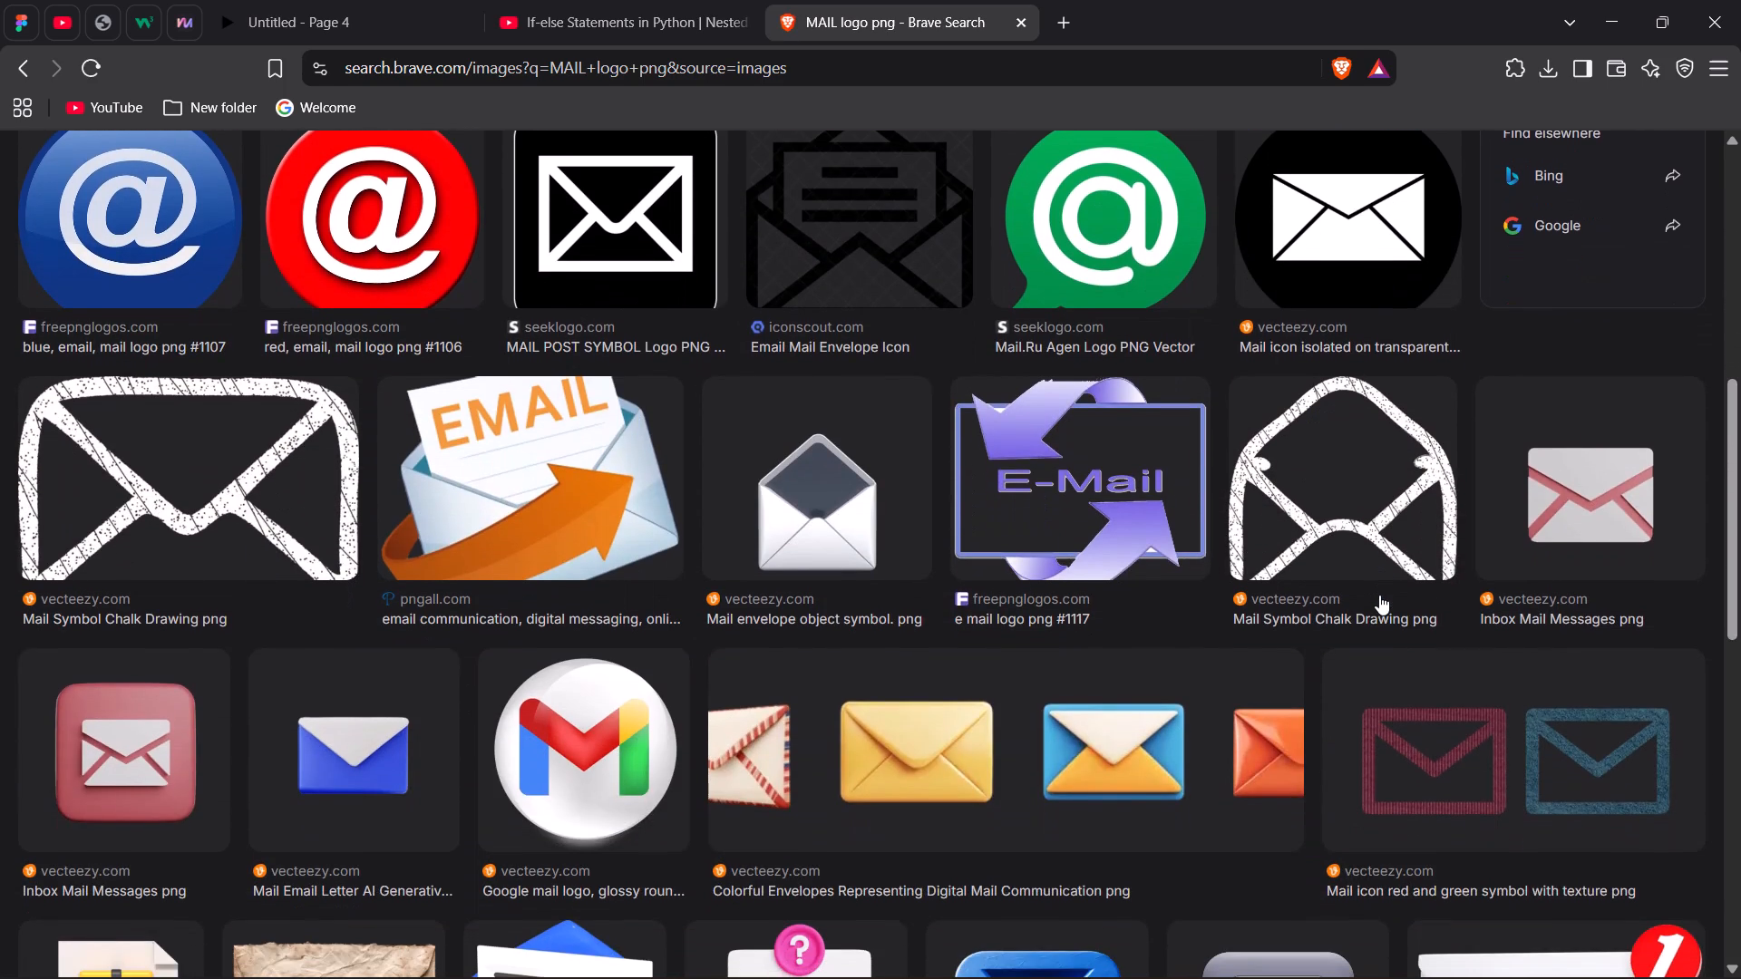
{"action": "scroll", "coordinate": [1379, 595], "scroll_direction": "down", "scroll_amount": 1}
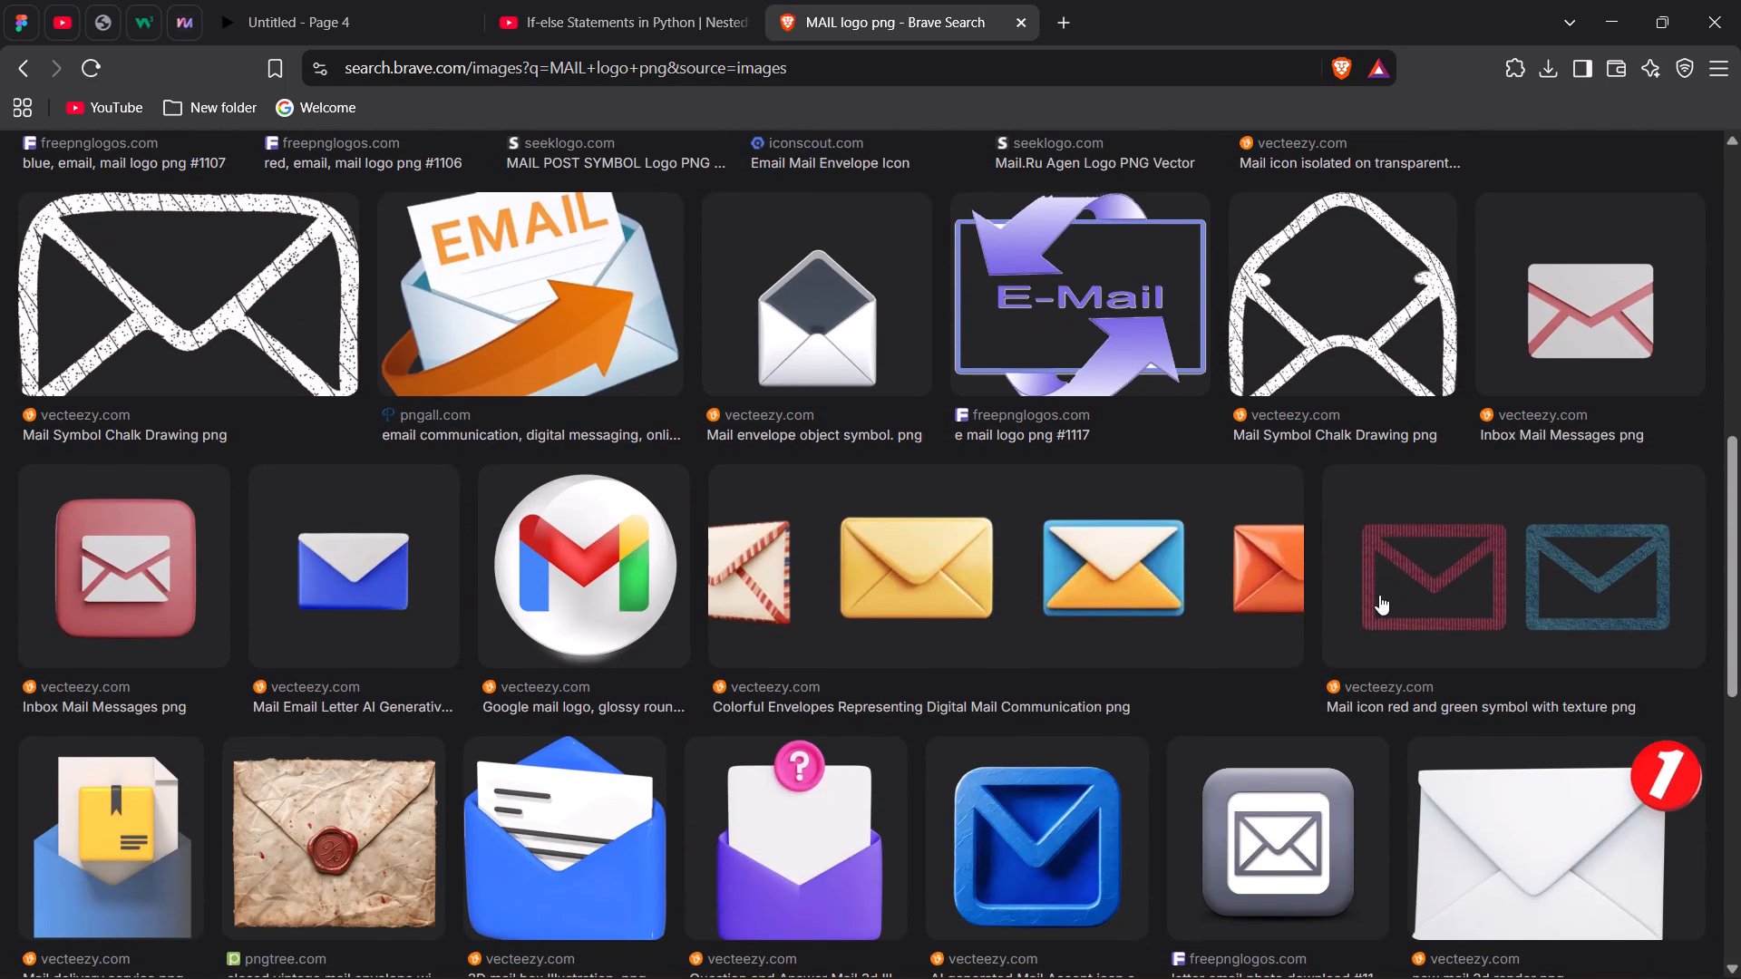
{"action": "scroll", "coordinate": [1379, 595], "scroll_direction": "down", "scroll_amount": 3}
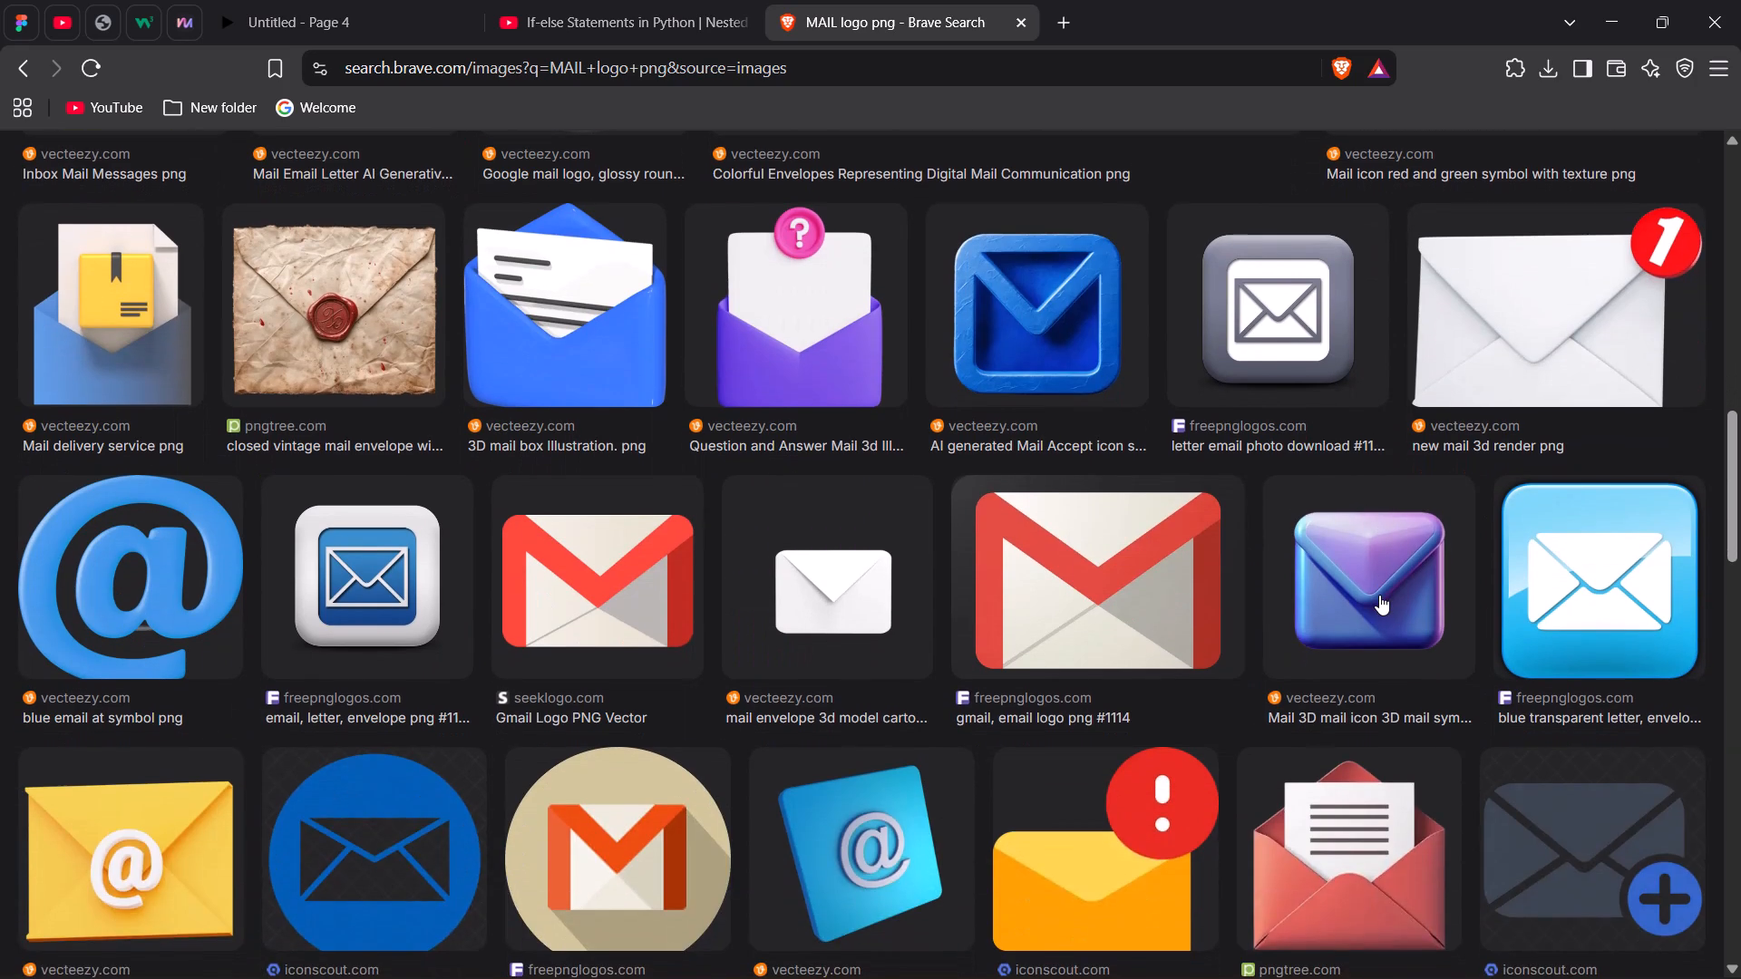
{"action": "scroll", "coordinate": [1379, 595], "scroll_direction": "up", "scroll_amount": 6}
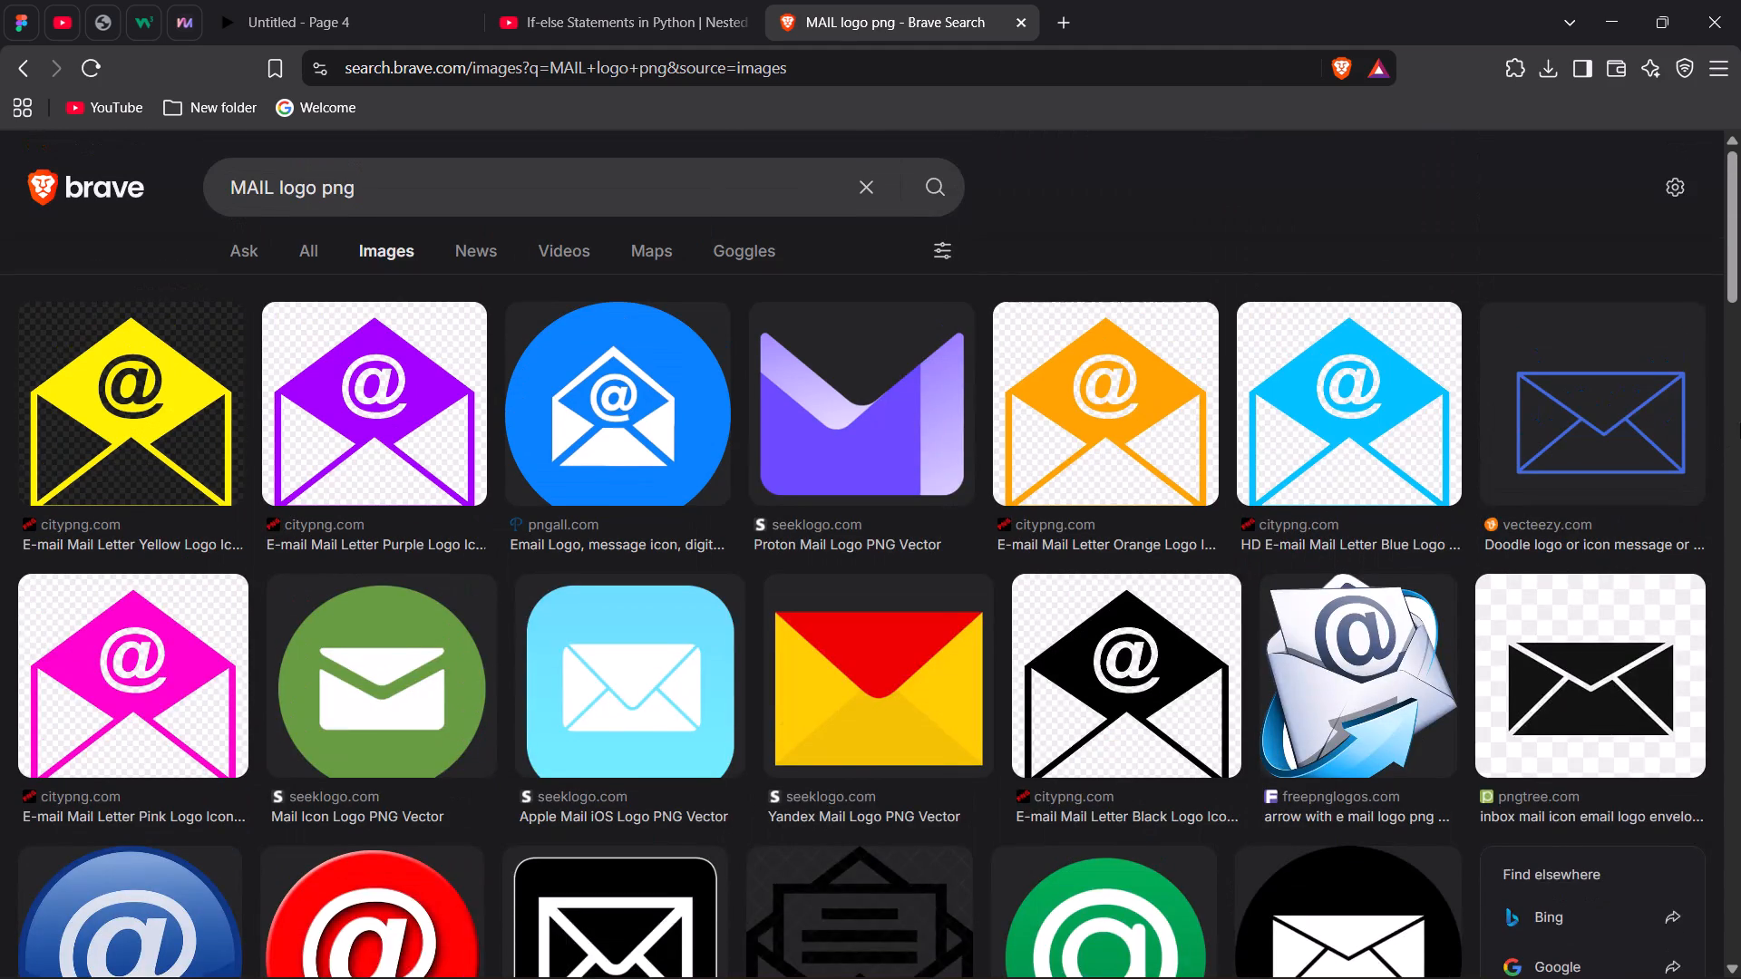
{"action": "left_click", "coordinate": [1585, 371]}
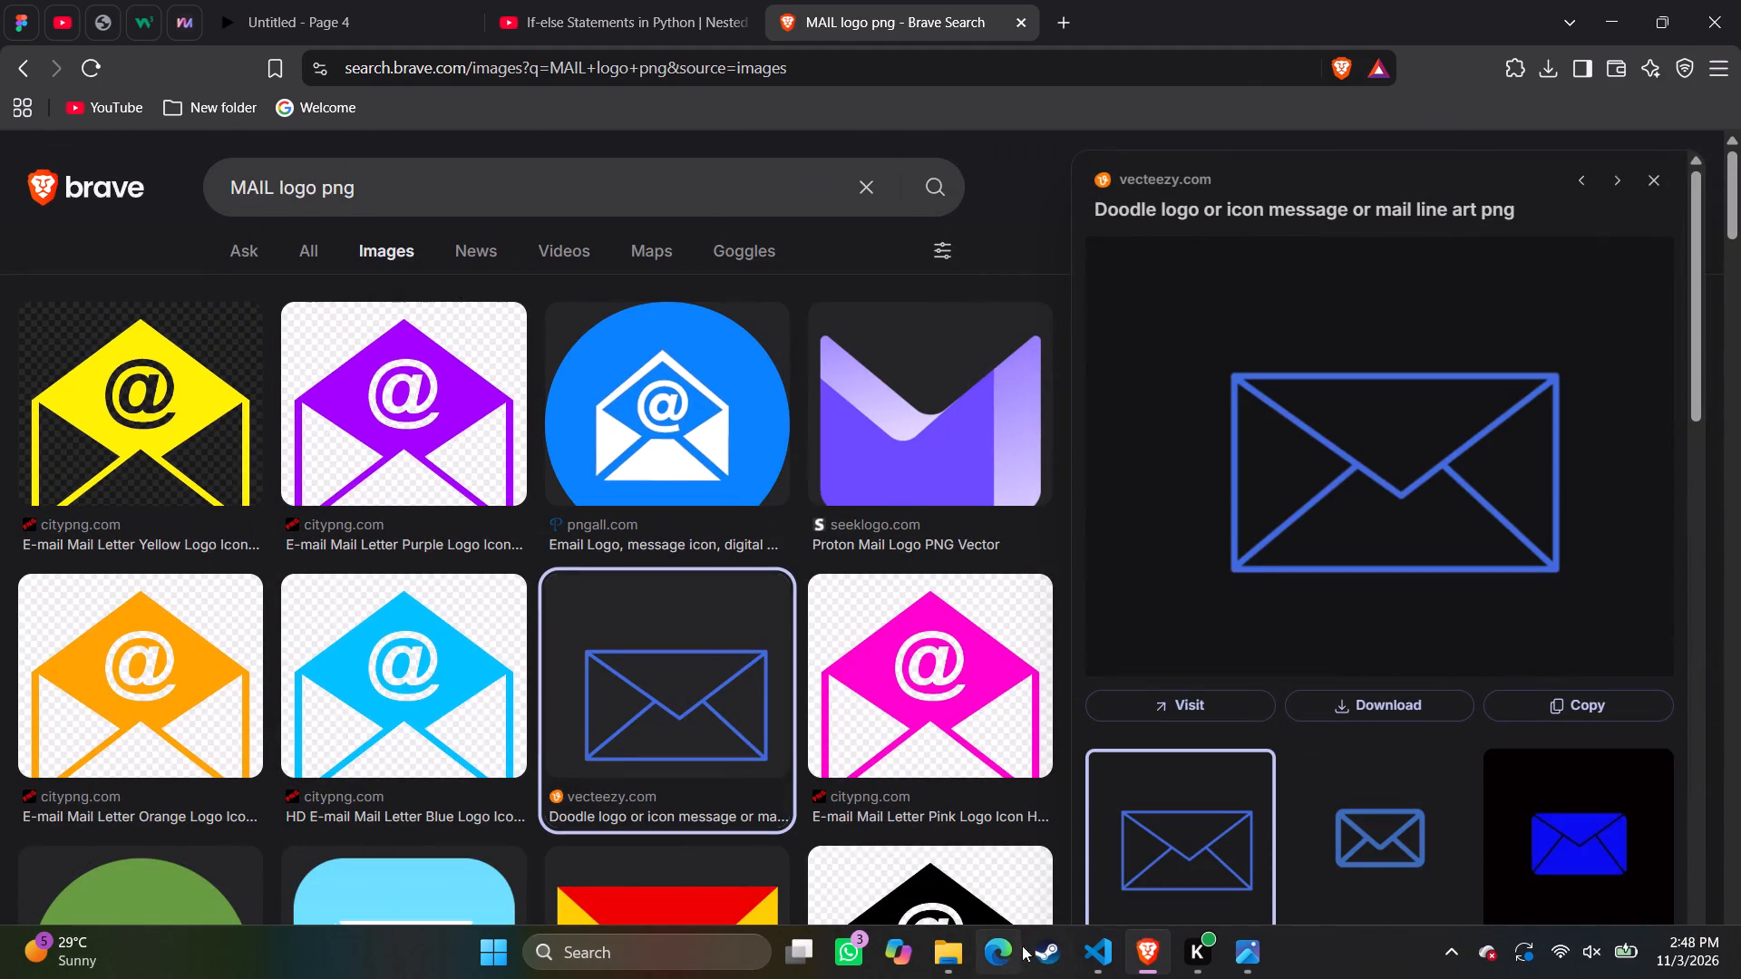
Compare the previewed envelope with the mail icon in the Netflix mockup and look through the similar images for a closer match.
{"action": "left_click", "coordinate": [1235, 953]}
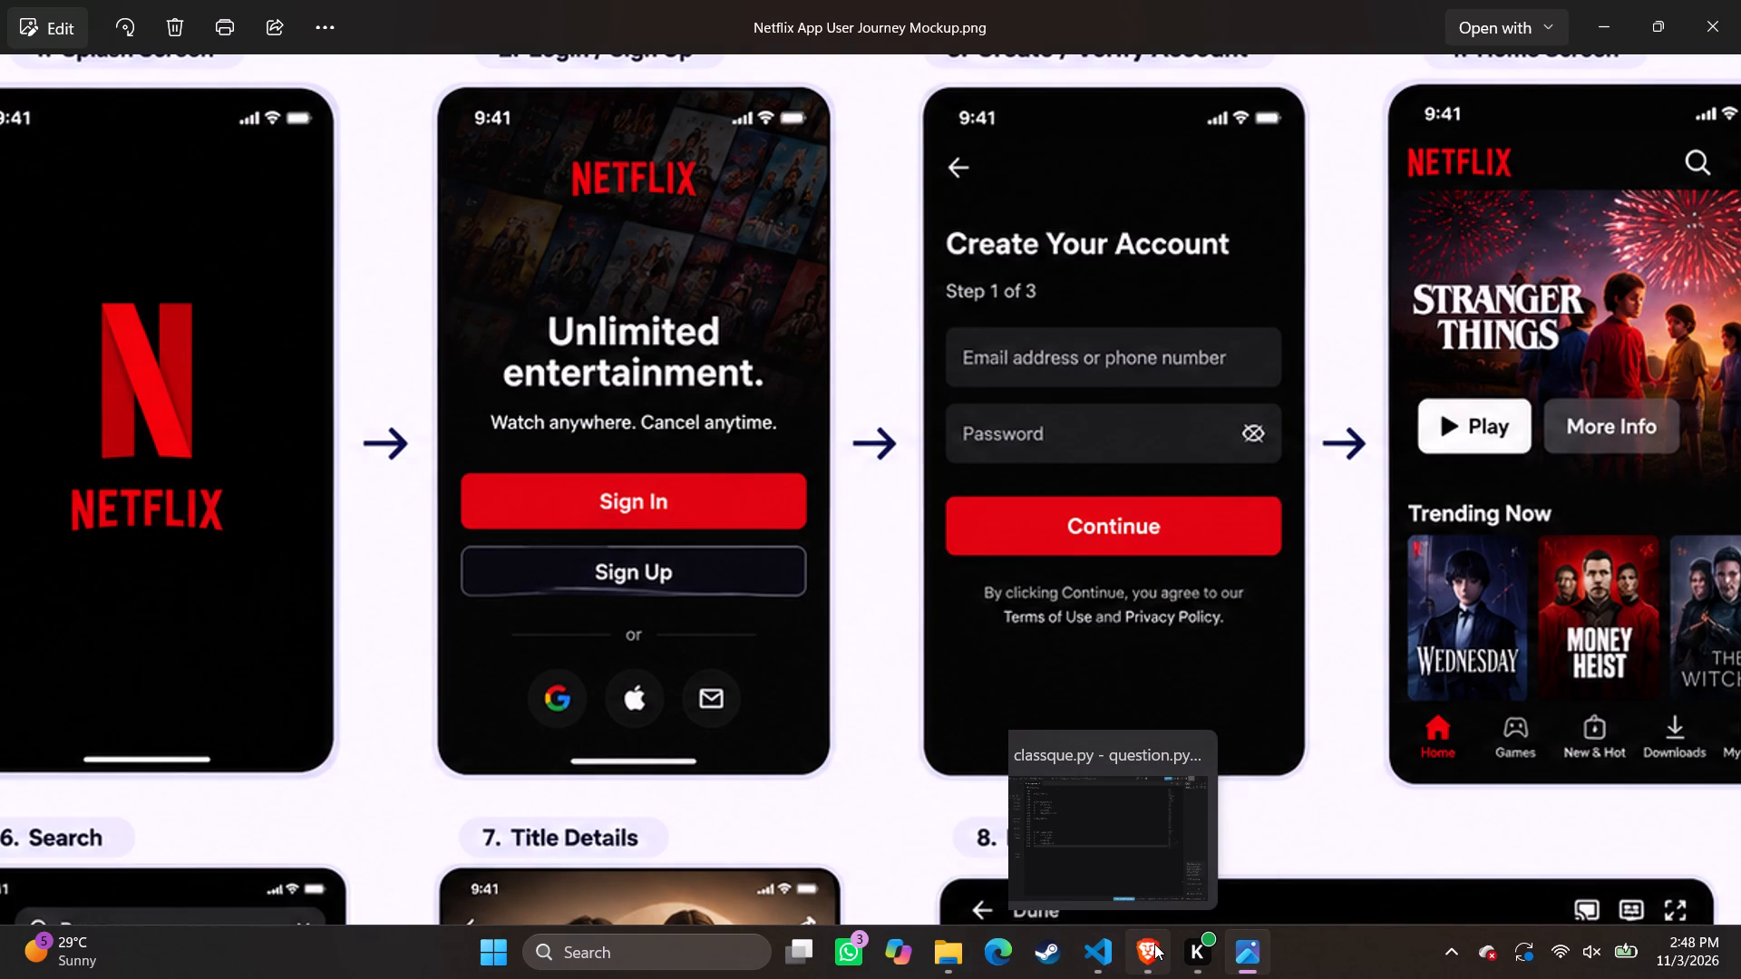
{"action": "left_click", "coordinate": [1154, 944]}
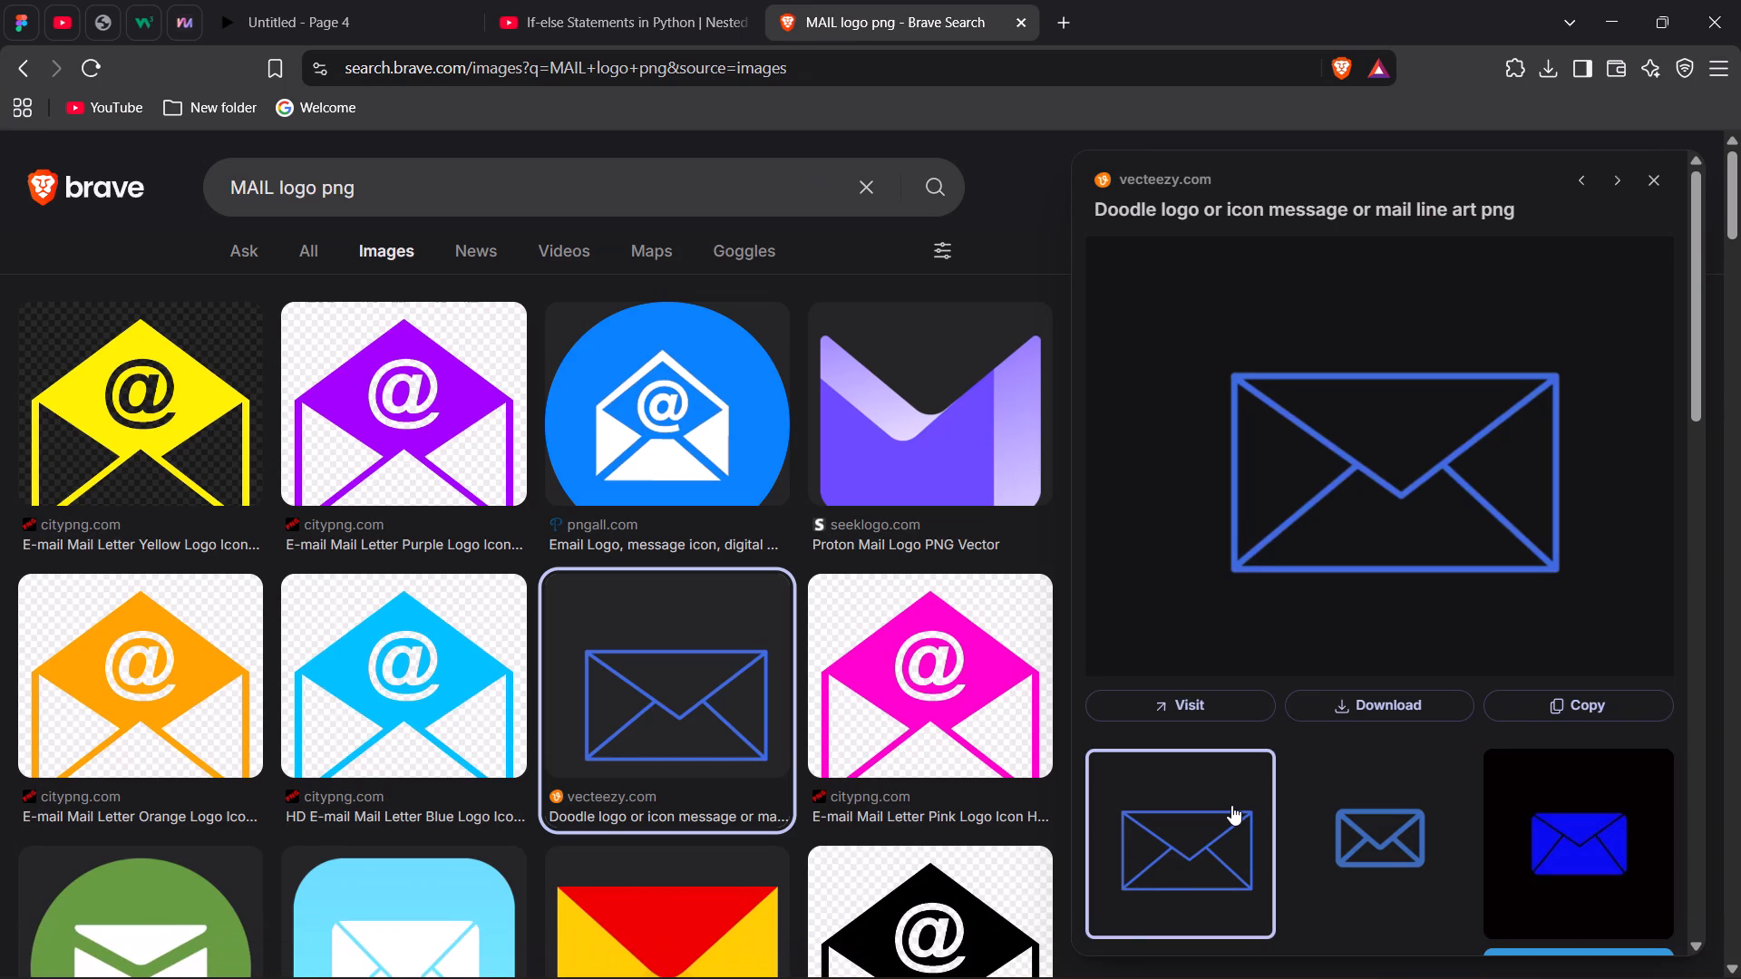
{"action": "scroll", "coordinate": [1231, 805], "scroll_direction": "down", "scroll_amount": 7}
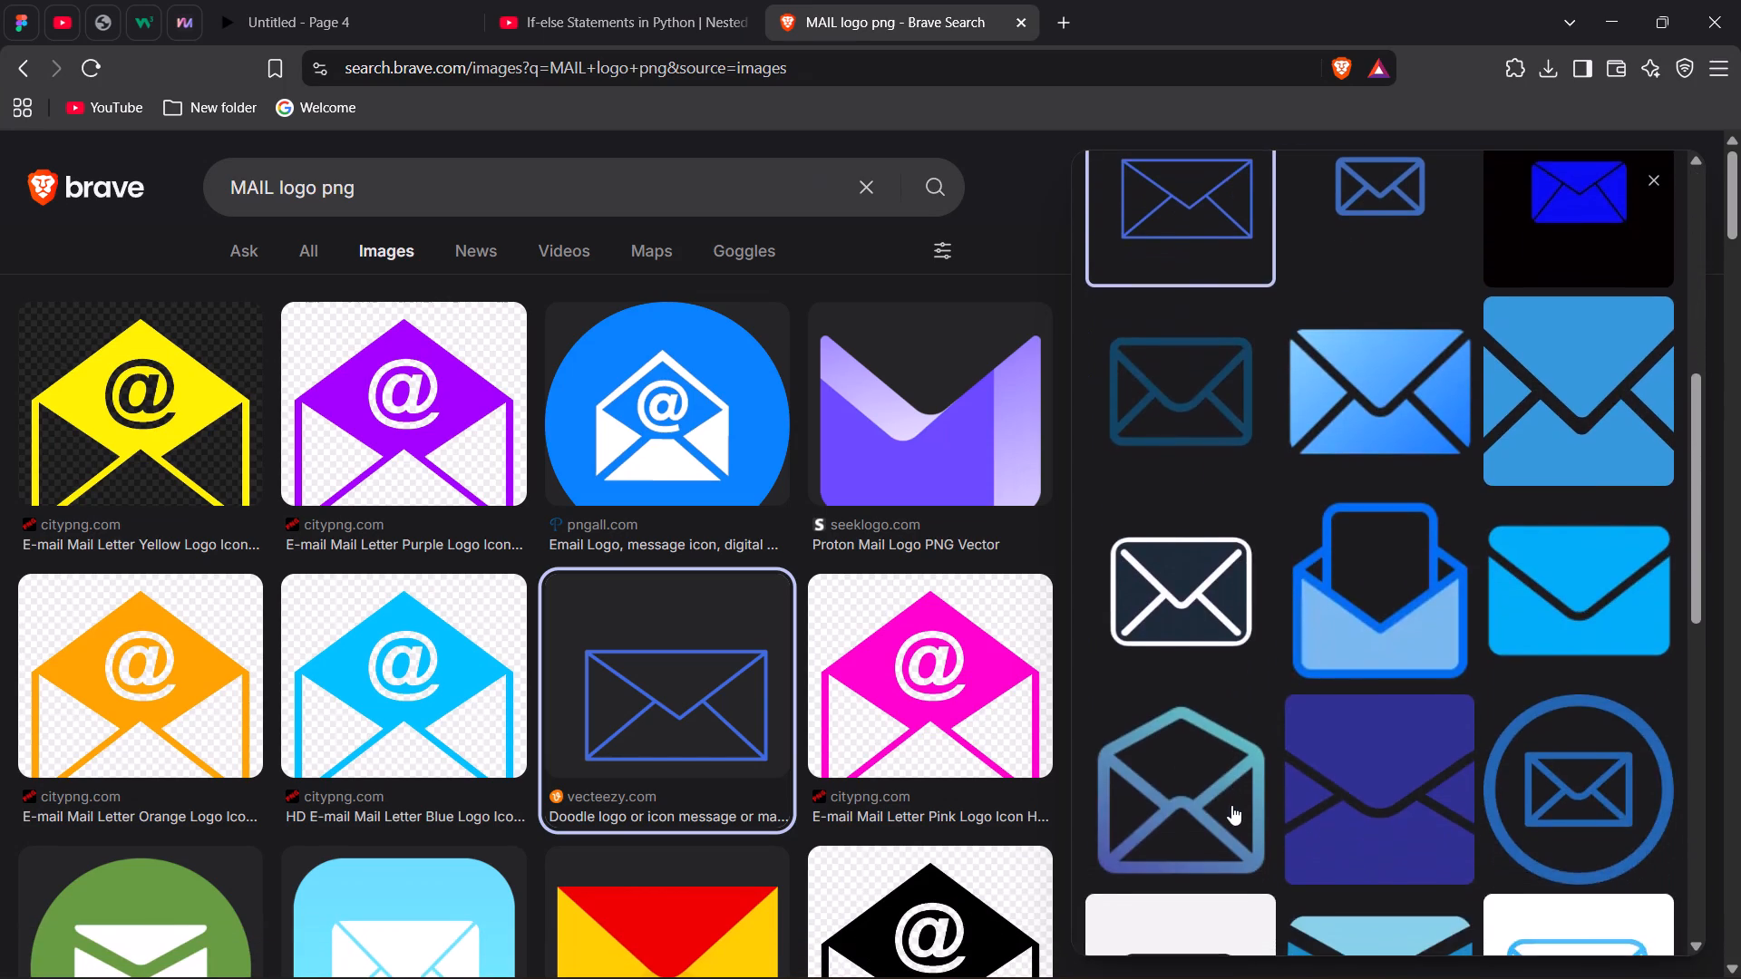
{"action": "scroll", "coordinate": [1231, 805], "scroll_direction": "down", "scroll_amount": 4}
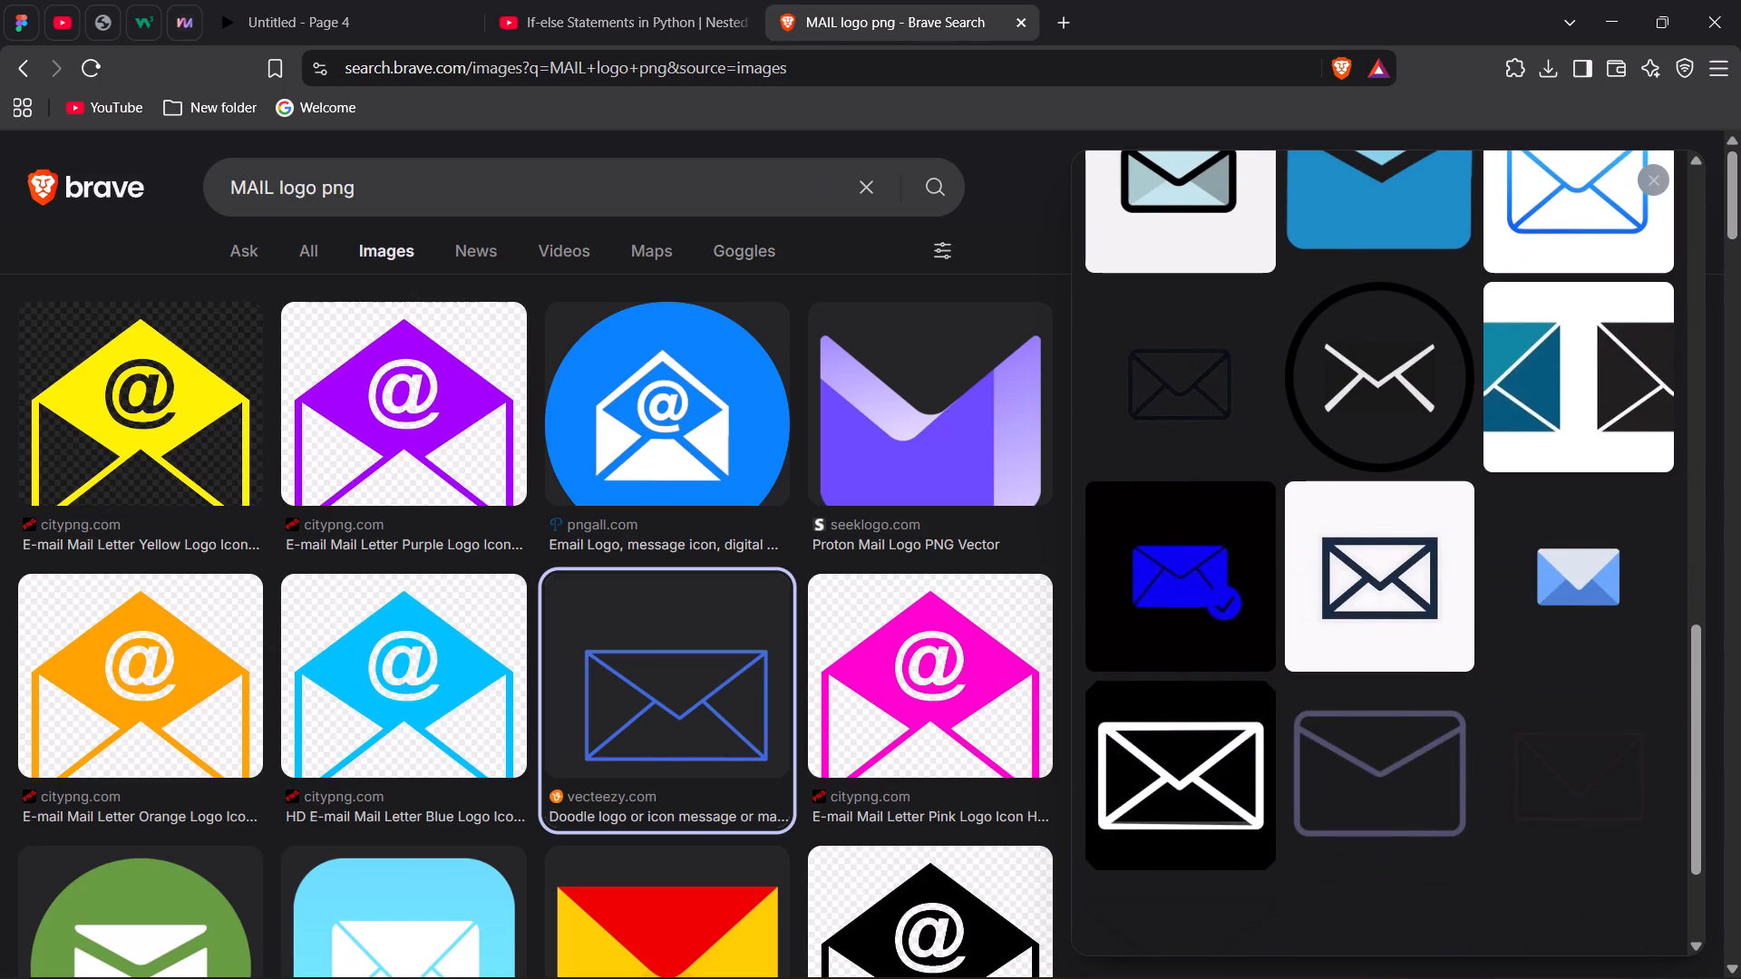
Switch to the general web results for "MAIL logo png" and open Flaticon's page of free mail logo icons.
{"action": "left_click", "coordinate": [309, 233]}
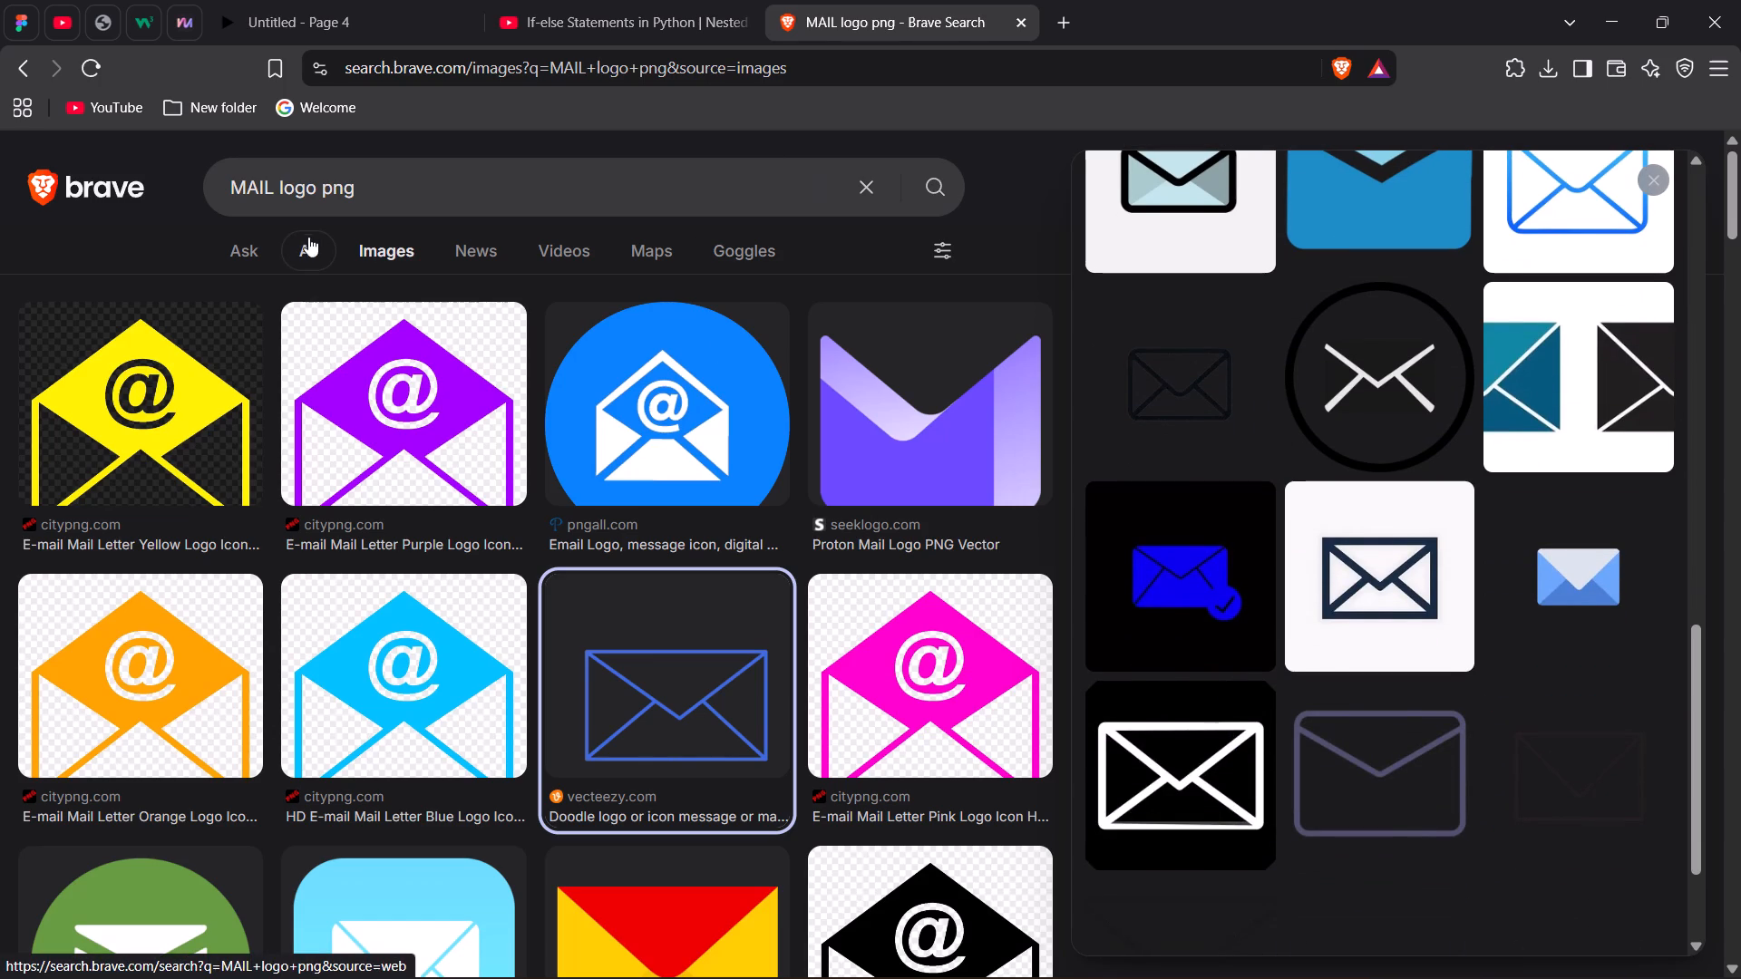
{"action": "scroll", "coordinate": [277, 745], "scroll_direction": "down", "scroll_amount": 3}
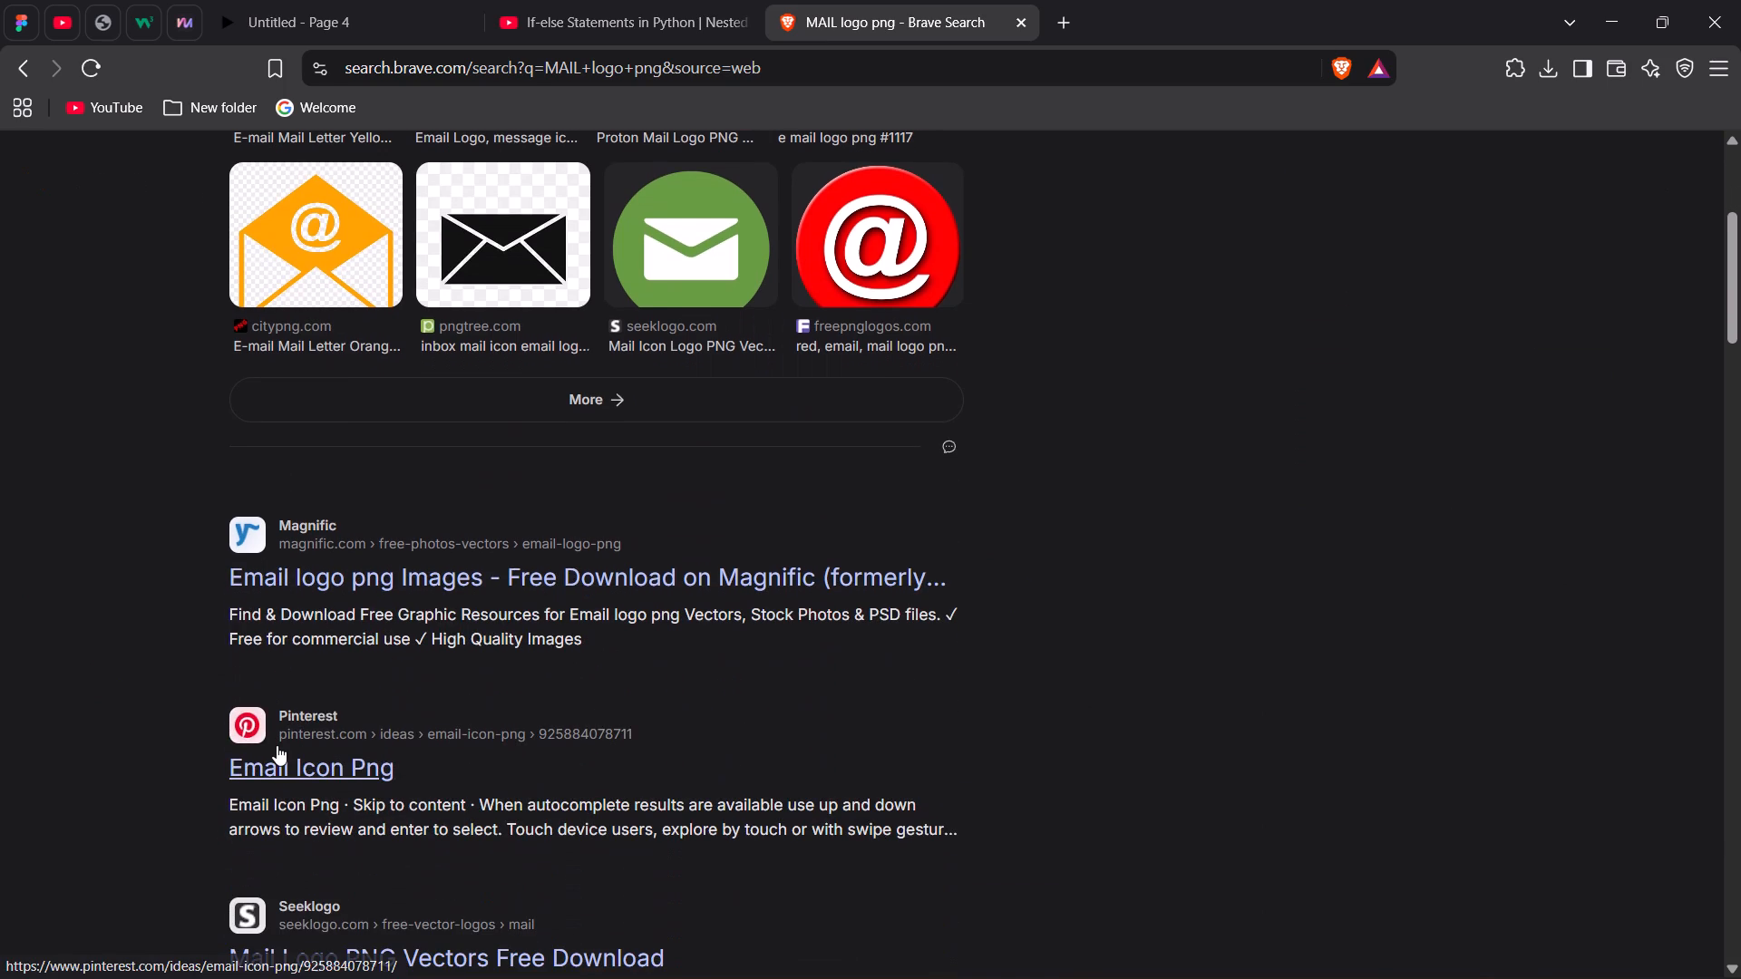
{"action": "scroll", "coordinate": [277, 745], "scroll_direction": "down", "scroll_amount": 5}
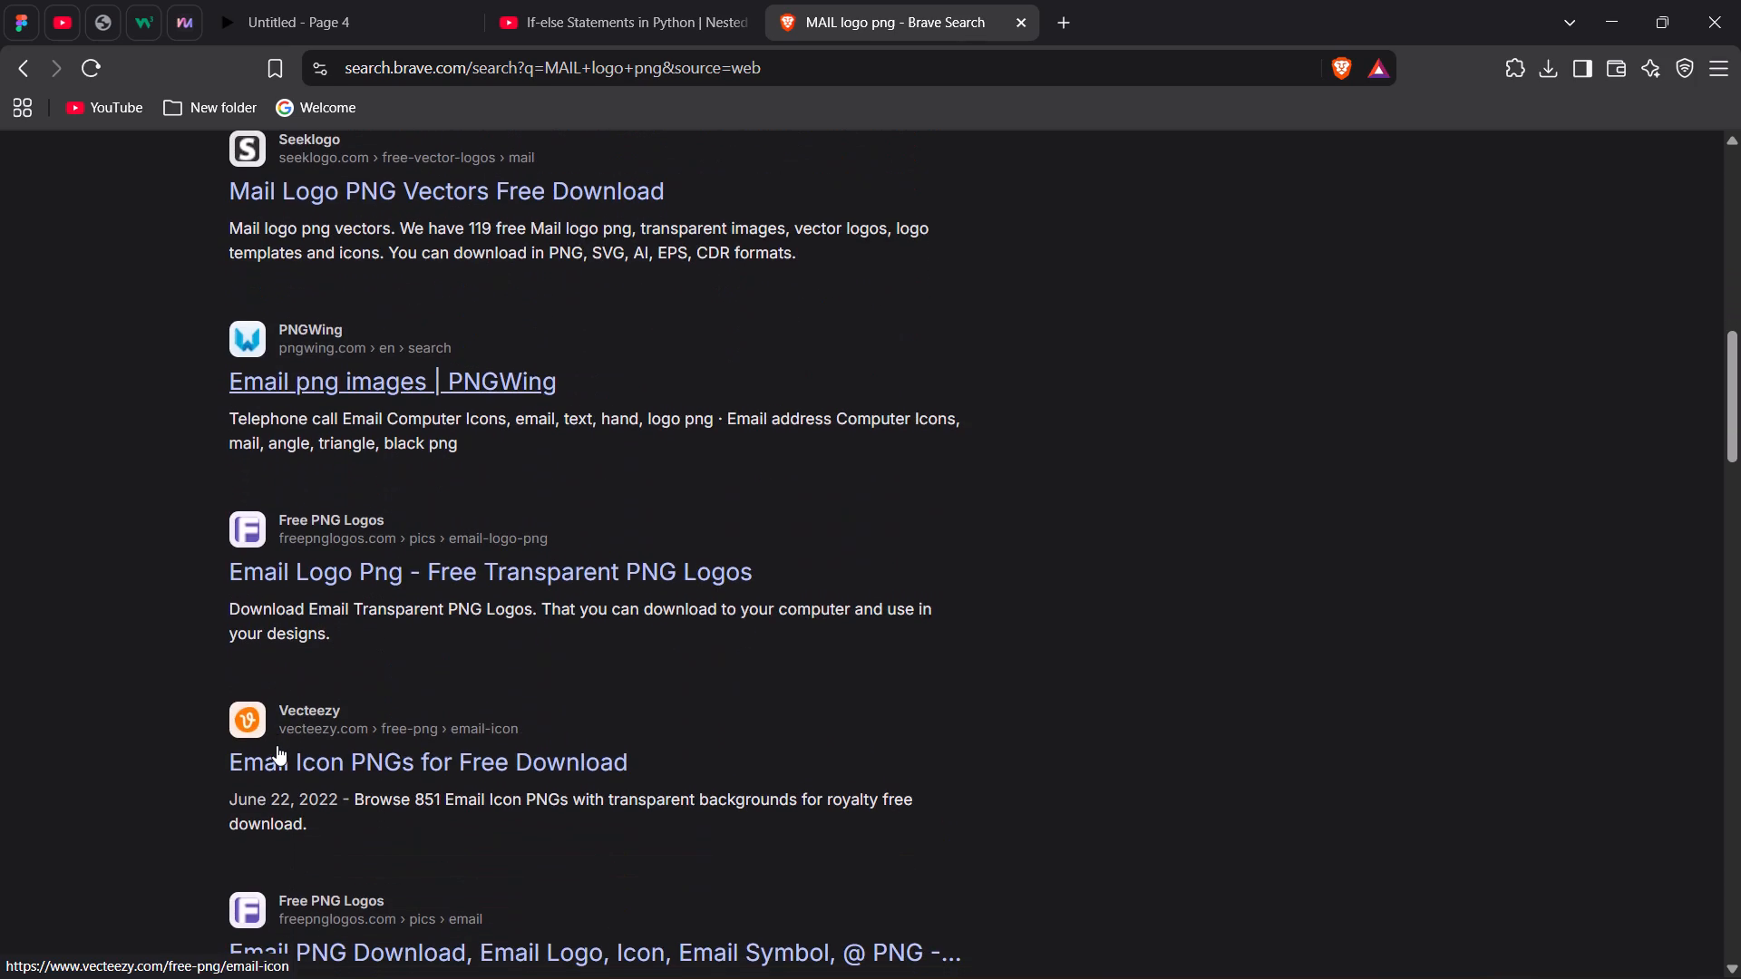
{"action": "scroll", "coordinate": [277, 745], "scroll_direction": "down", "scroll_amount": 2}
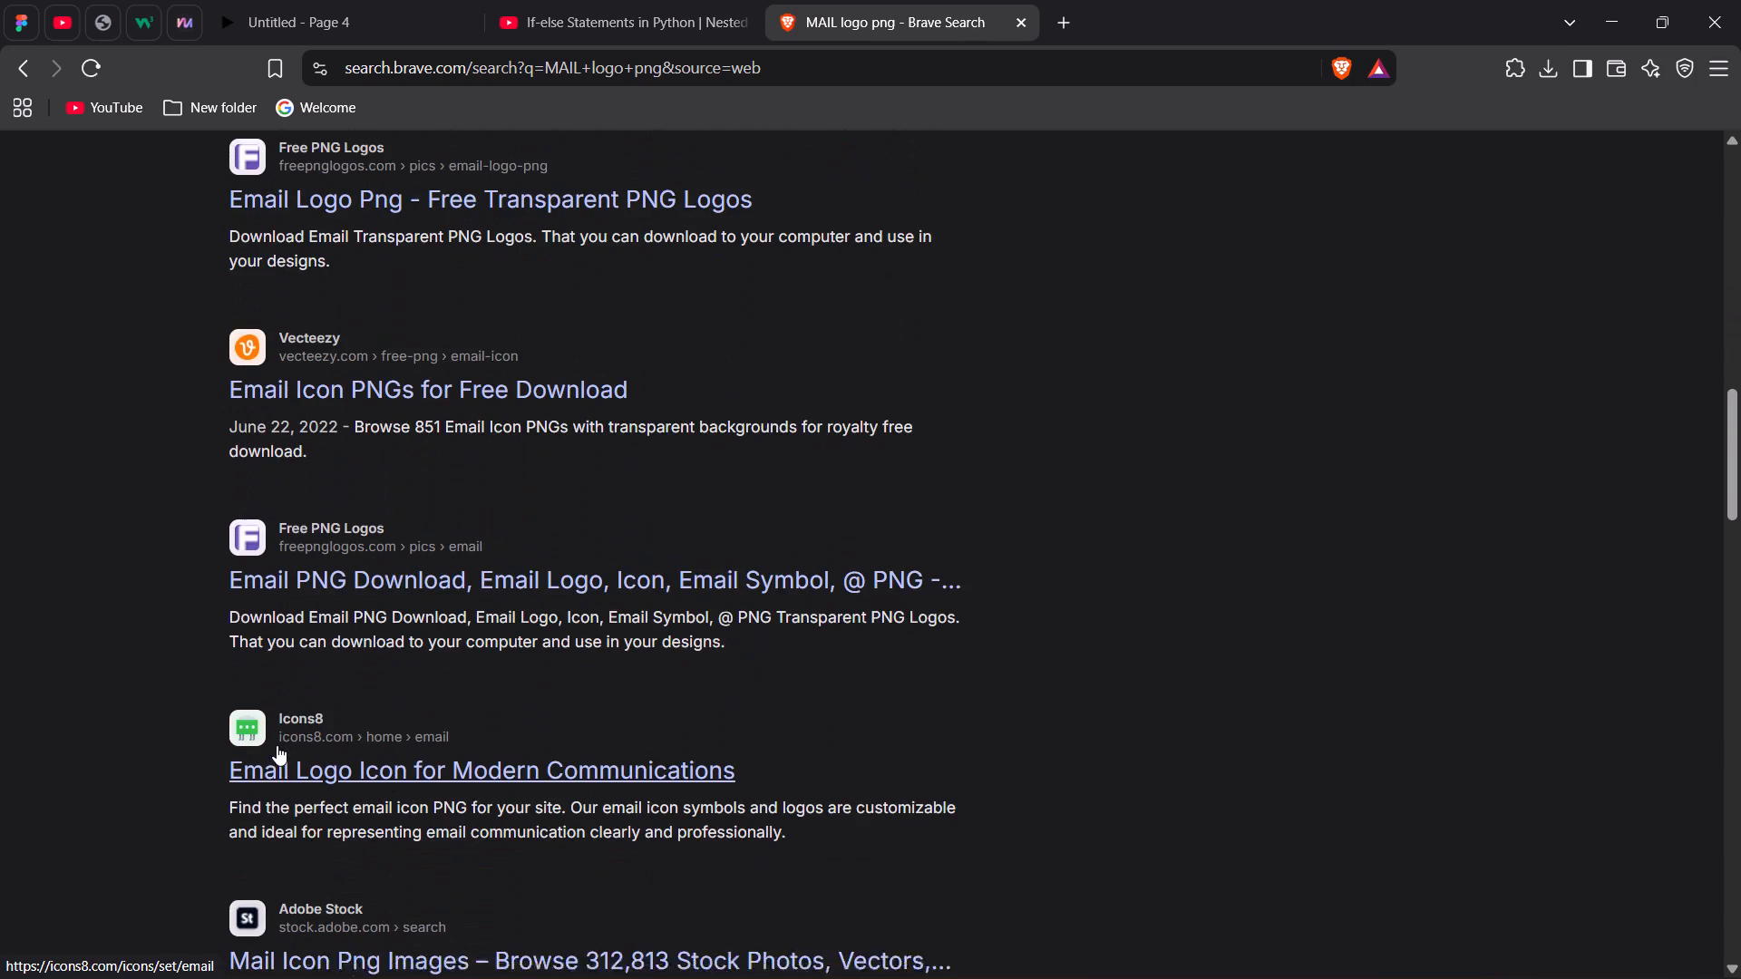
{"action": "scroll", "coordinate": [277, 745], "scroll_direction": "down", "scroll_amount": 5}
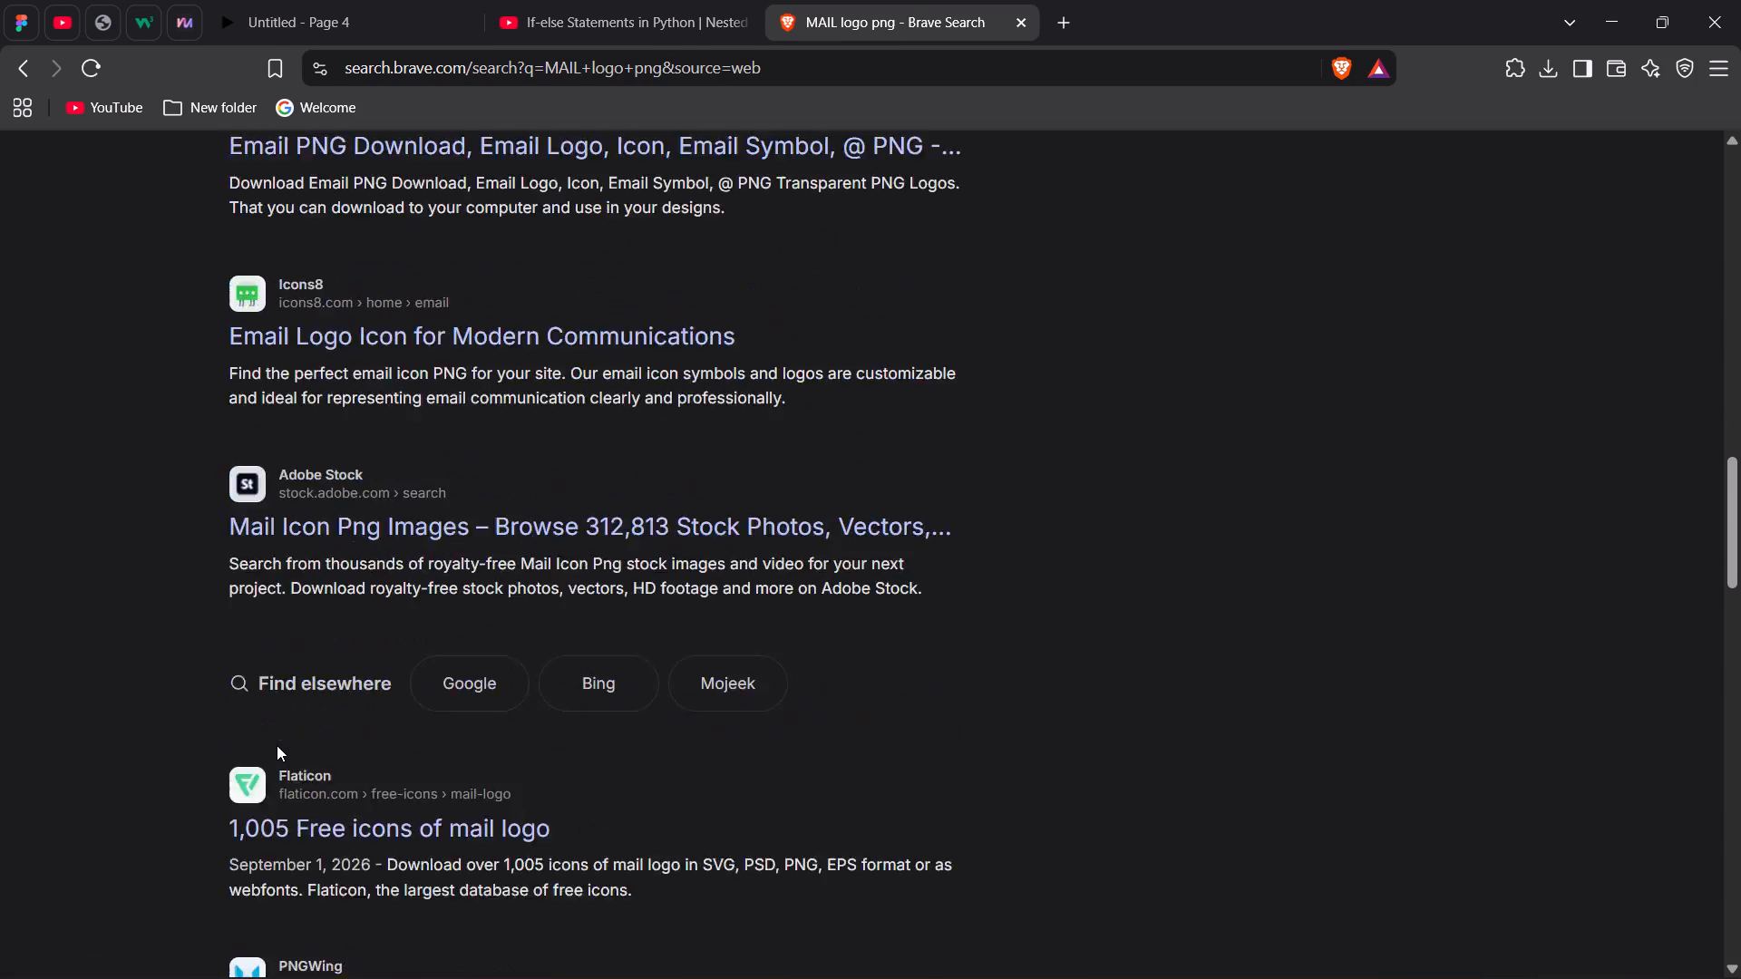
{"action": "scroll", "coordinate": [277, 745], "scroll_direction": "down", "scroll_amount": 1}
{"action": "left_click", "coordinate": [425, 671]}
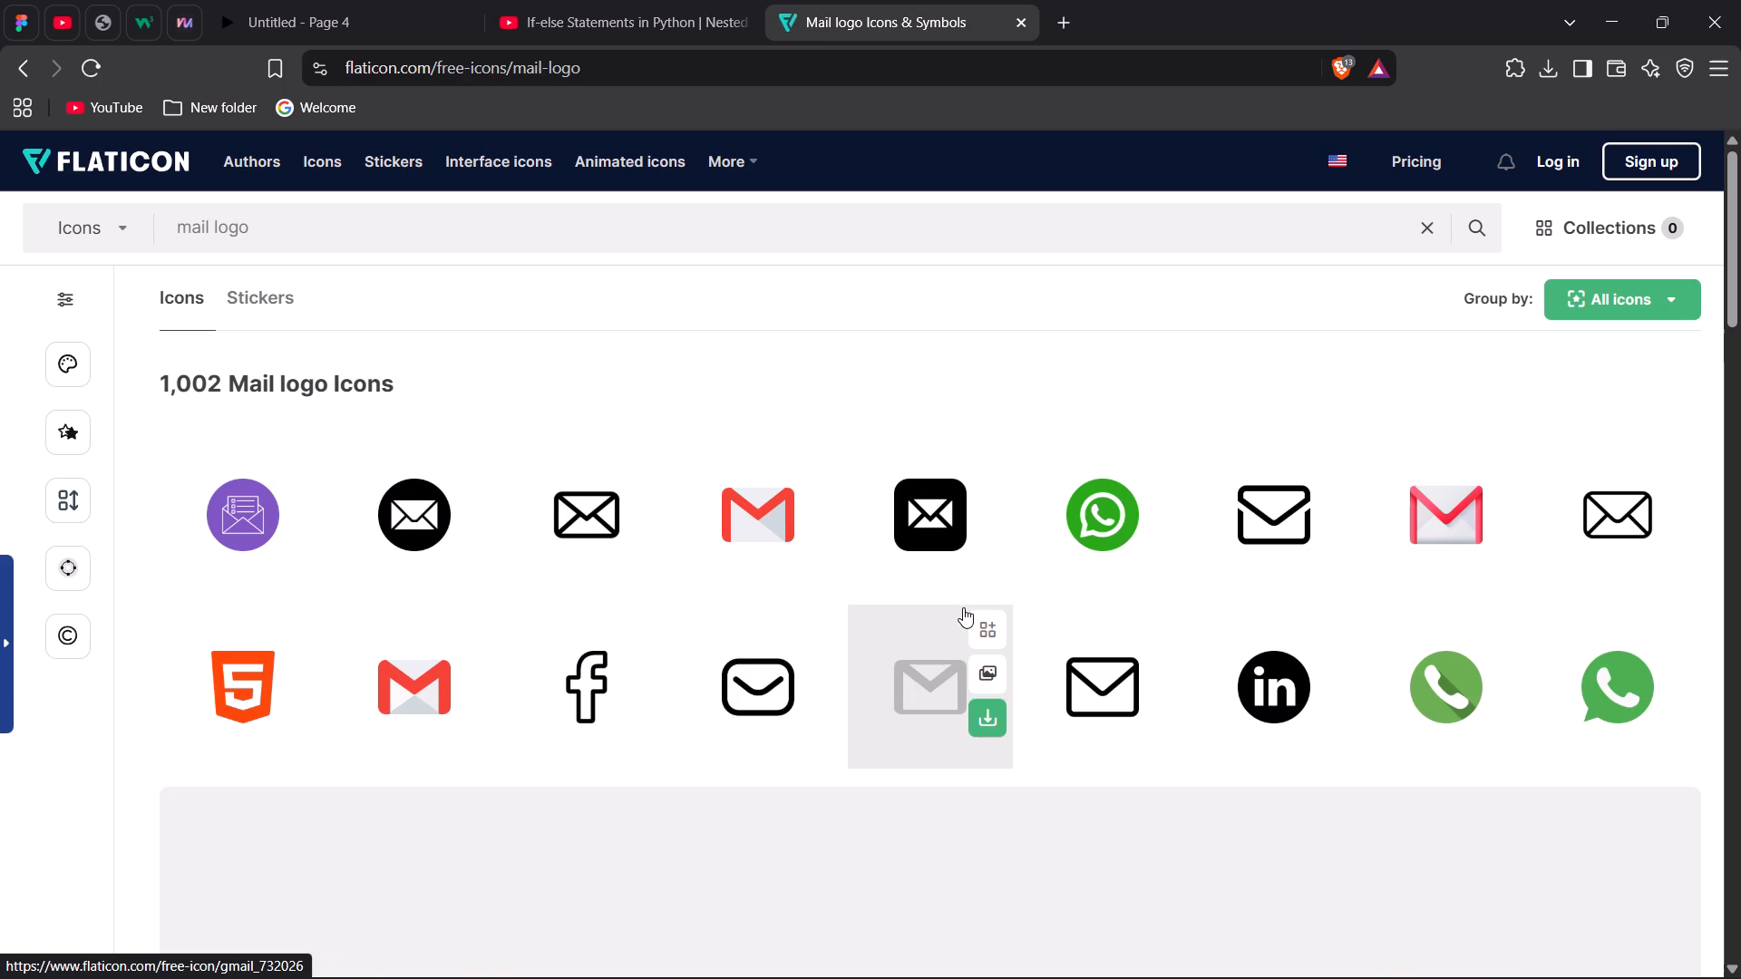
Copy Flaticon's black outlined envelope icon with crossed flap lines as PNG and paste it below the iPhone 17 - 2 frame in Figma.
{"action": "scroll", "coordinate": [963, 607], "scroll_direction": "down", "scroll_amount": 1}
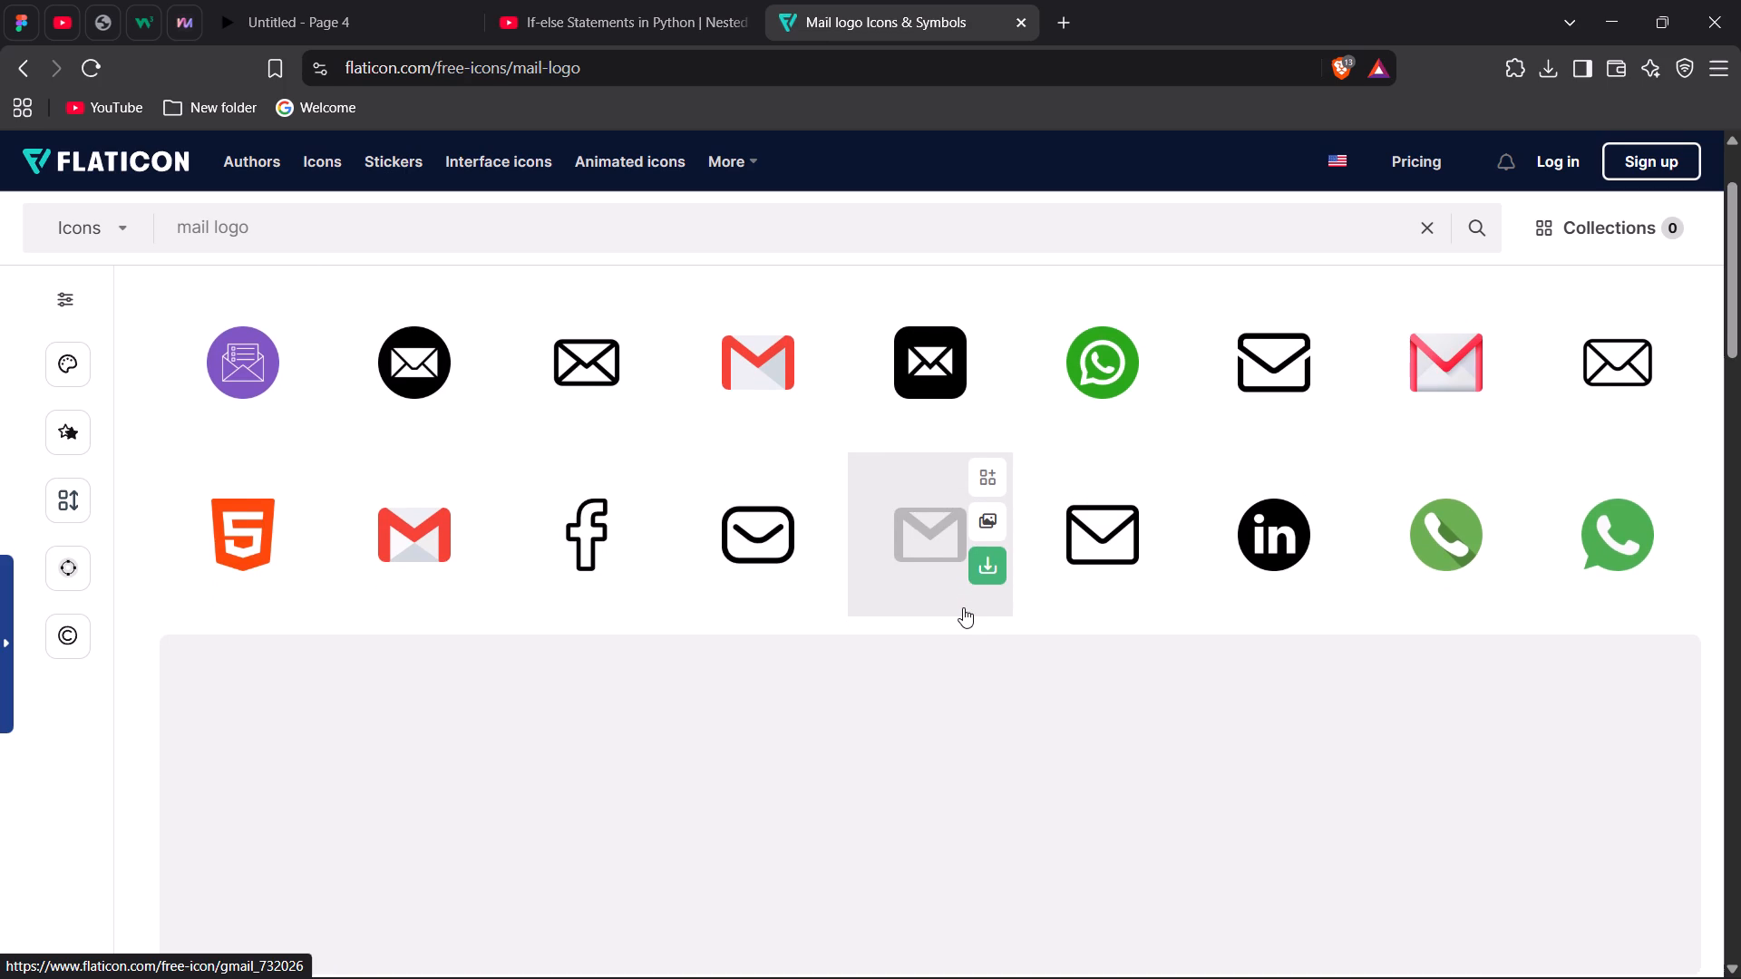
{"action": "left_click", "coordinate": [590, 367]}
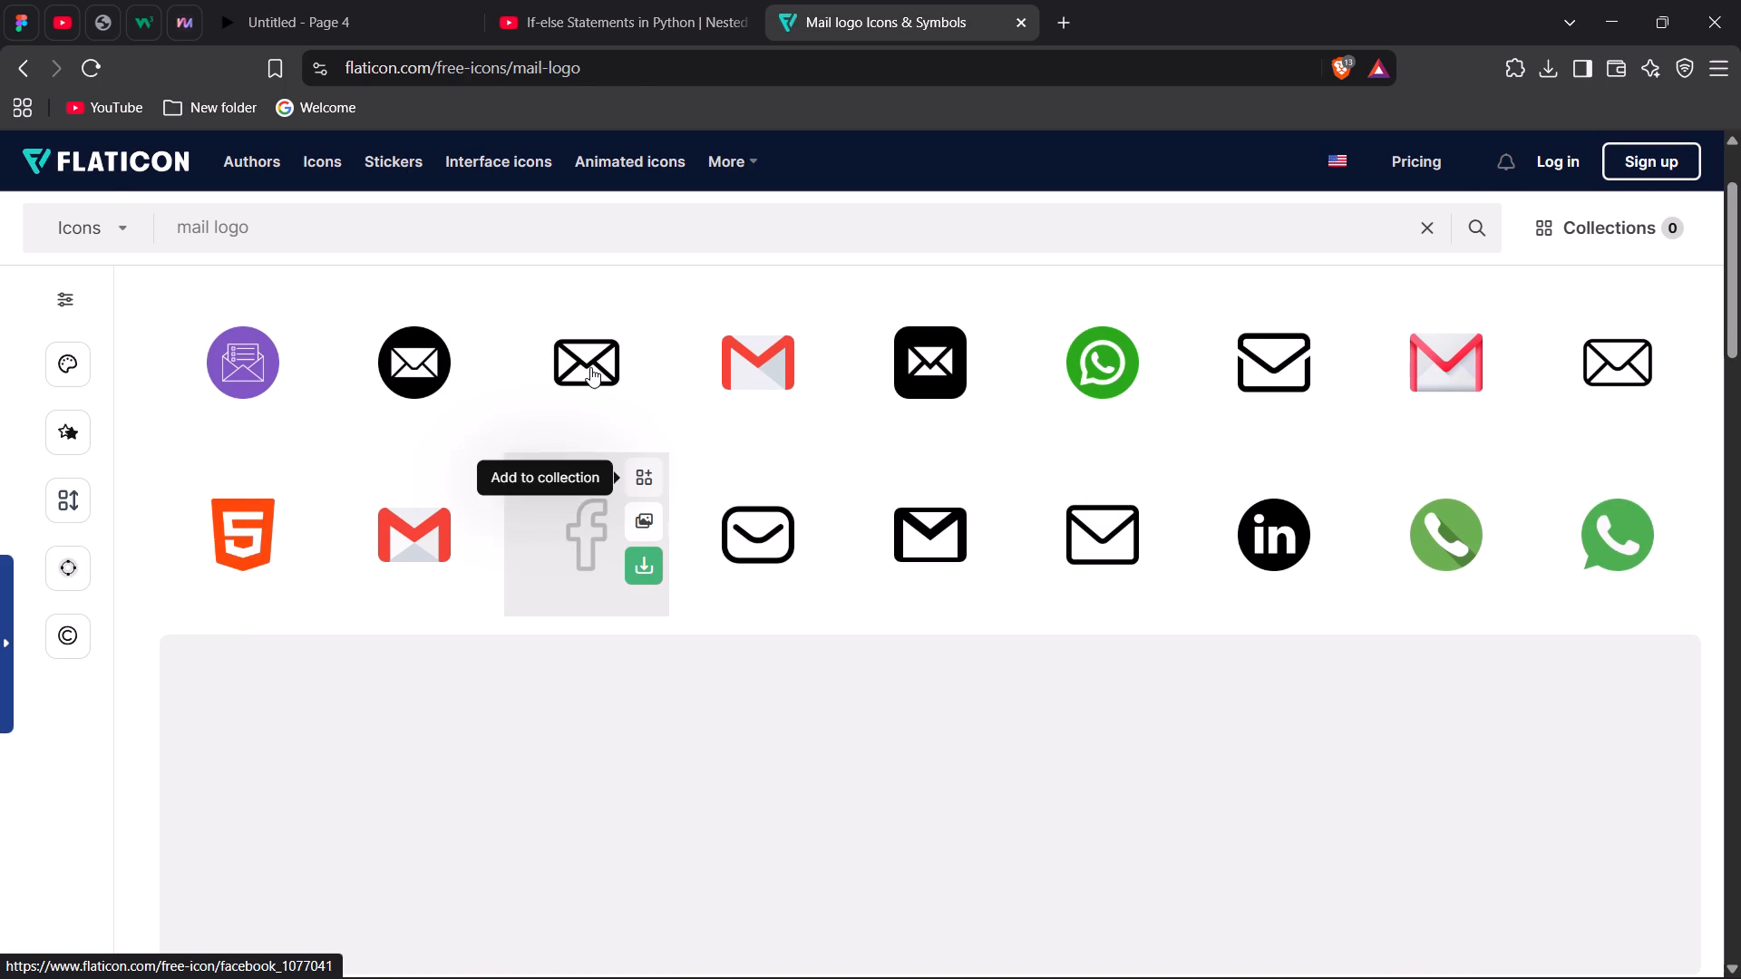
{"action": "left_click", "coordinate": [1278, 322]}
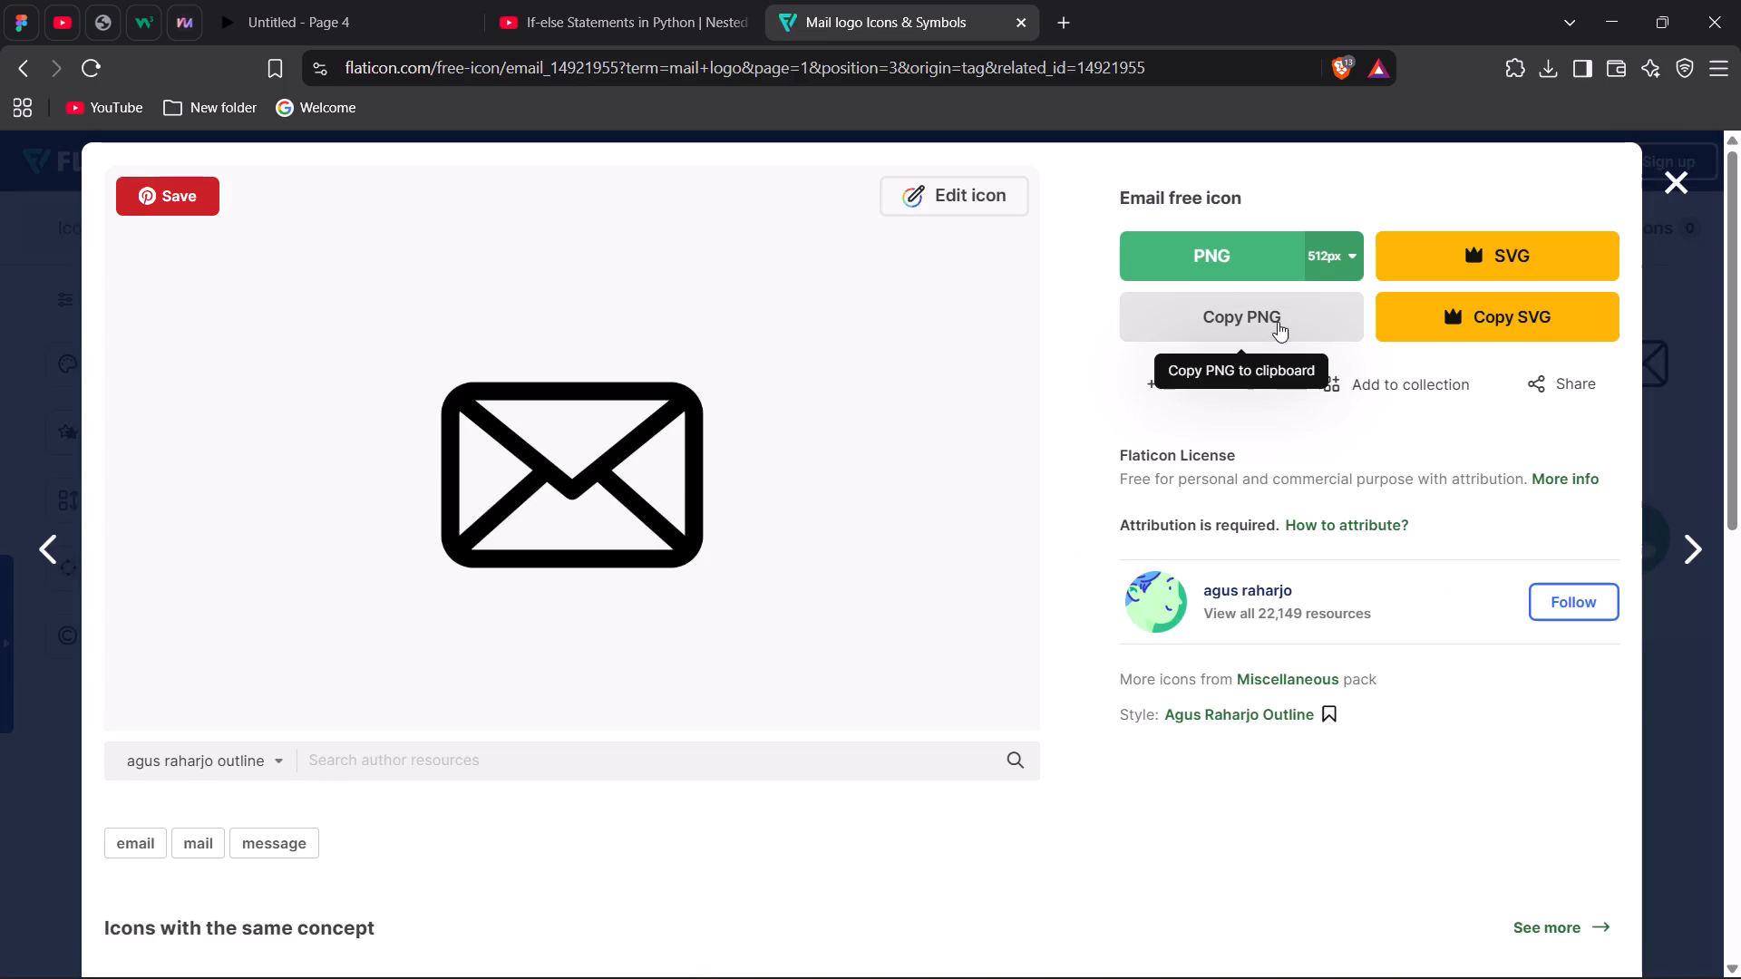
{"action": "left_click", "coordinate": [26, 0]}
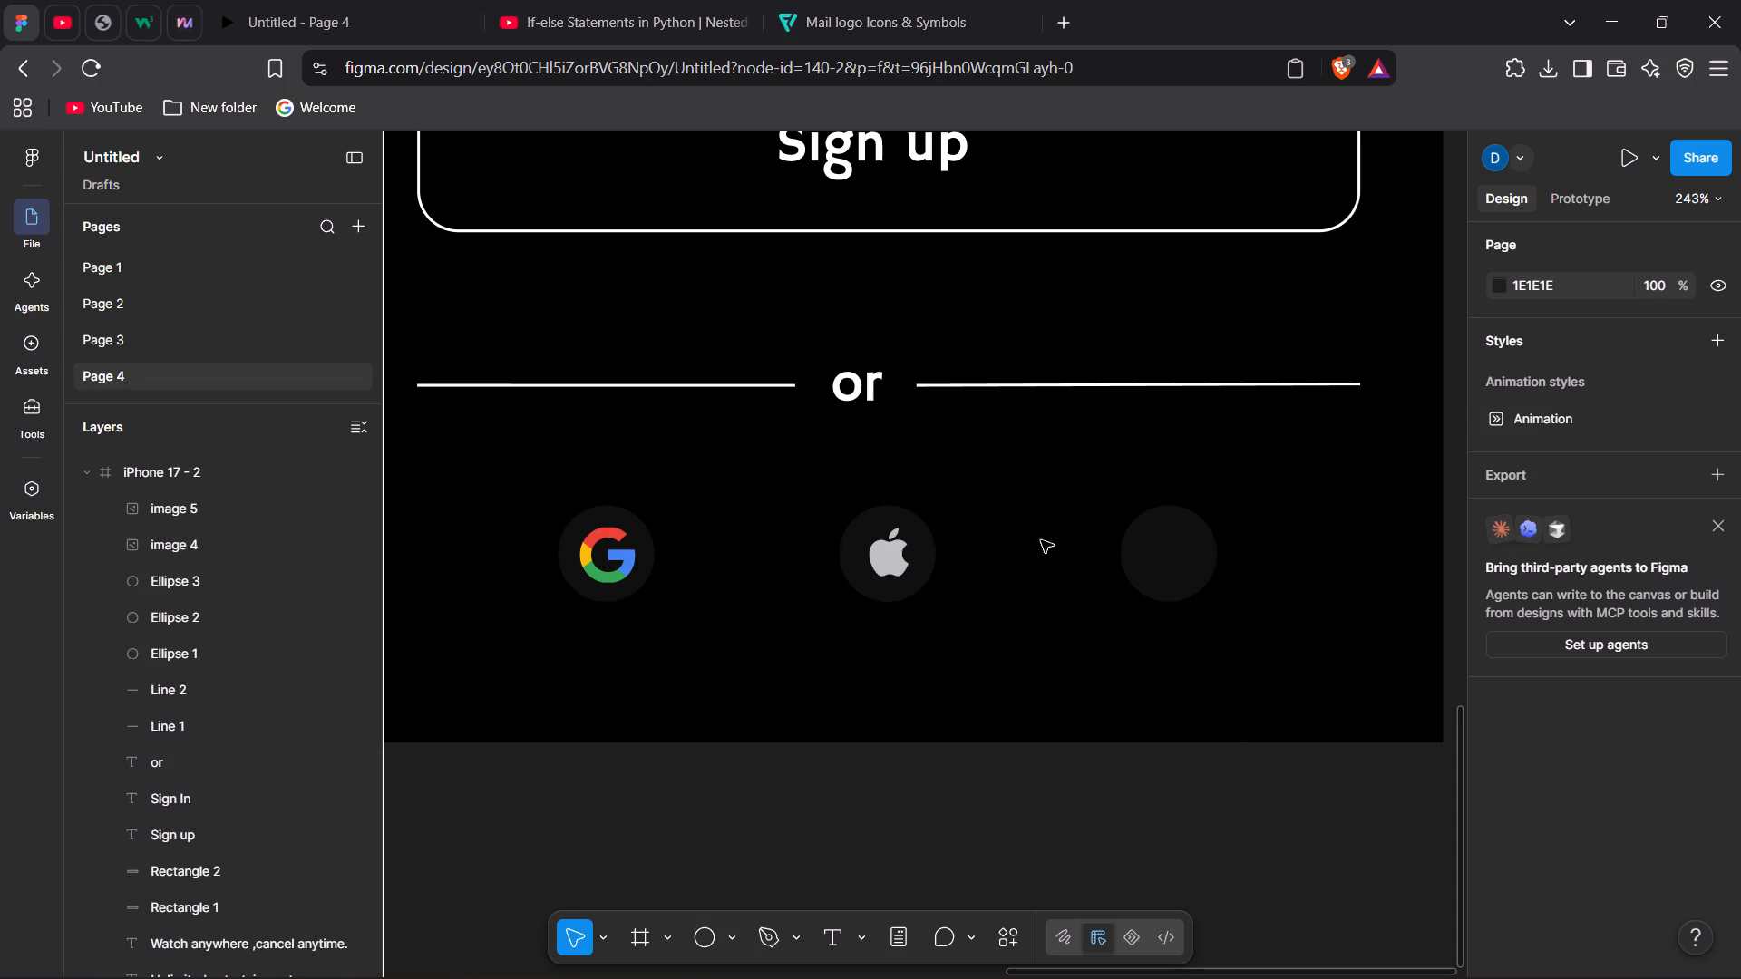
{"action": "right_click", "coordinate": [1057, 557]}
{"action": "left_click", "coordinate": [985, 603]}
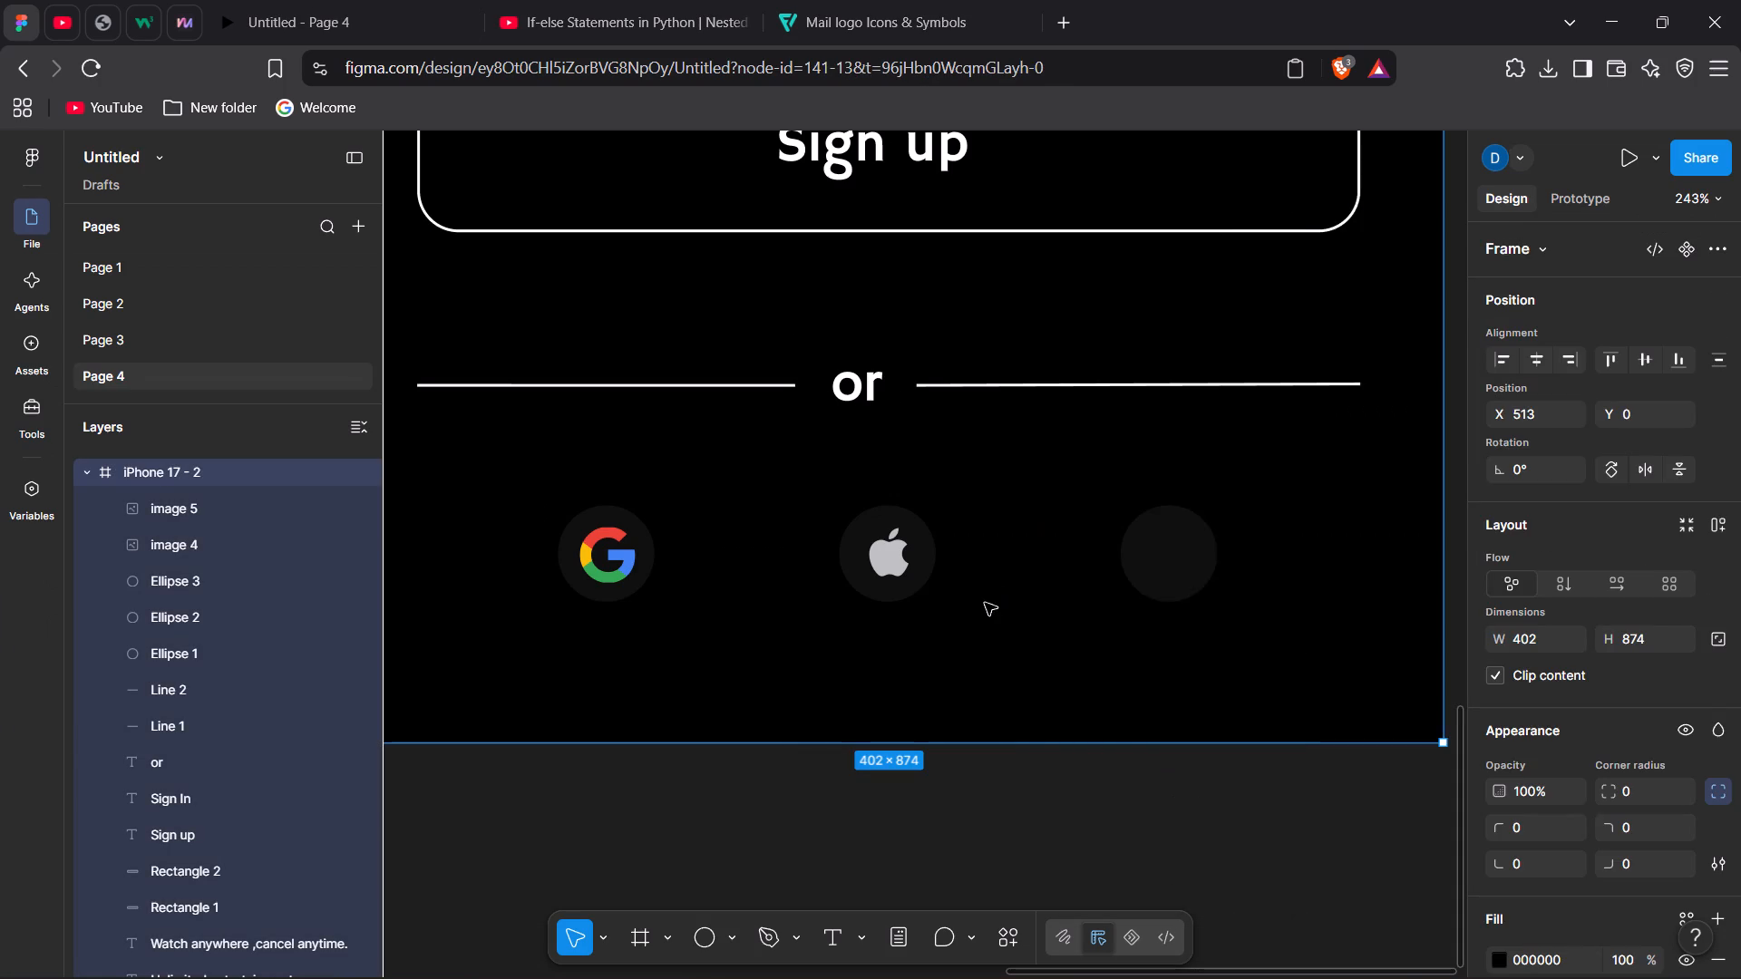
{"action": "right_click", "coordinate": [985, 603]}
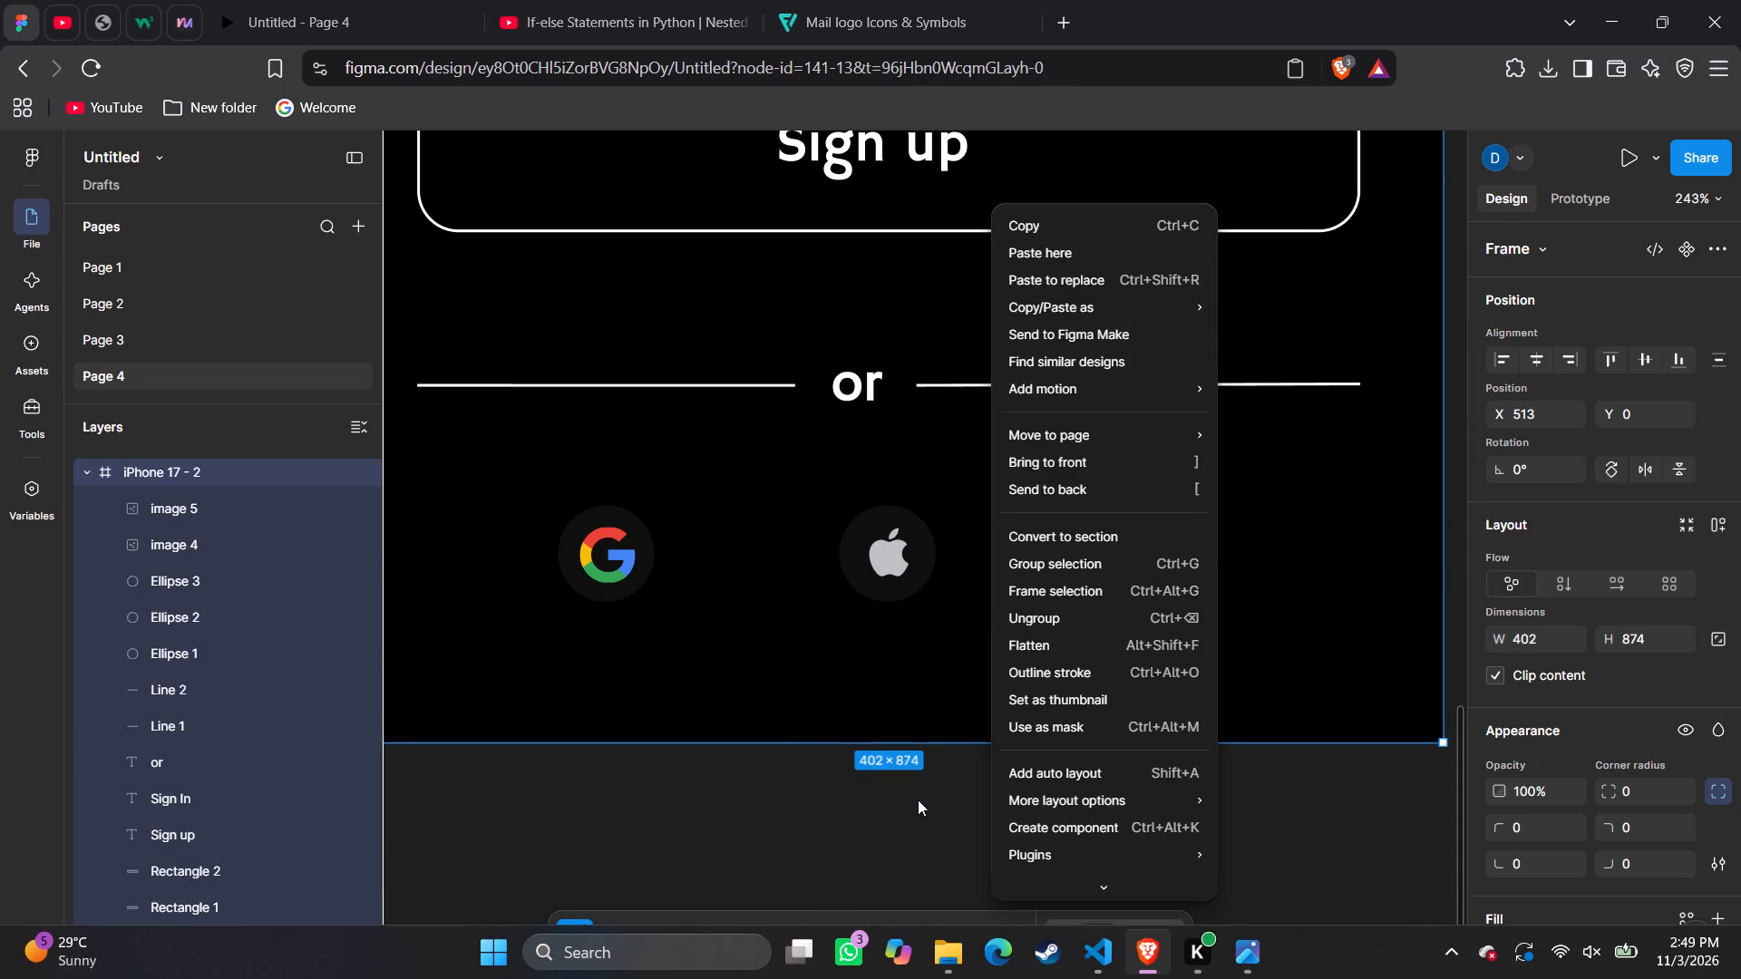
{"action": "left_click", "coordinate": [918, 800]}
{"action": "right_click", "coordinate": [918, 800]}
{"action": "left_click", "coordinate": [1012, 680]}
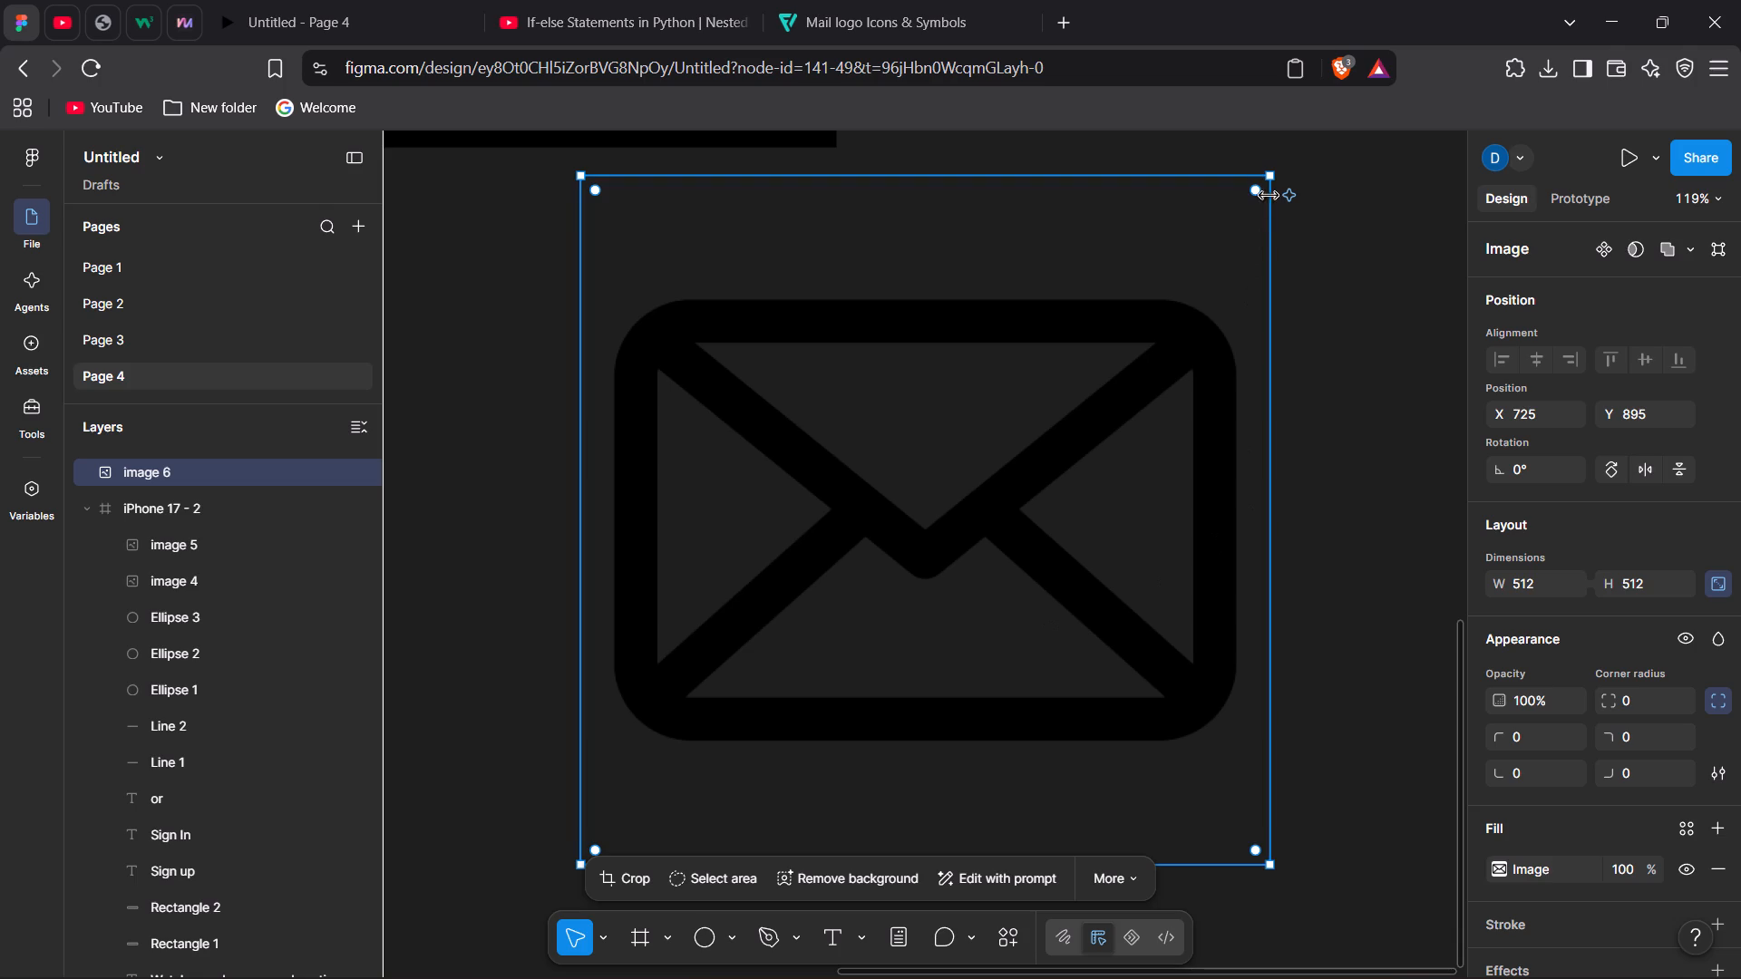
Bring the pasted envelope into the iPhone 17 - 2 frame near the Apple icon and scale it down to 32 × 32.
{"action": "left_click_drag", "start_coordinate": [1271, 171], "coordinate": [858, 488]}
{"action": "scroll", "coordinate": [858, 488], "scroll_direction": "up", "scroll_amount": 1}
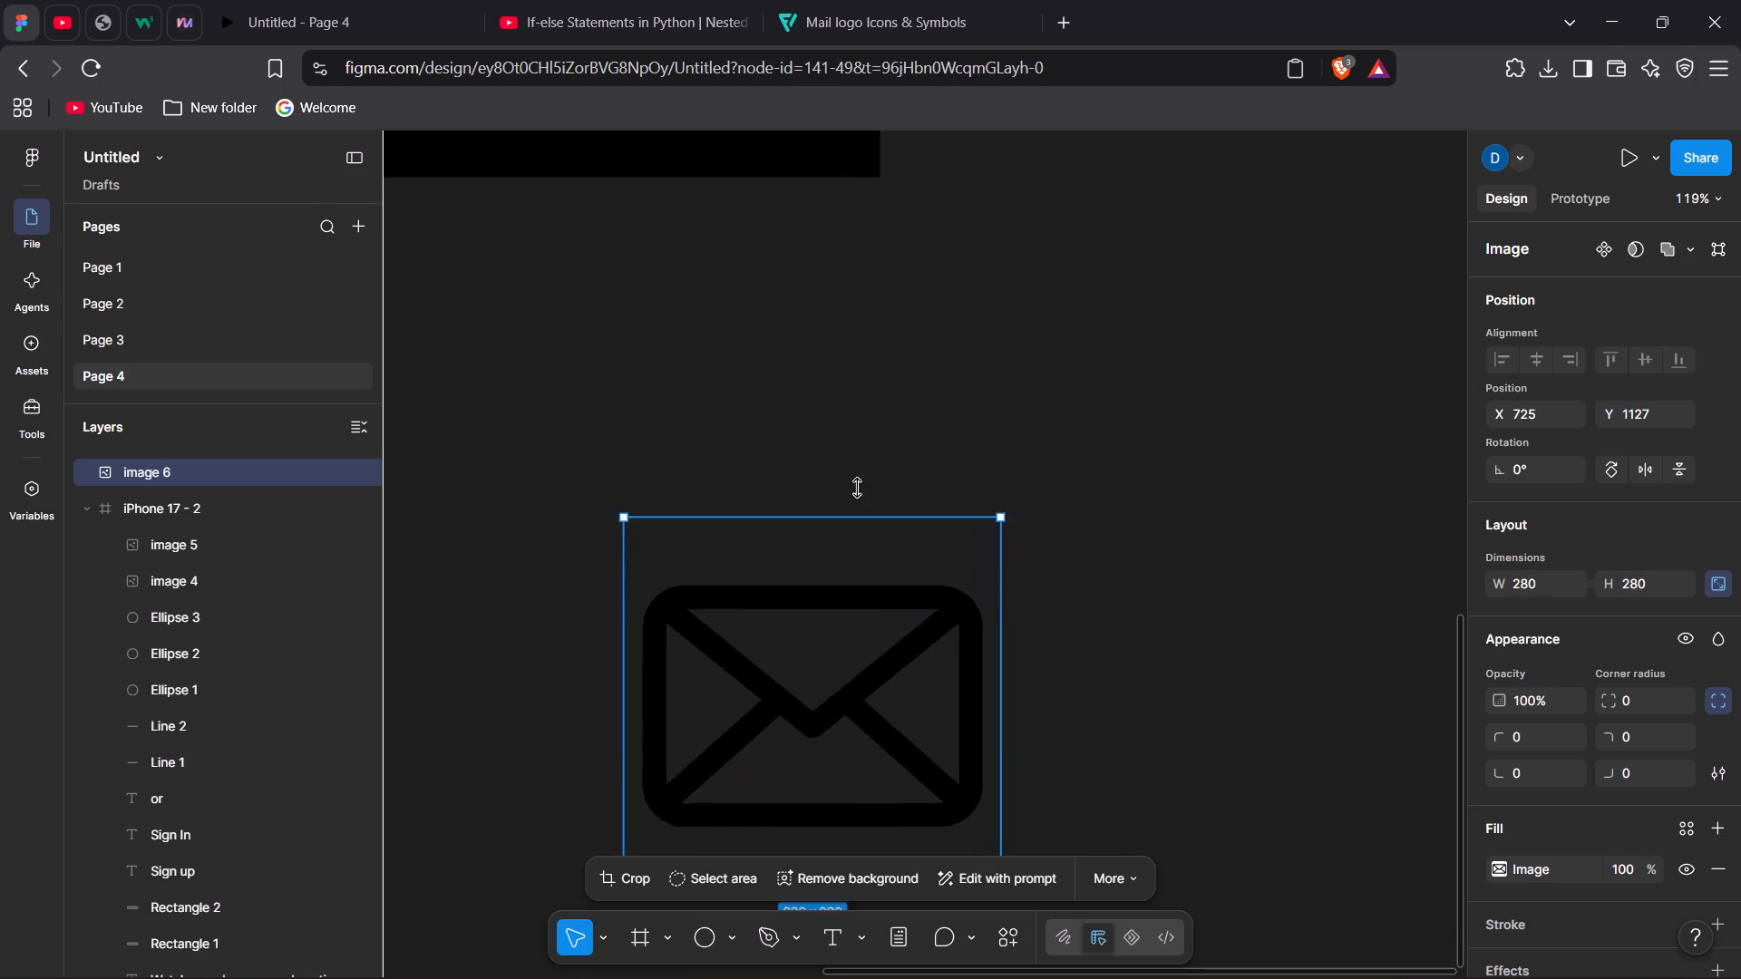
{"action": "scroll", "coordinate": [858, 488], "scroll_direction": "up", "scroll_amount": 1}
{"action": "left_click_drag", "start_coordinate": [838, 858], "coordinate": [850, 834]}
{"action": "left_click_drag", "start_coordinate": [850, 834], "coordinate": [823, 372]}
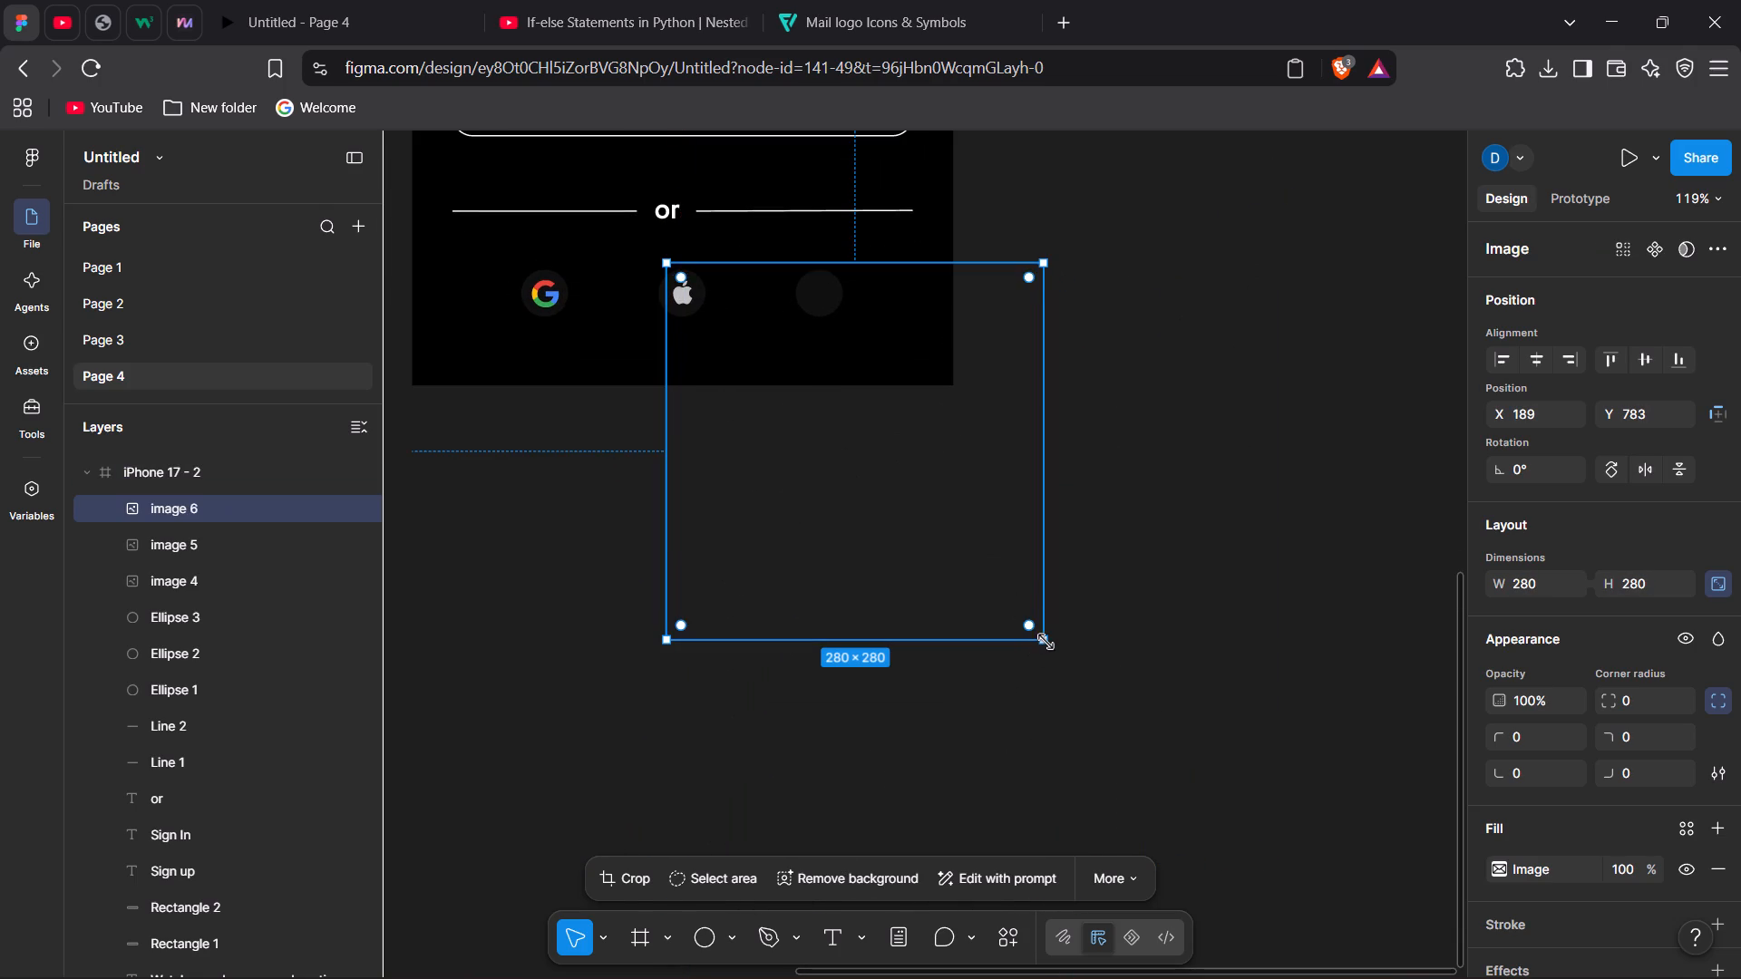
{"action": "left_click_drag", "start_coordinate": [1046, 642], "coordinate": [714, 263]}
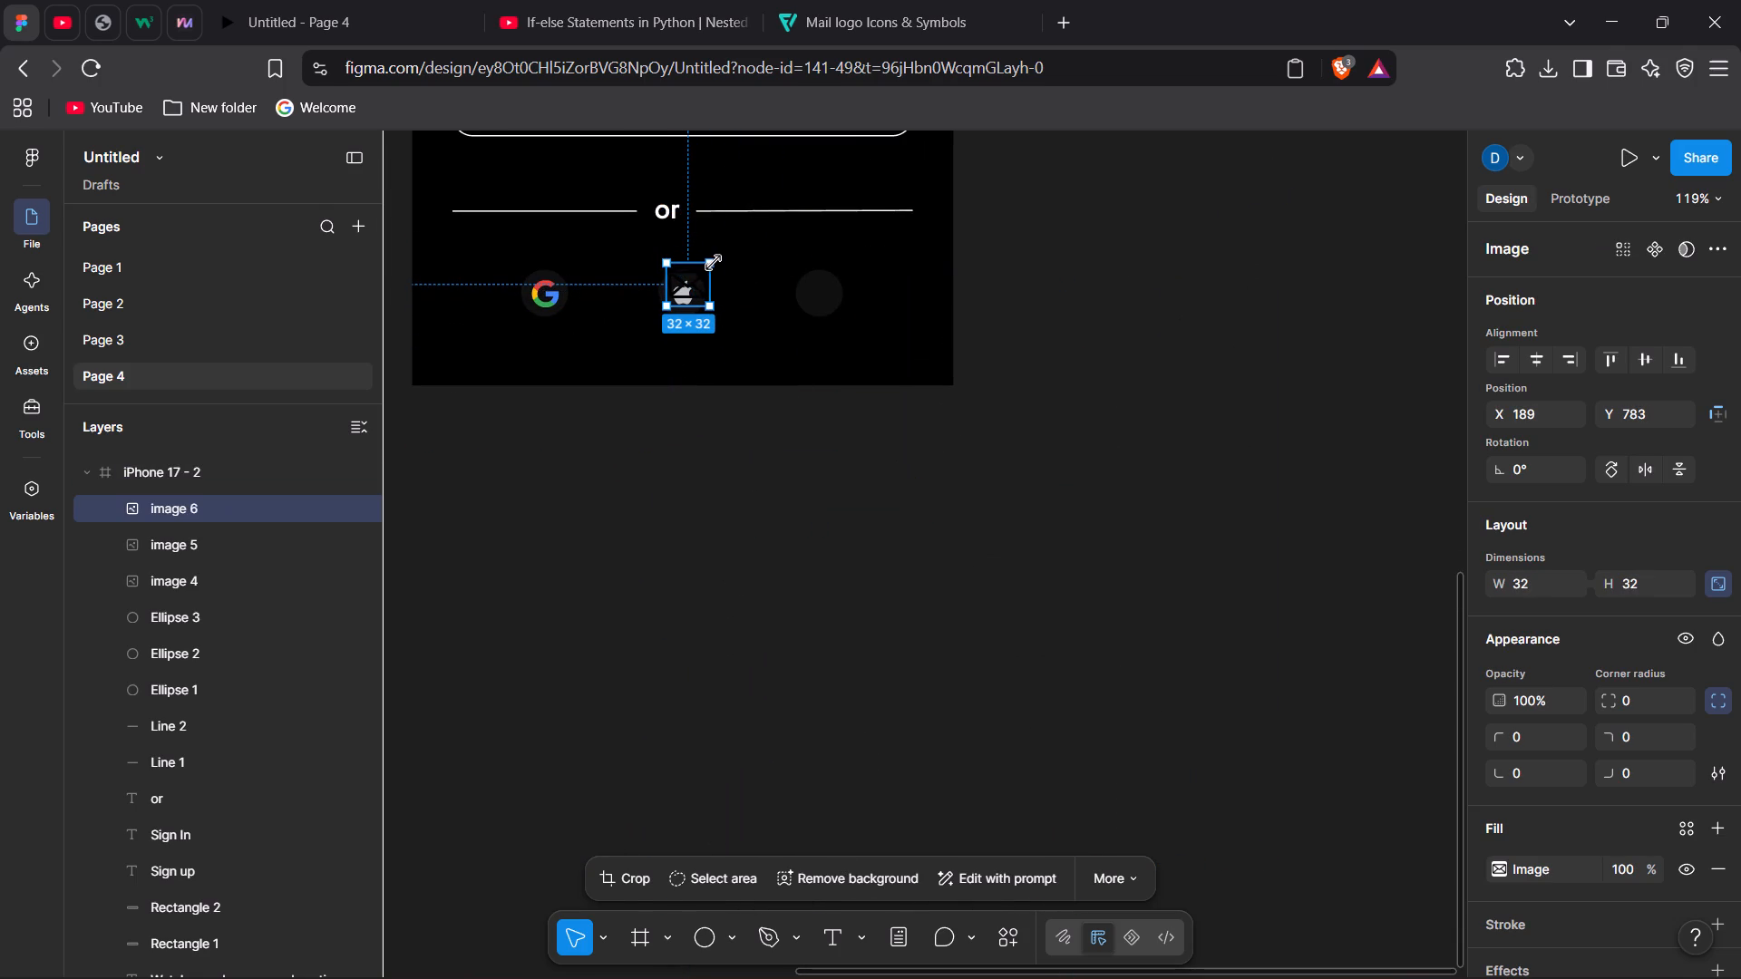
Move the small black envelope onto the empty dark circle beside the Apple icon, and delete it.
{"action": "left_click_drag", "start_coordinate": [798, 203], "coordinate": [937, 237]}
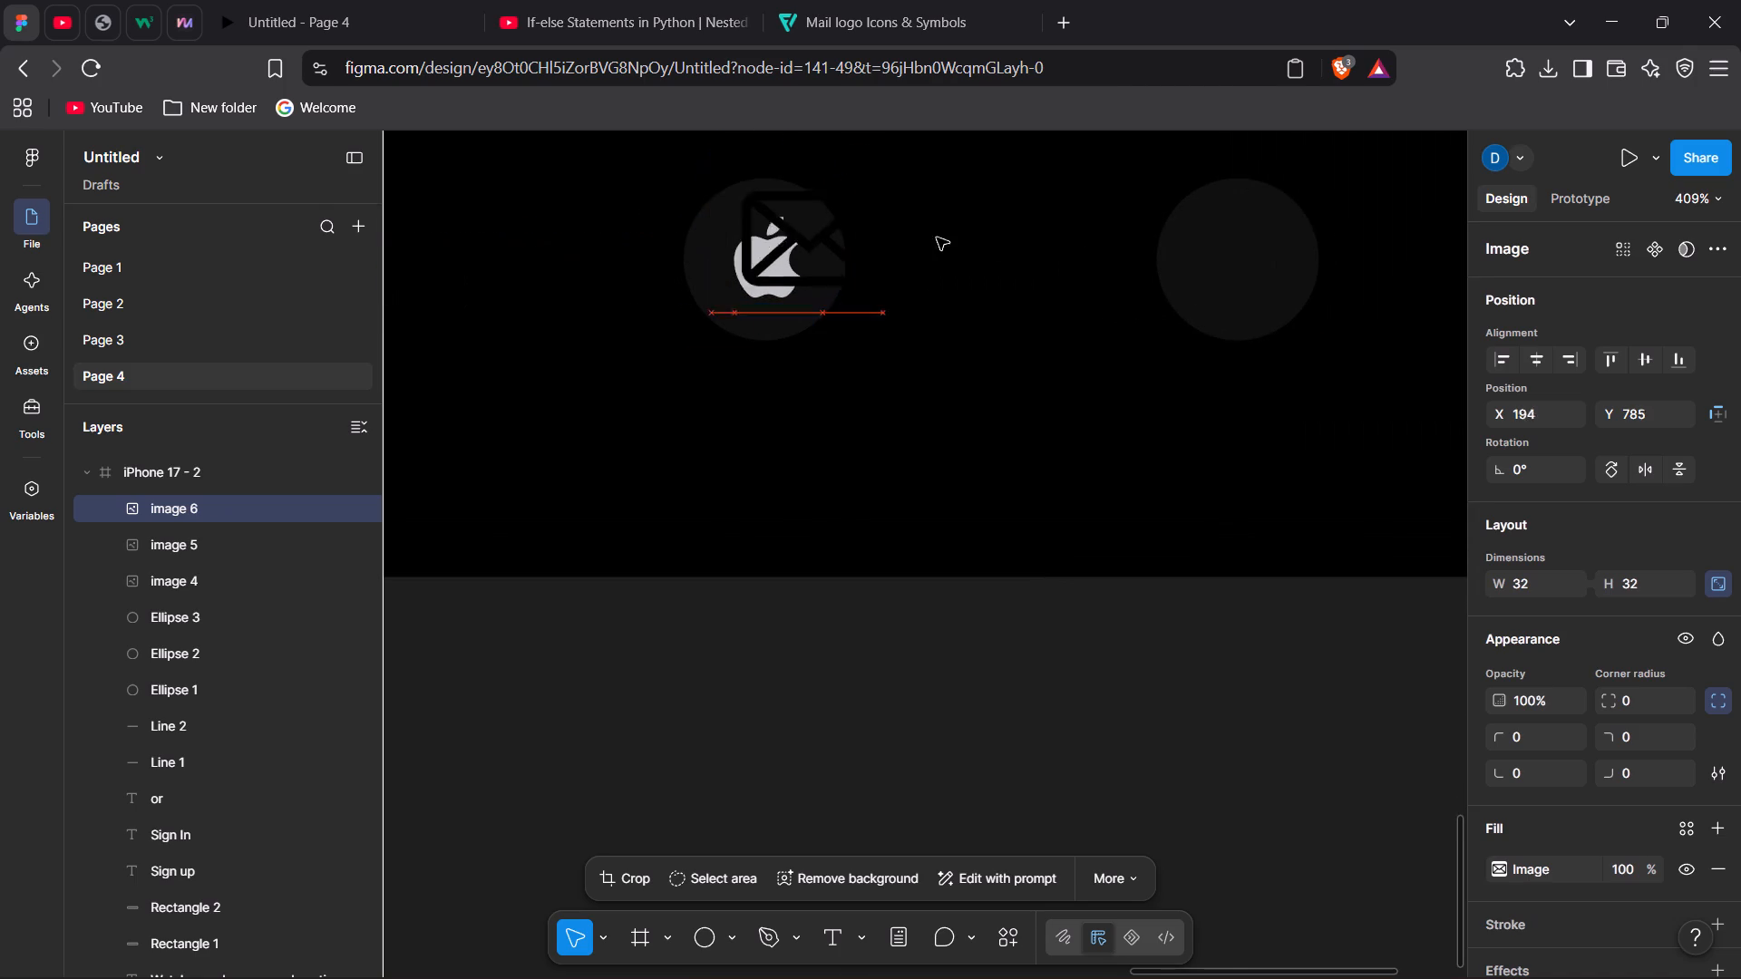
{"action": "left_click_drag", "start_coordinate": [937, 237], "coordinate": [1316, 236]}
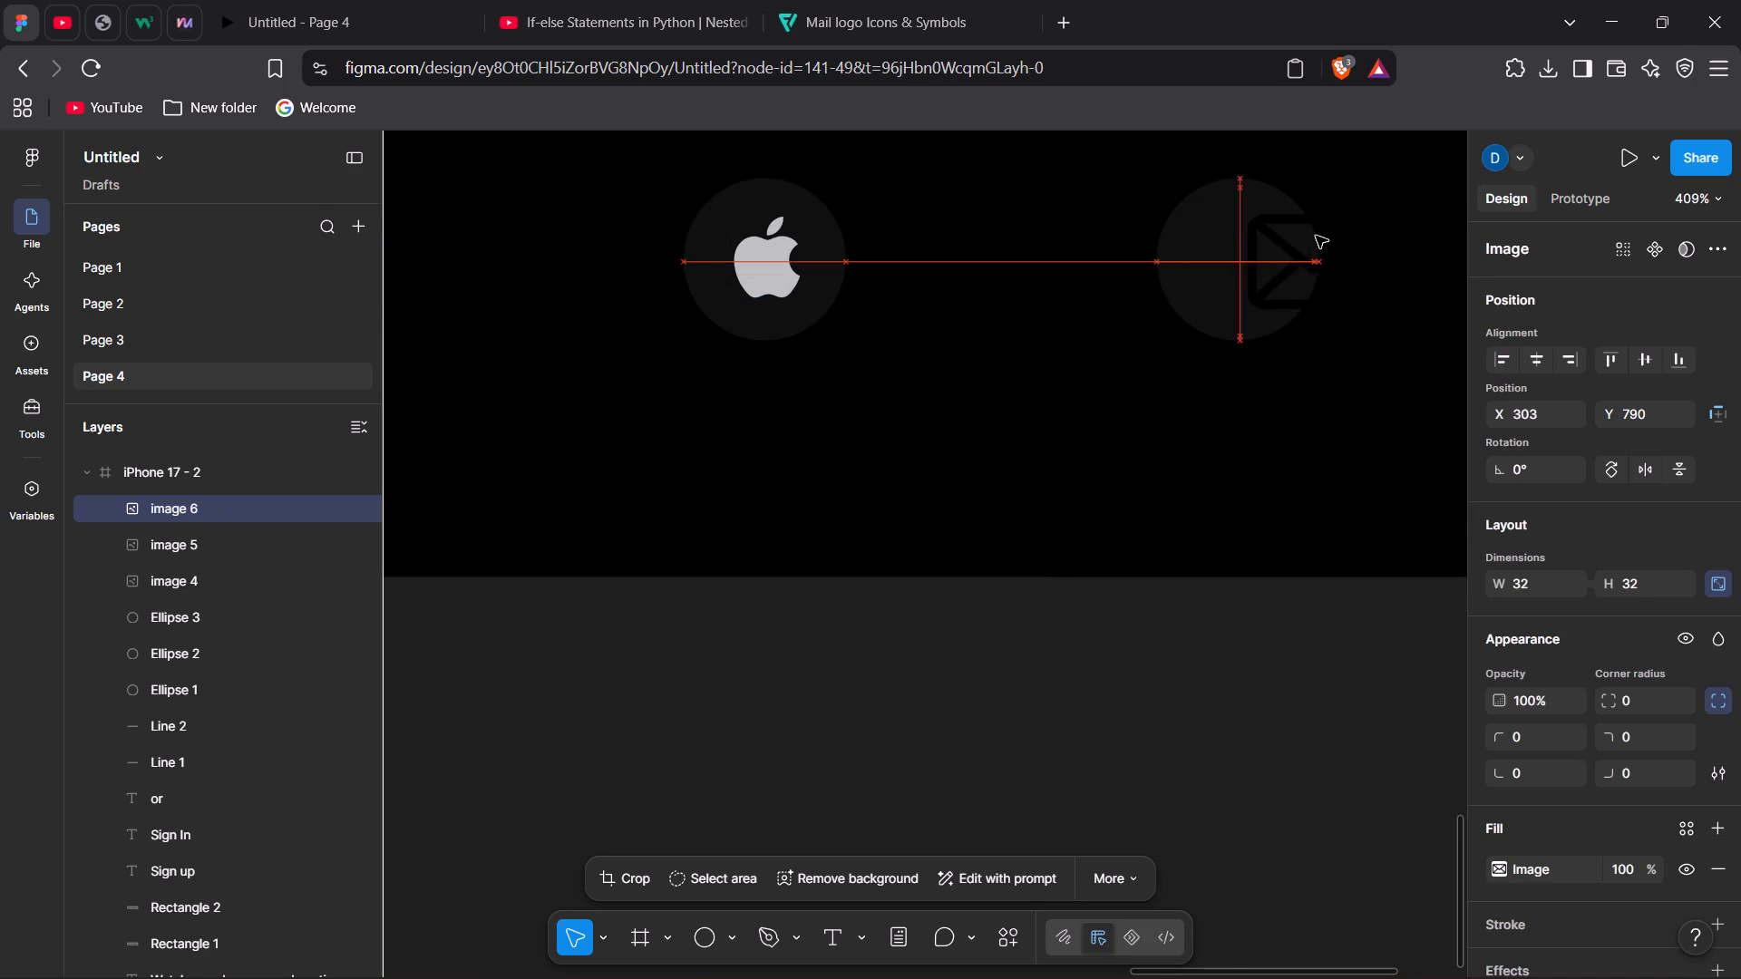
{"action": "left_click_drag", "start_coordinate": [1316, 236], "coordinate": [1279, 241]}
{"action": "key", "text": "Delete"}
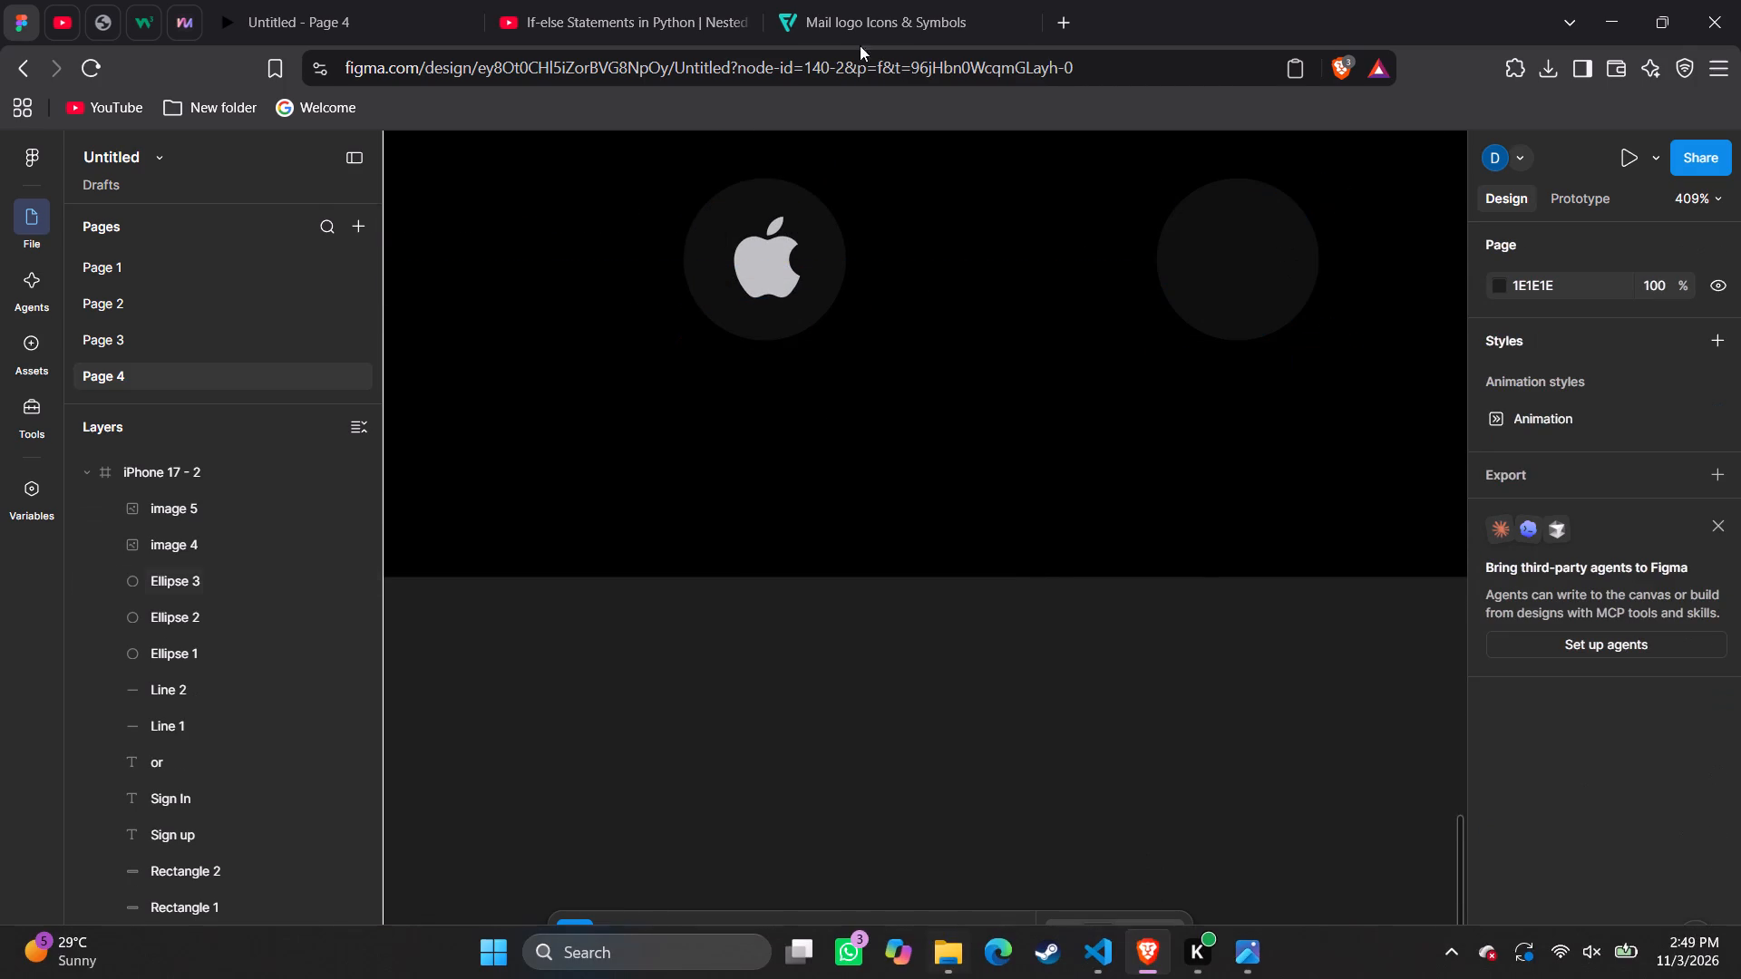
Return to Flaticon, close the opened icon and look through the first page of mail logo icons for a better envelope.
{"action": "left_click", "coordinate": [989, 1]}
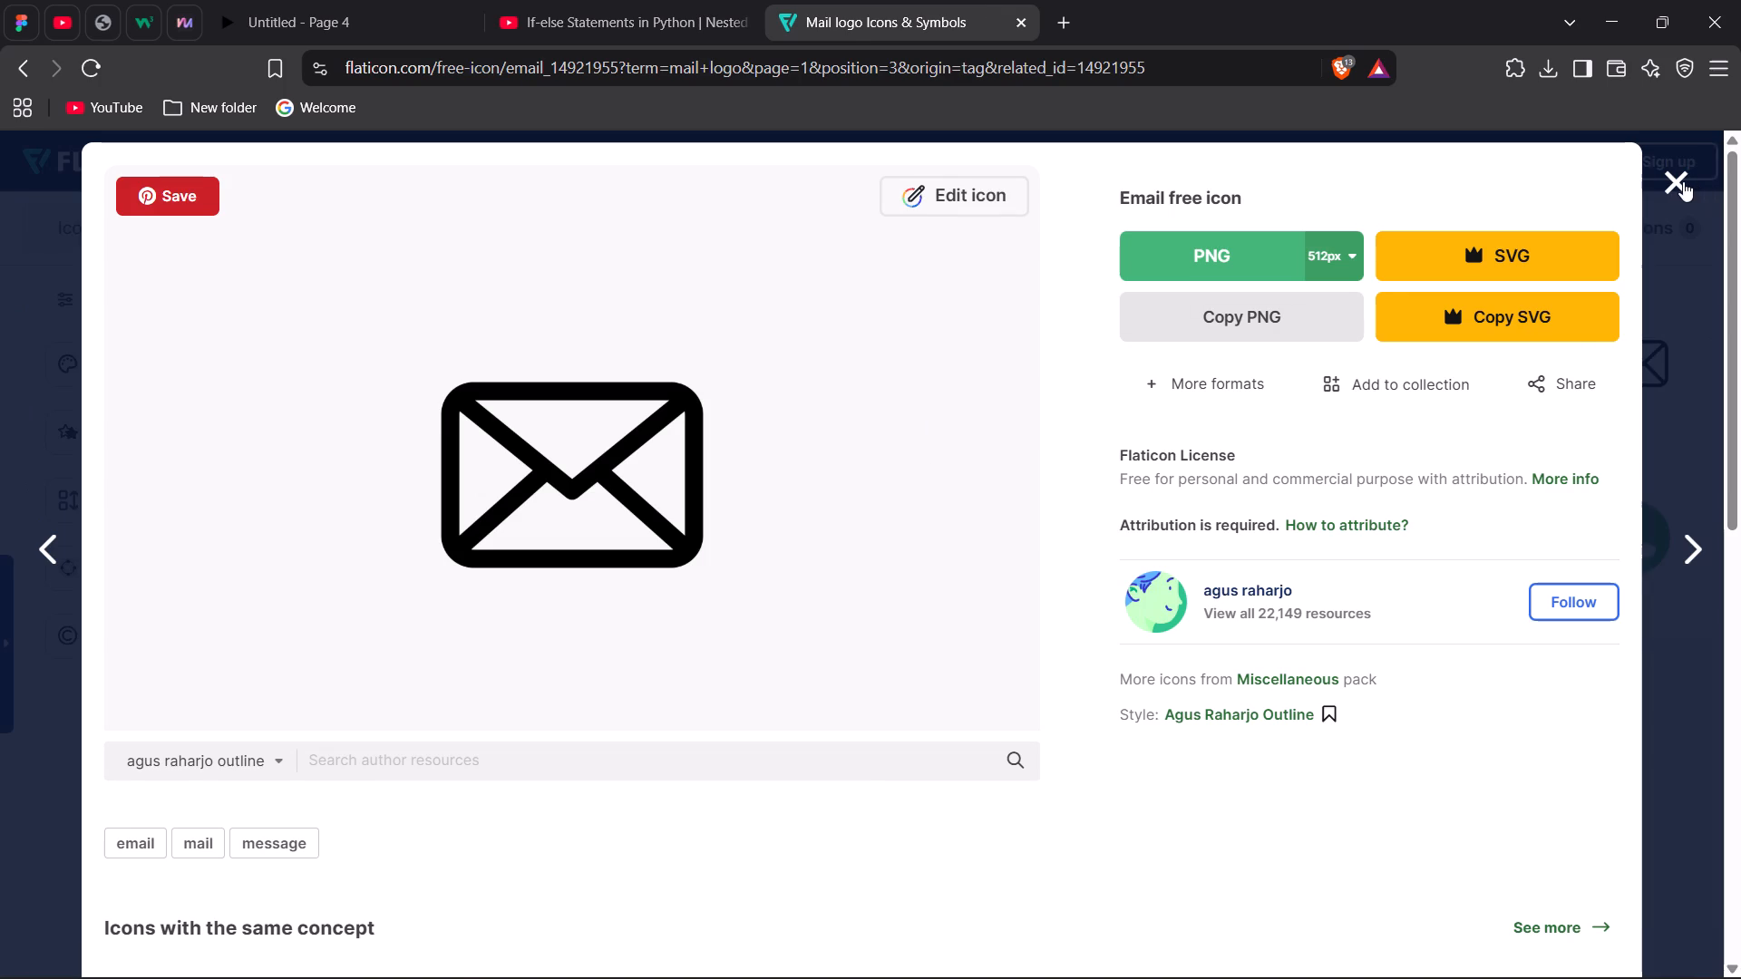
{"action": "left_click", "coordinate": [1683, 181]}
{"action": "scroll", "coordinate": [1230, 487], "scroll_direction": "up", "scroll_amount": 4}
{"action": "scroll", "coordinate": [1230, 487], "scroll_direction": "down", "scroll_amount": 7}
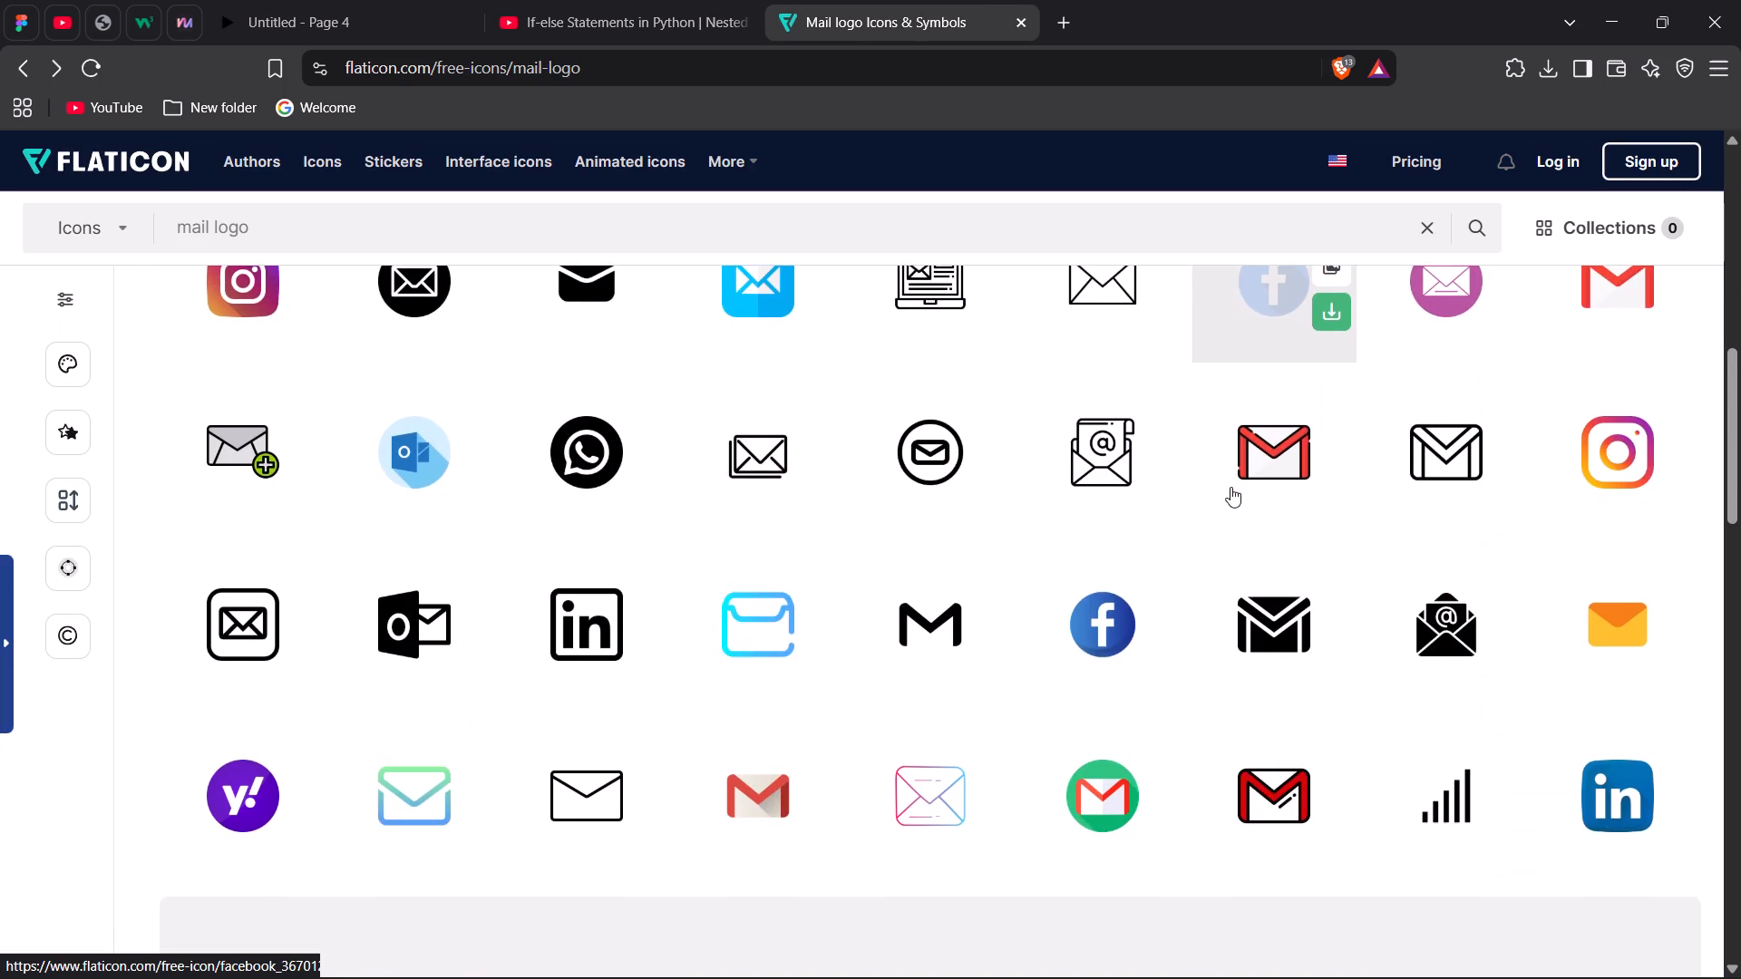
{"action": "scroll", "coordinate": [1230, 487], "scroll_direction": "down", "scroll_amount": 7}
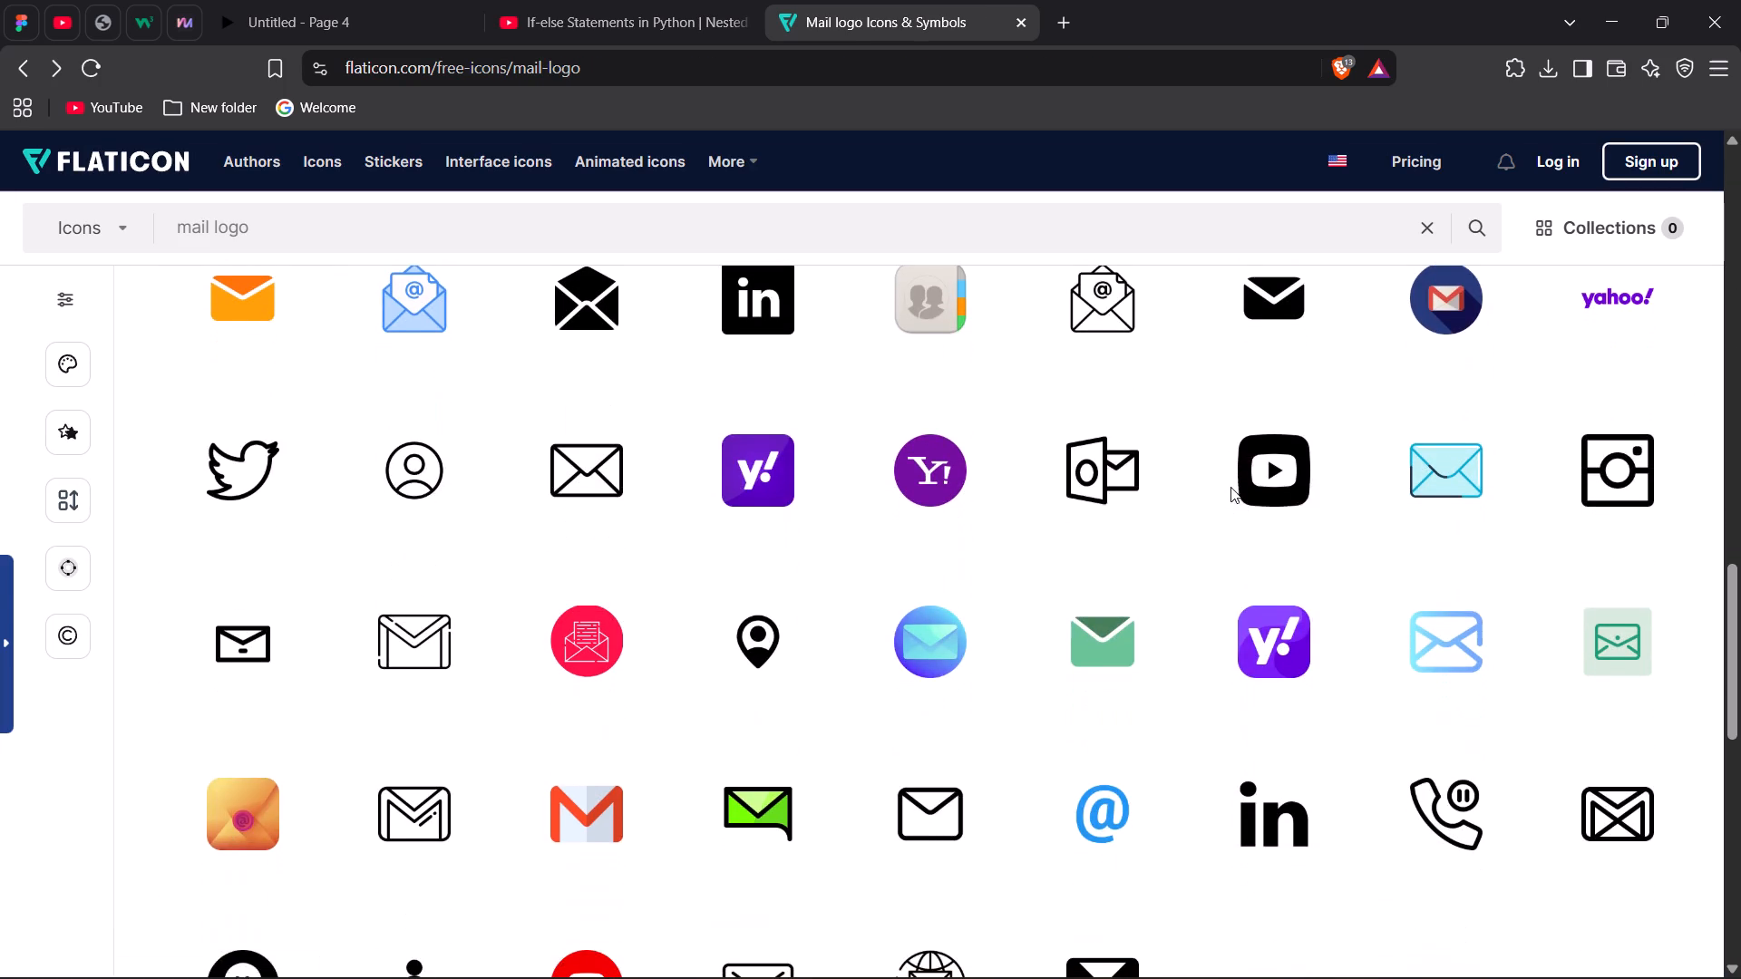
{"action": "scroll", "coordinate": [1230, 487], "scroll_direction": "down", "scroll_amount": 4}
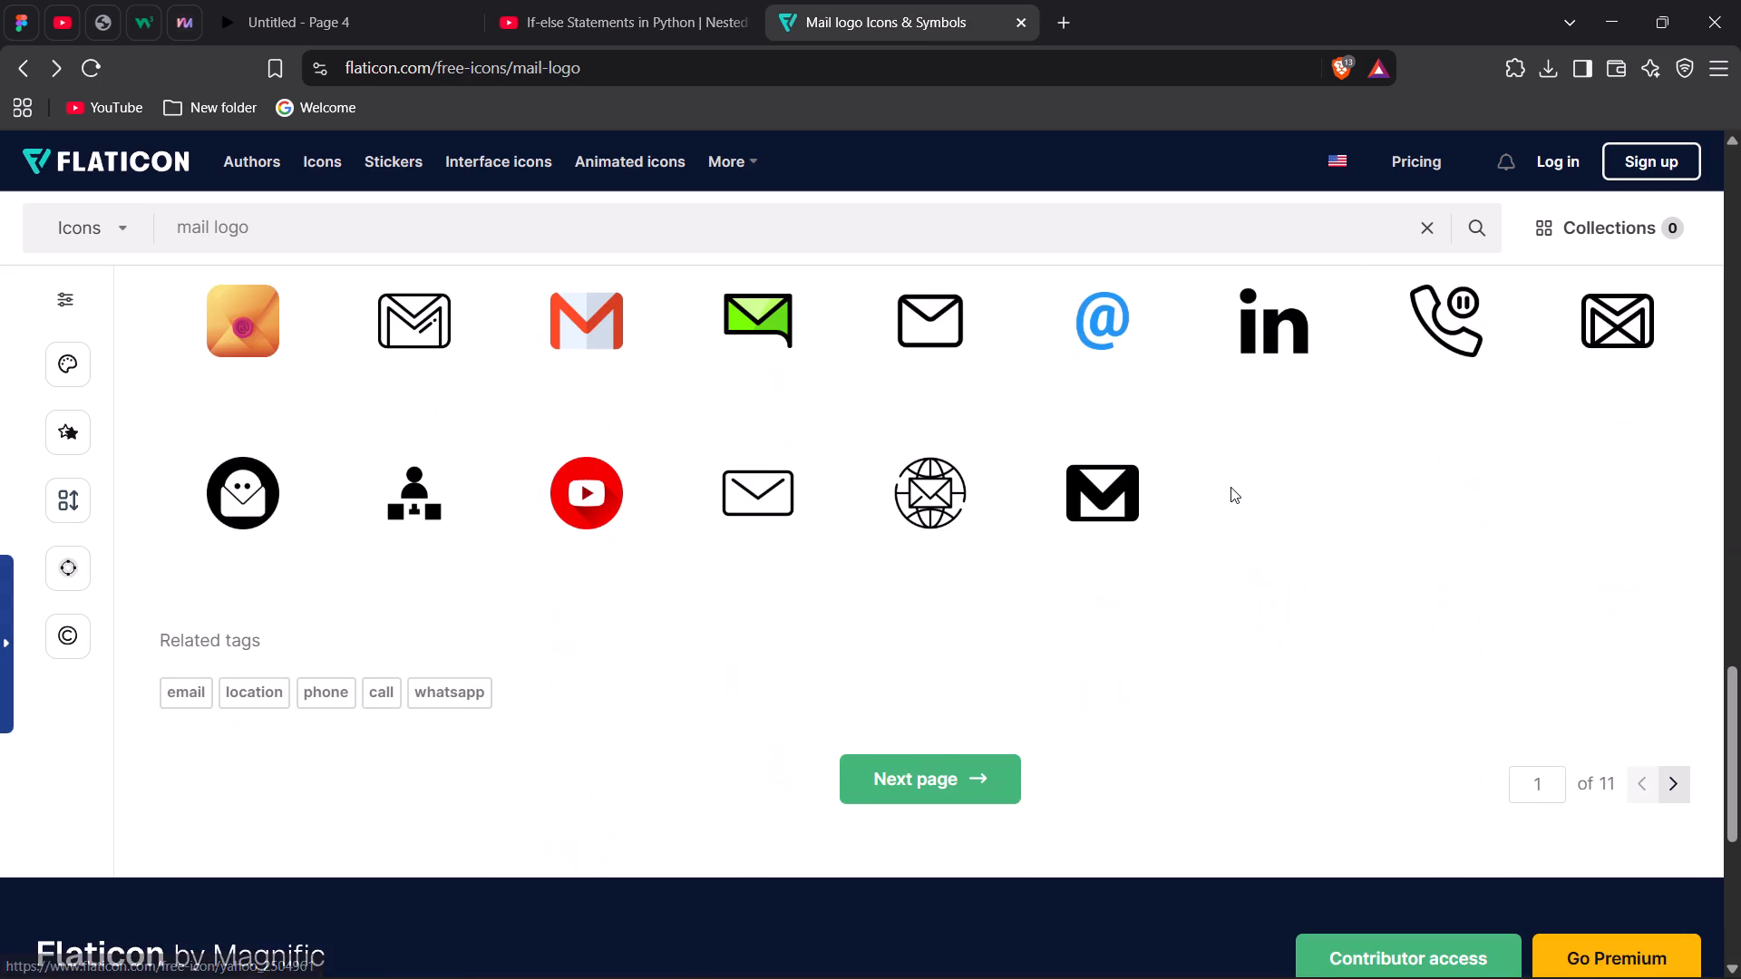
{"action": "scroll", "coordinate": [1230, 487], "scroll_direction": "up", "scroll_amount": 7}
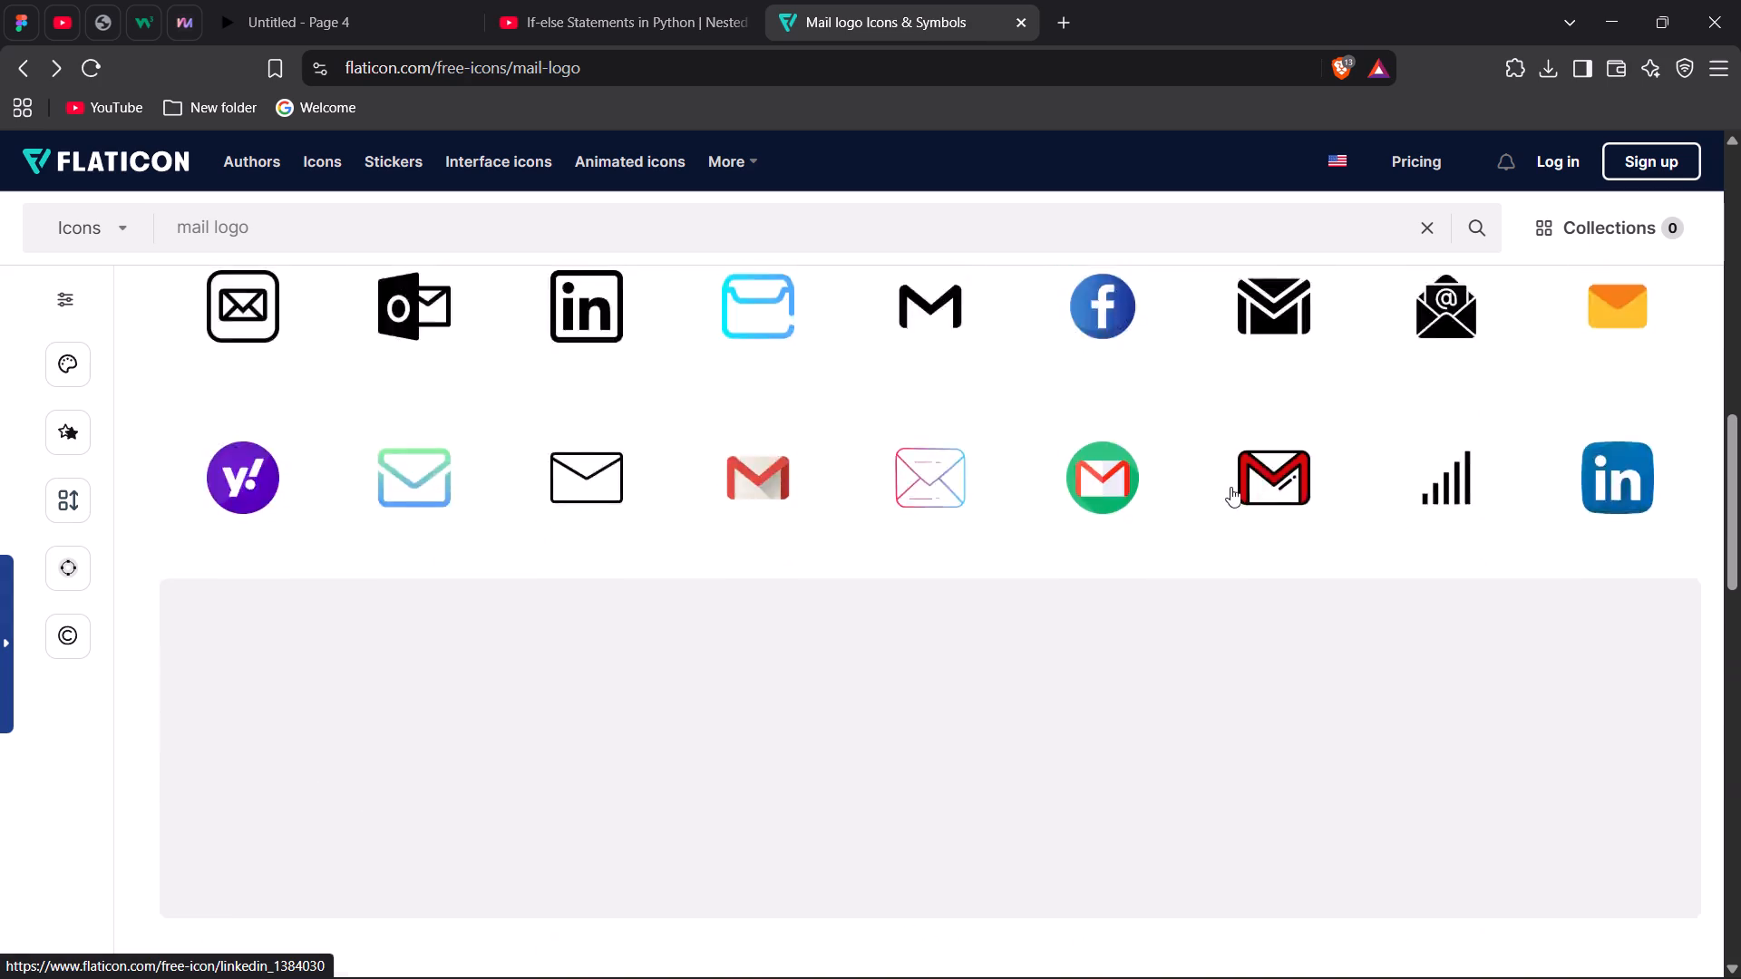
{"action": "scroll", "coordinate": [1230, 487], "scroll_direction": "up", "scroll_amount": 3}
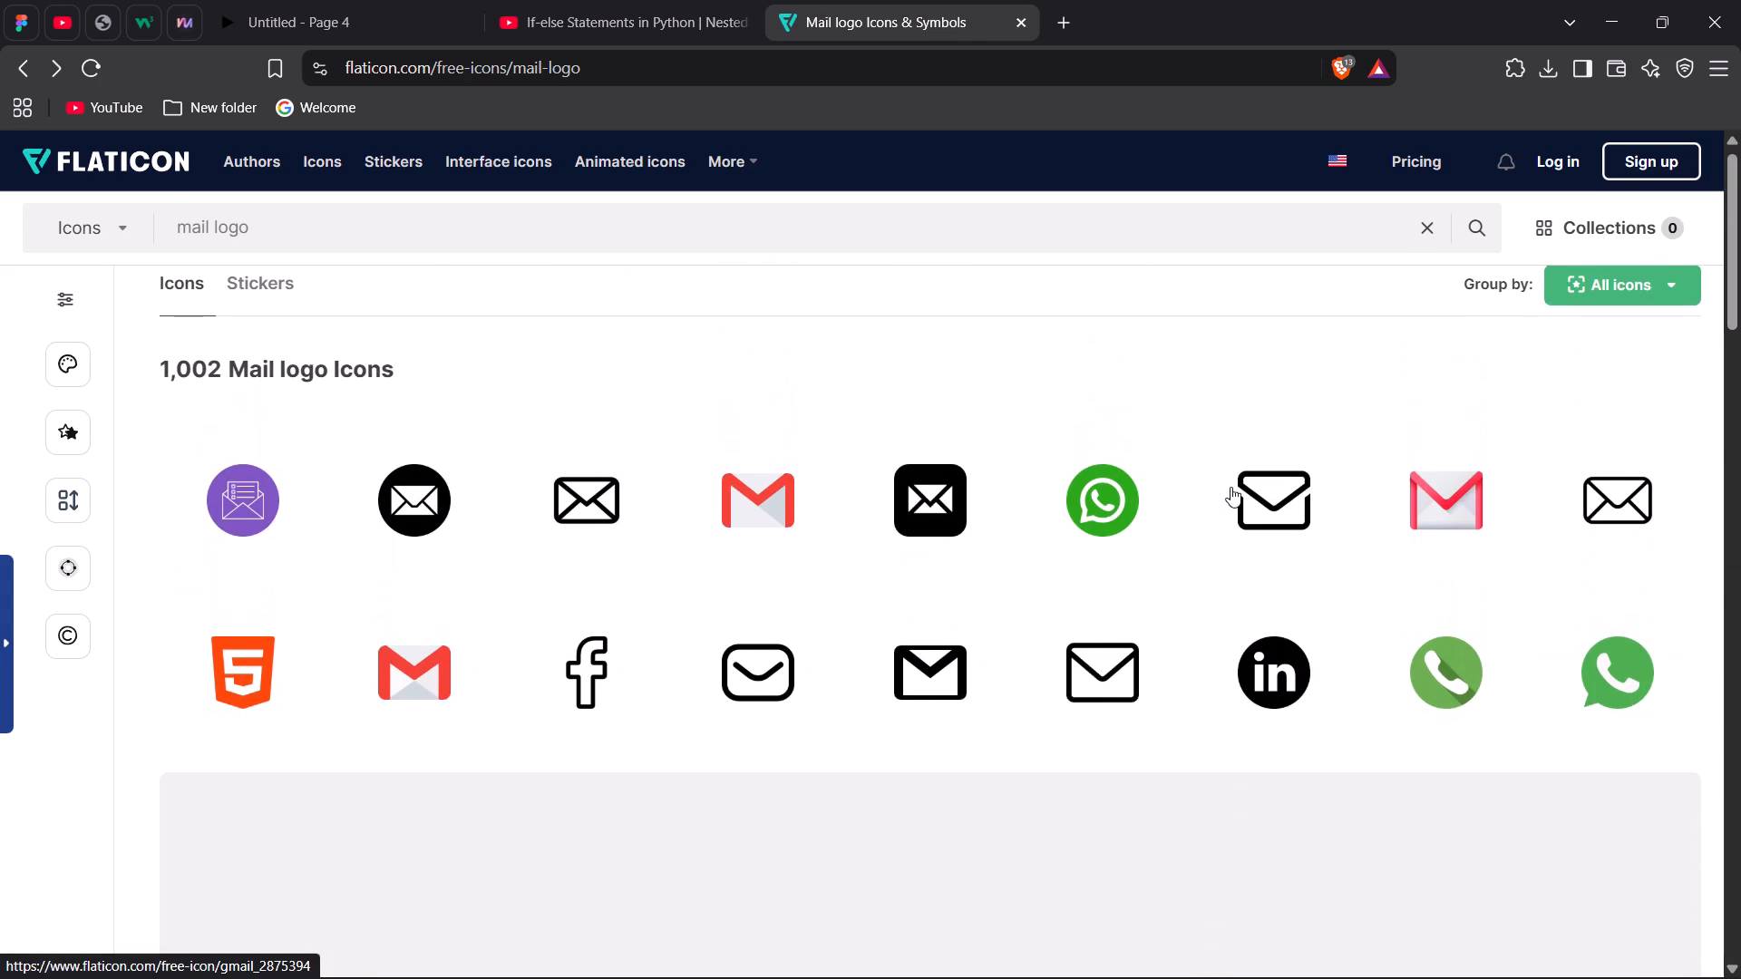
{"action": "scroll", "coordinate": [1230, 487], "scroll_direction": "up", "scroll_amount": 1}
{"action": "scroll", "coordinate": [1210, 680], "scroll_direction": "down", "scroll_amount": 6}
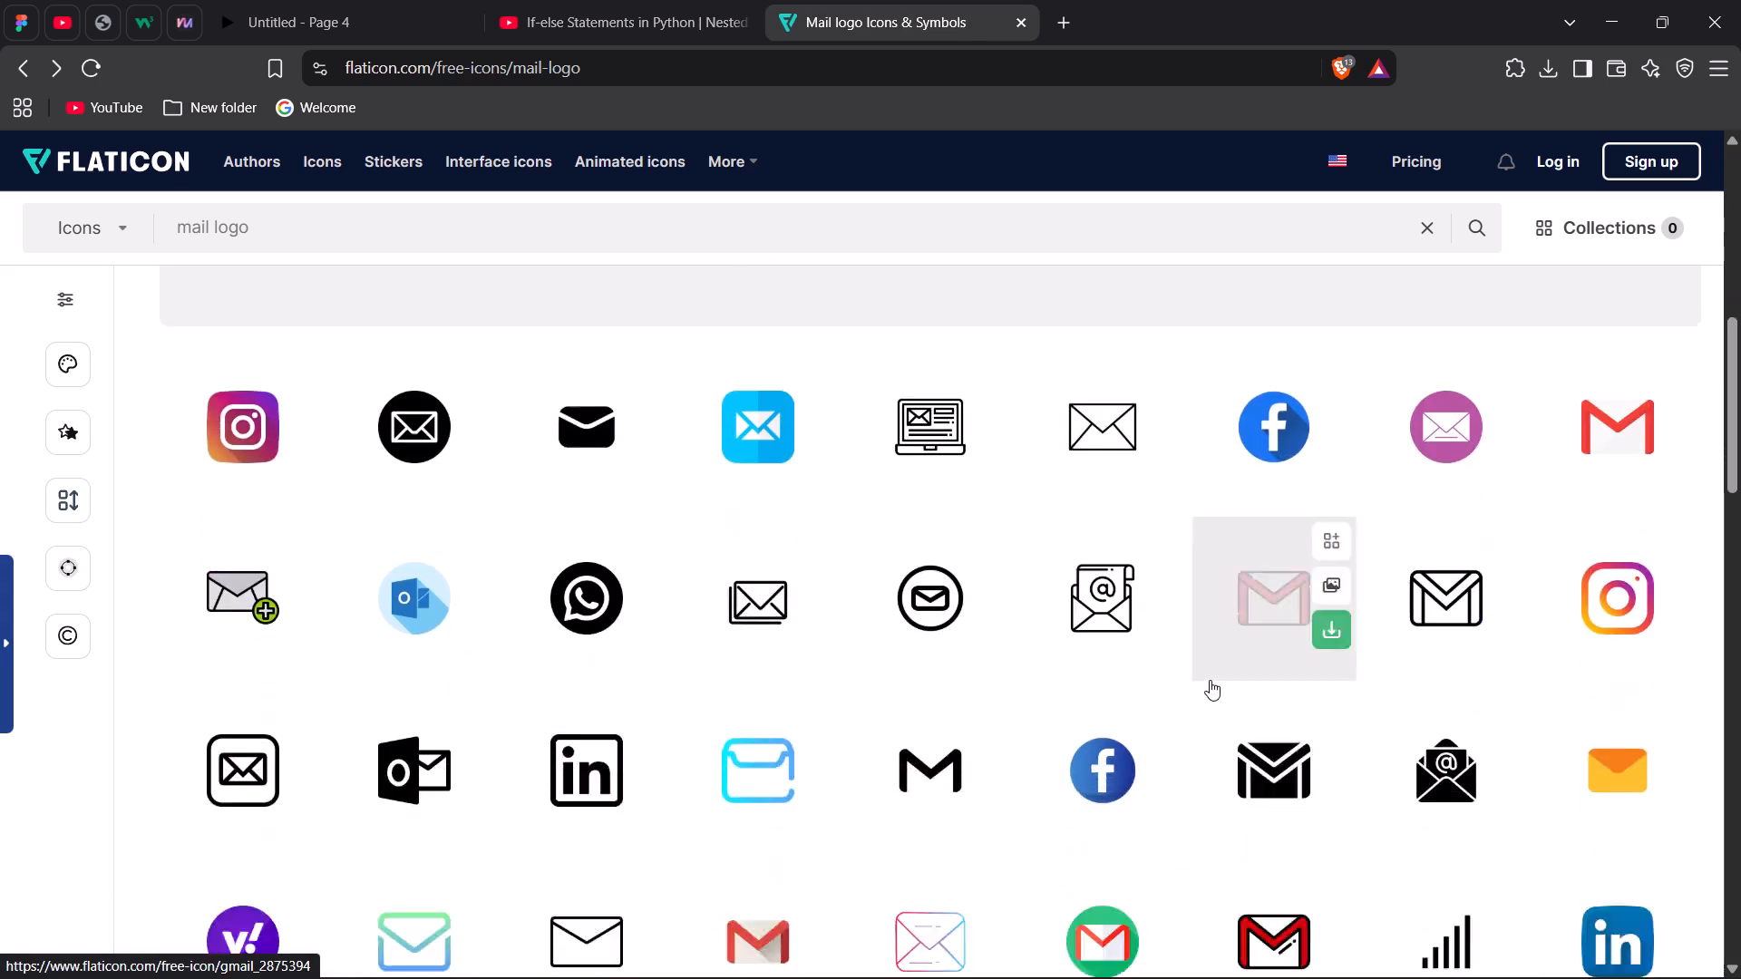
{"action": "scroll", "coordinate": [1210, 680], "scroll_direction": "down", "scroll_amount": 5}
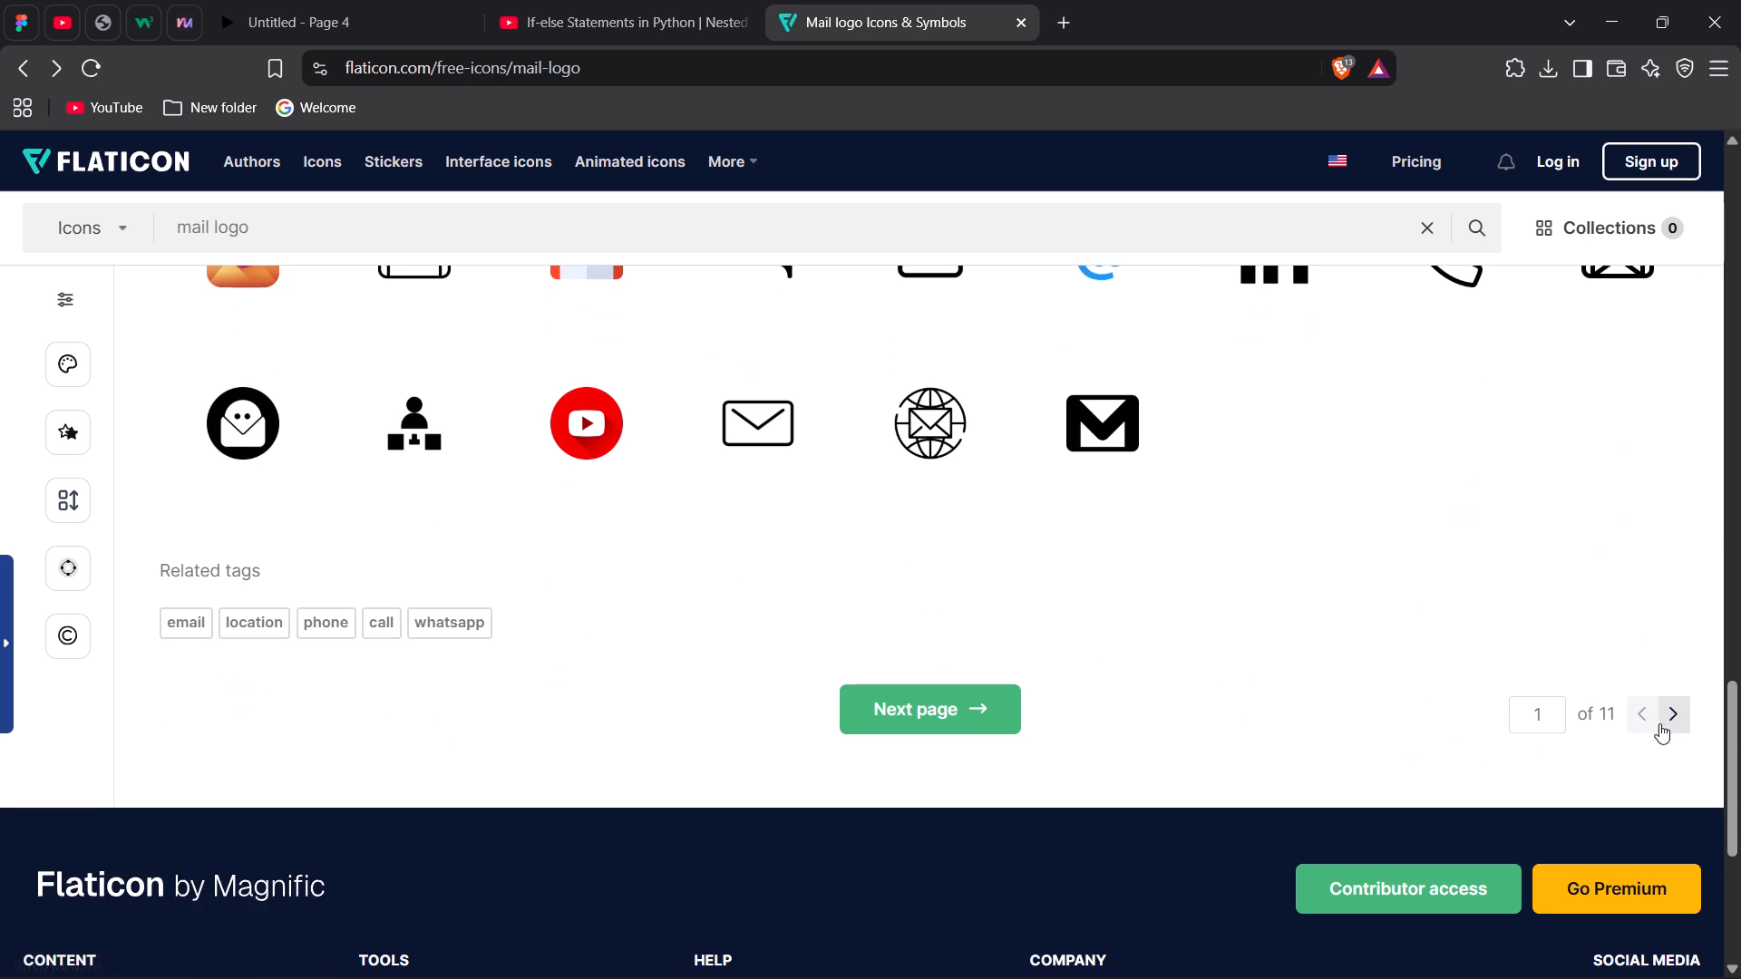
Look through page 2 of Flaticon's mail logo icons for a suitable outlined envelope.
{"action": "left_click", "coordinate": [1669, 719]}
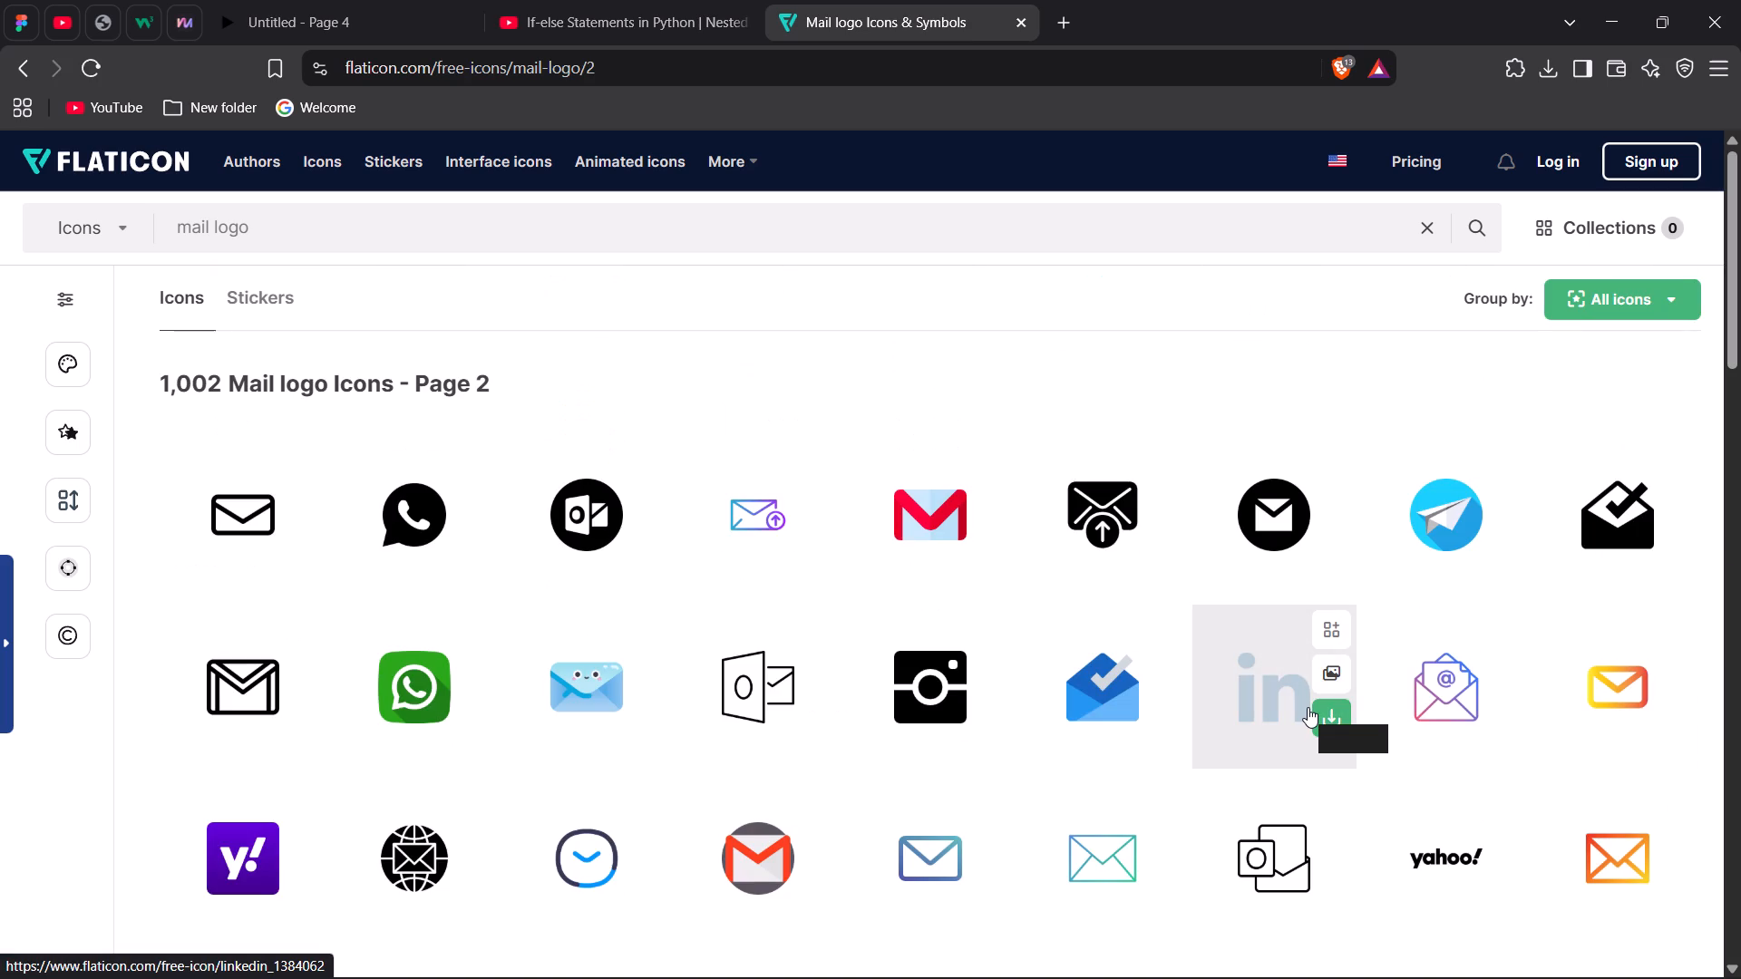
{"action": "scroll", "coordinate": [1308, 707], "scroll_direction": "down", "scroll_amount": 1}
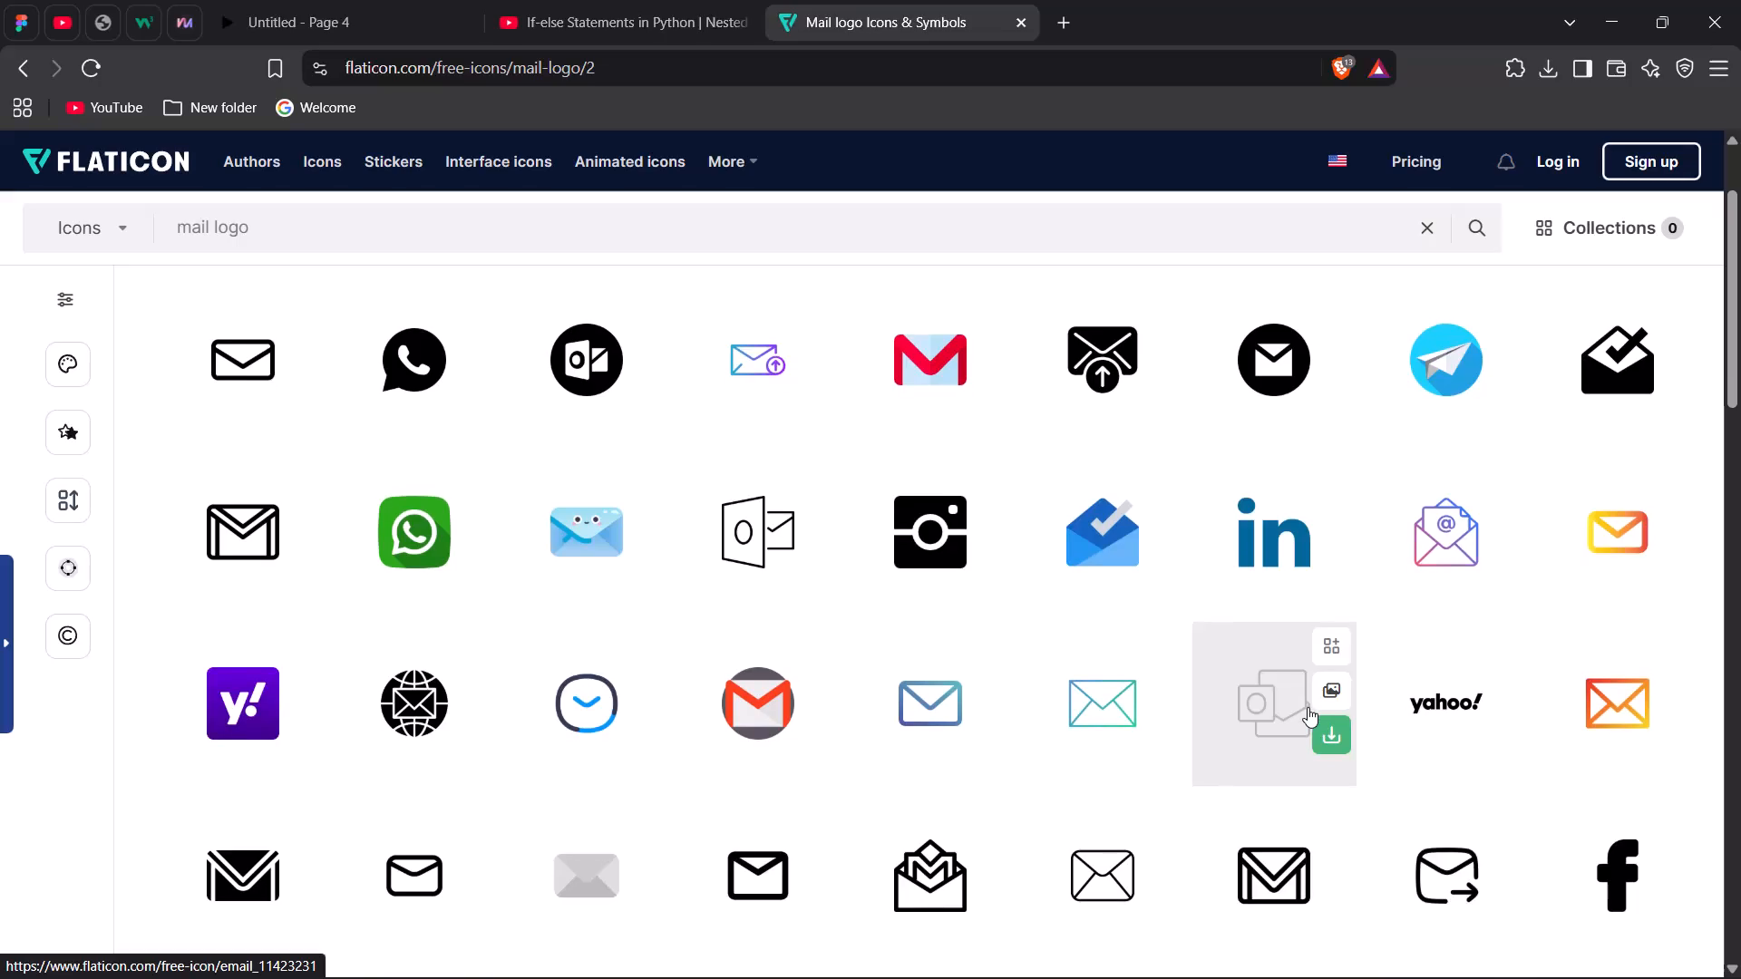
{"action": "scroll", "coordinate": [1308, 707], "scroll_direction": "down", "scroll_amount": 3}
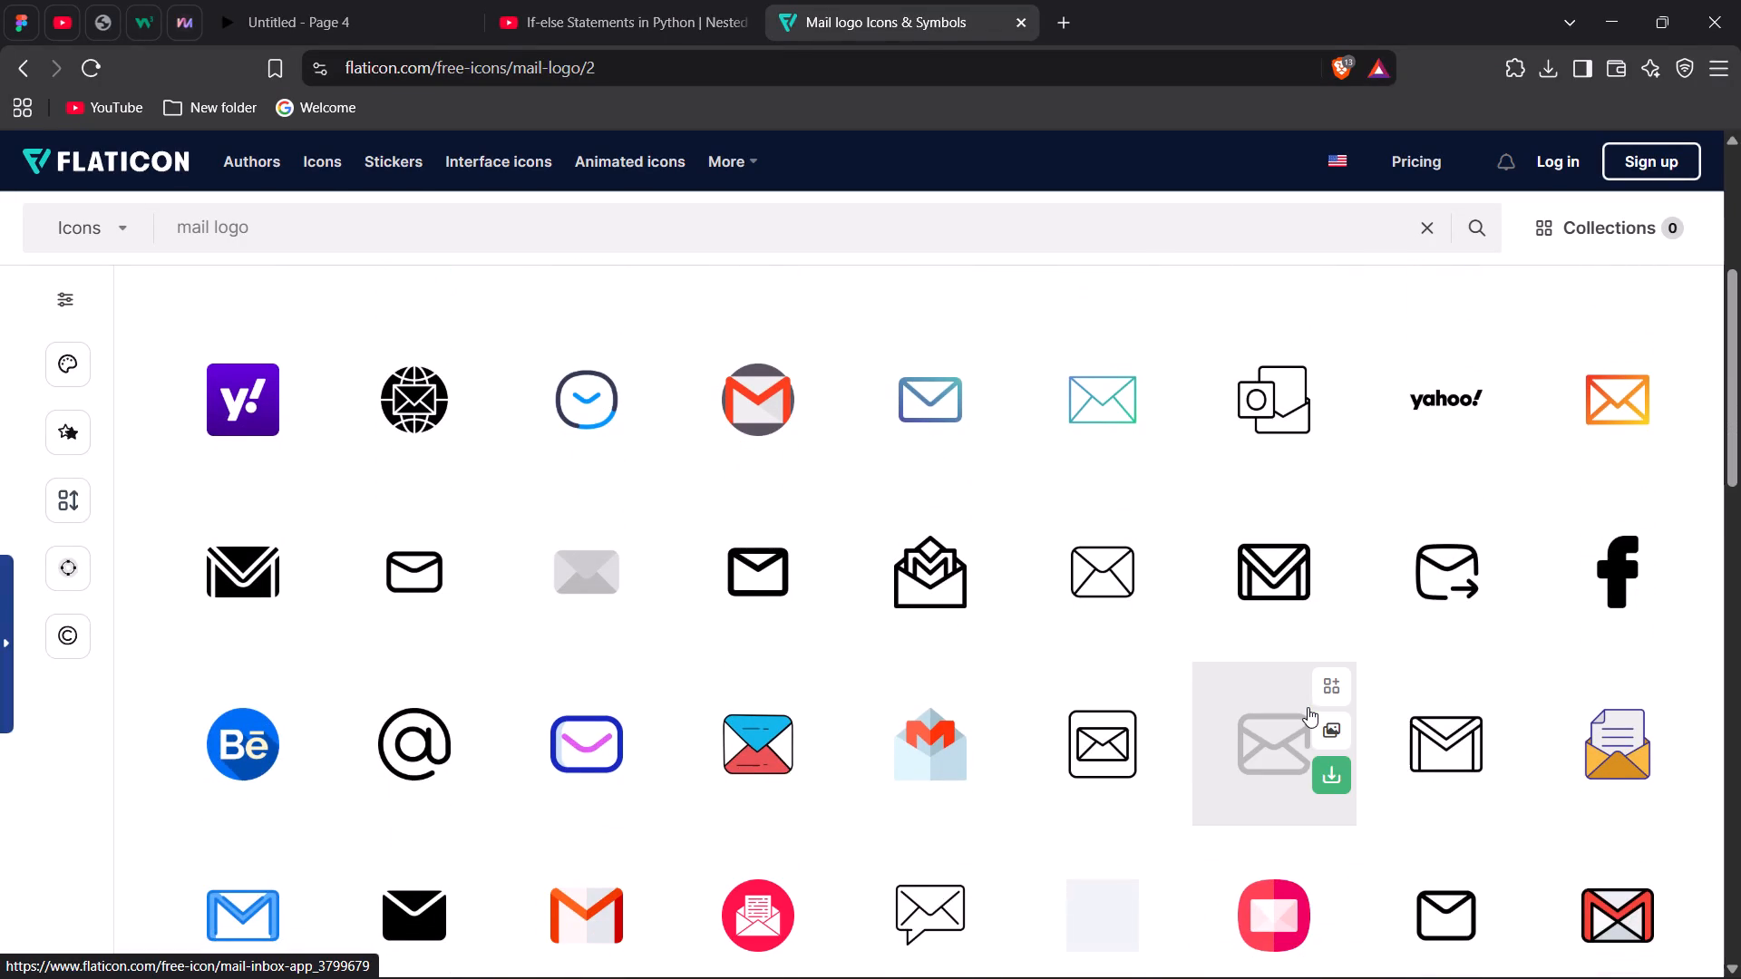
{"action": "scroll", "coordinate": [1308, 707], "scroll_direction": "down", "scroll_amount": 3}
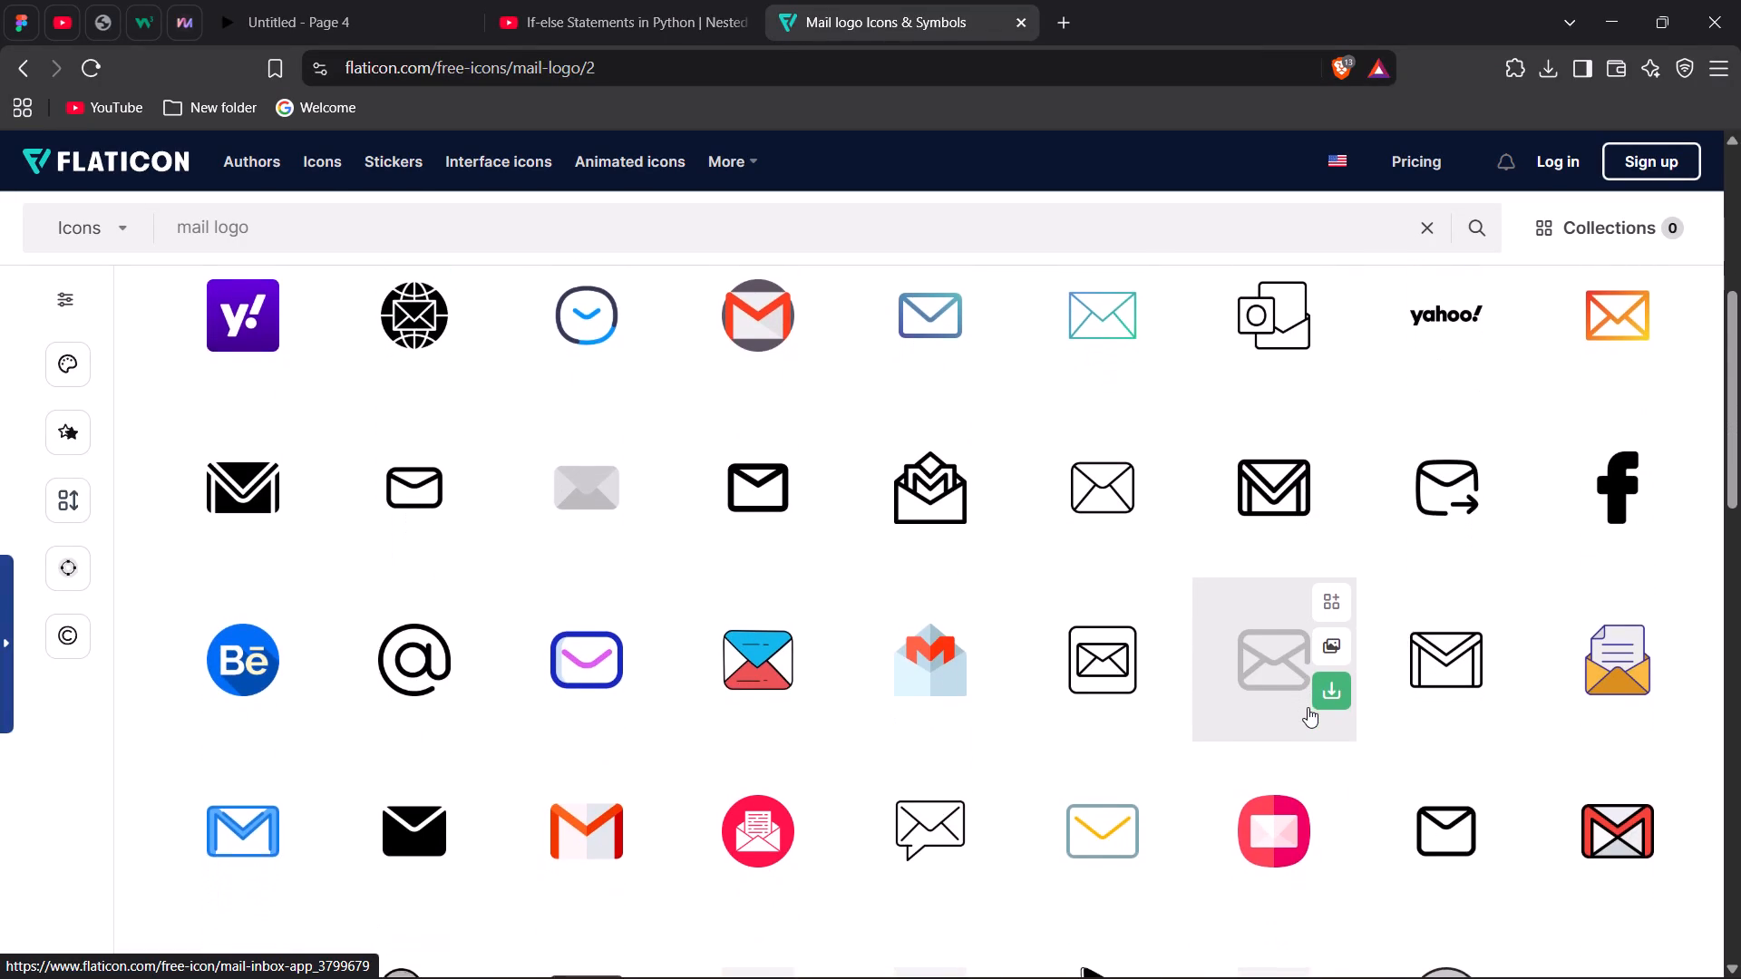
{"action": "scroll", "coordinate": [1308, 707], "scroll_direction": "down", "scroll_amount": 4}
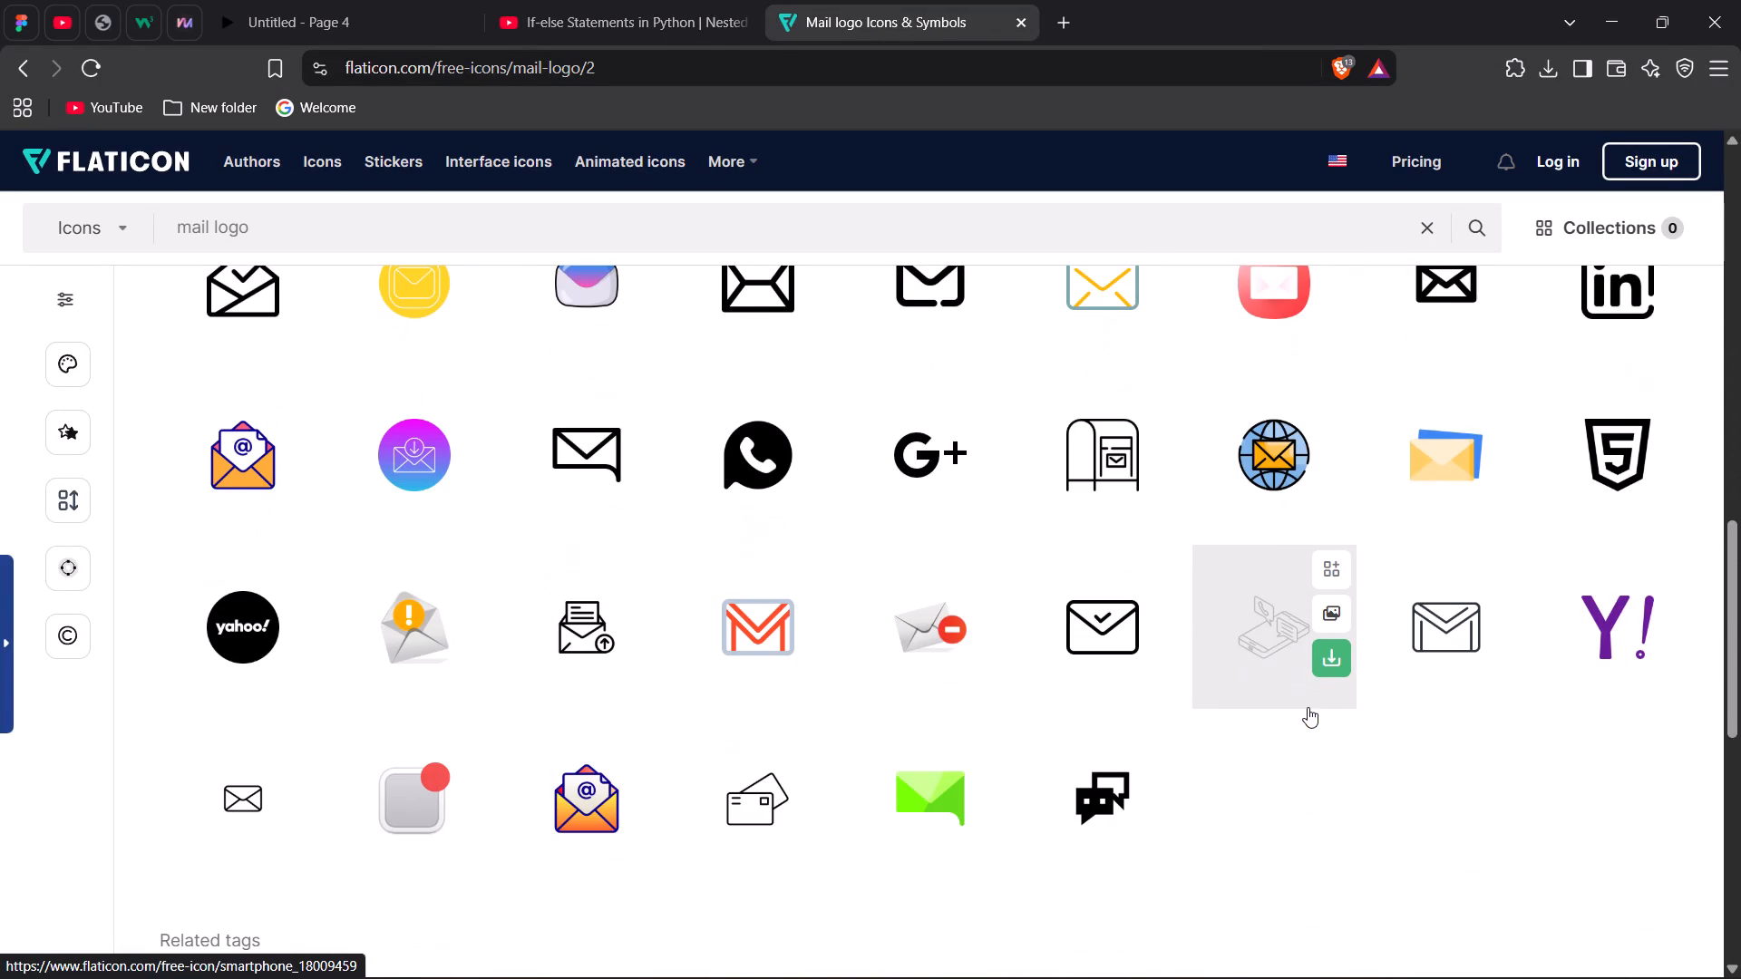
{"action": "scroll", "coordinate": [1308, 707], "scroll_direction": "down", "scroll_amount": 2}
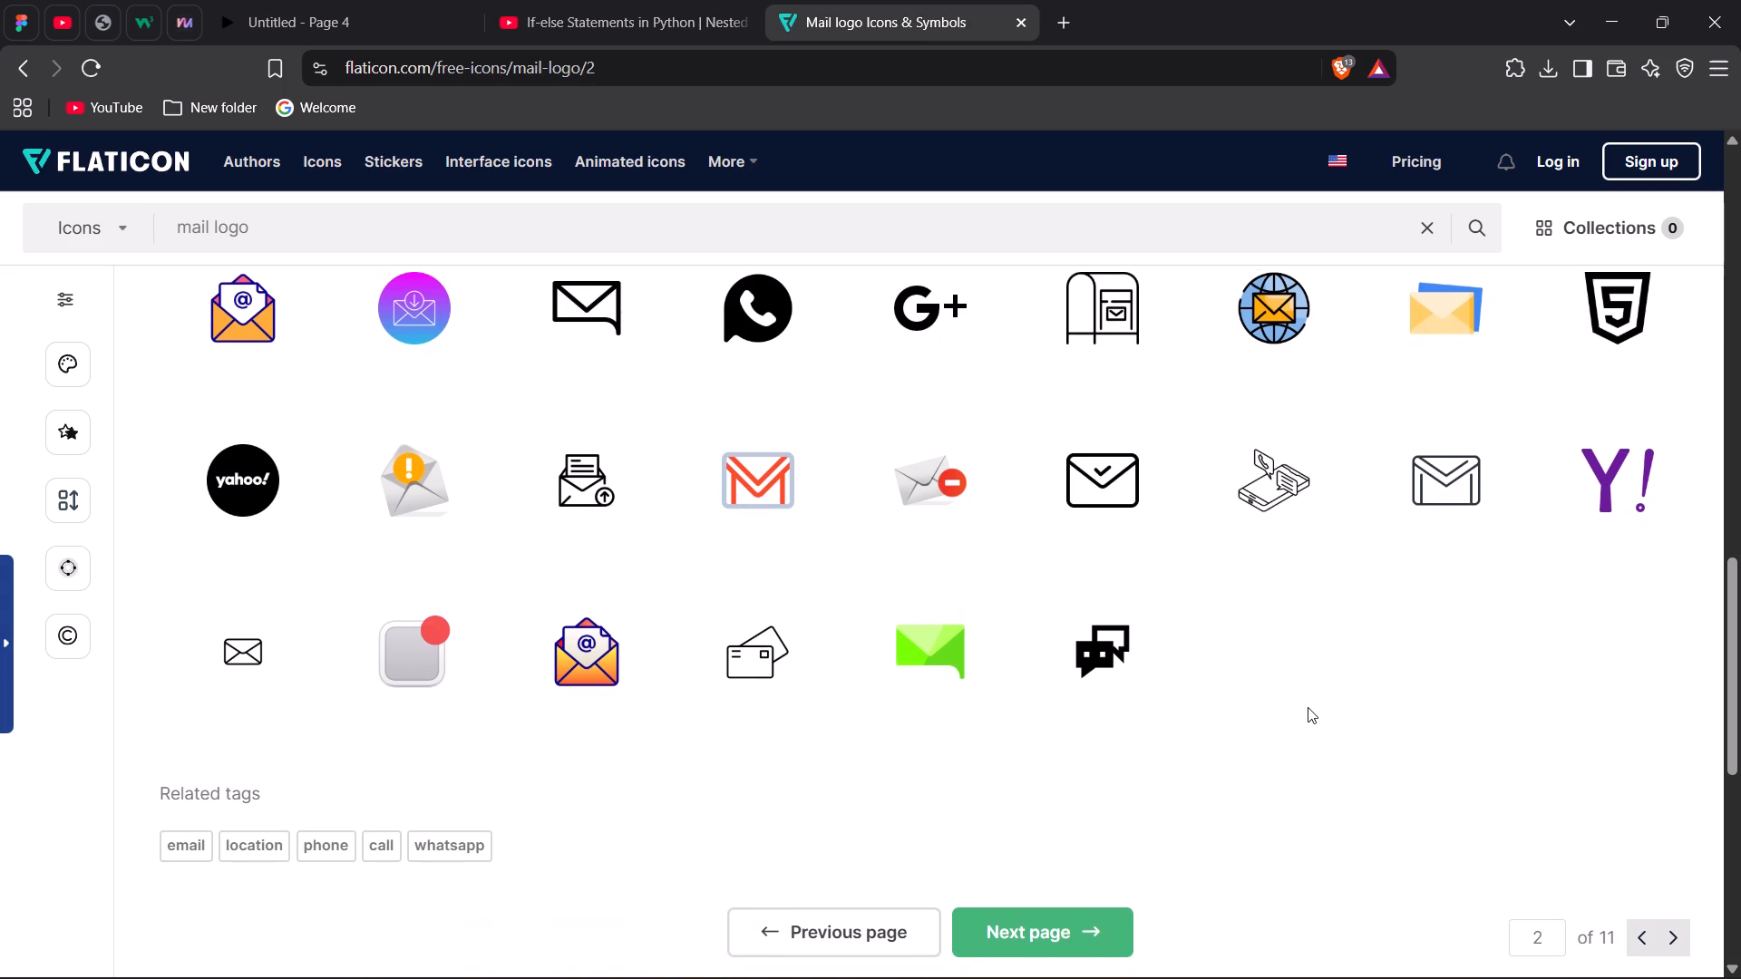
{"action": "scroll", "coordinate": [1308, 707], "scroll_direction": "down", "scroll_amount": 1}
Copy the dark outlined "Letter" envelope icon as PNG from Flaticon and paste it onto the Figma canvas.
{"action": "left_click", "coordinate": [1435, 504]}
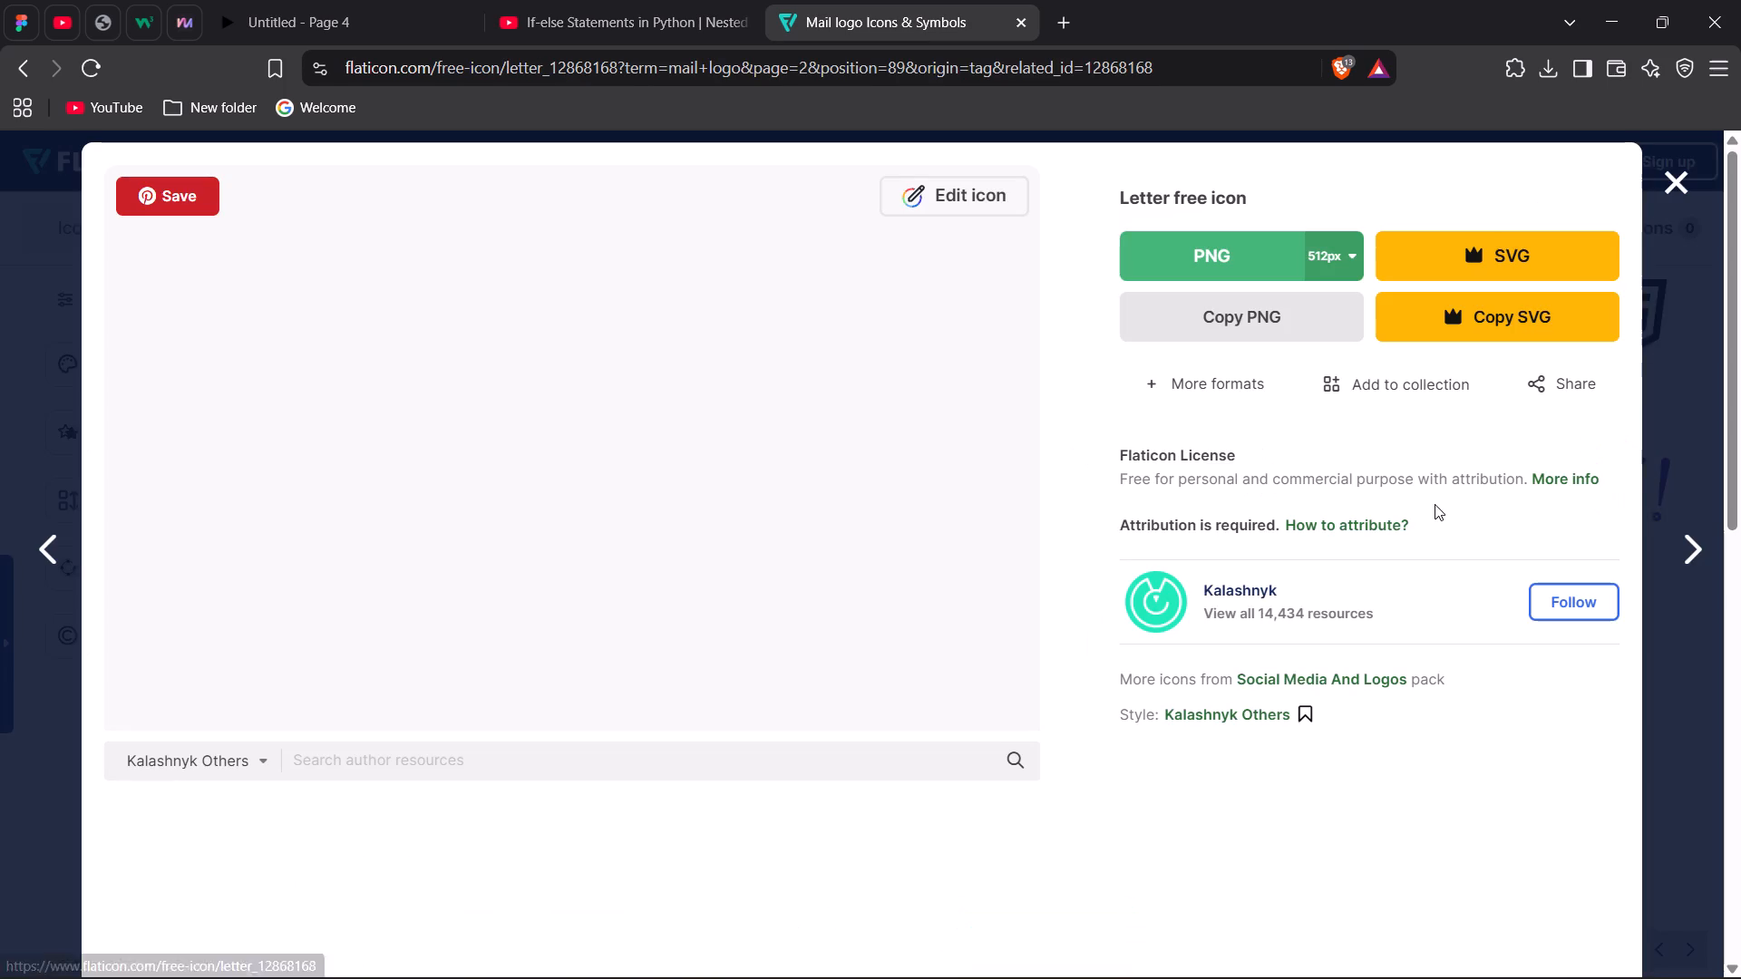
{"action": "left_click", "coordinate": [1248, 324]}
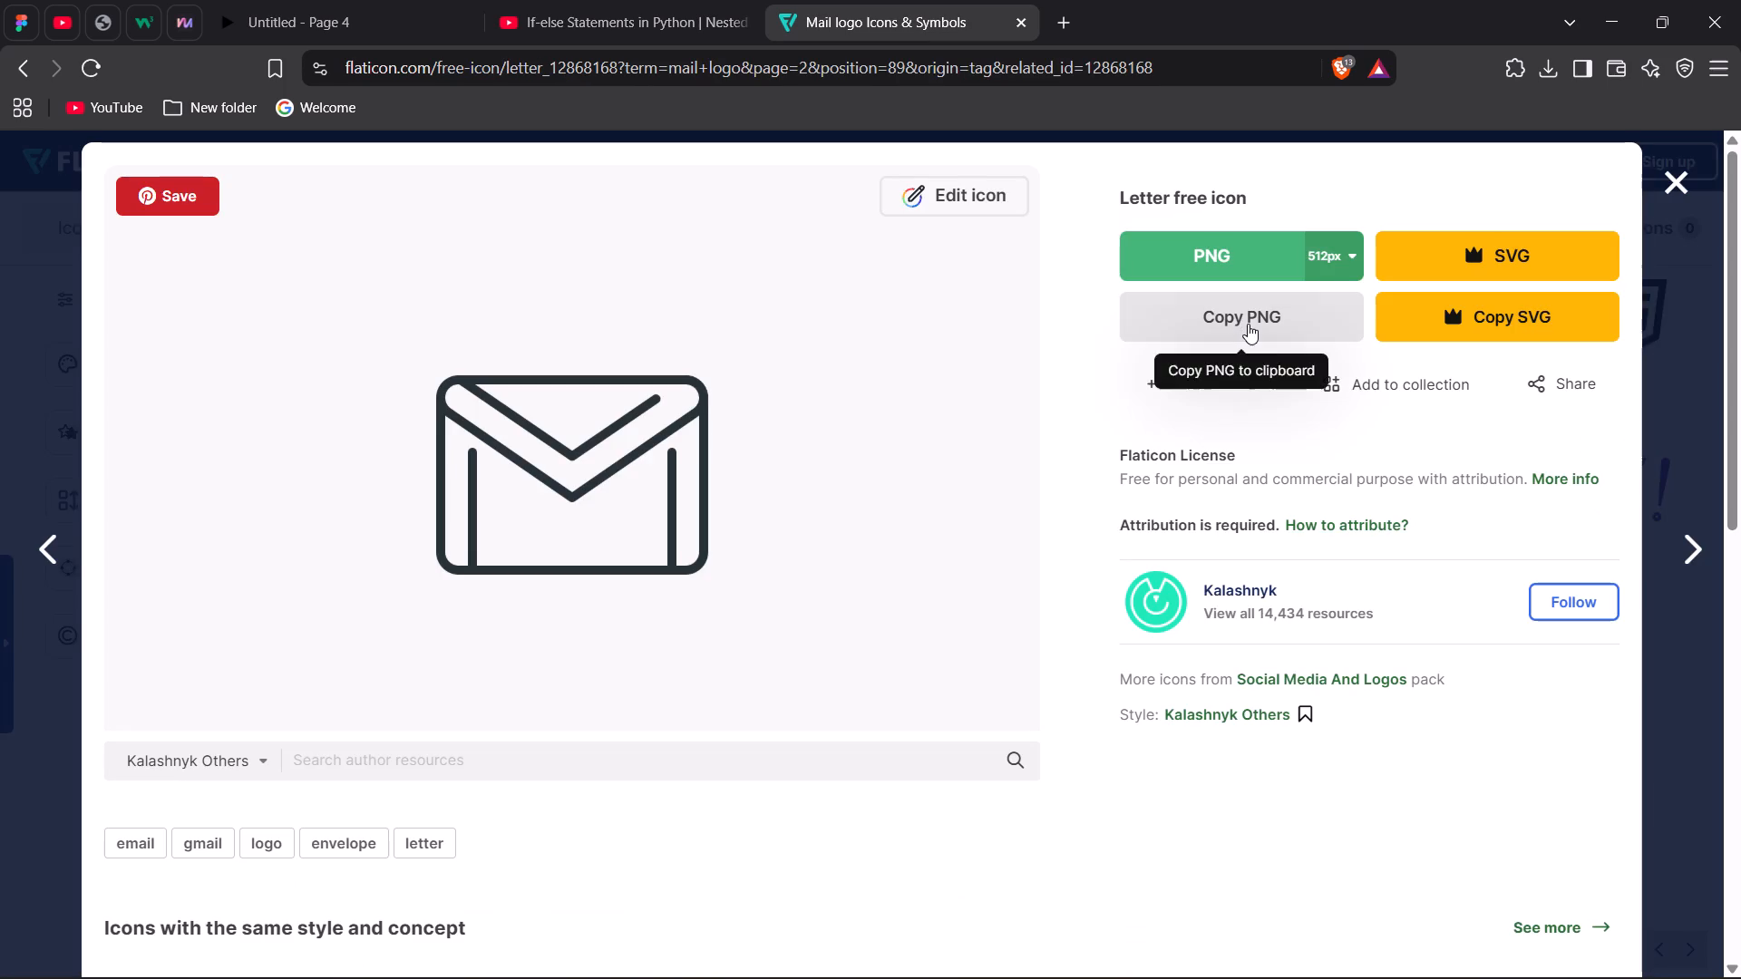
{"action": "left_click", "coordinate": [19, 5]}
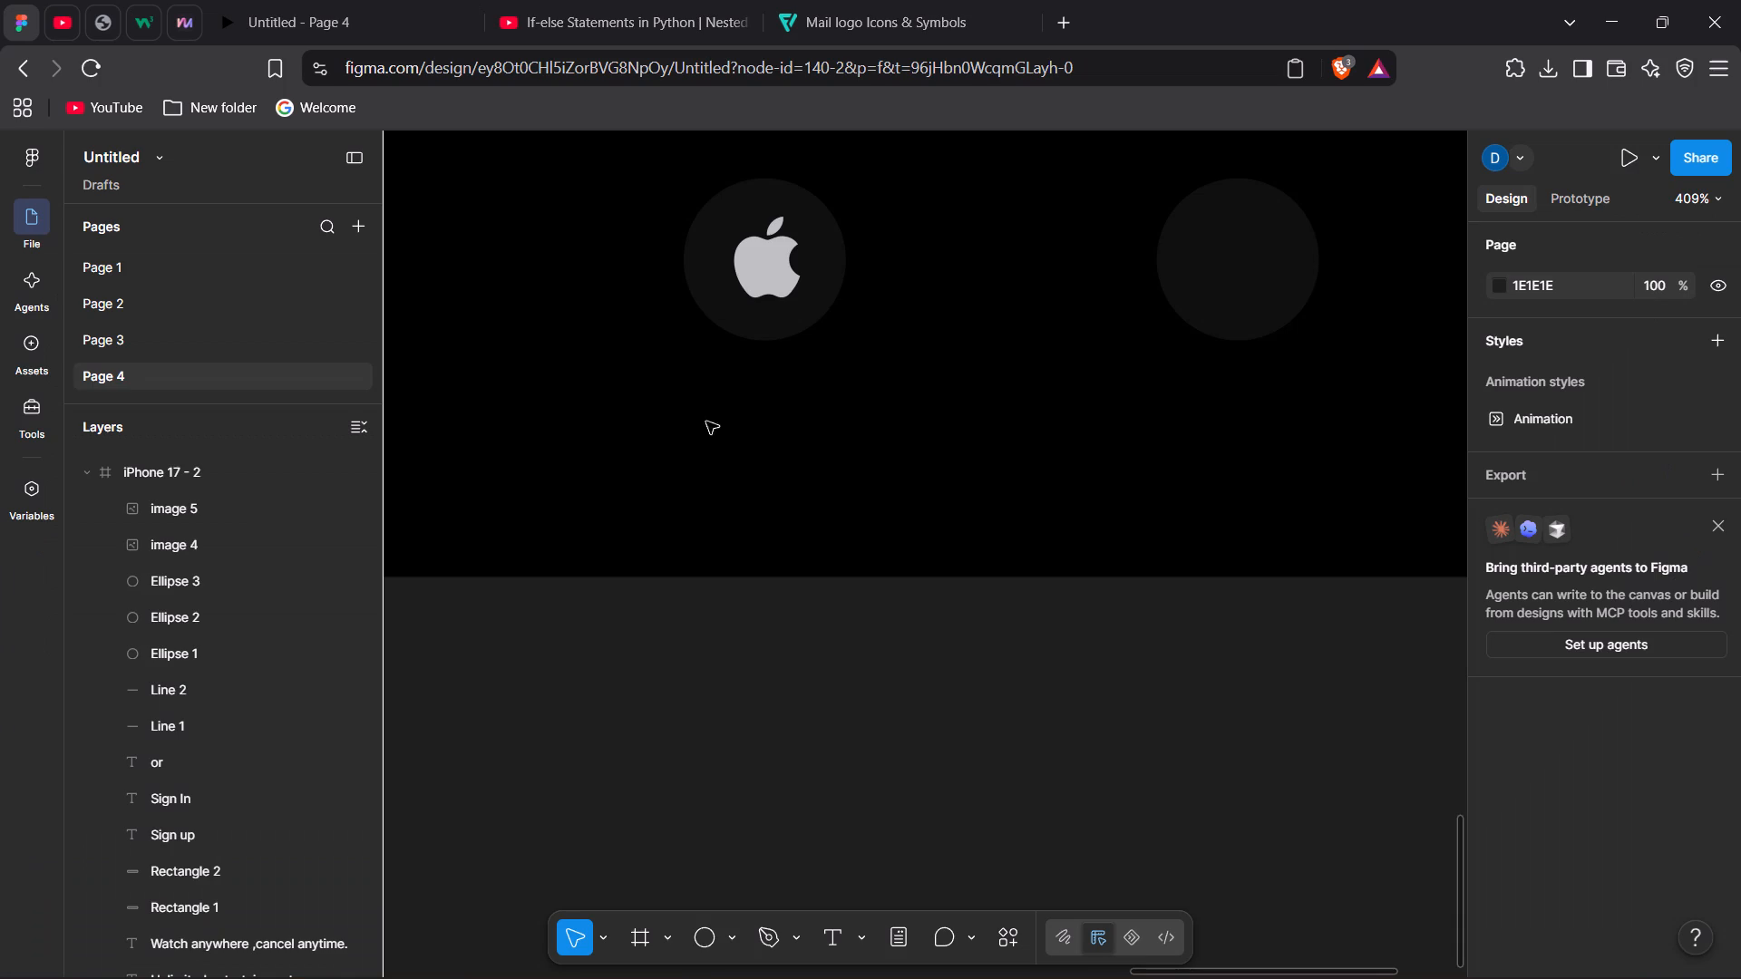
{"action": "scroll", "coordinate": [719, 435], "scroll_direction": "left", "scroll_amount": 2}
{"action": "scroll", "coordinate": [719, 435], "scroll_direction": "up", "scroll_amount": 1}
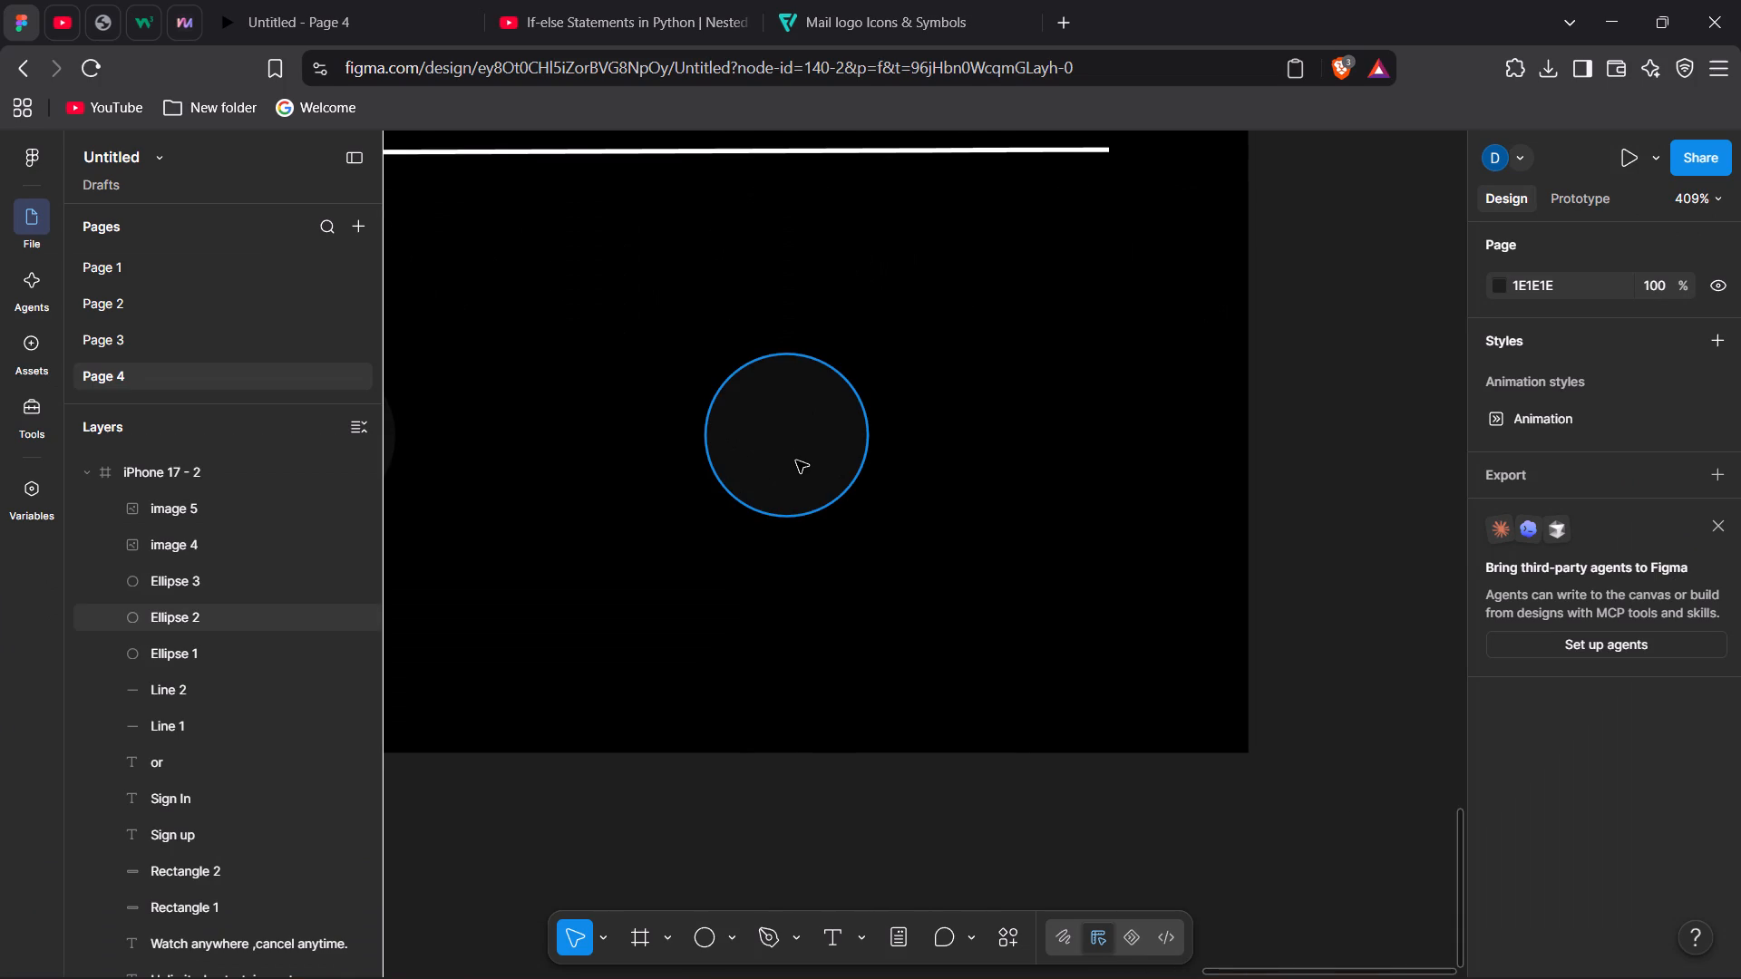
{"action": "left_click", "coordinate": [796, 460]}
{"action": "left_click", "coordinate": [1425, 721]}
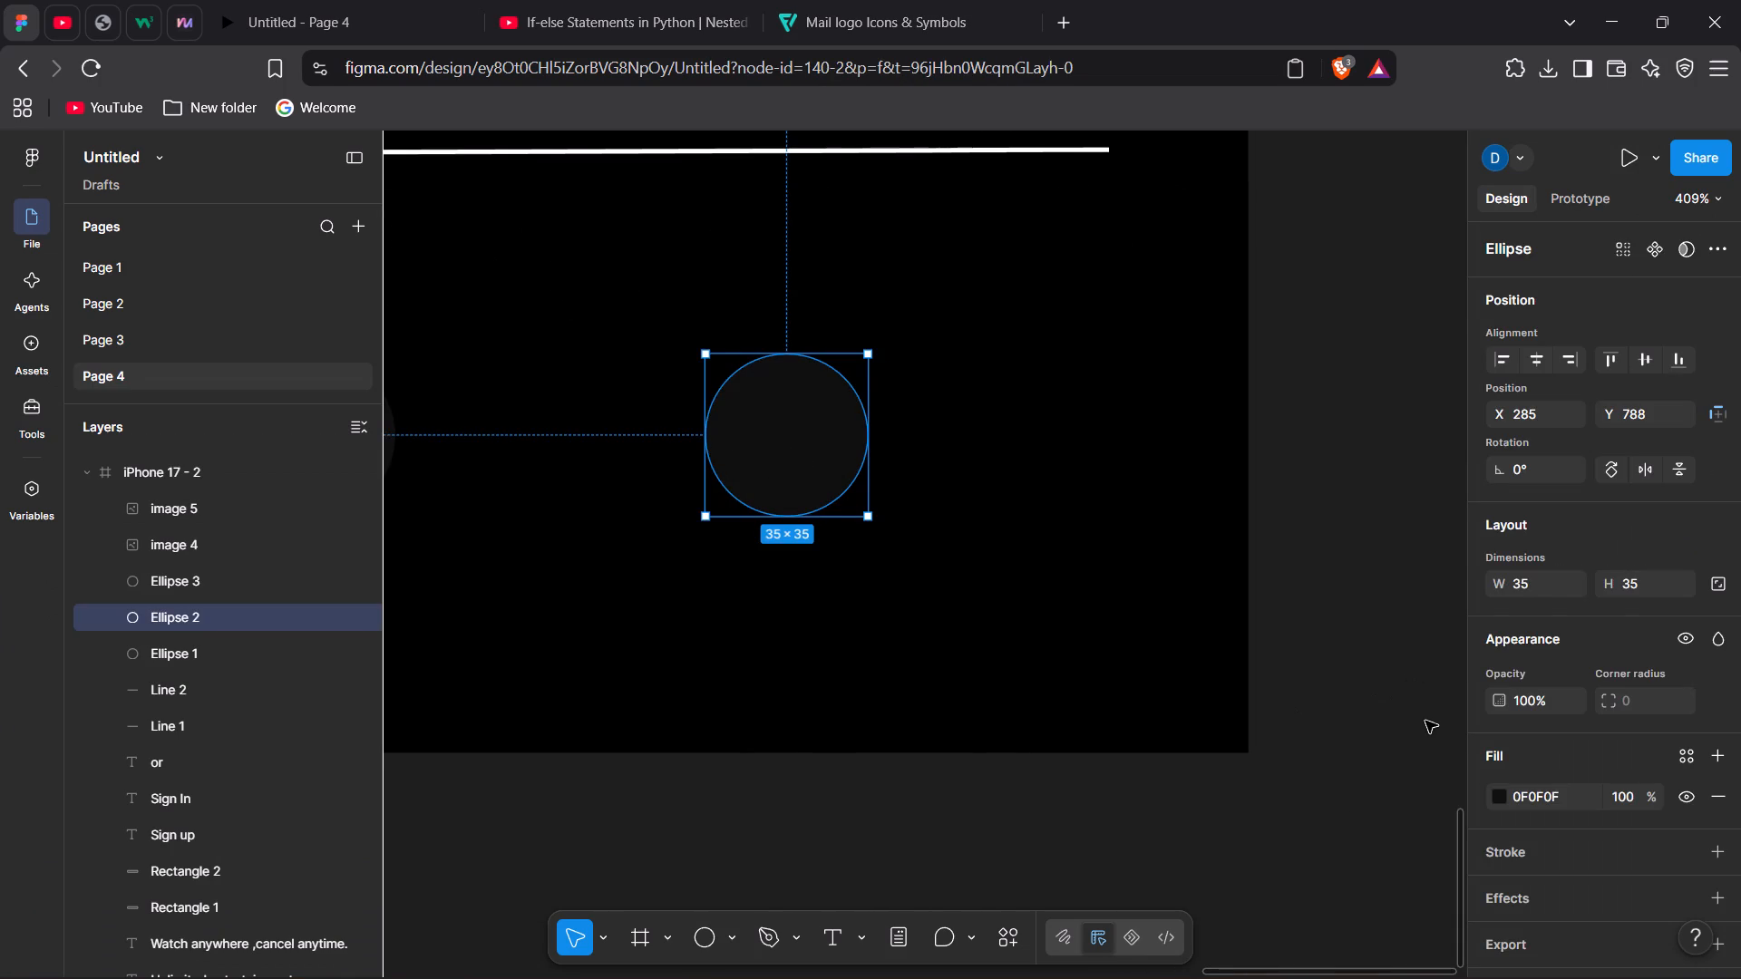
{"action": "key", "text": "ctrl+v"}
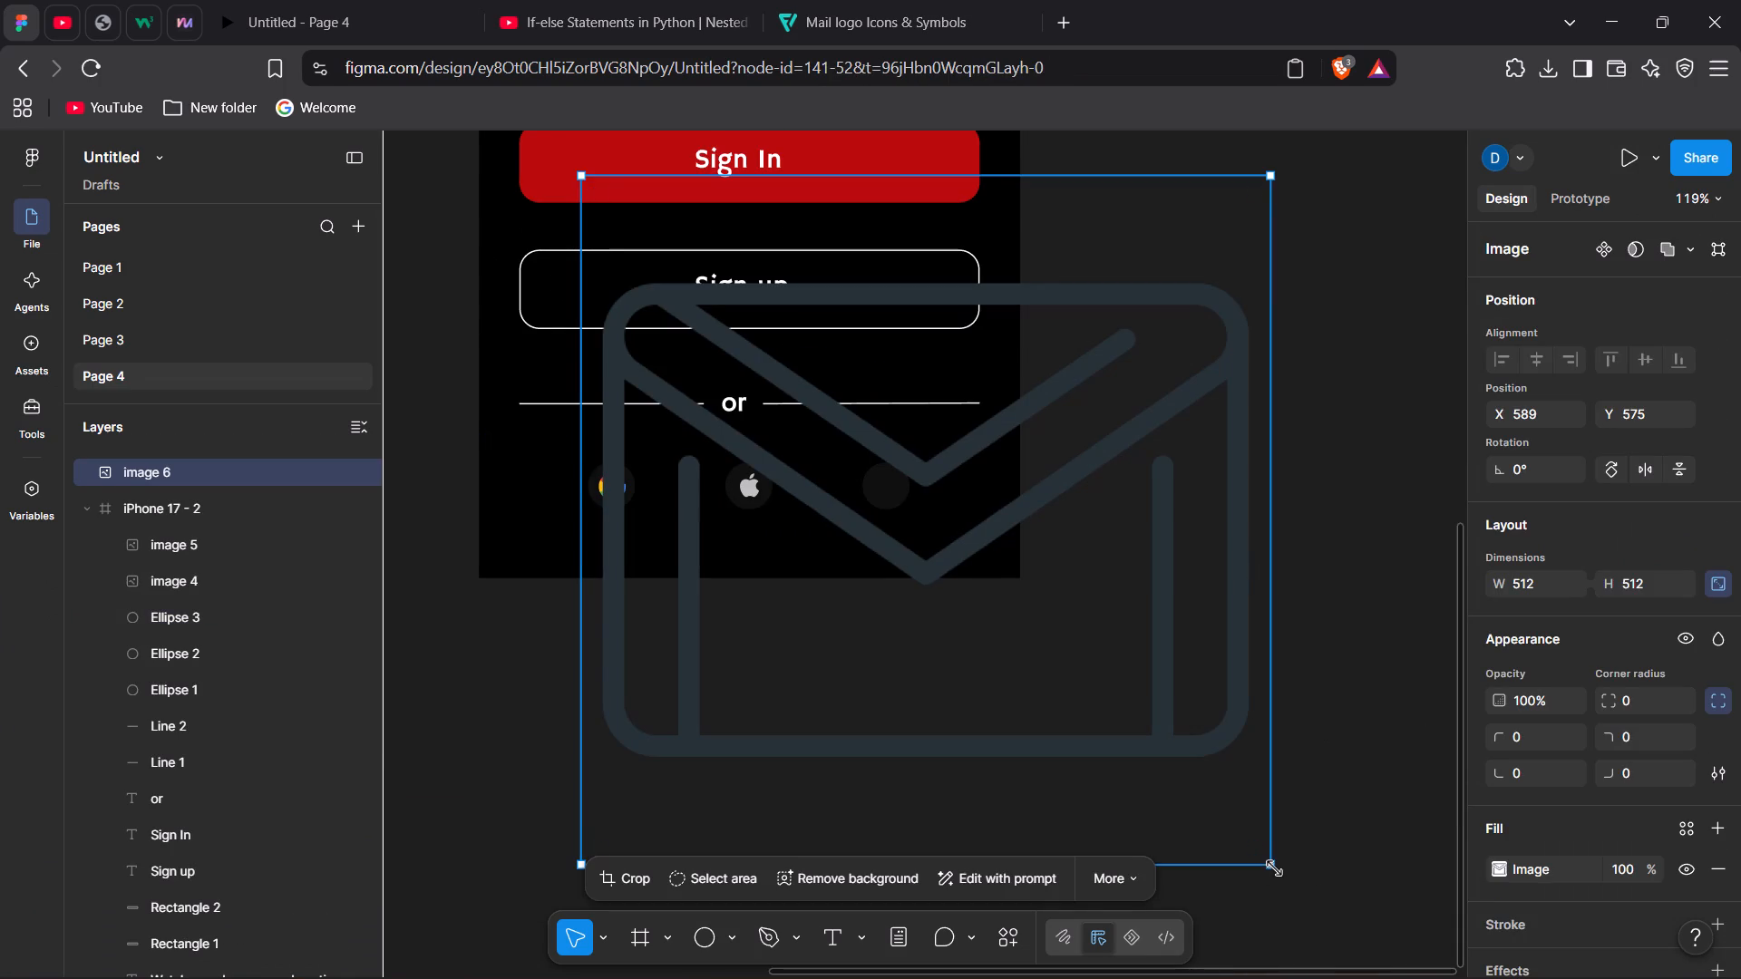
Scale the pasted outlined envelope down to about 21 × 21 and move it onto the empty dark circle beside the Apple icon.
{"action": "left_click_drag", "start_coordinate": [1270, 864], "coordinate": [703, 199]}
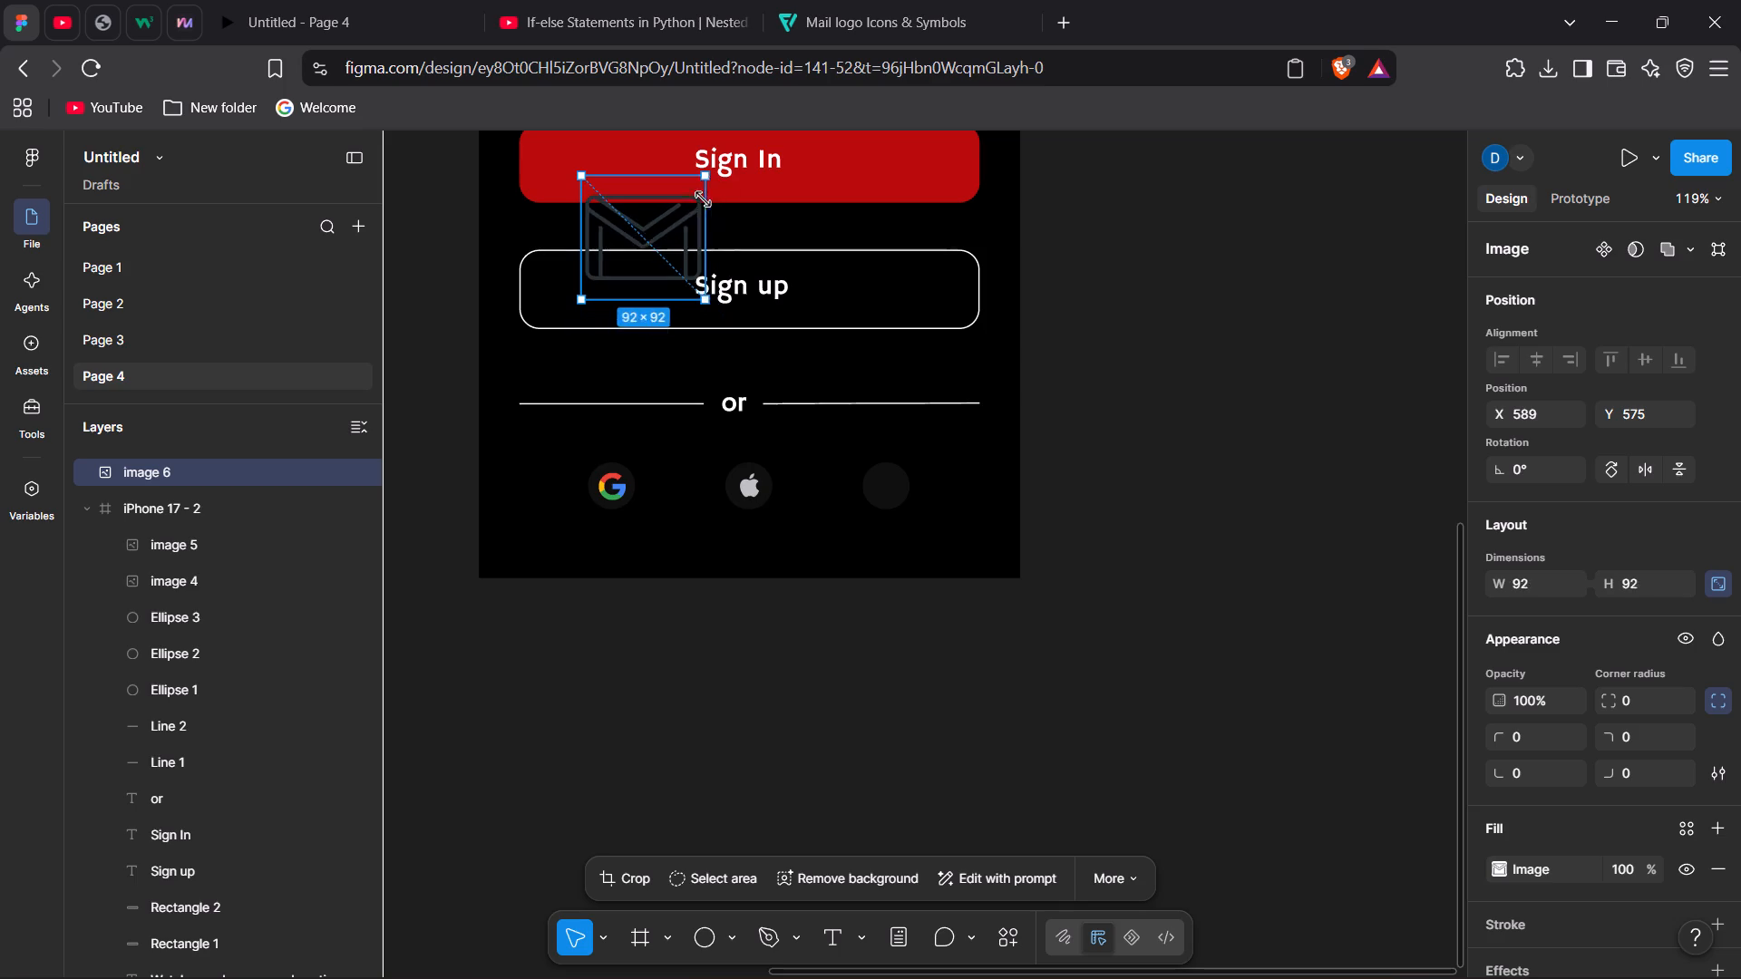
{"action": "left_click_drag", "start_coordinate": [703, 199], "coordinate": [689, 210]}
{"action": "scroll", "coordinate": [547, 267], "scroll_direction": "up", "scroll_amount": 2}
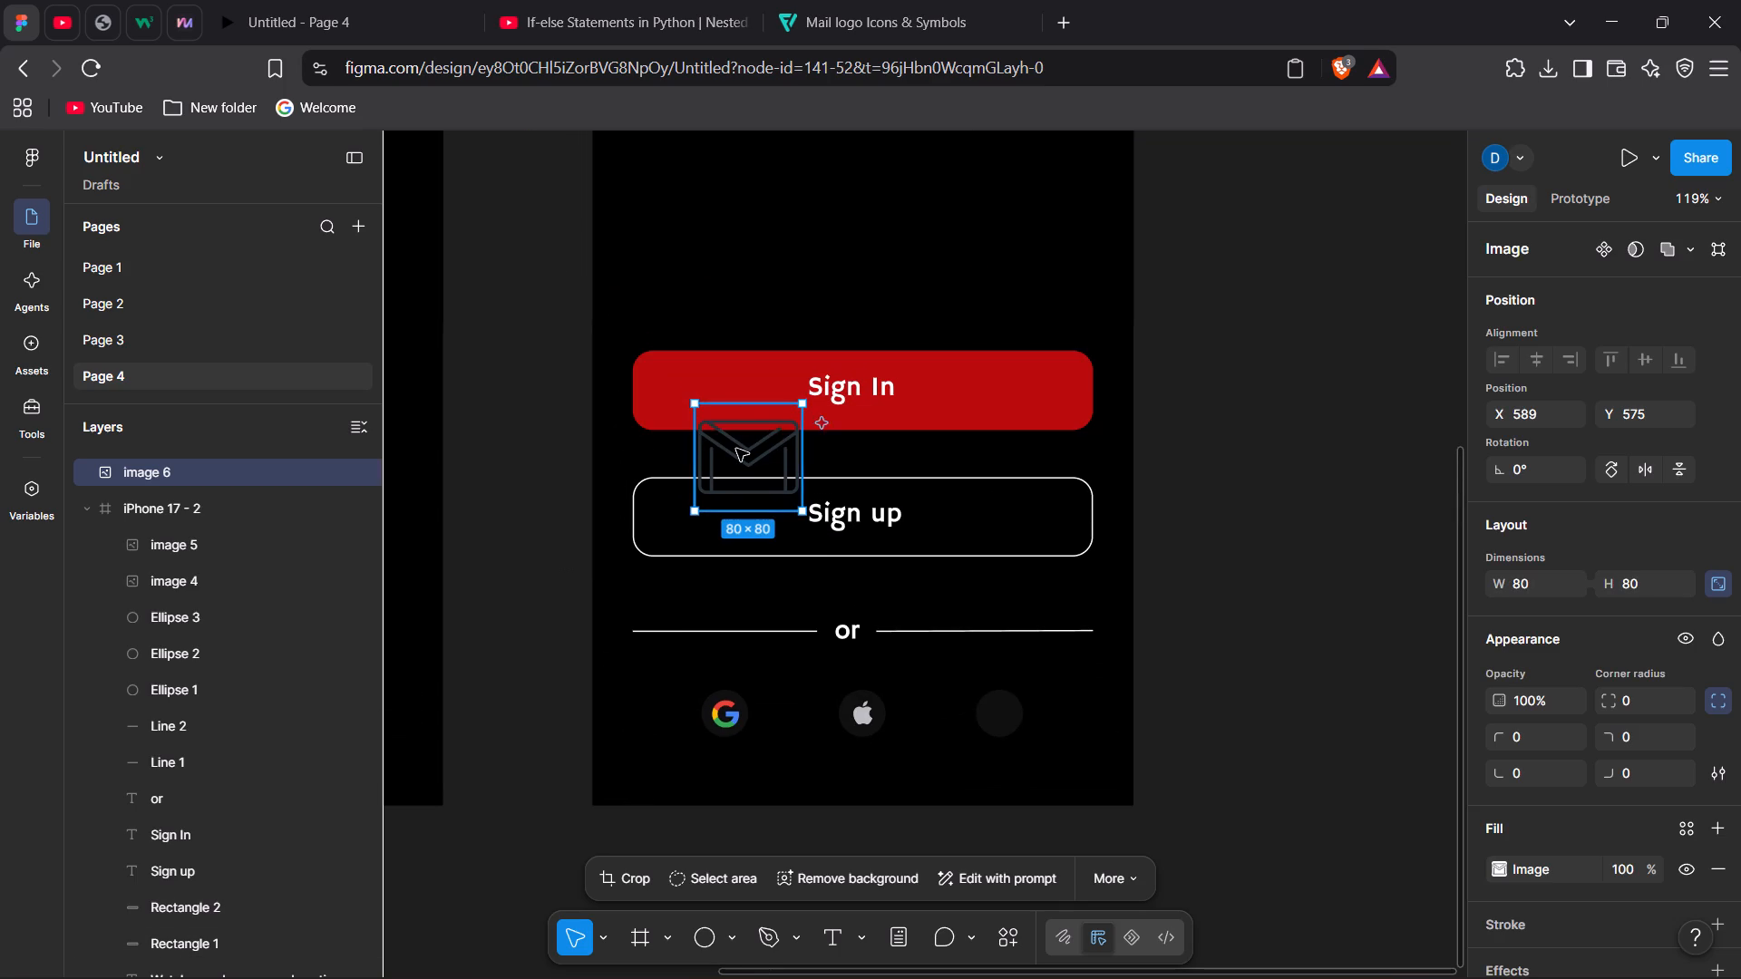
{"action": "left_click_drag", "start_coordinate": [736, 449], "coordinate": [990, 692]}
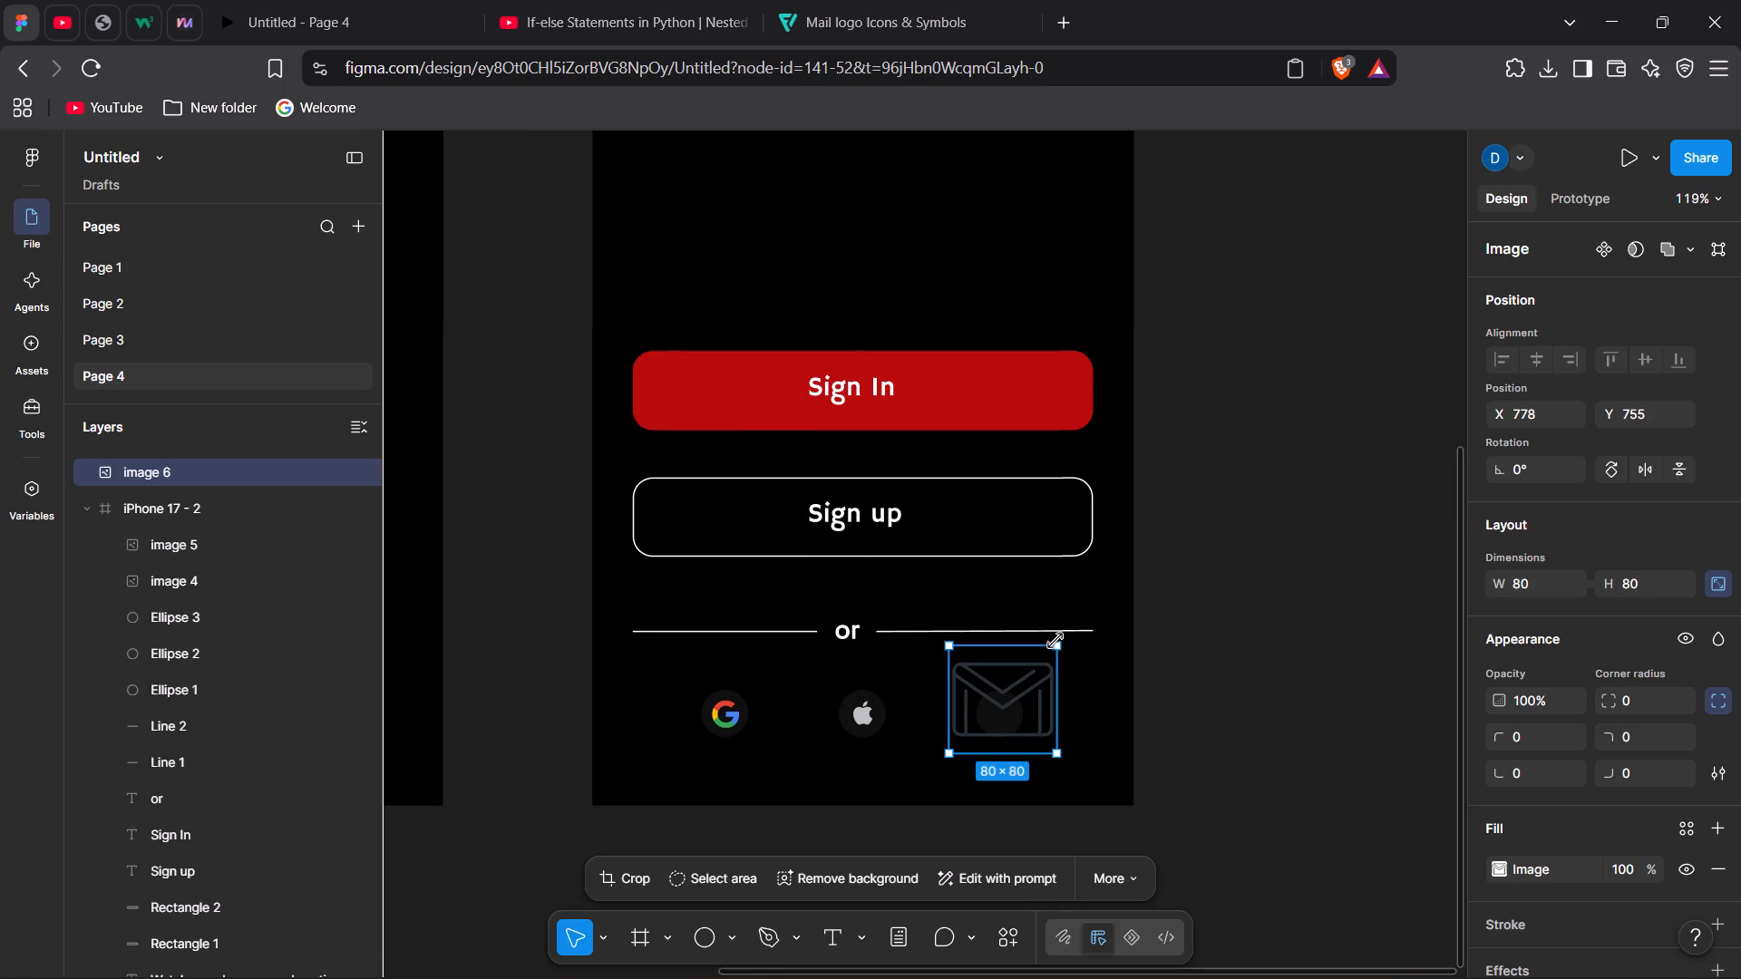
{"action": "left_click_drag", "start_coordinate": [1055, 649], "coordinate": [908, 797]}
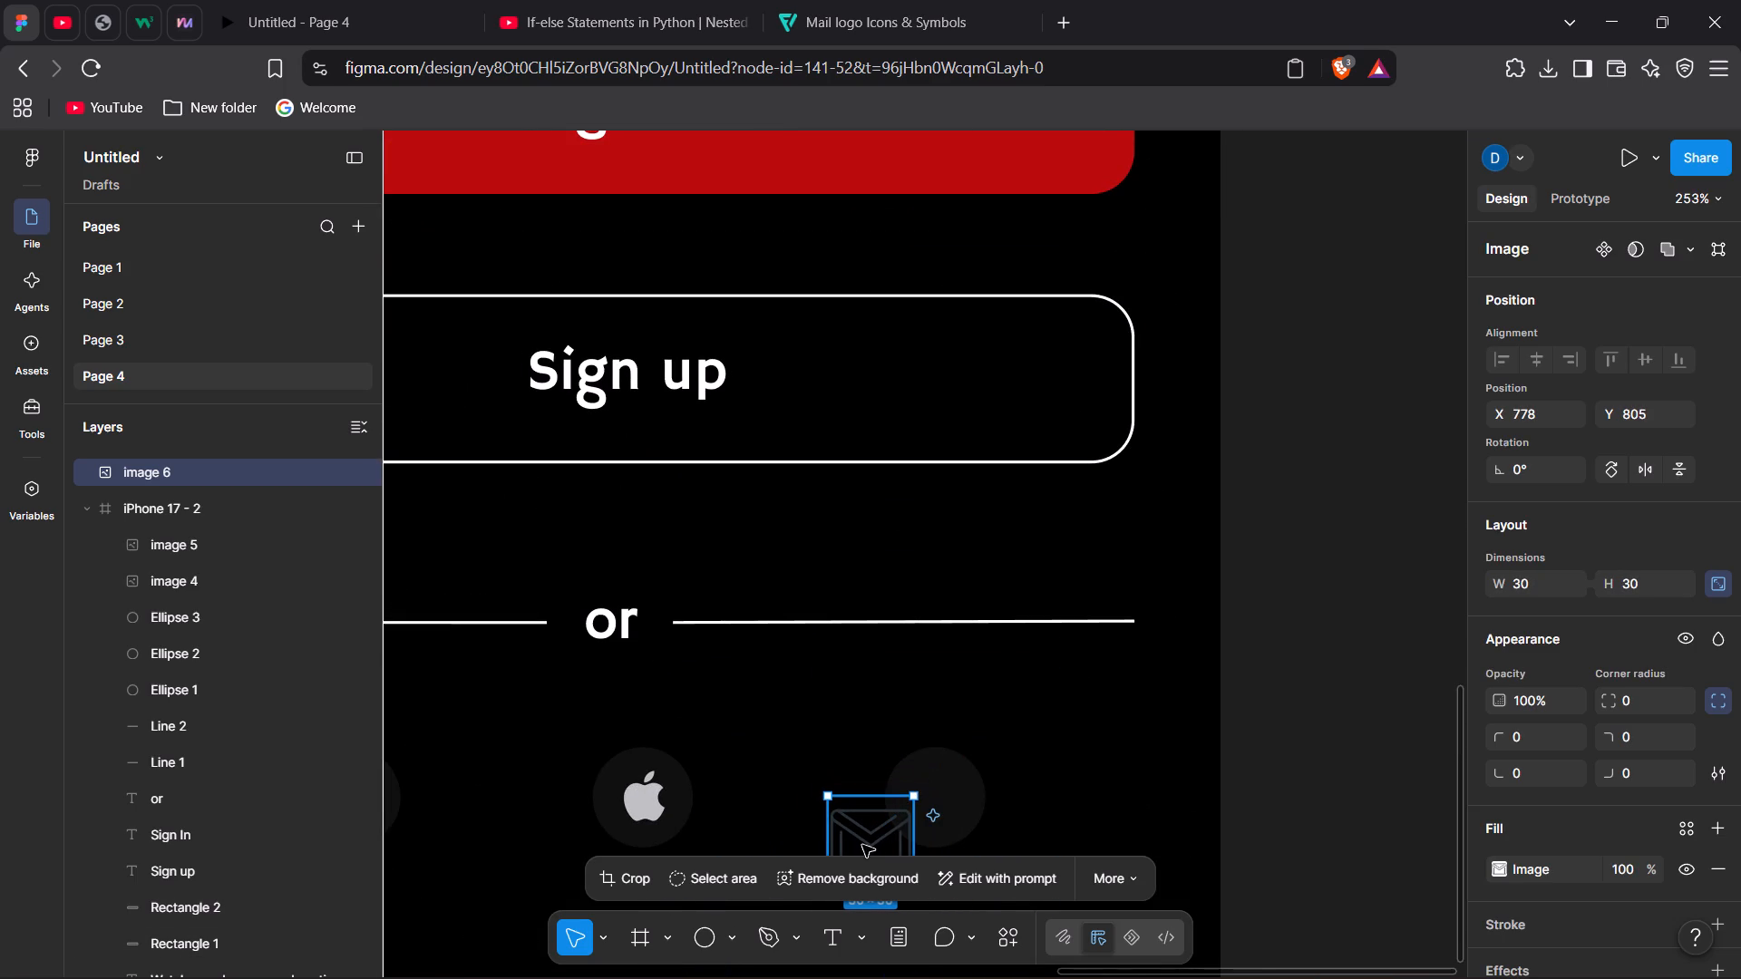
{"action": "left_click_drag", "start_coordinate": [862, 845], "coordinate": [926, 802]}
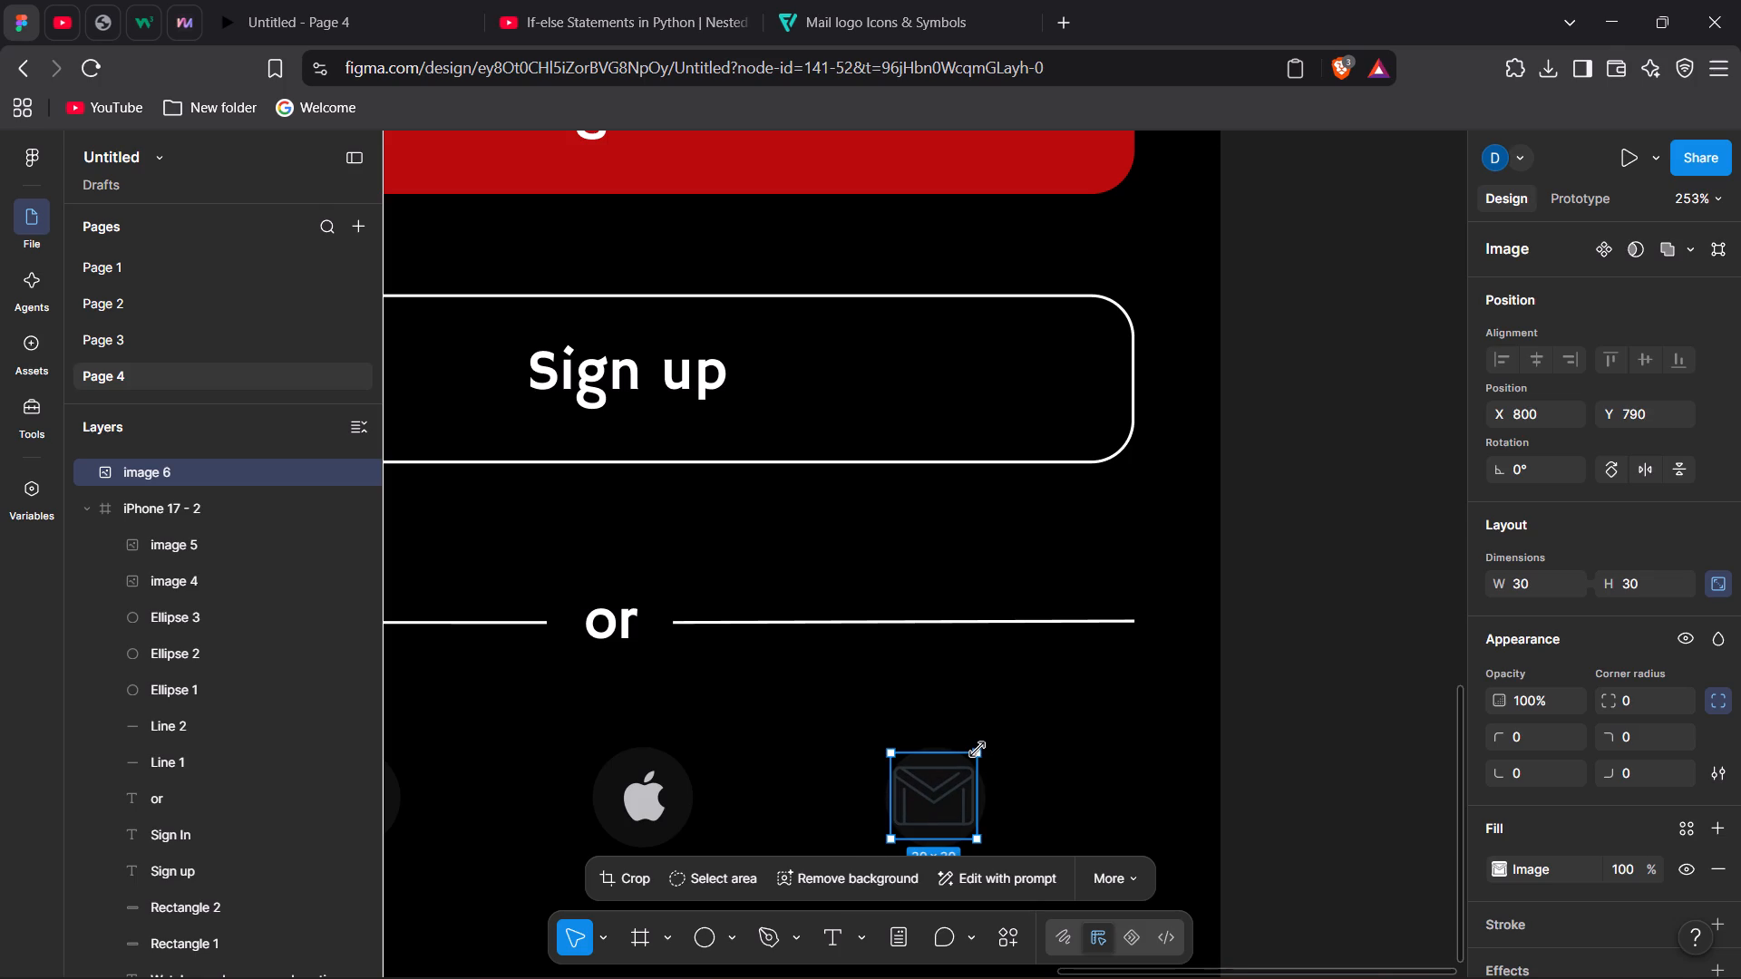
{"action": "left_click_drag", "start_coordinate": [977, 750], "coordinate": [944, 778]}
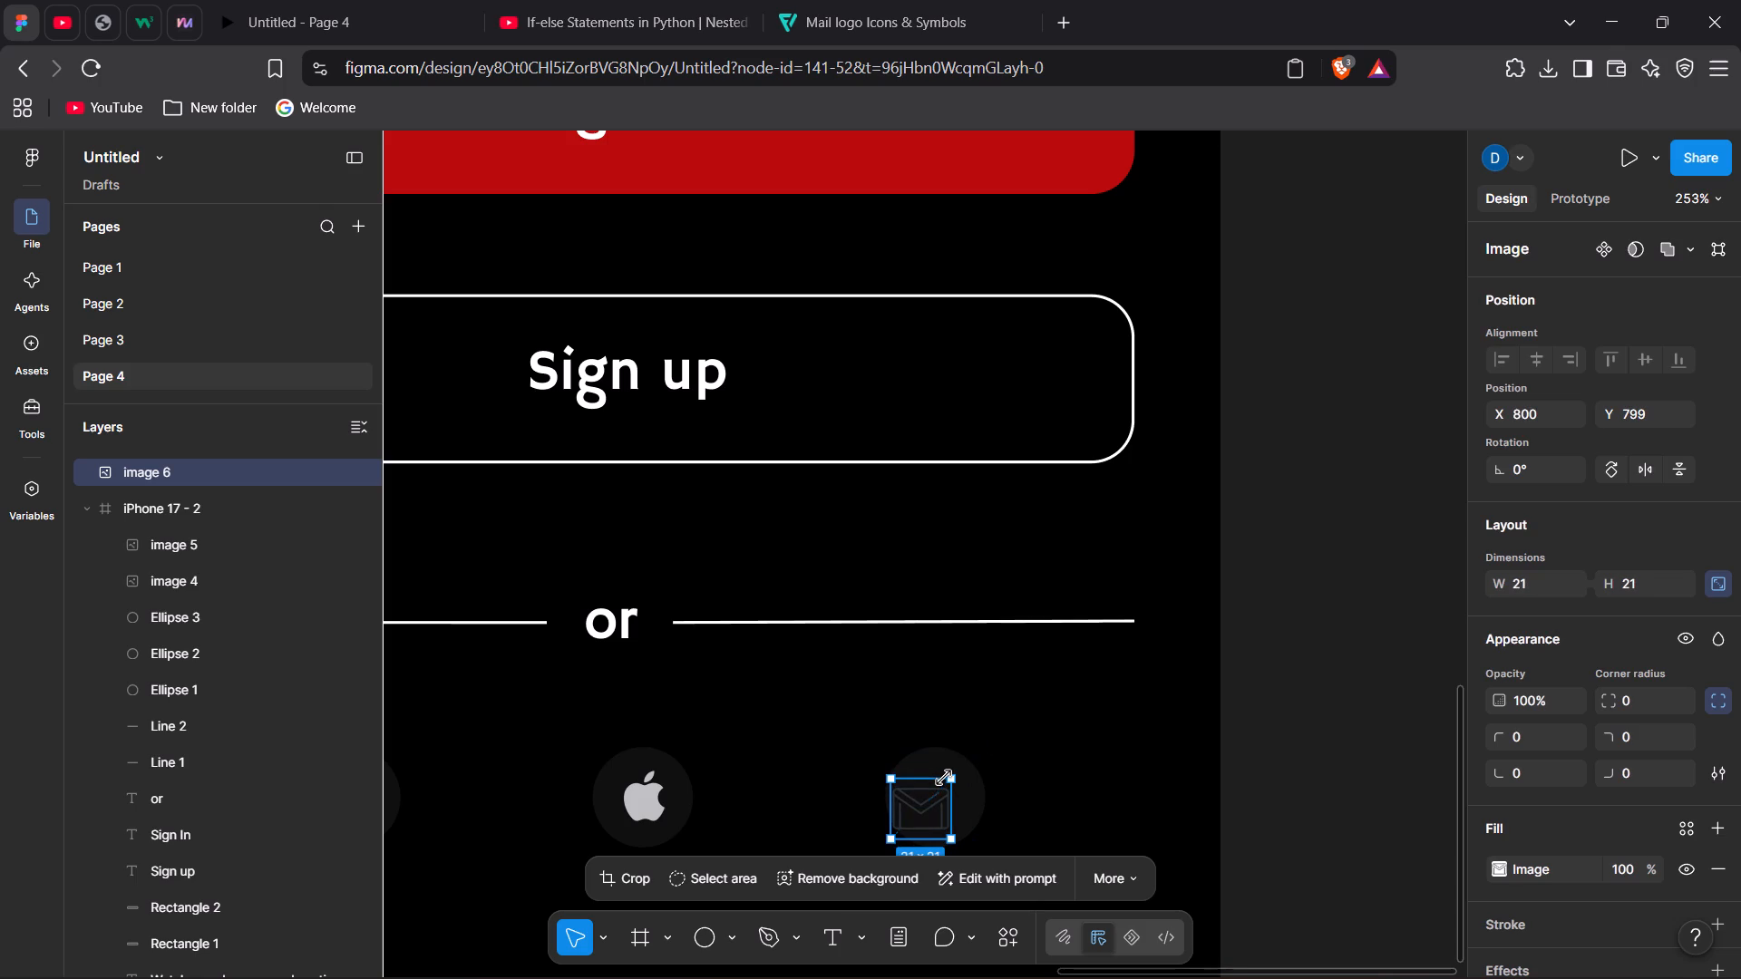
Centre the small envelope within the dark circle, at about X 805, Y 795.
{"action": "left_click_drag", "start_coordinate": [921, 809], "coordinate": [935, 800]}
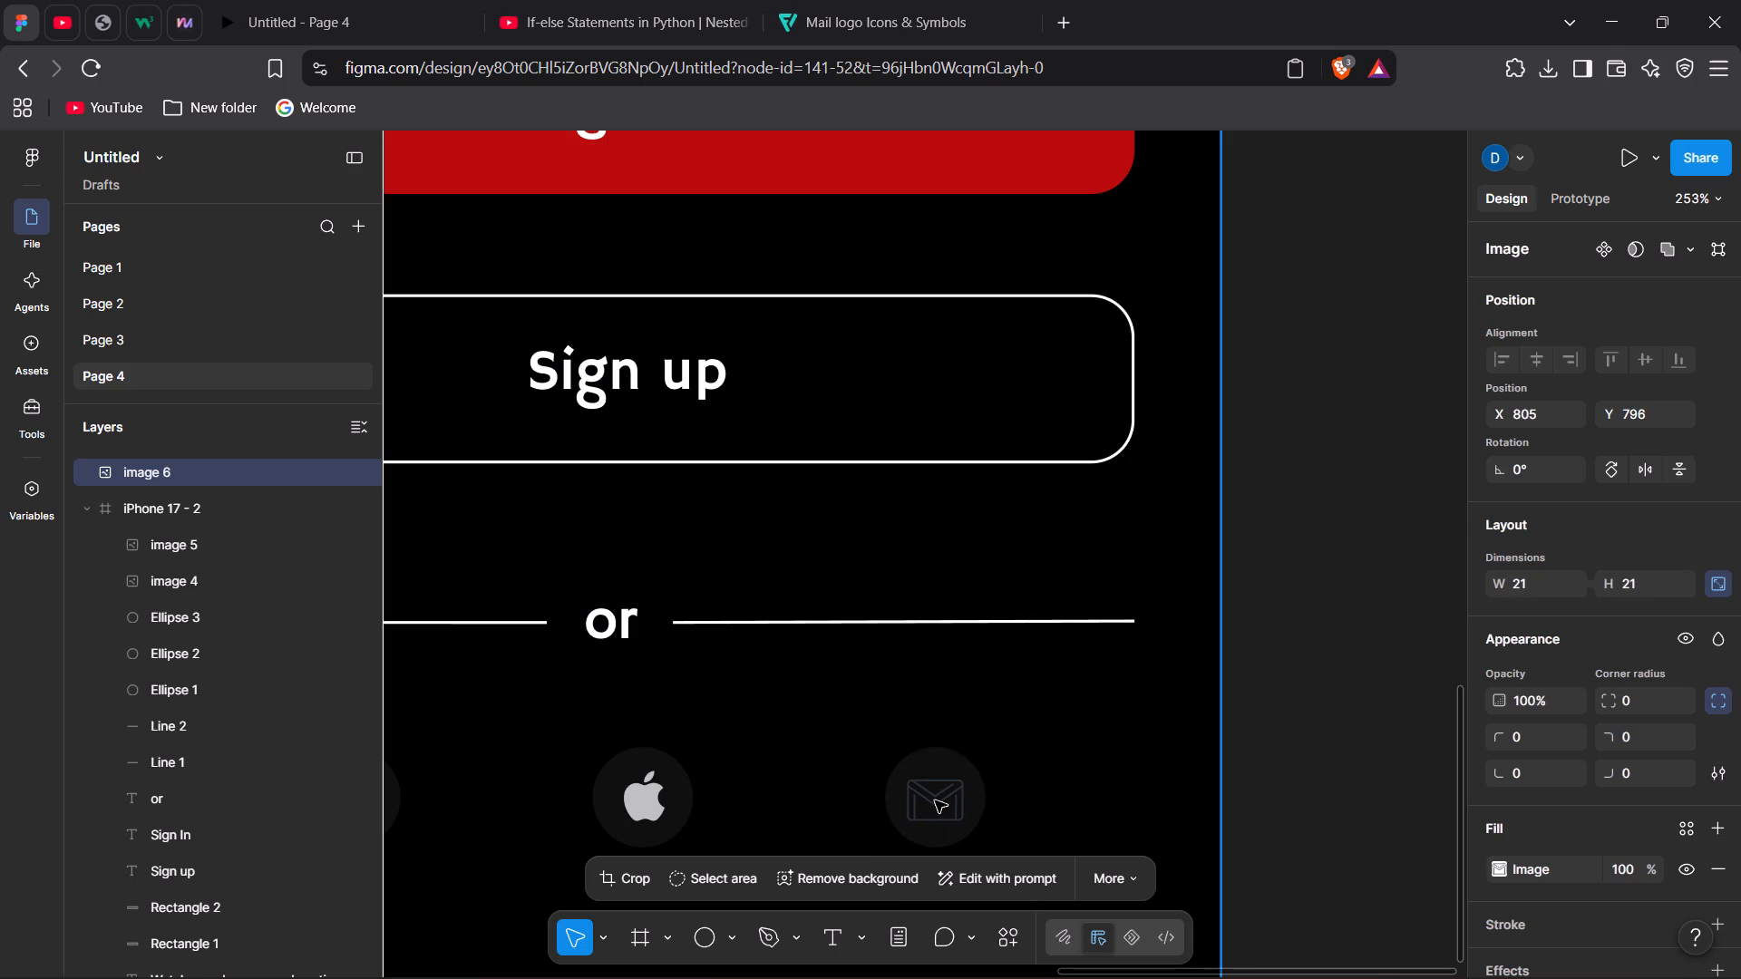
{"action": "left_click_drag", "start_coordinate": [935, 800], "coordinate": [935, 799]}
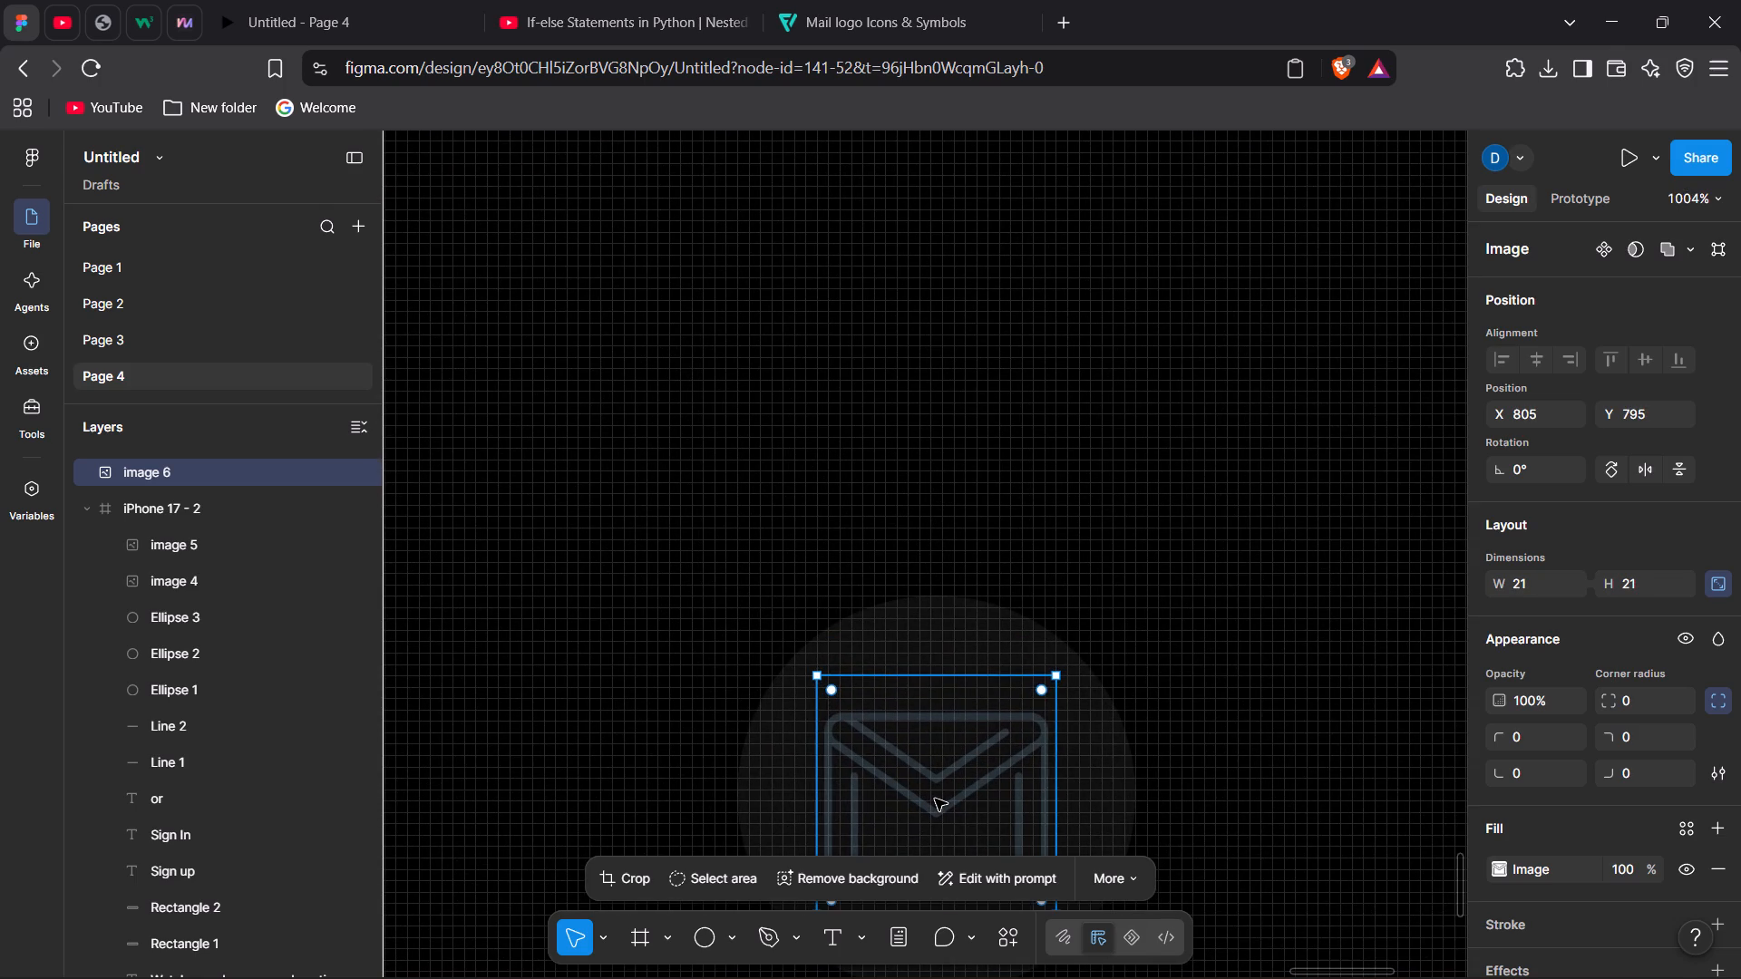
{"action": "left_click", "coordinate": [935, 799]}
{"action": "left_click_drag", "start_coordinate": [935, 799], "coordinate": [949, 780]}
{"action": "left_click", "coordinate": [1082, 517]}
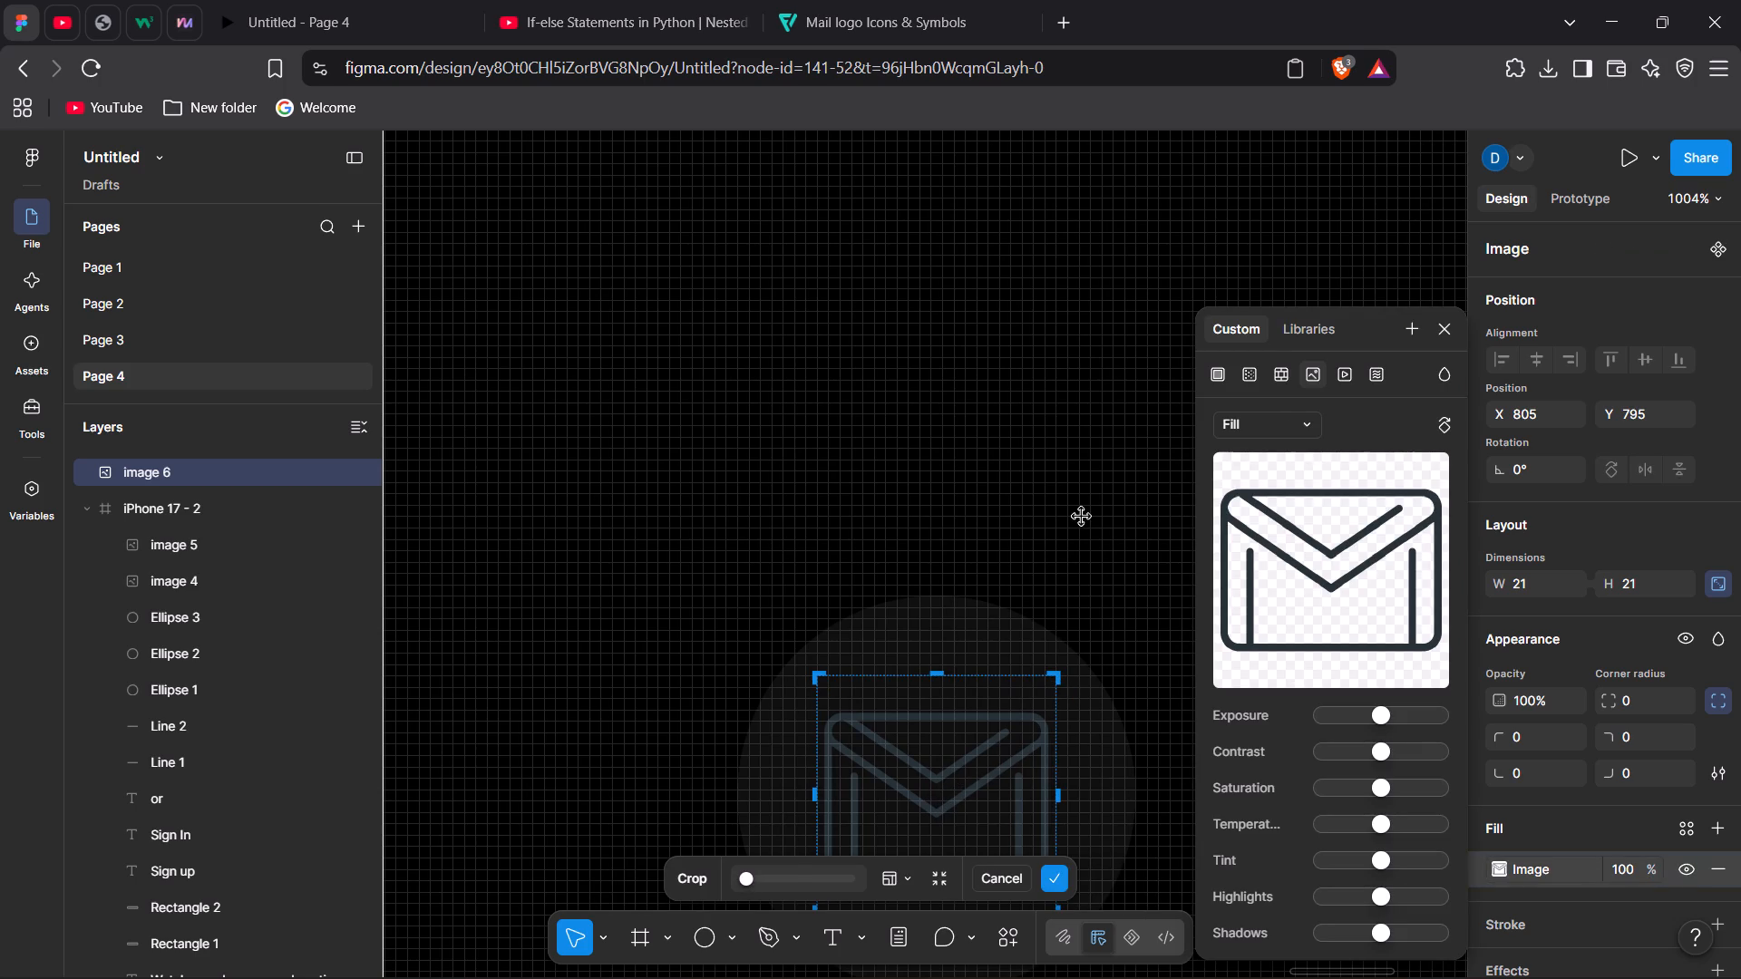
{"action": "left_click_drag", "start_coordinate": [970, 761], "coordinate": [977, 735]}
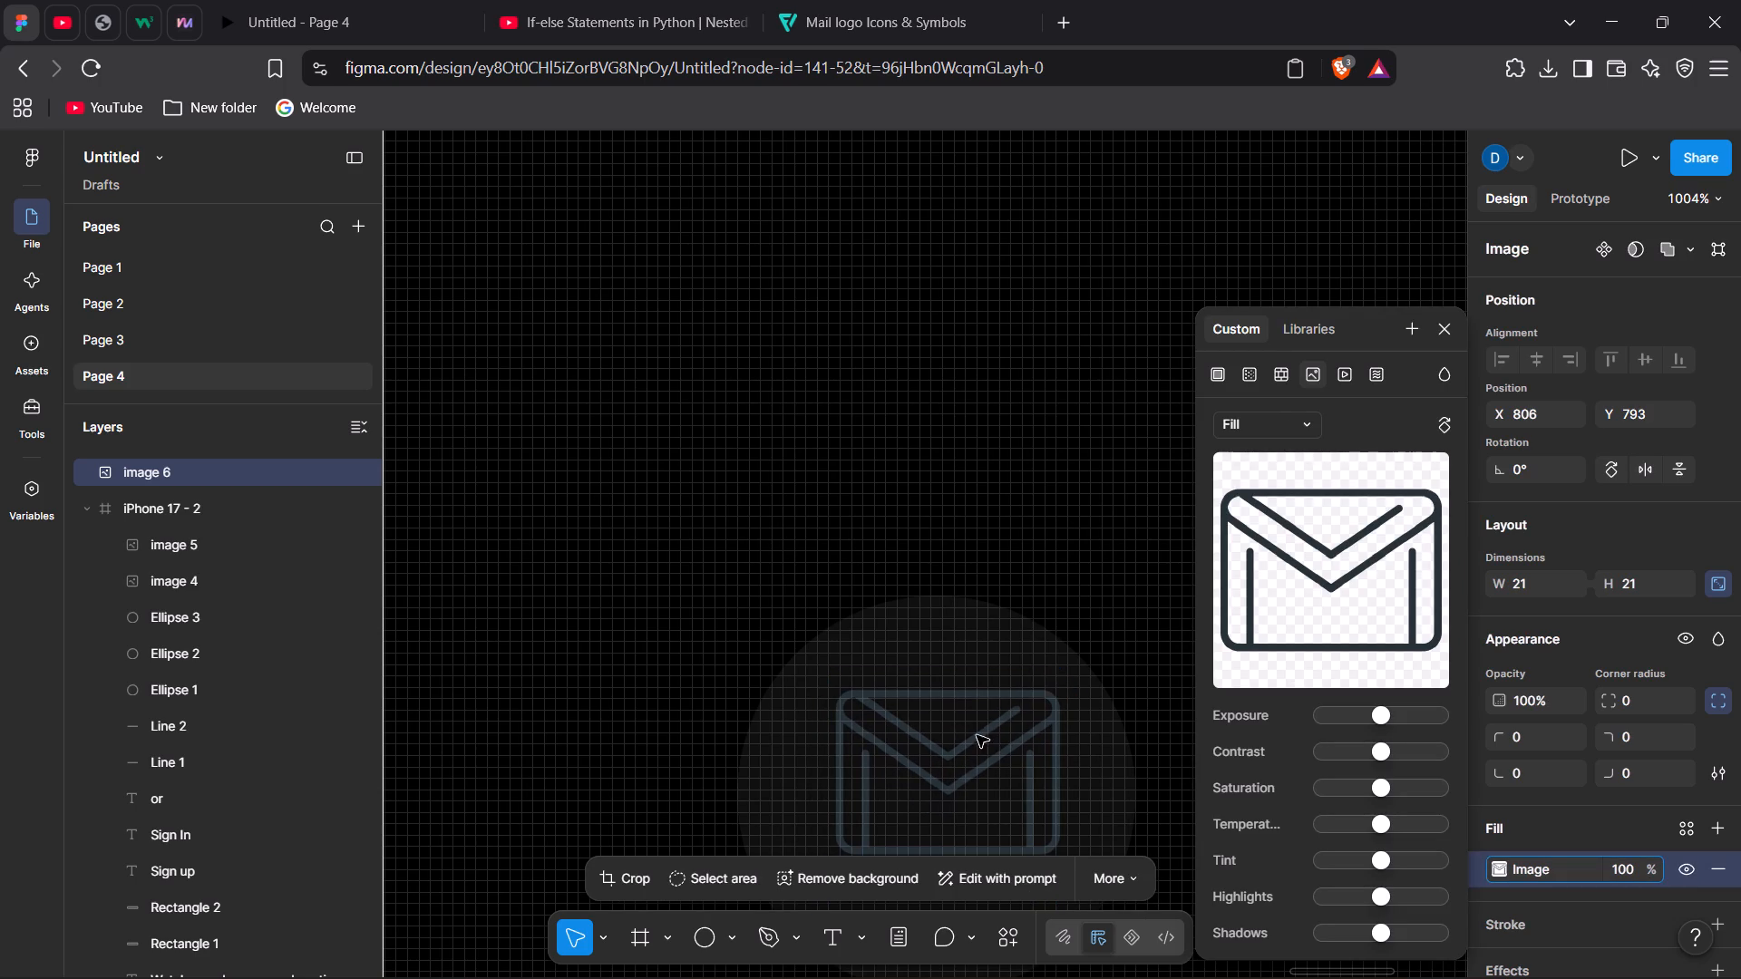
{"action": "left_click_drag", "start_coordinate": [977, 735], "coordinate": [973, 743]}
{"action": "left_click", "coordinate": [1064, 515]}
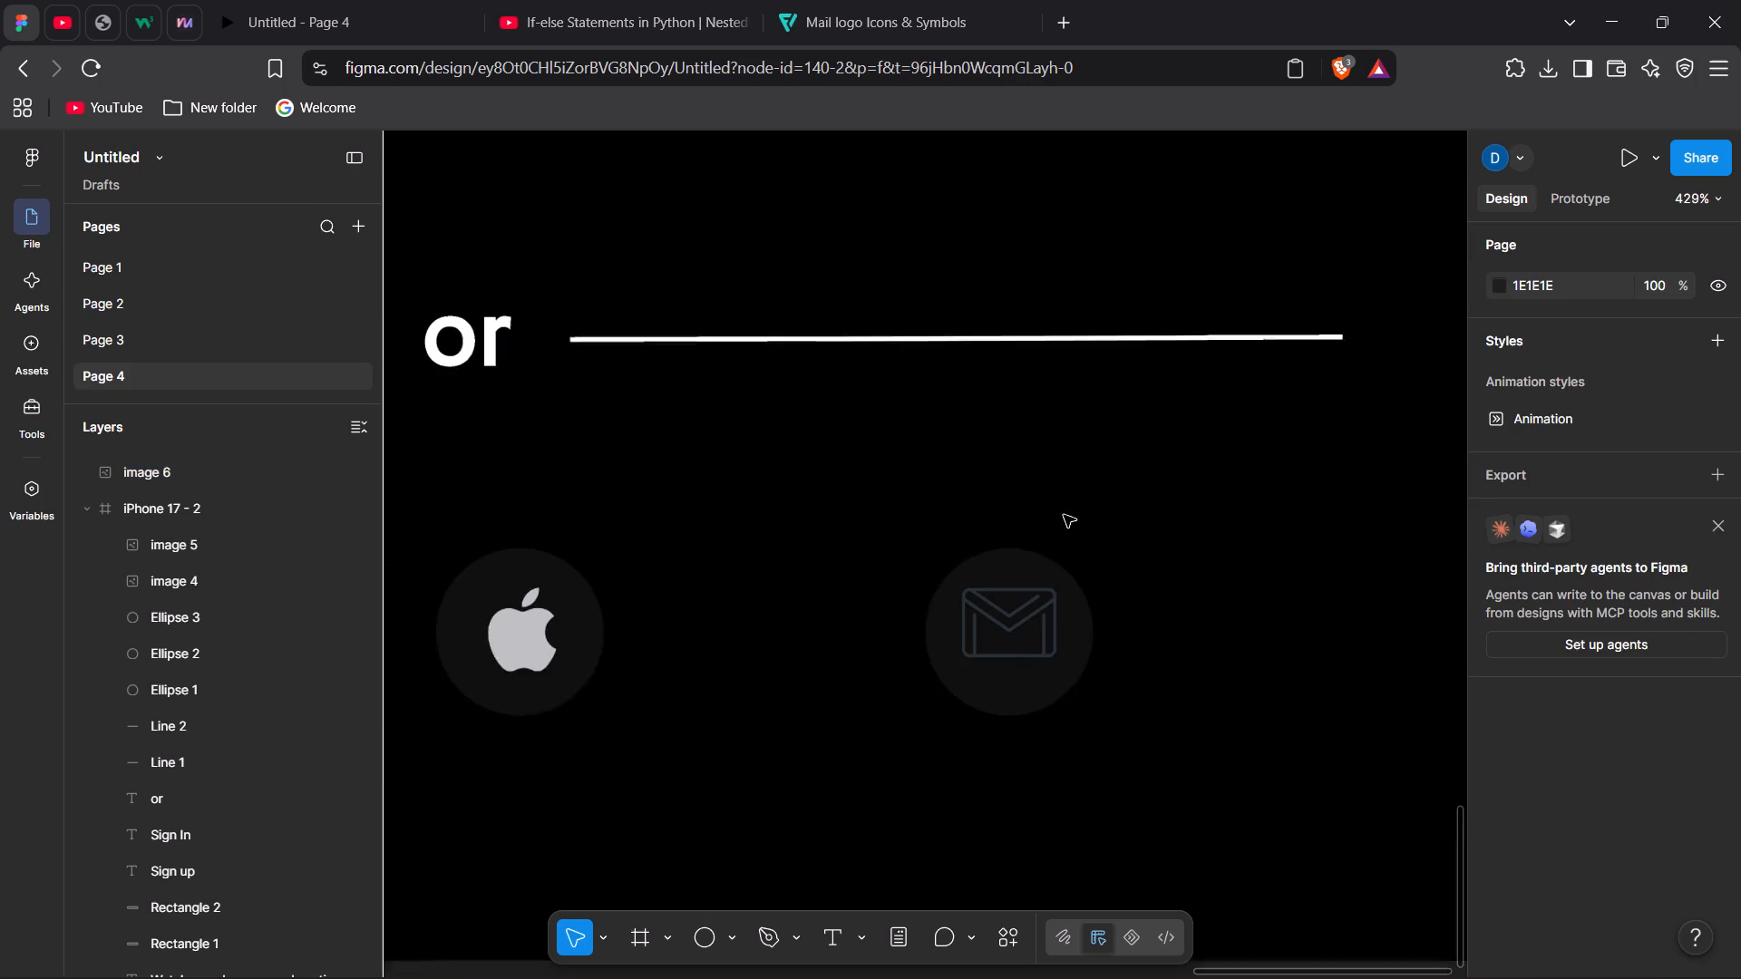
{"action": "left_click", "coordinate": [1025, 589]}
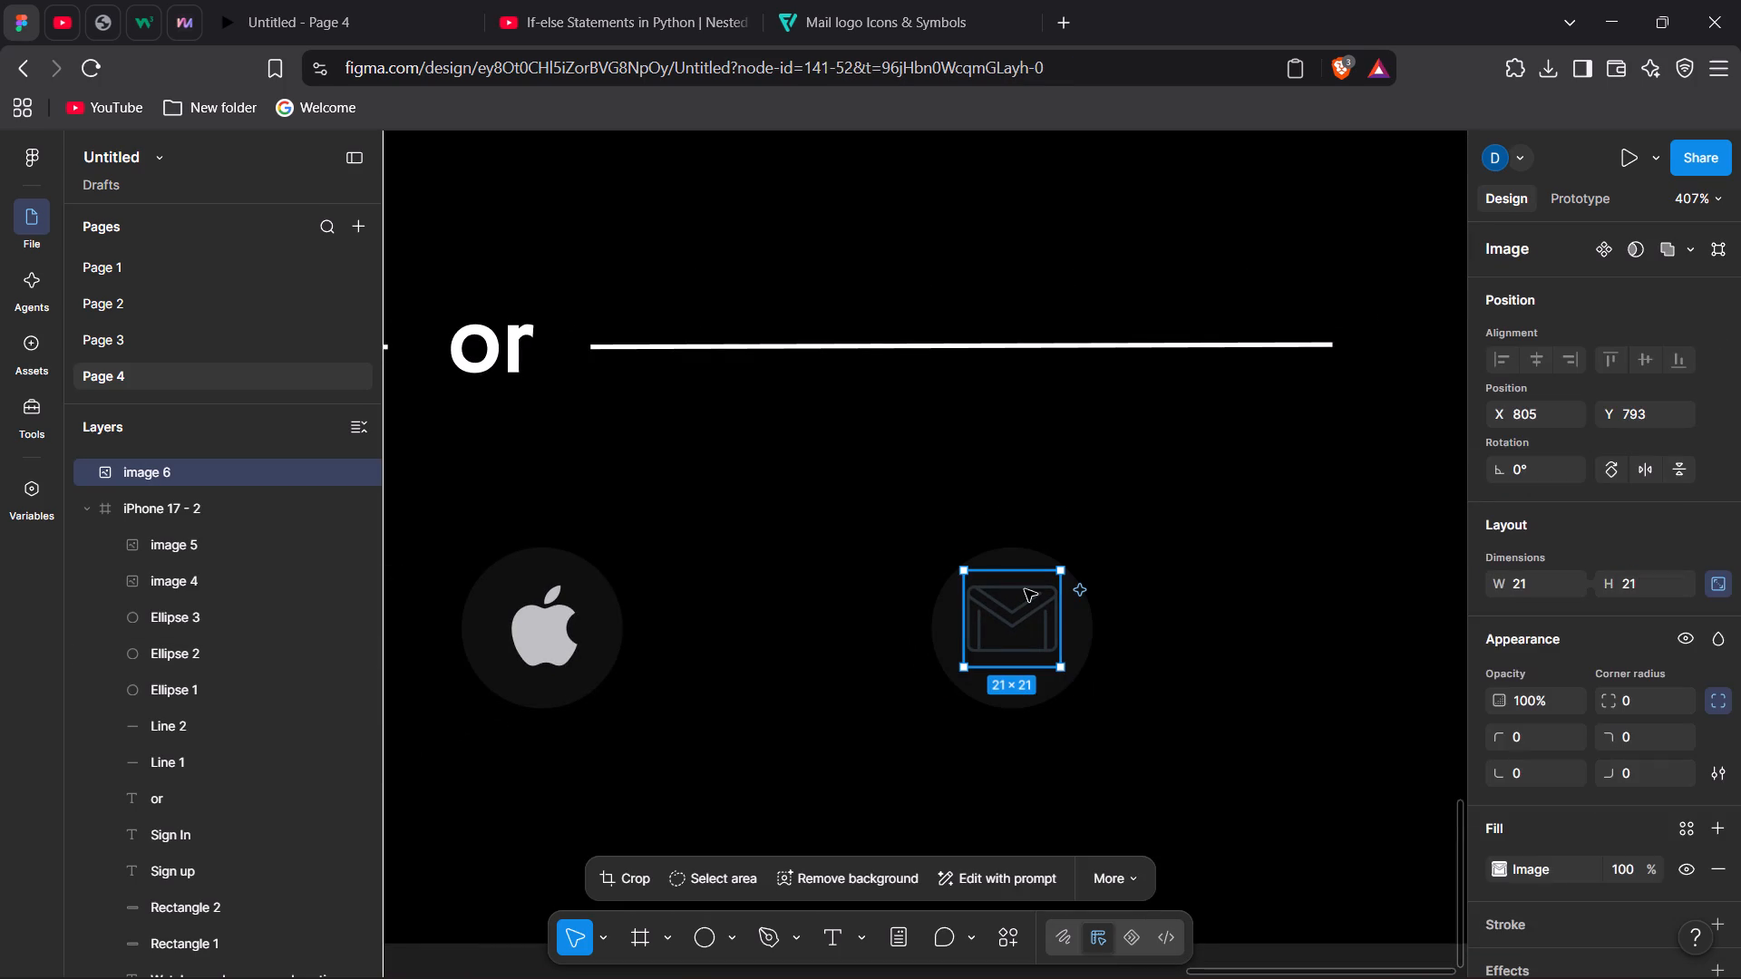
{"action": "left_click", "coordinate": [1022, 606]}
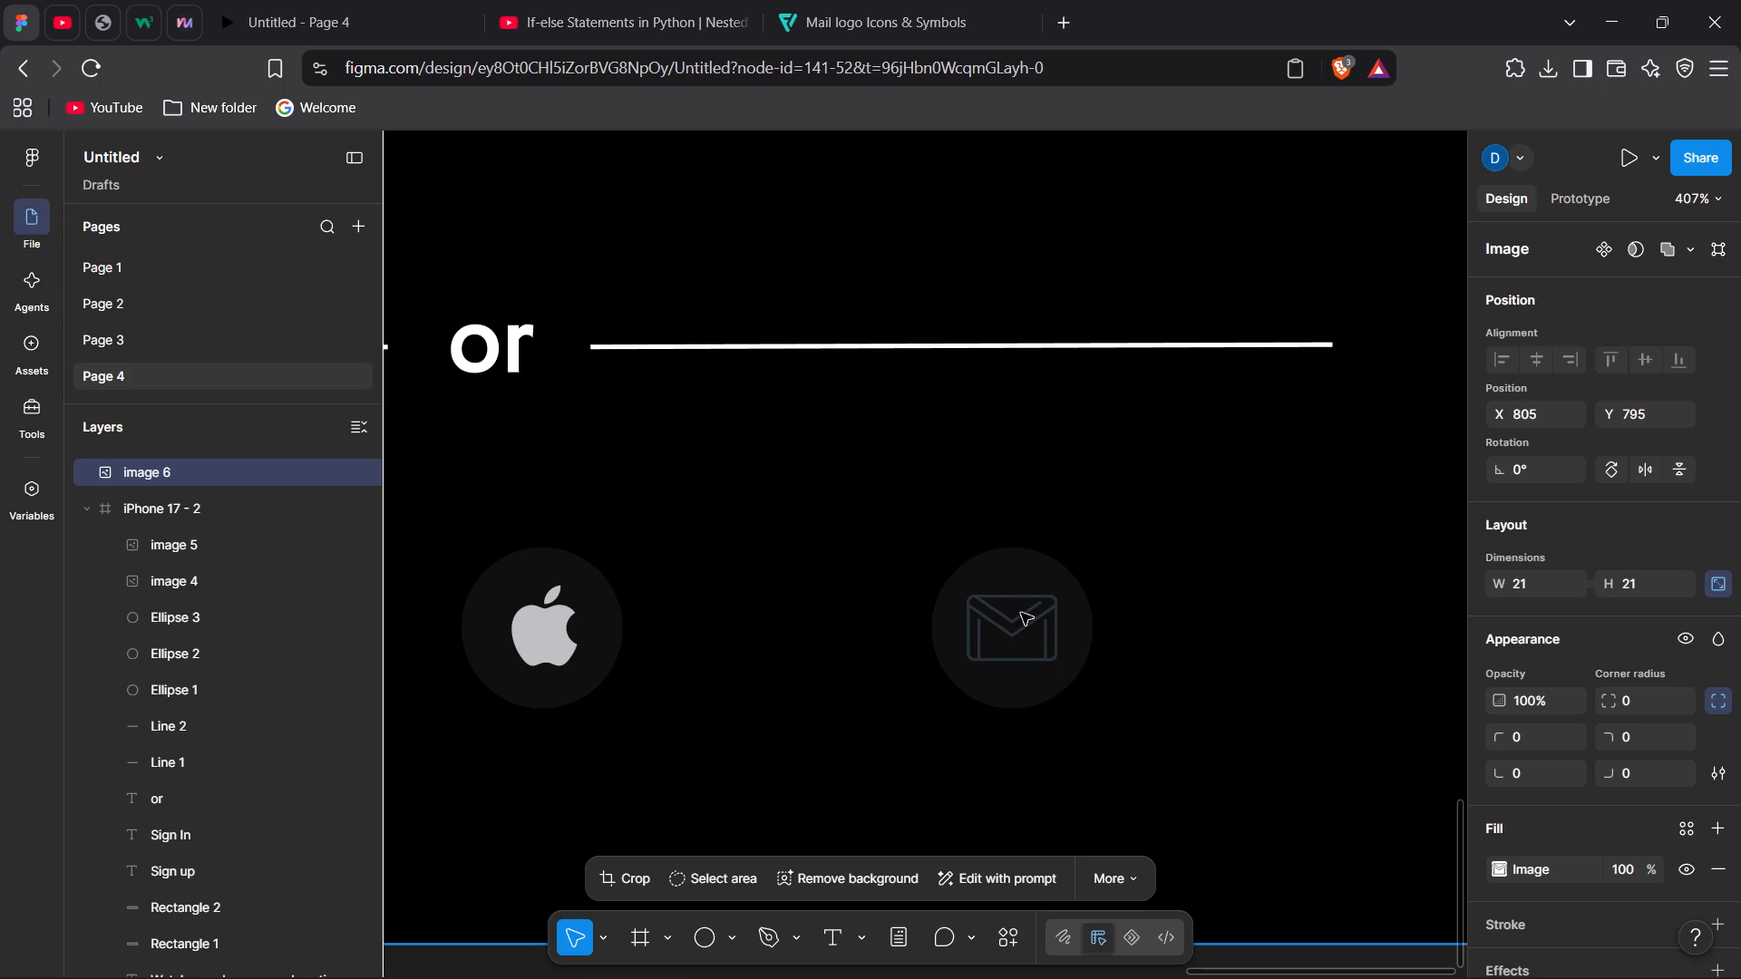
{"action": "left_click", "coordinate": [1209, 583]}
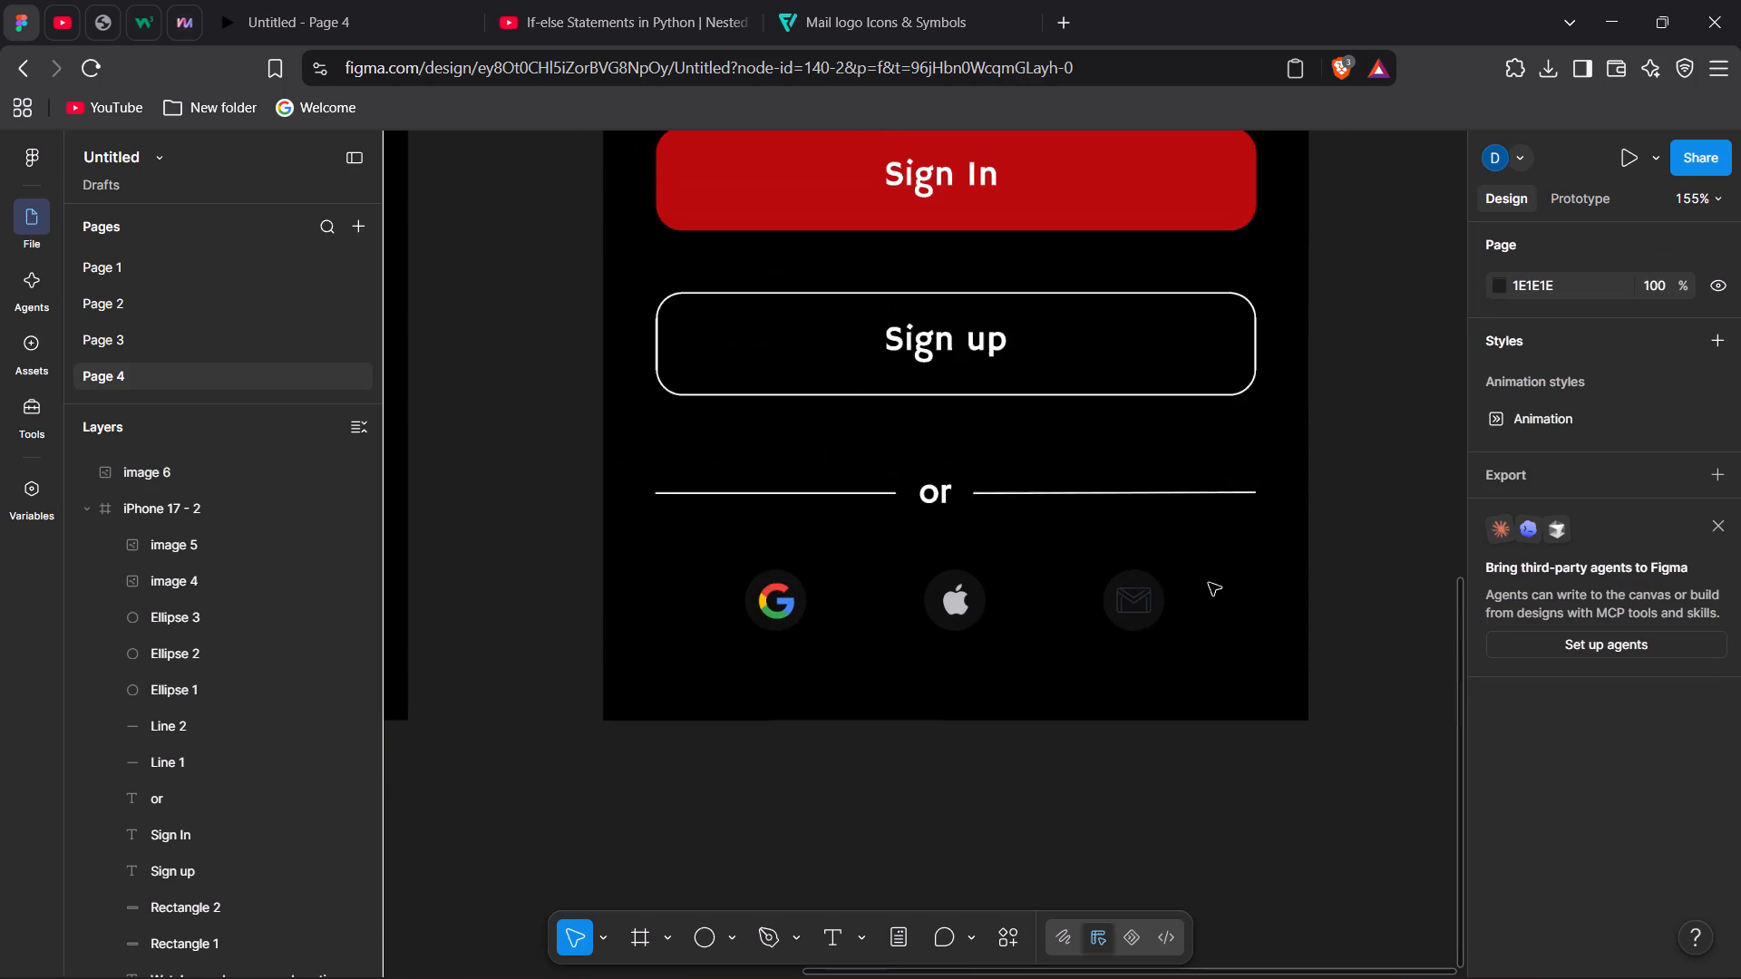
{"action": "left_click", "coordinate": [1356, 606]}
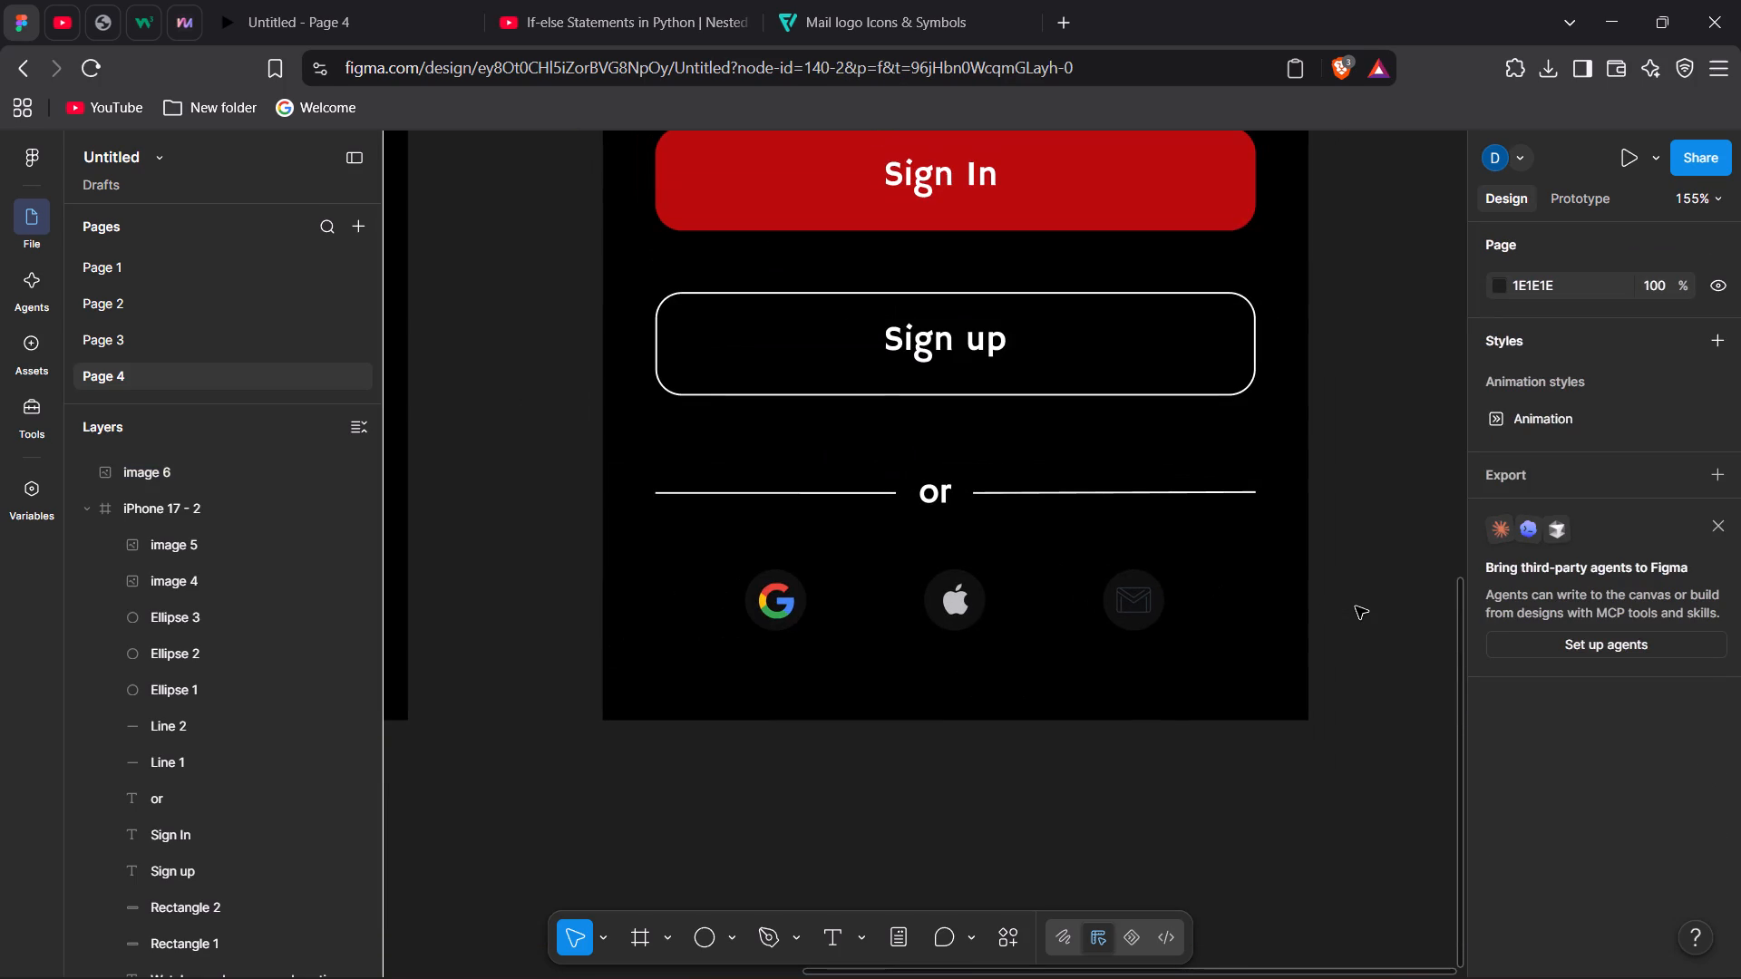
Reload the prototype preview and advance to the welcome screen to check how the envelope icon looks.
{"action": "scroll", "coordinate": [1356, 606], "scroll_direction": "up", "scroll_amount": 2}
{"action": "scroll", "coordinate": [1356, 606], "scroll_direction": "left", "scroll_amount": 1}
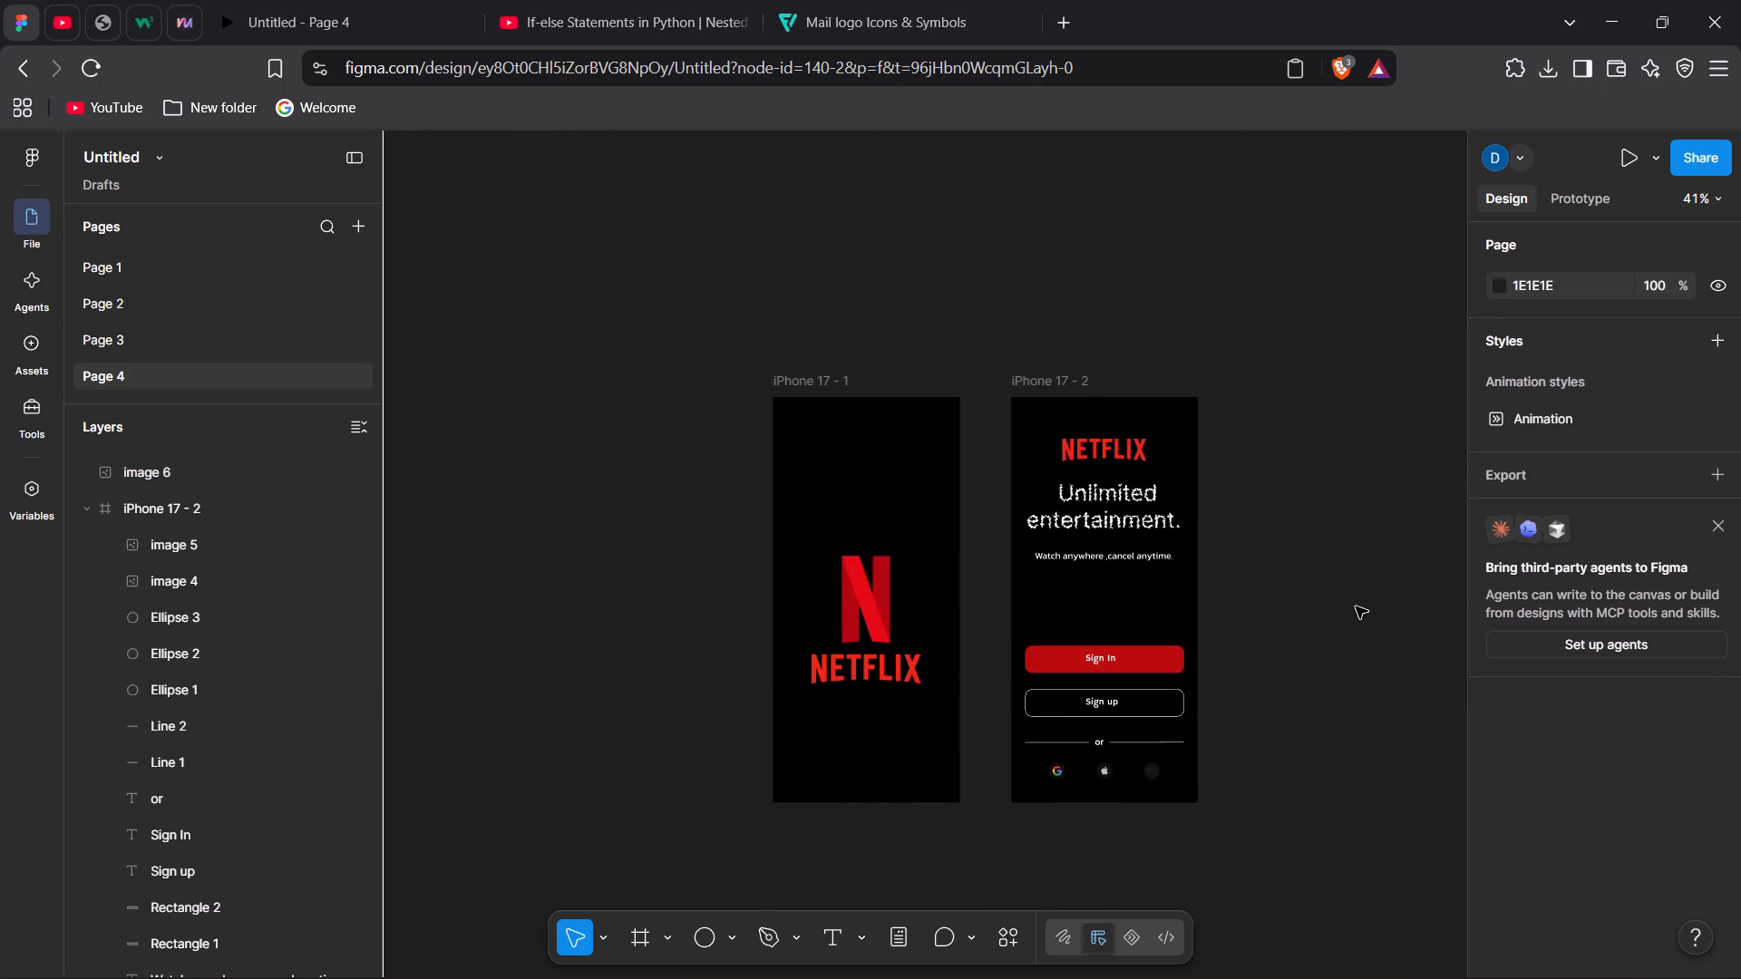
{"action": "scroll", "coordinate": [1356, 606], "scroll_direction": "left", "scroll_amount": 1}
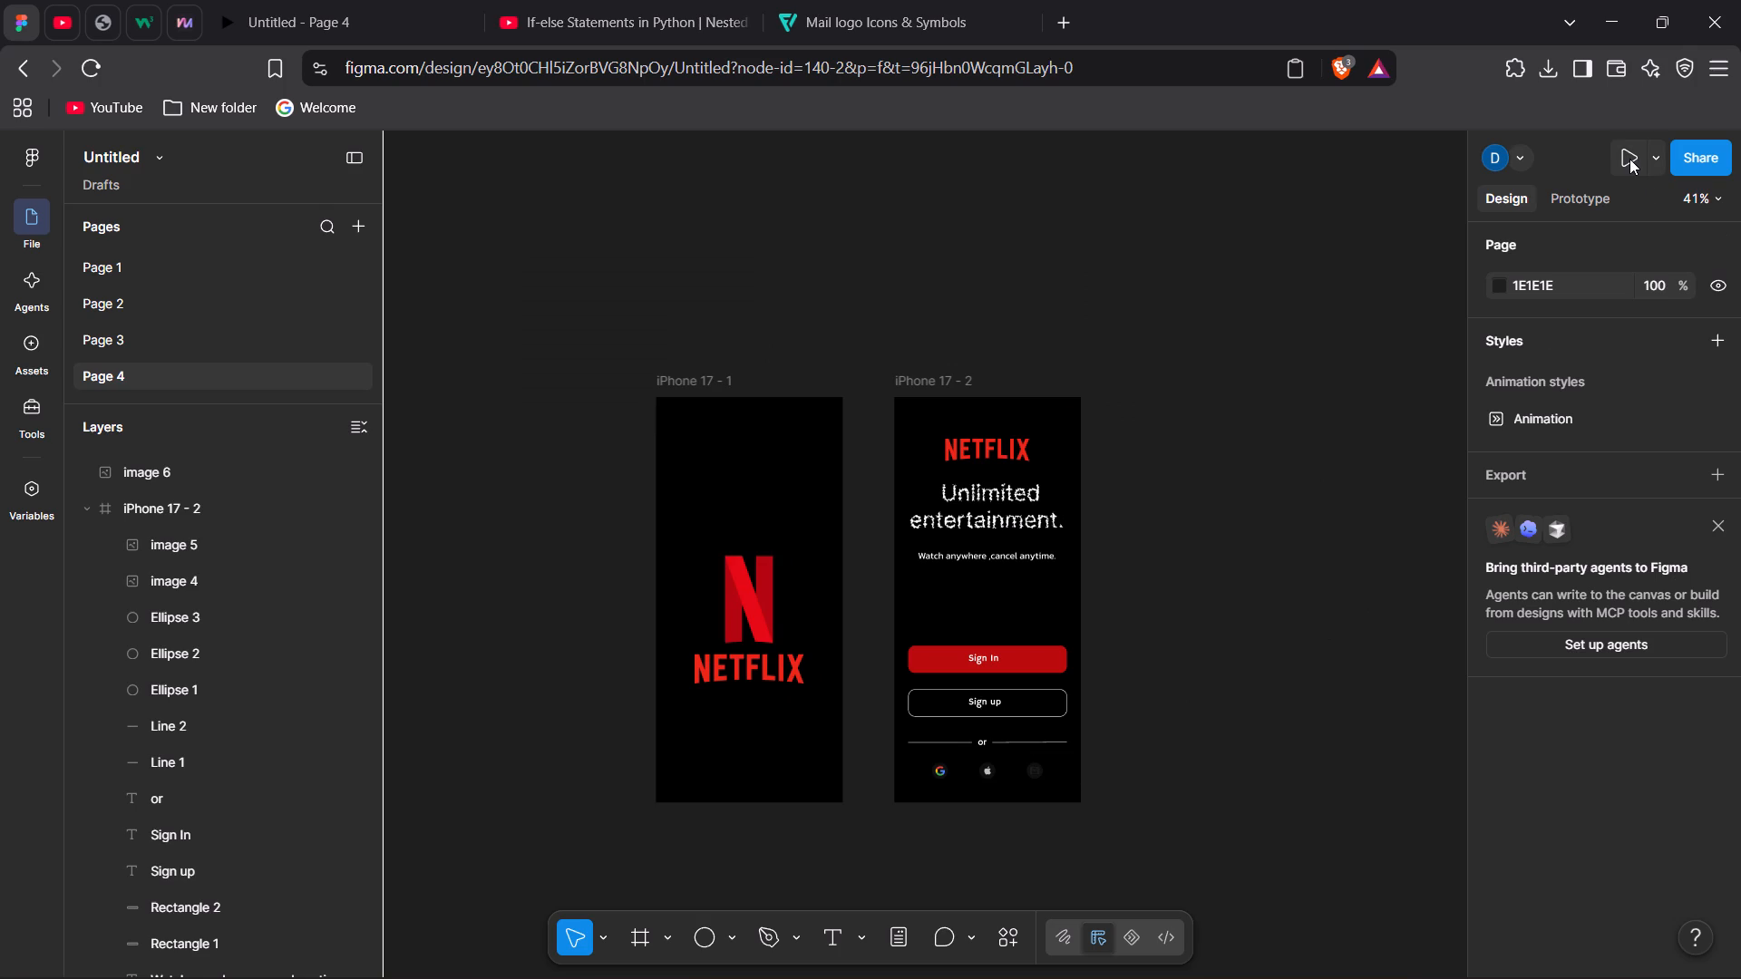
{"action": "left_click", "coordinate": [446, 0]}
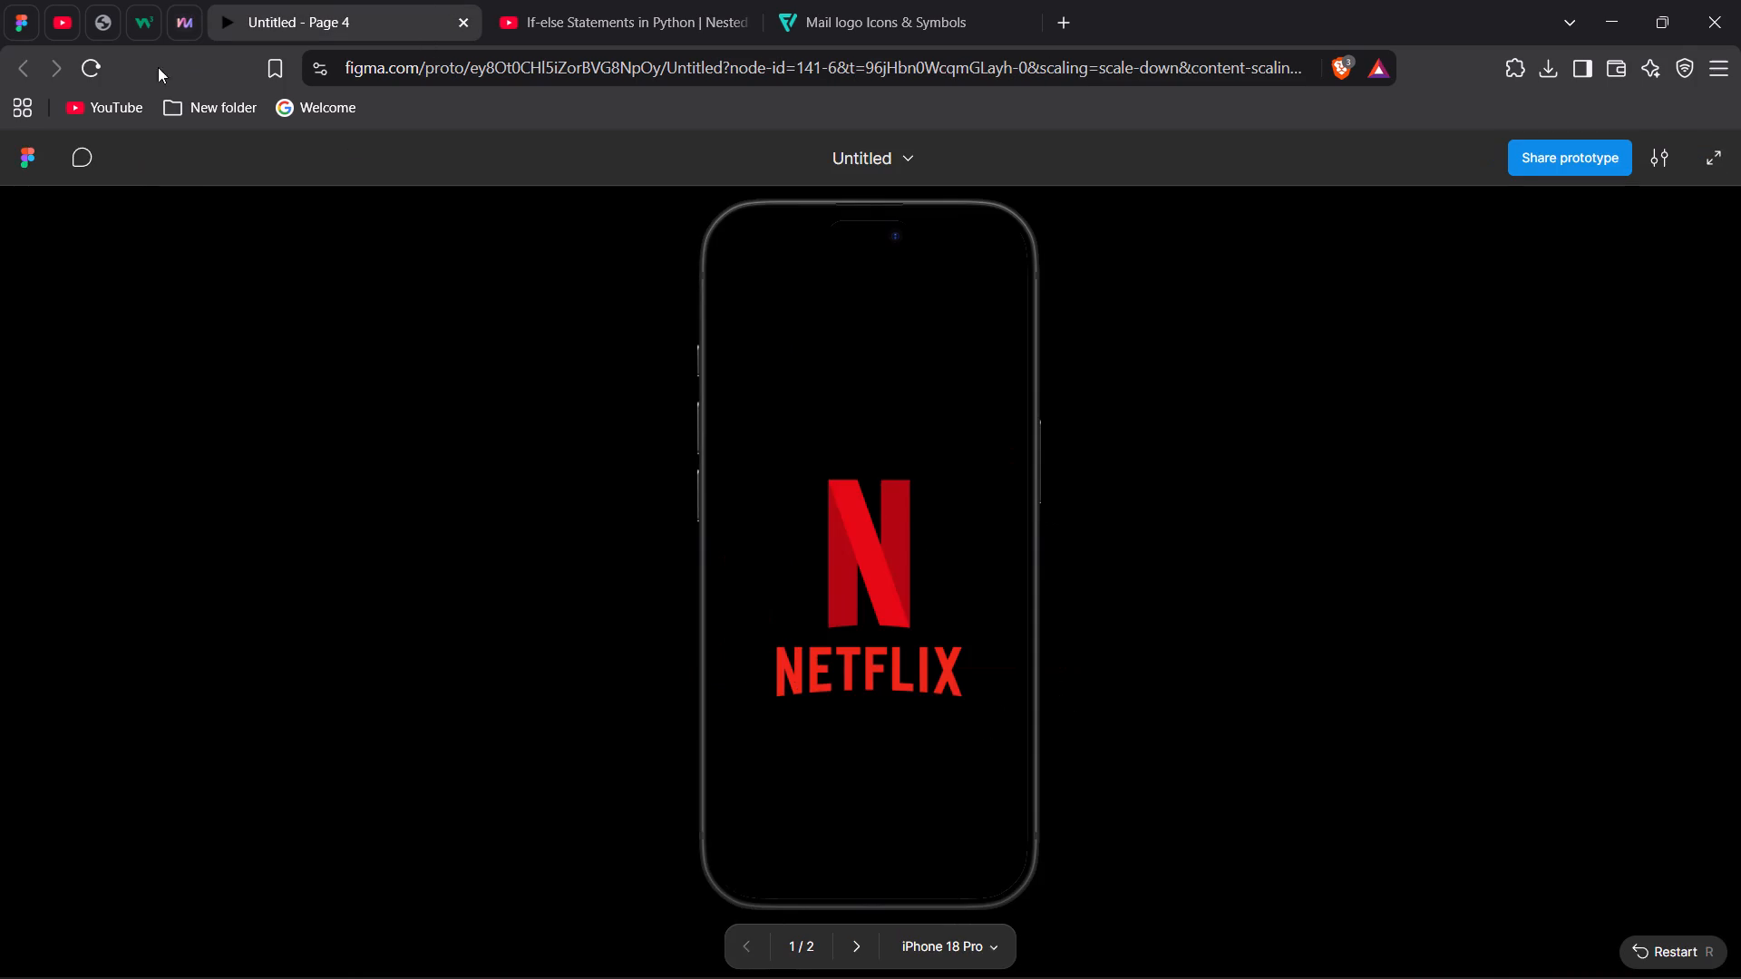
{"action": "left_click", "coordinate": [91, 64]}
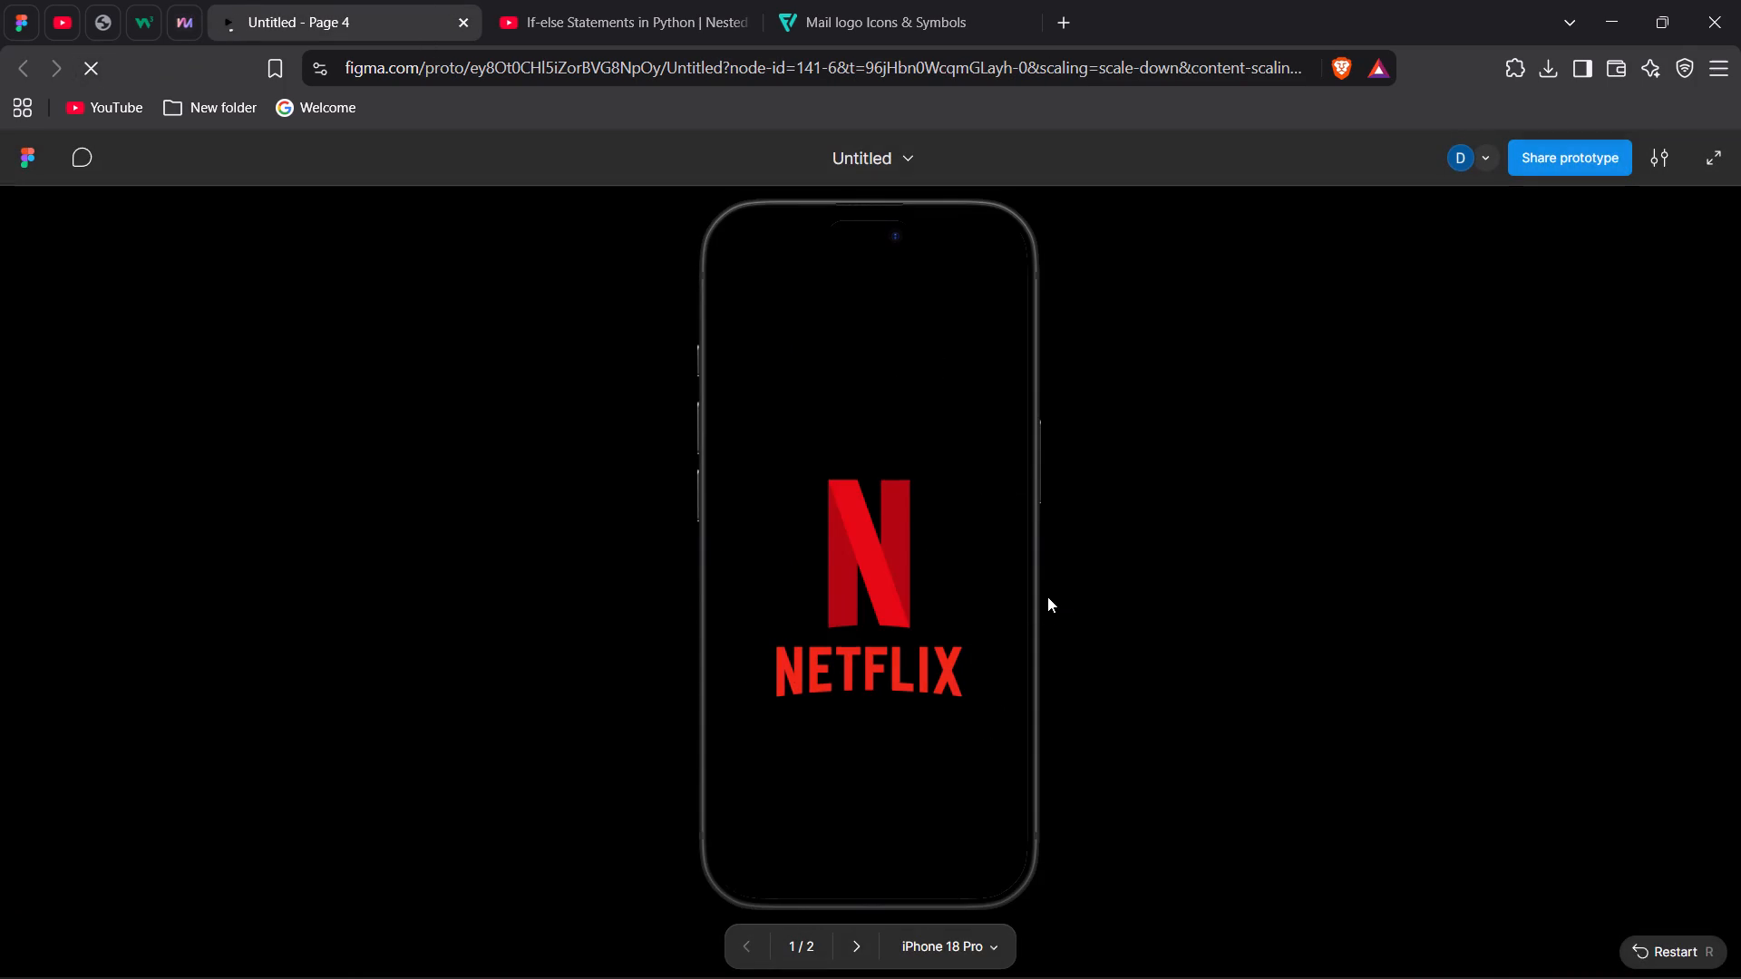
{"action": "key", "text": "Right"}
{"action": "key", "text": "Right"}
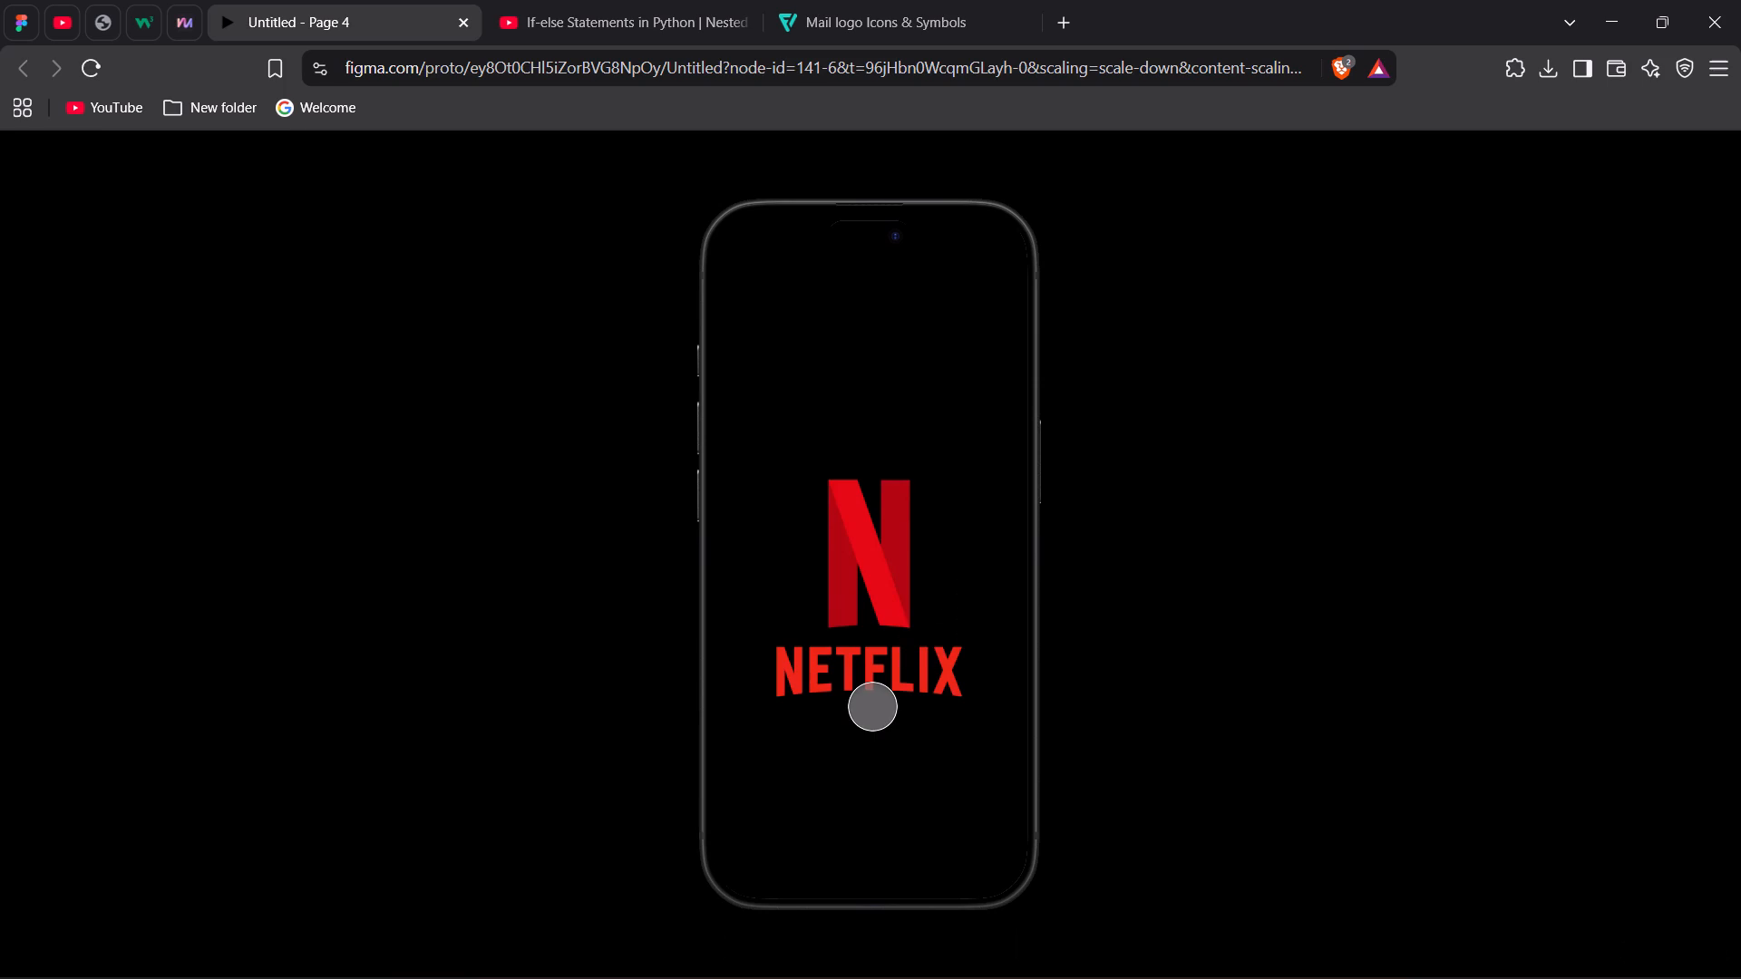
{"action": "key", "text": "Right"}
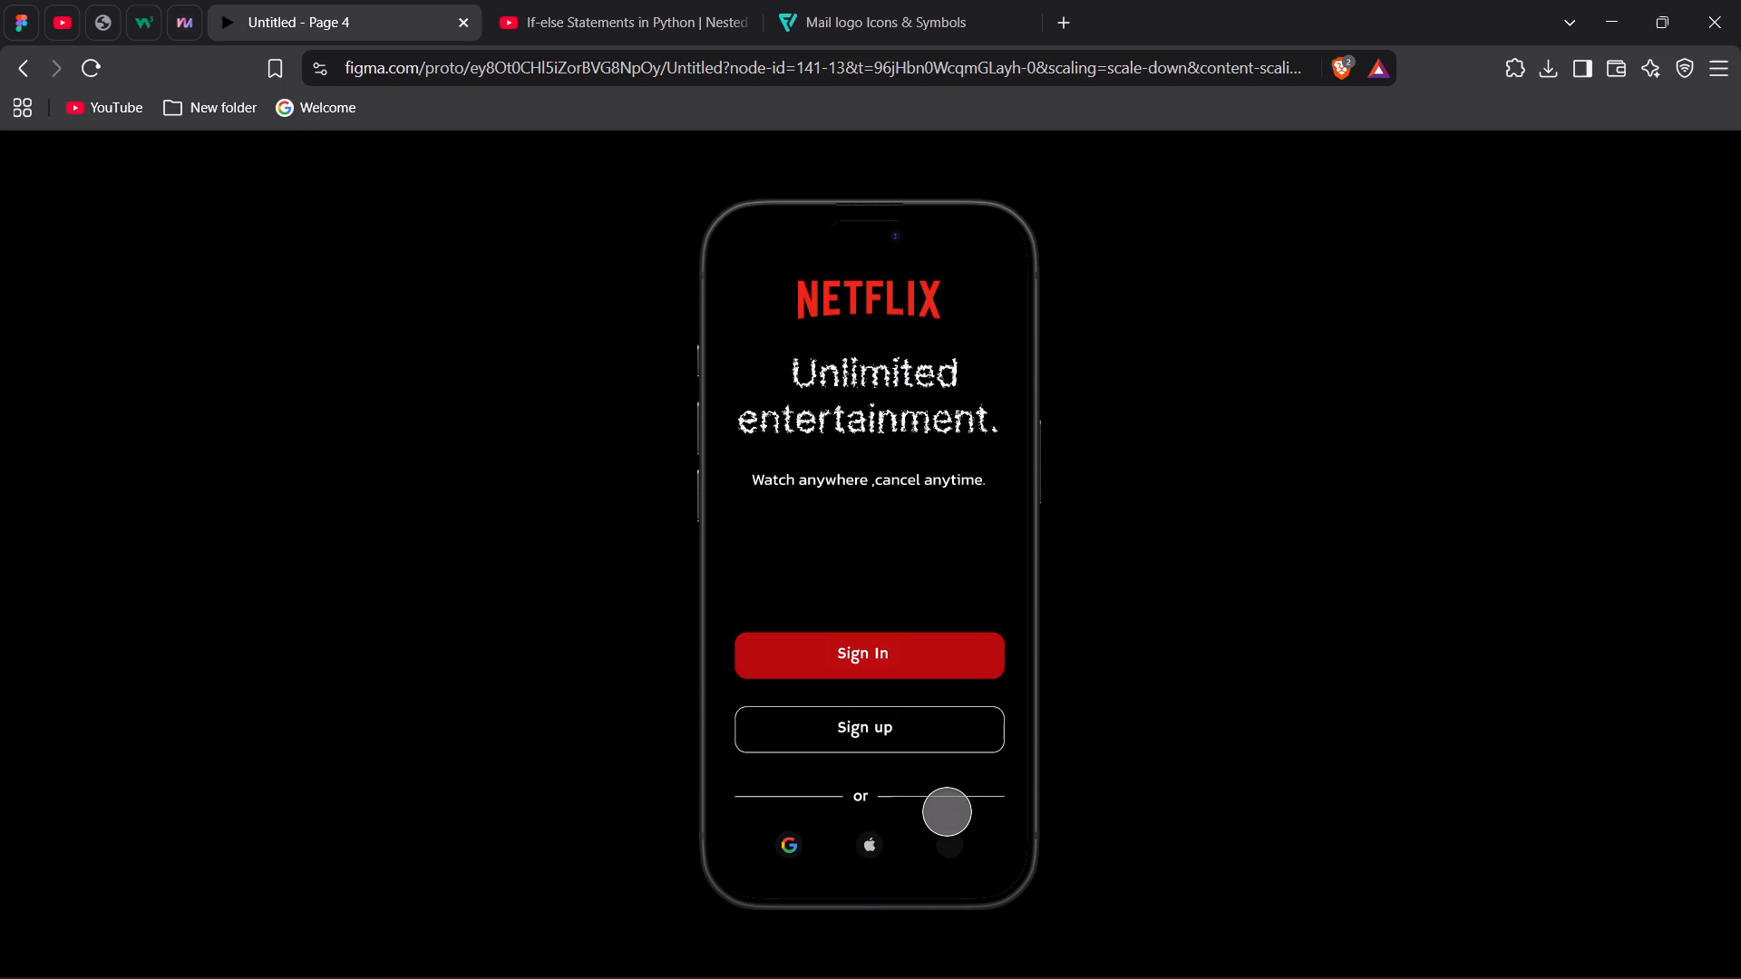
{"action": "left_click", "coordinate": [950, 839]}
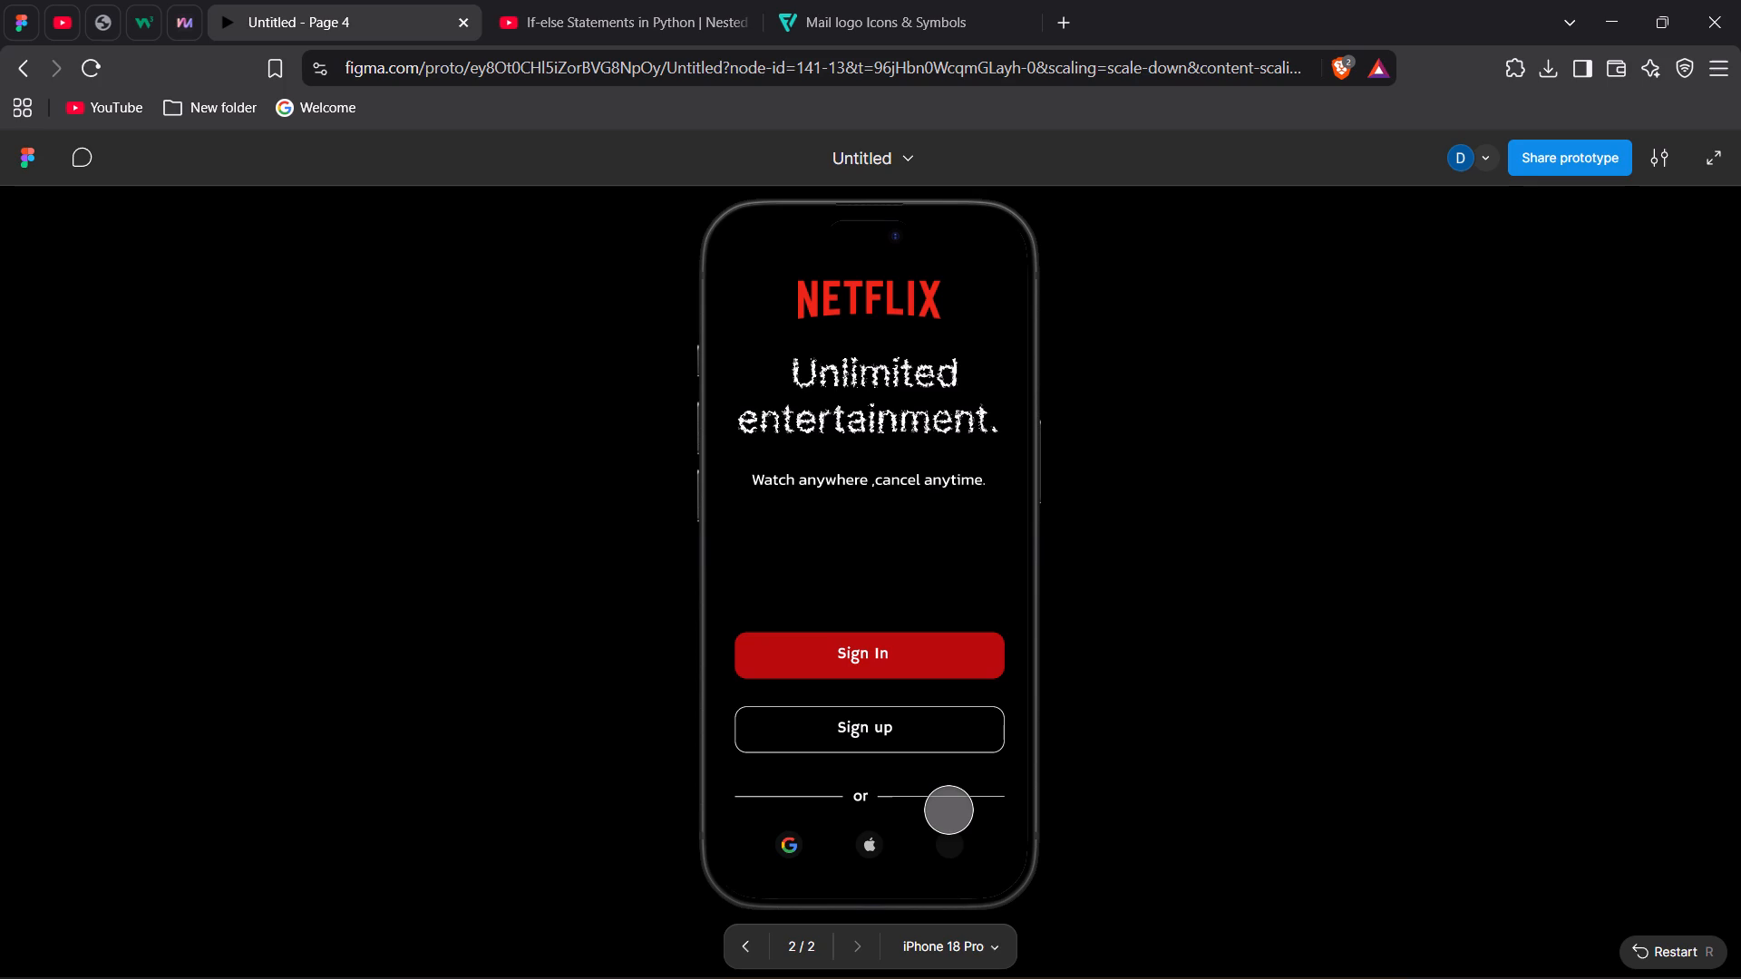
Return to the design file and delete the dark outlined envelope from the circle beside the Apple icon.
{"action": "left_click", "coordinate": [14, 0]}
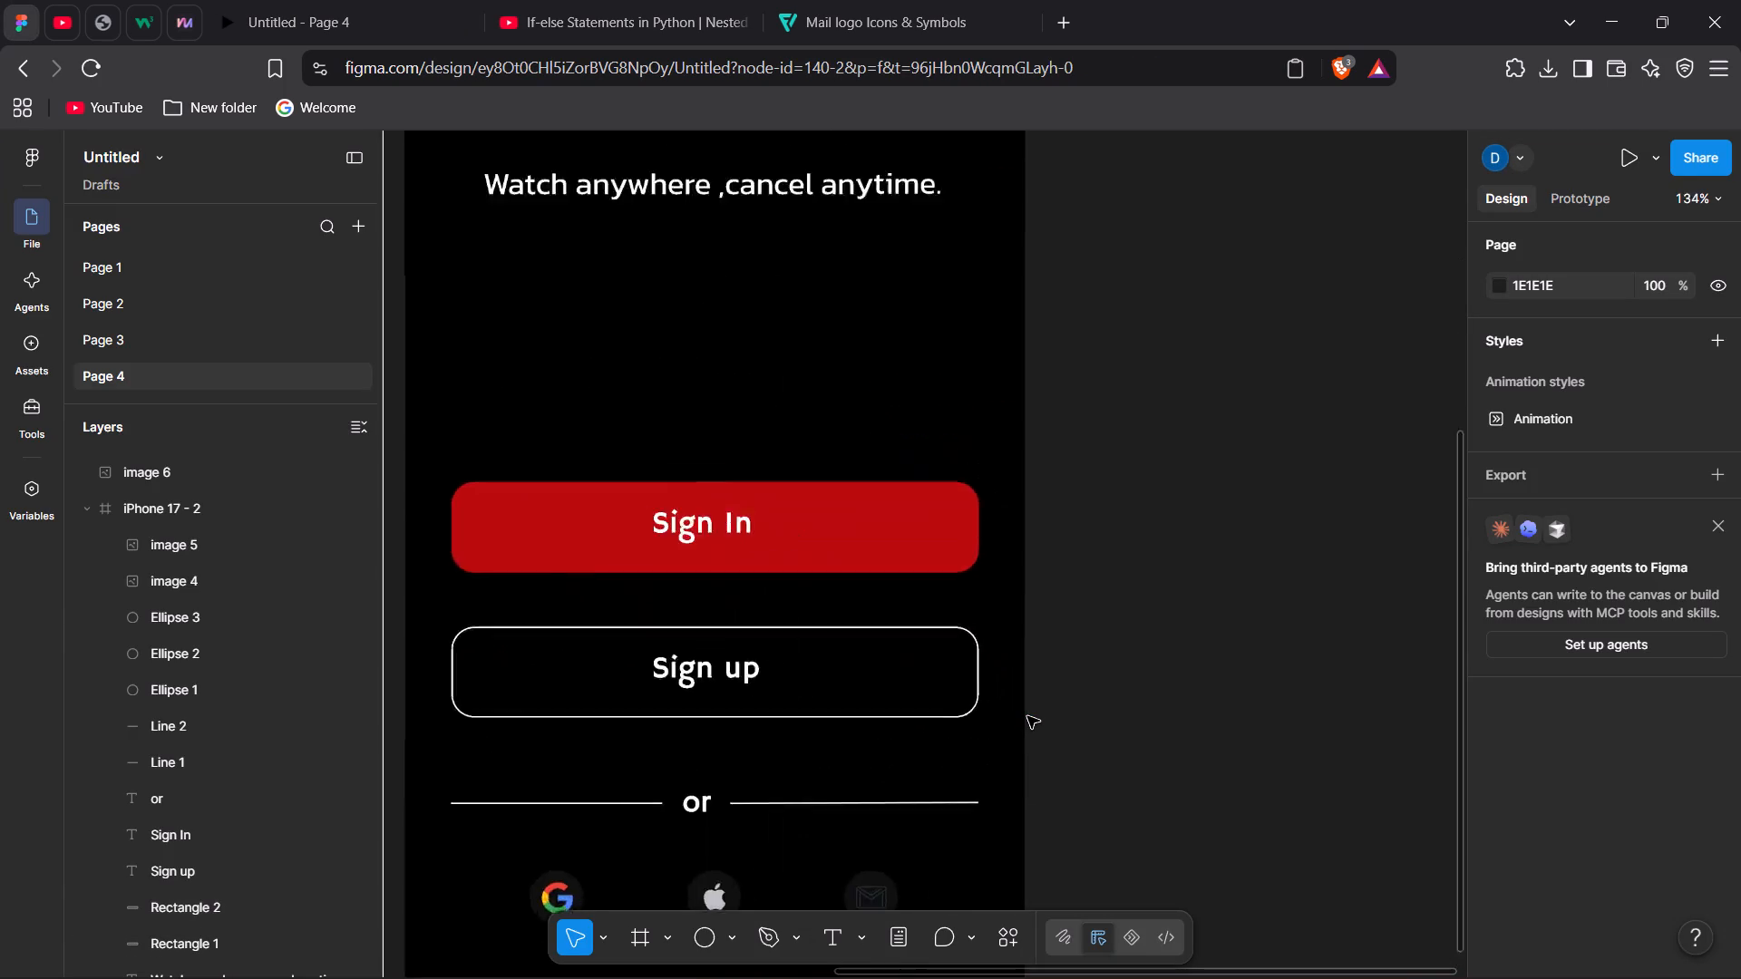
{"action": "scroll", "coordinate": [1027, 716], "scroll_direction": "down", "scroll_amount": 1}
{"action": "left_click", "coordinate": [842, 585]}
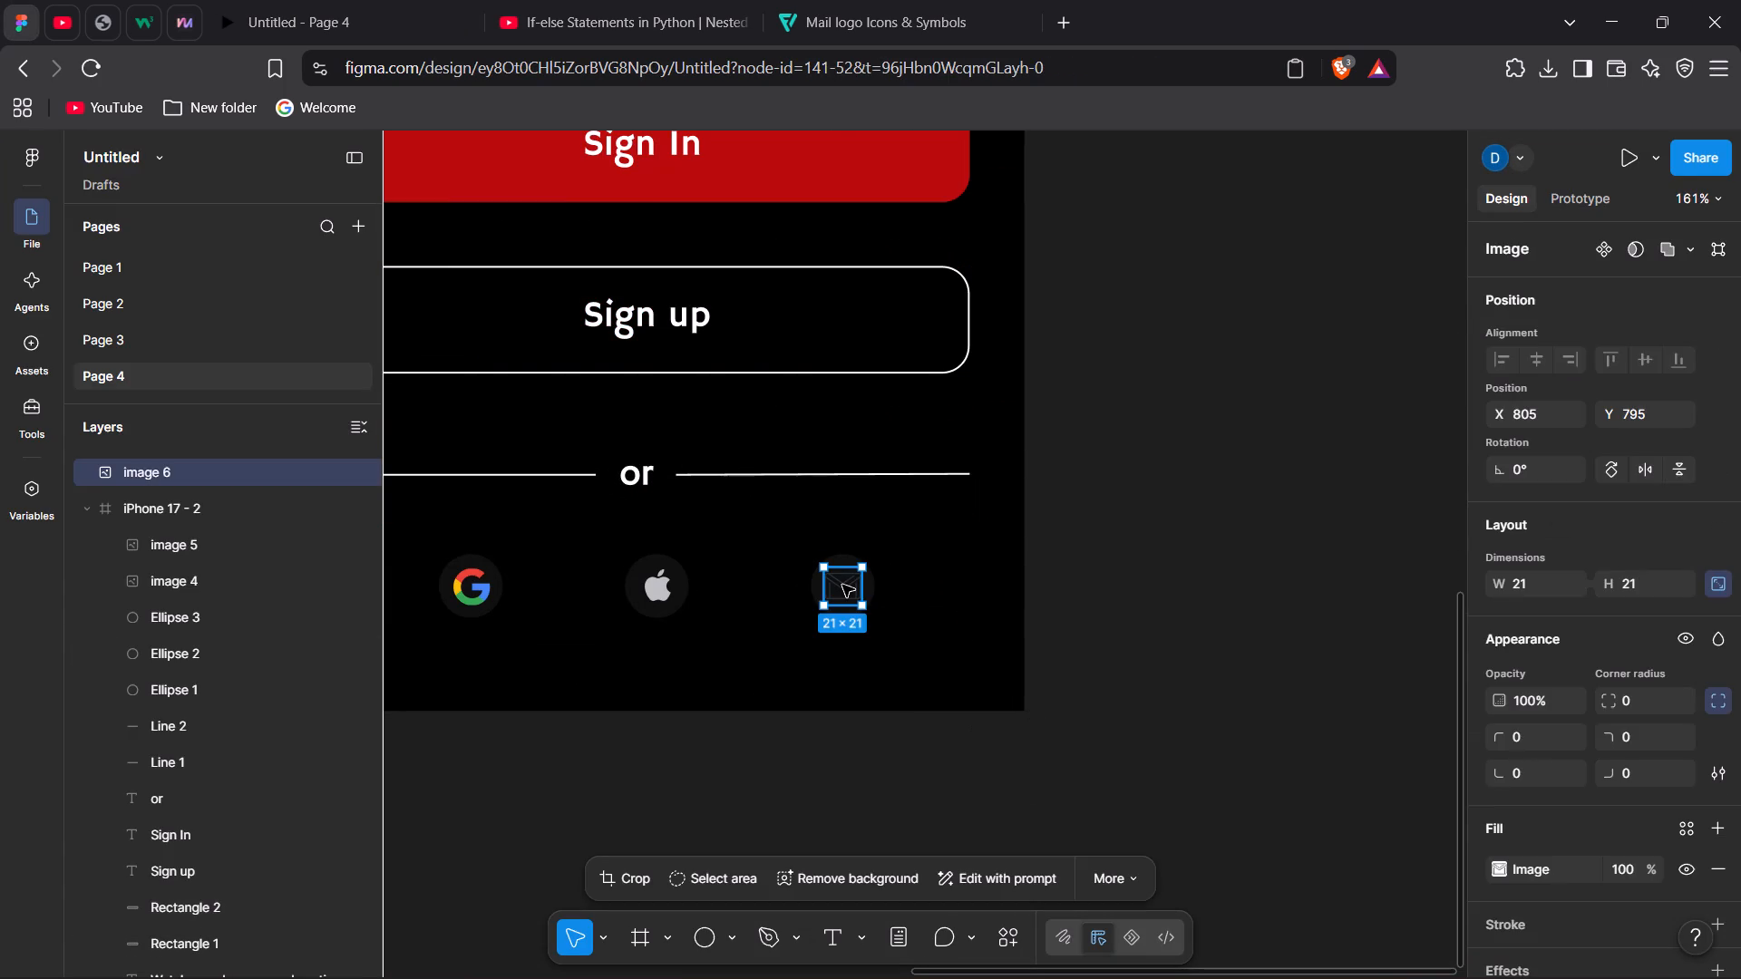
{"action": "key", "text": "Delete"}
Return to Flaticon, close the opened "Letter" icon and look through page 2 of the mail logo icons again.
{"action": "left_click", "coordinate": [911, 0]}
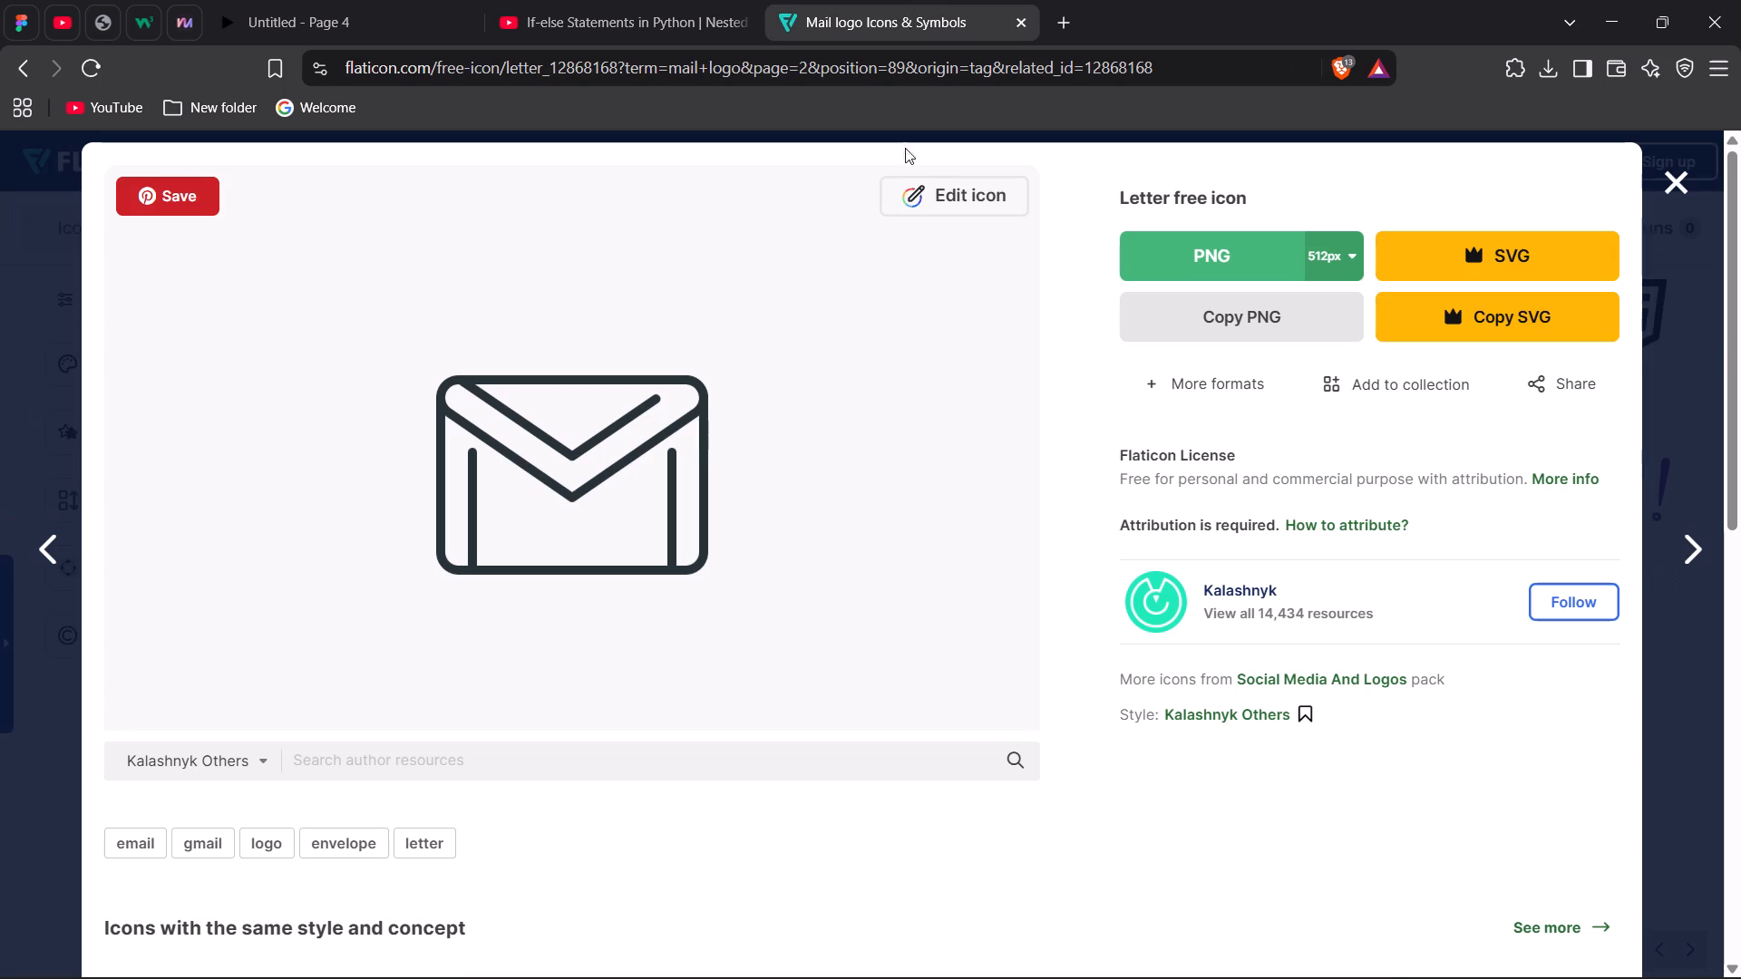
{"action": "left_click", "coordinate": [1671, 177]}
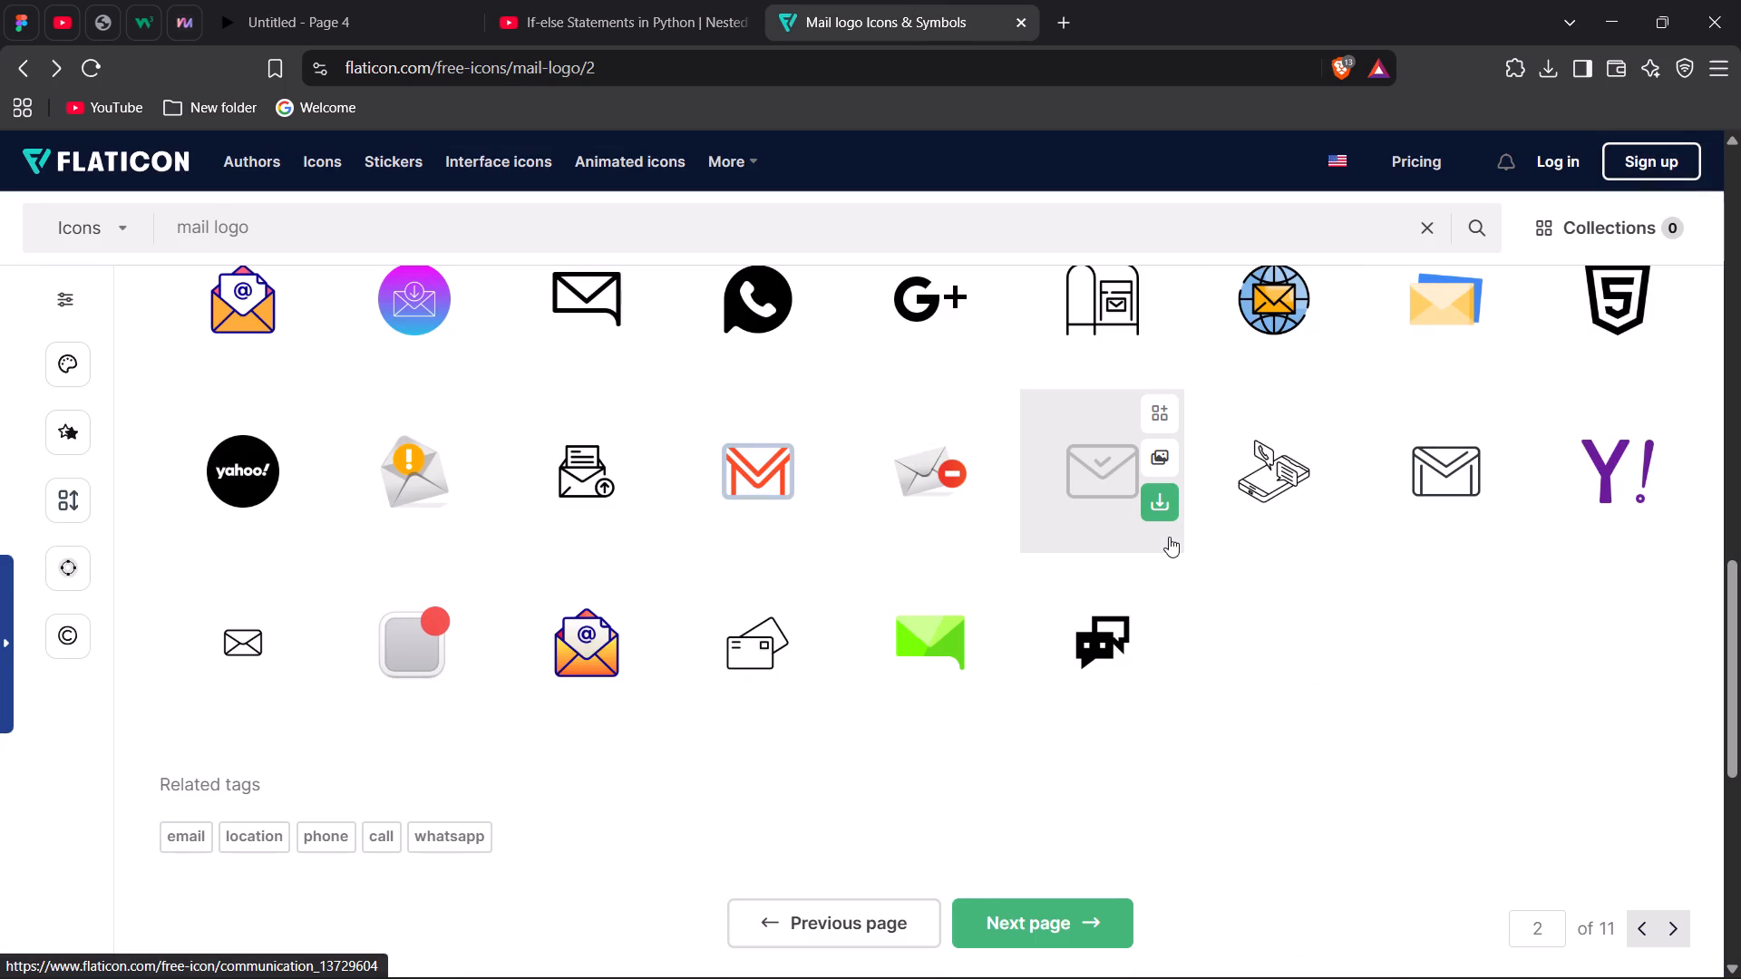
{"action": "scroll", "coordinate": [1169, 537], "scroll_direction": "up", "scroll_amount": 1}
{"action": "scroll", "coordinate": [1169, 537], "scroll_direction": "right", "scroll_amount": 1}
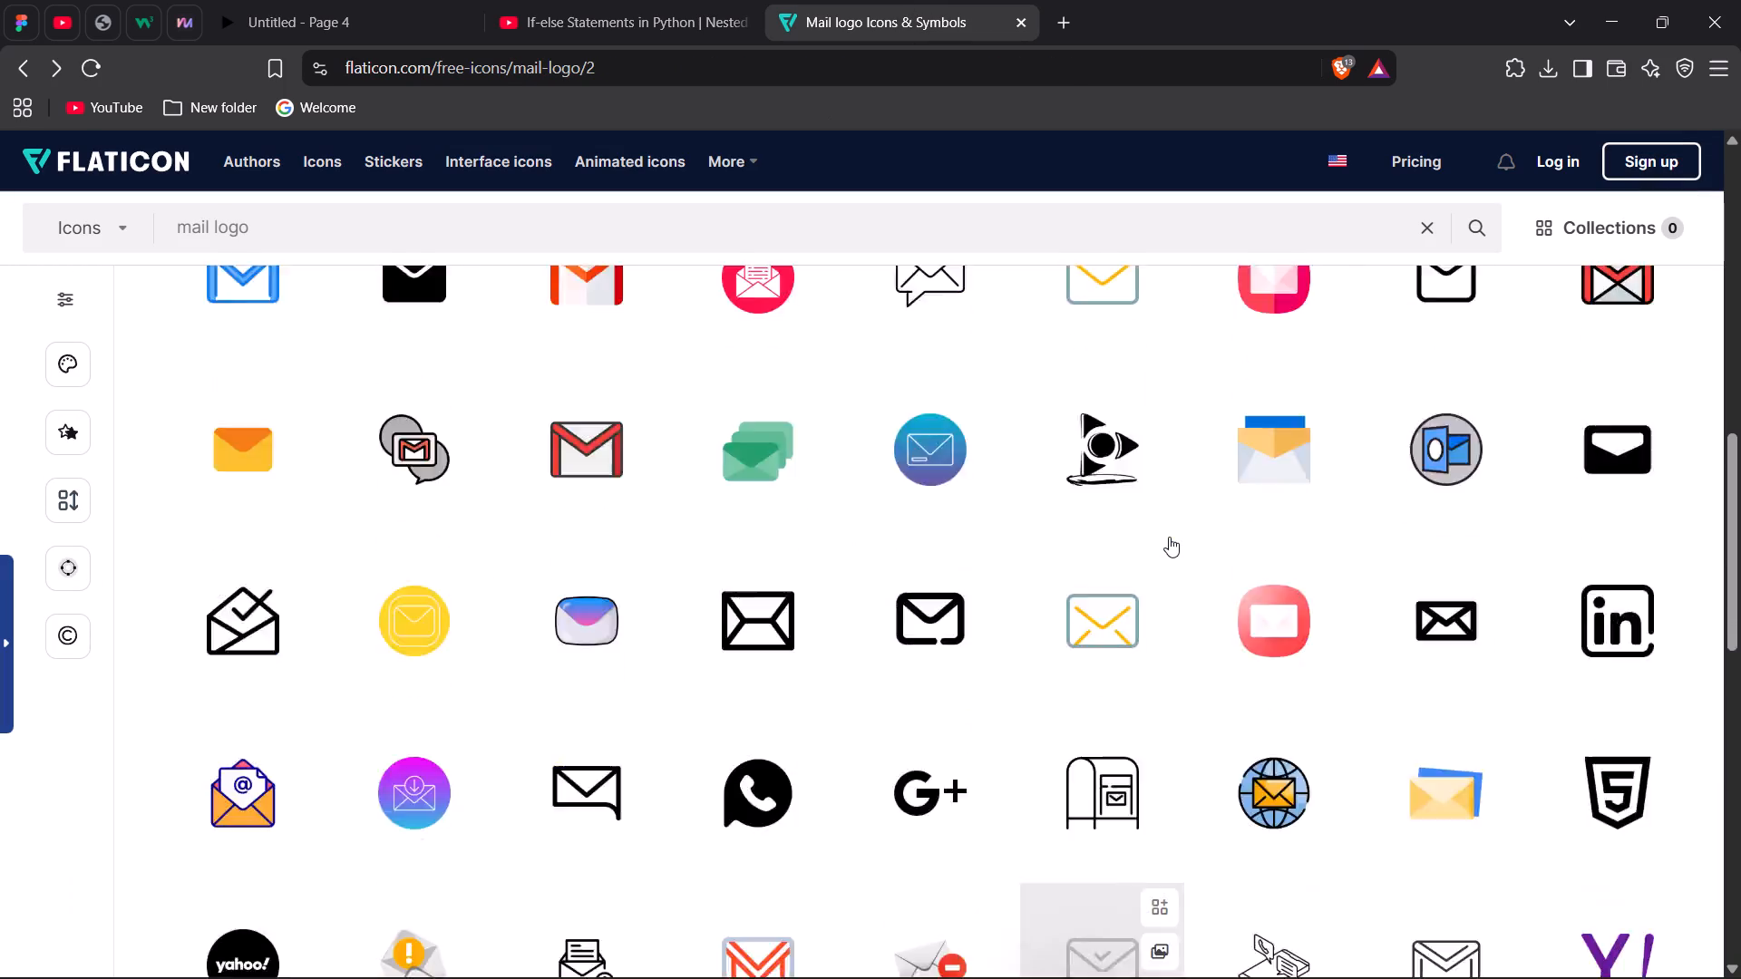
{"action": "scroll", "coordinate": [1169, 537], "scroll_direction": "up", "scroll_amount": 3}
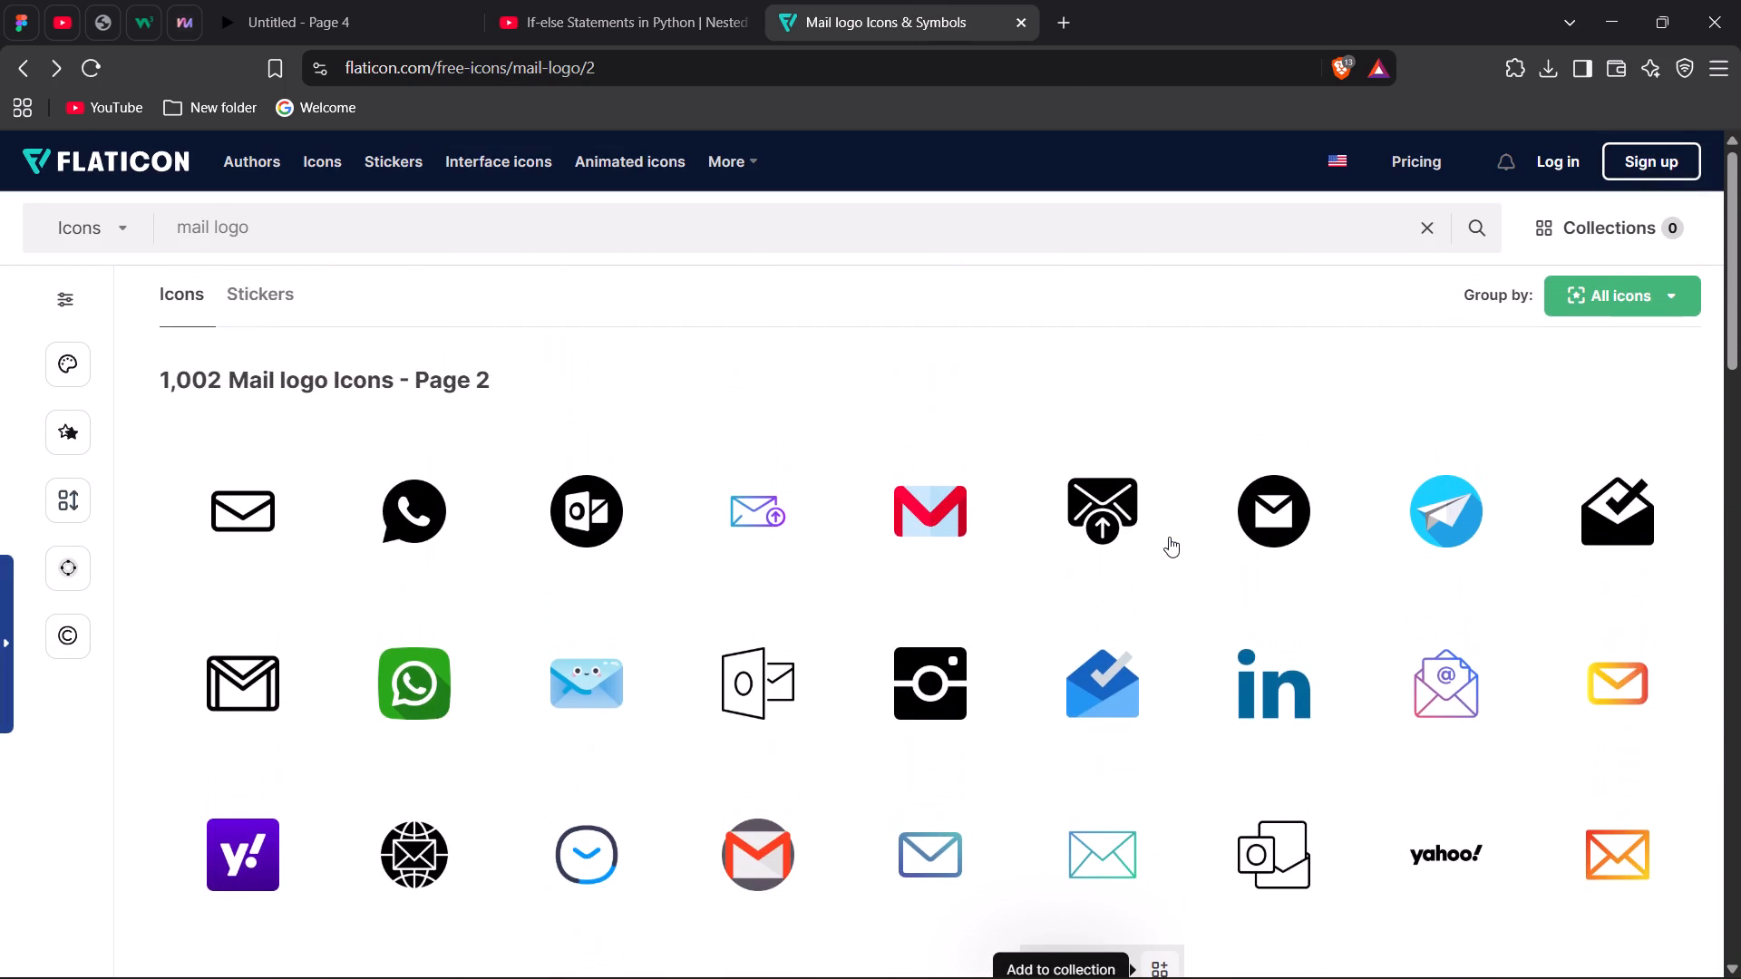
{"action": "scroll", "coordinate": [1169, 537], "scroll_direction": "down", "scroll_amount": 9}
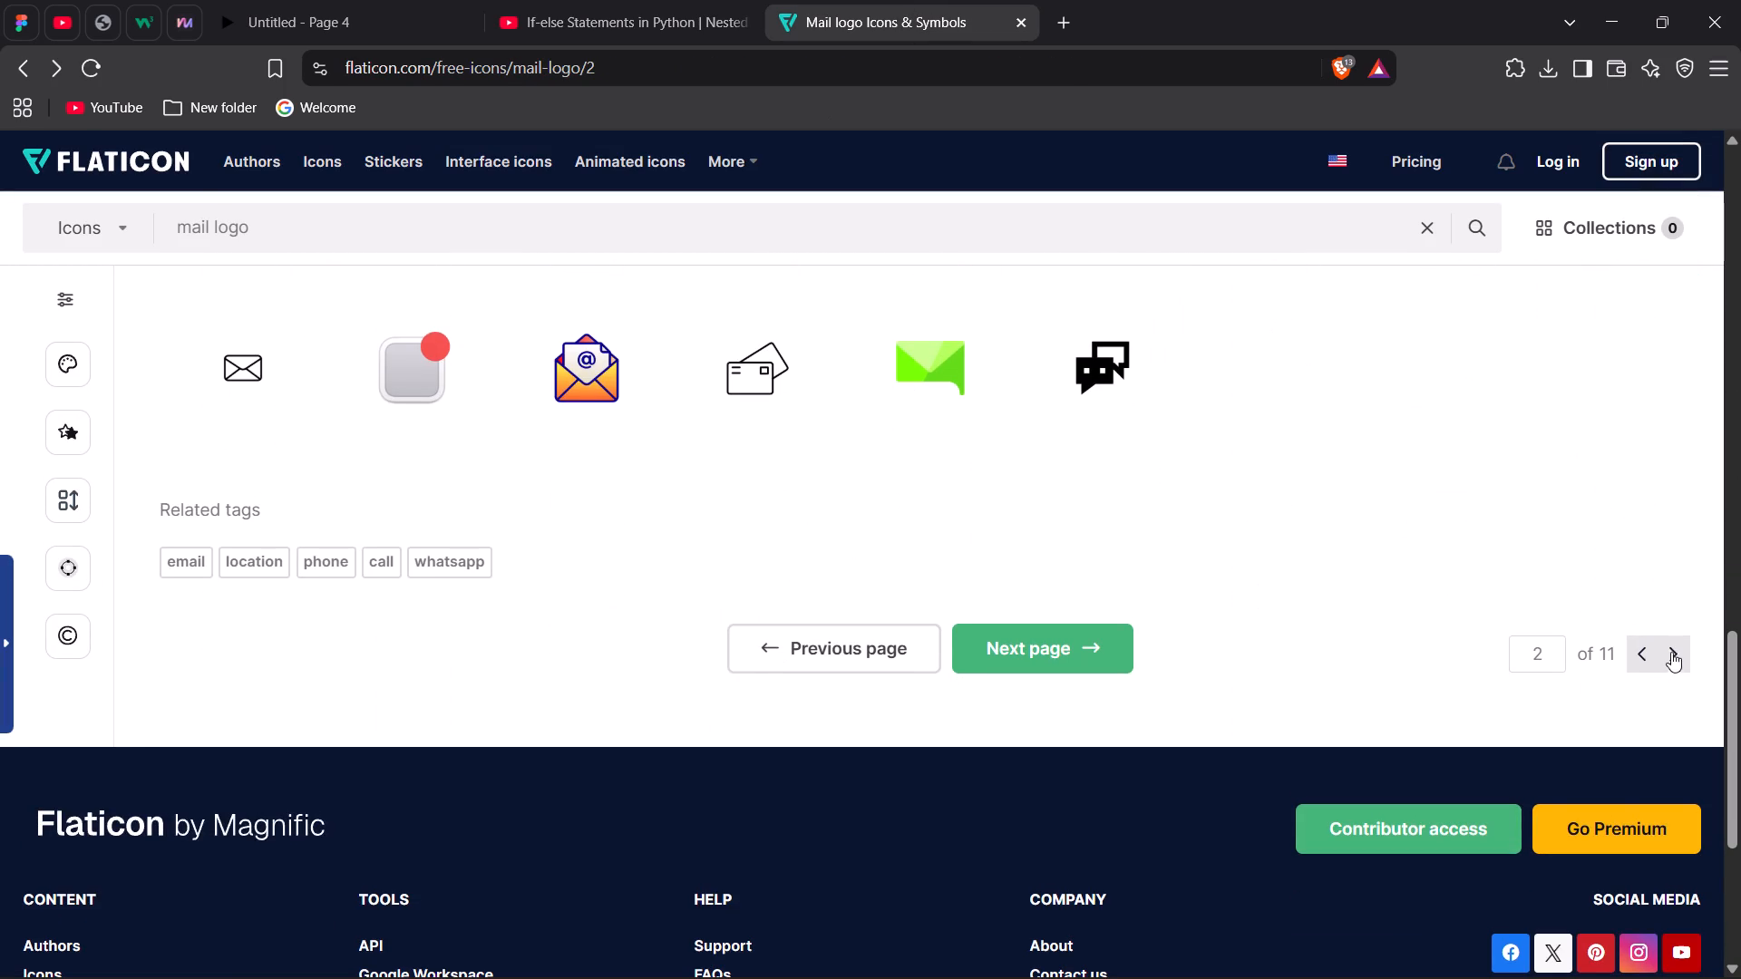
Look through pages 3 and 4 of Flaticon's mail logo icons for a suitable envelope.
{"action": "left_click", "coordinate": [1671, 652]}
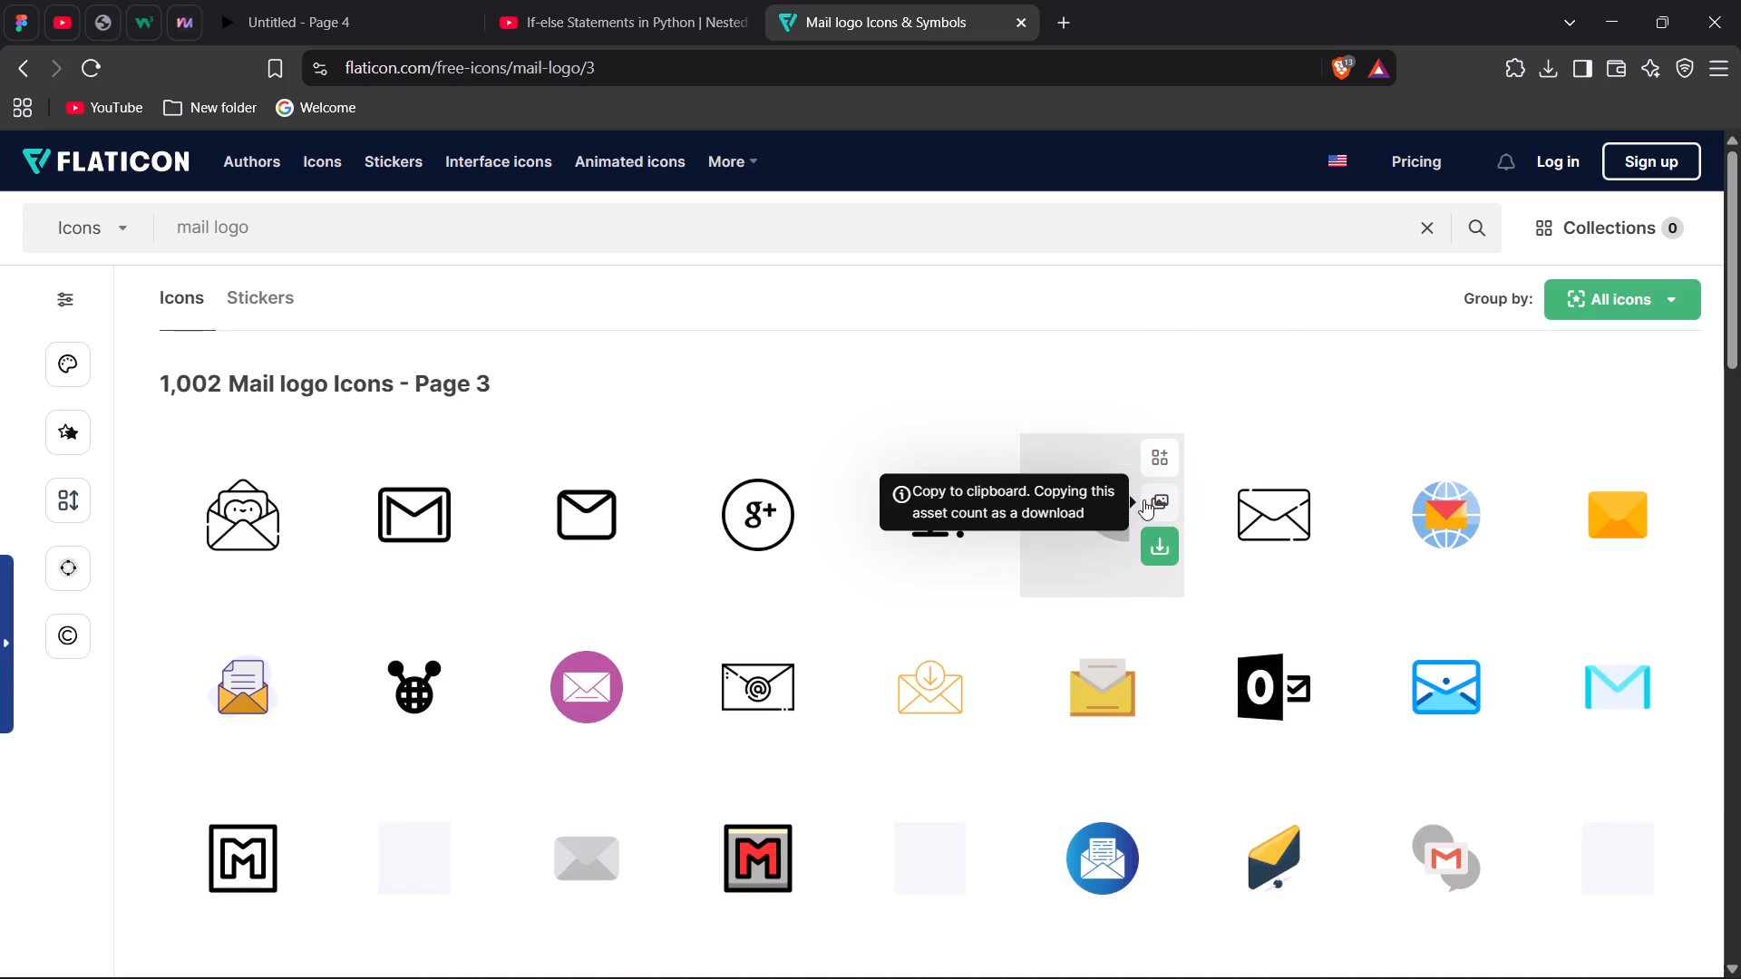
{"action": "scroll", "coordinate": [1143, 499], "scroll_direction": "down", "scroll_amount": 2}
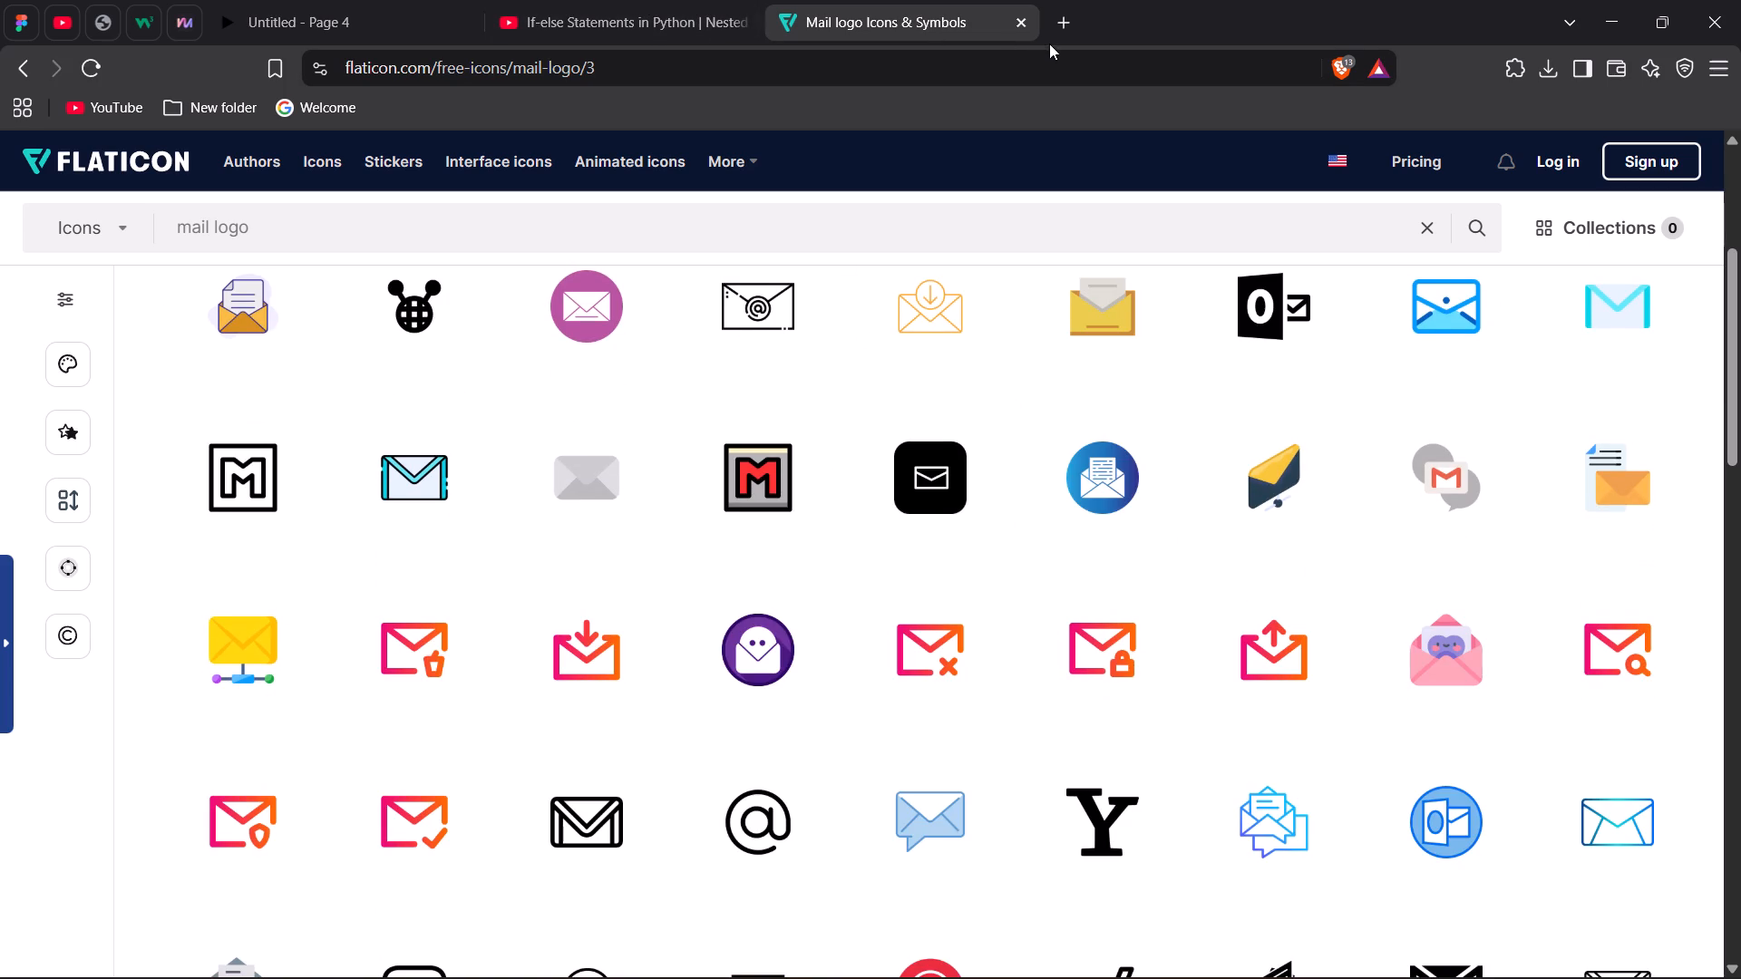
{"action": "scroll", "coordinate": [922, 650], "scroll_direction": "down", "scroll_amount": 4}
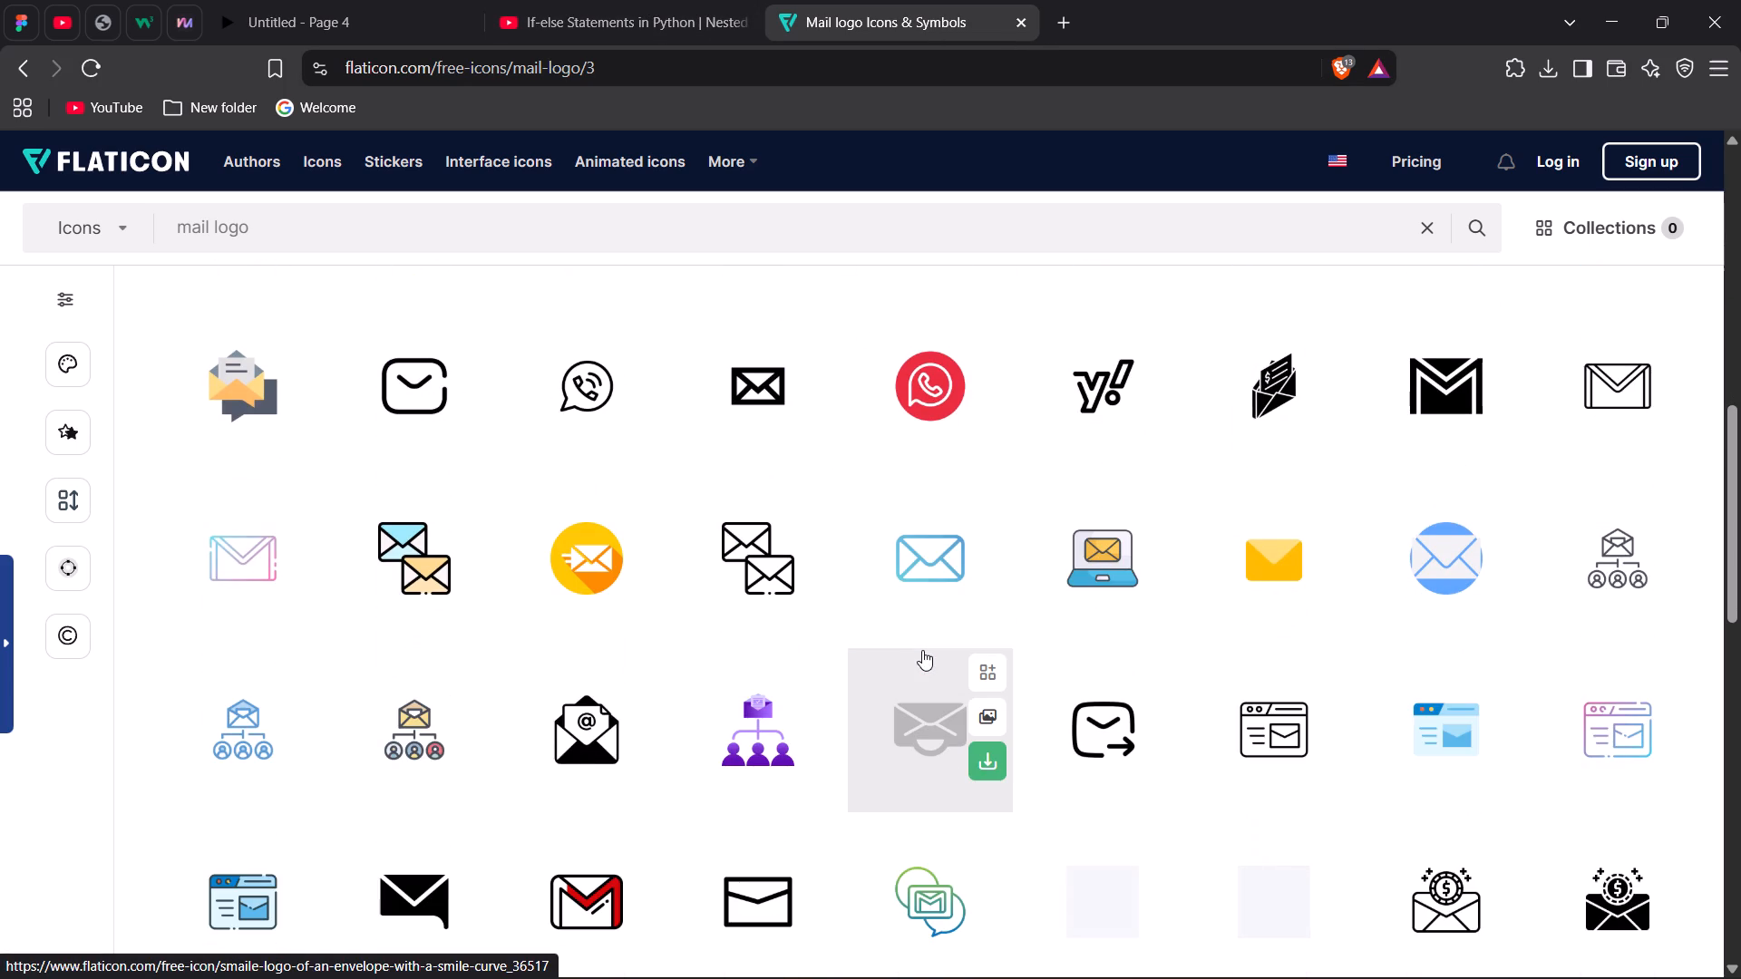
{"action": "scroll", "coordinate": [922, 650], "scroll_direction": "down", "scroll_amount": 3}
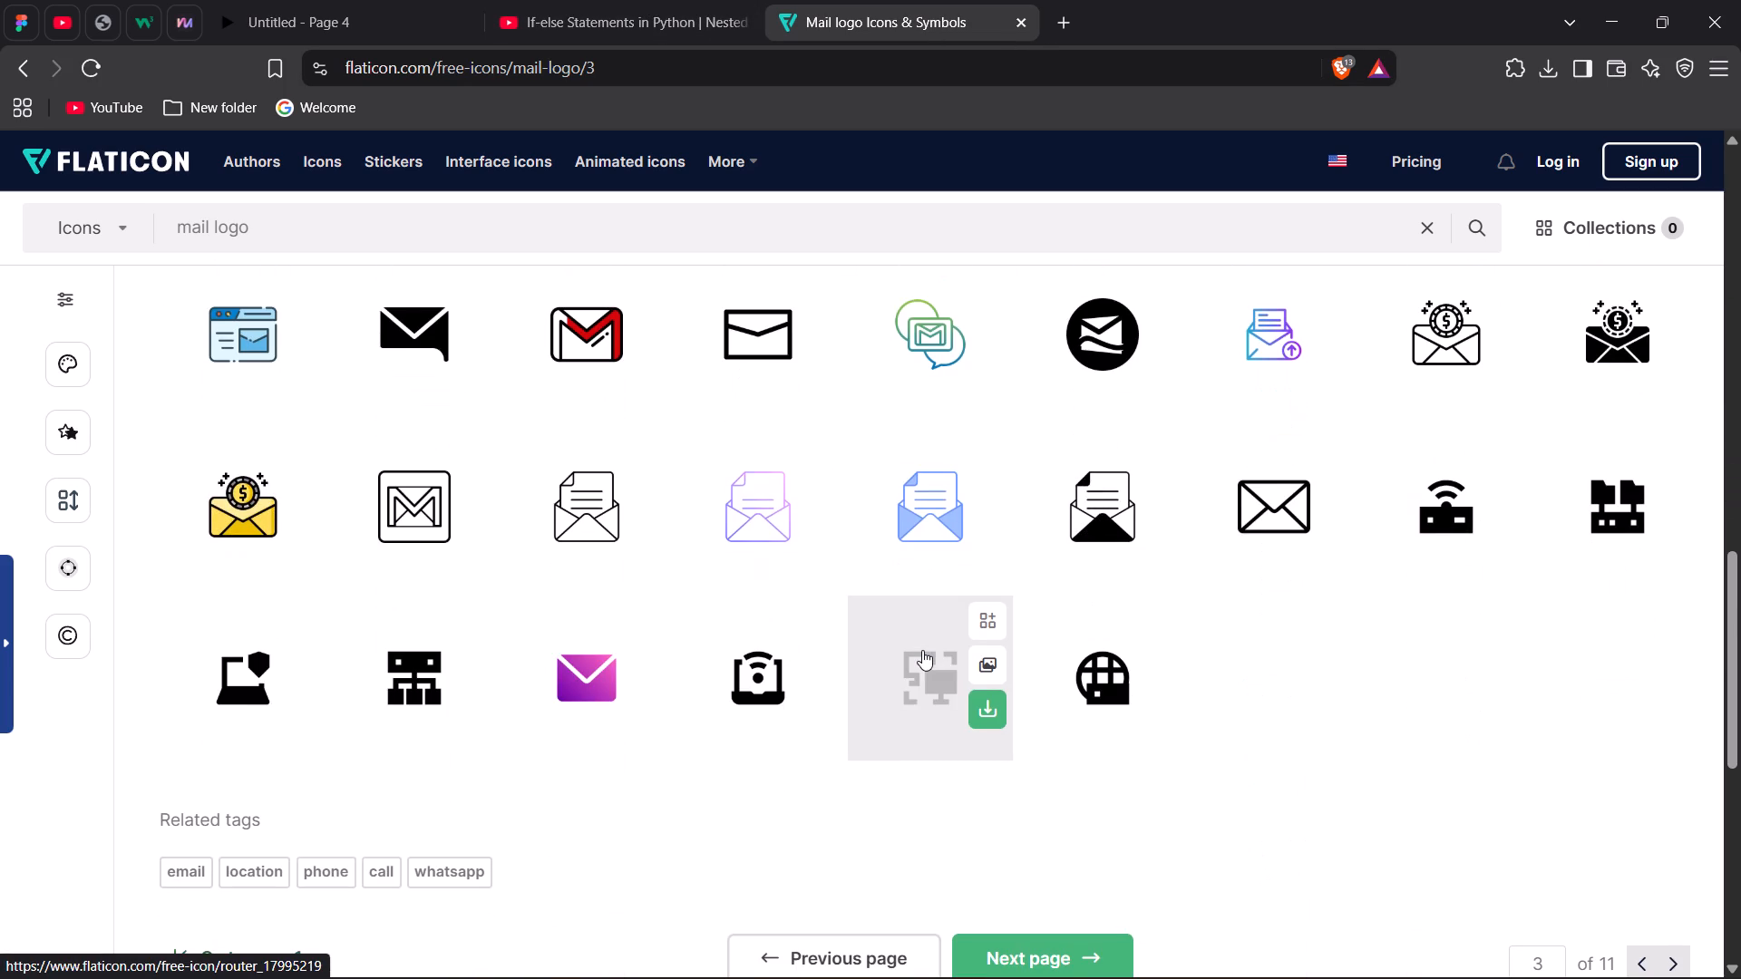
{"action": "scroll", "coordinate": [1009, 772], "scroll_direction": "down", "scroll_amount": 3}
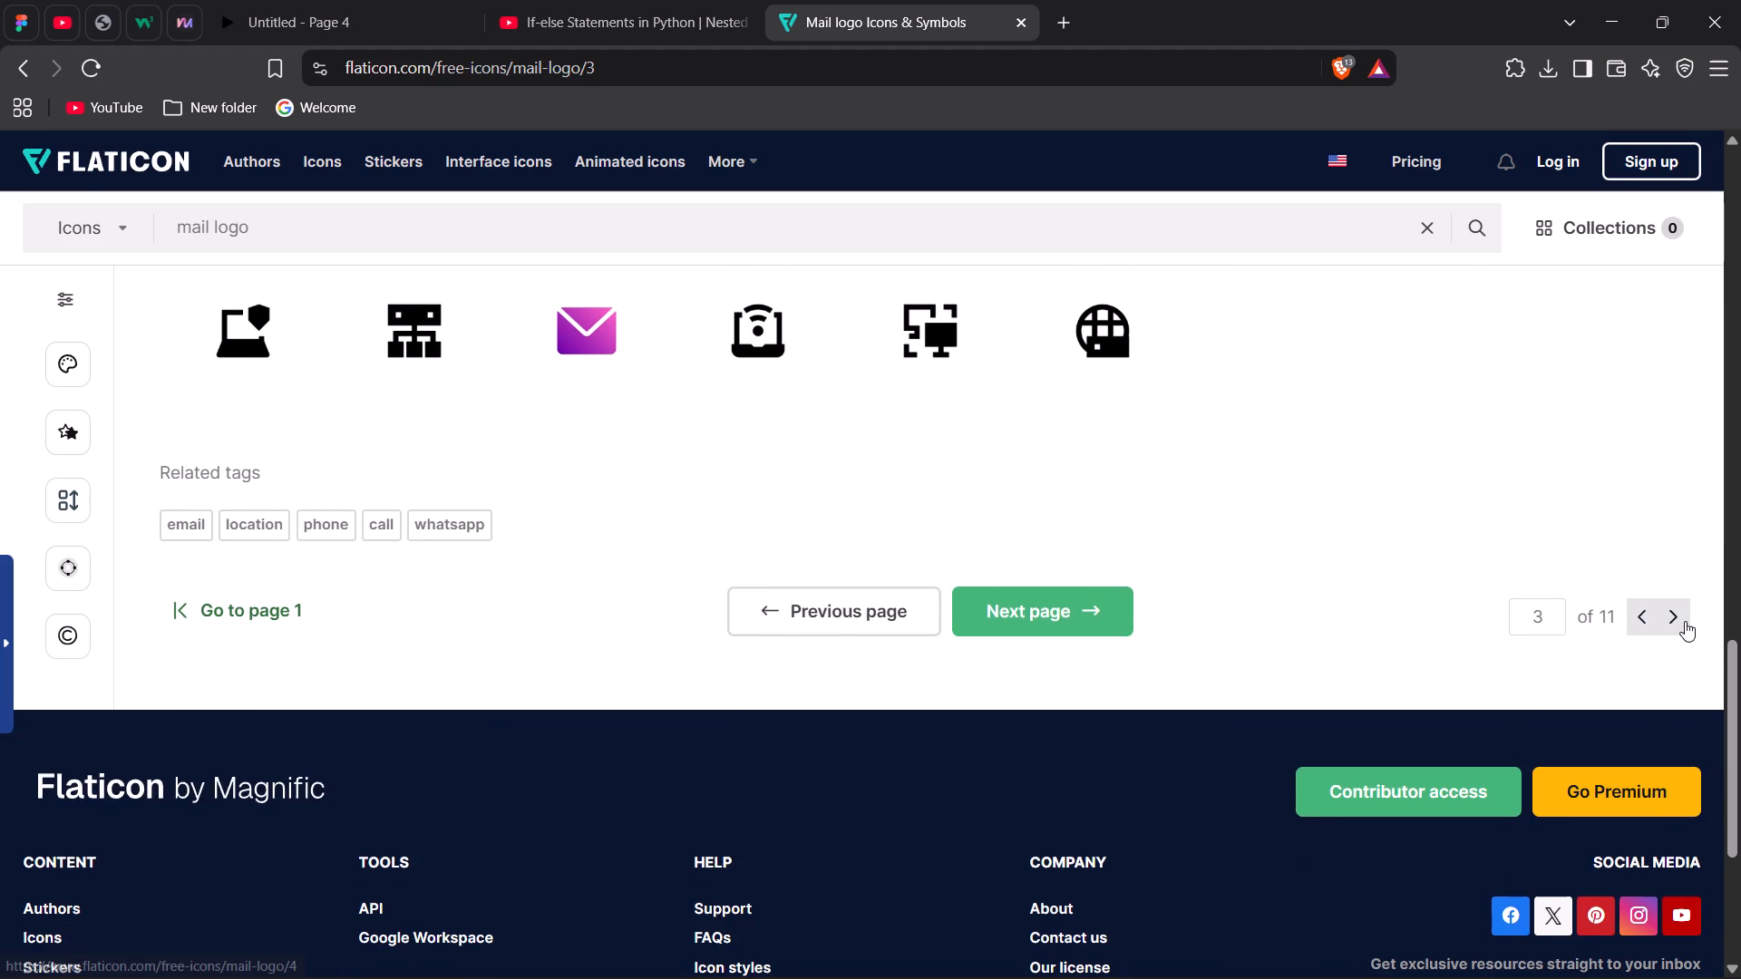
{"action": "left_click", "coordinate": [1685, 621]}
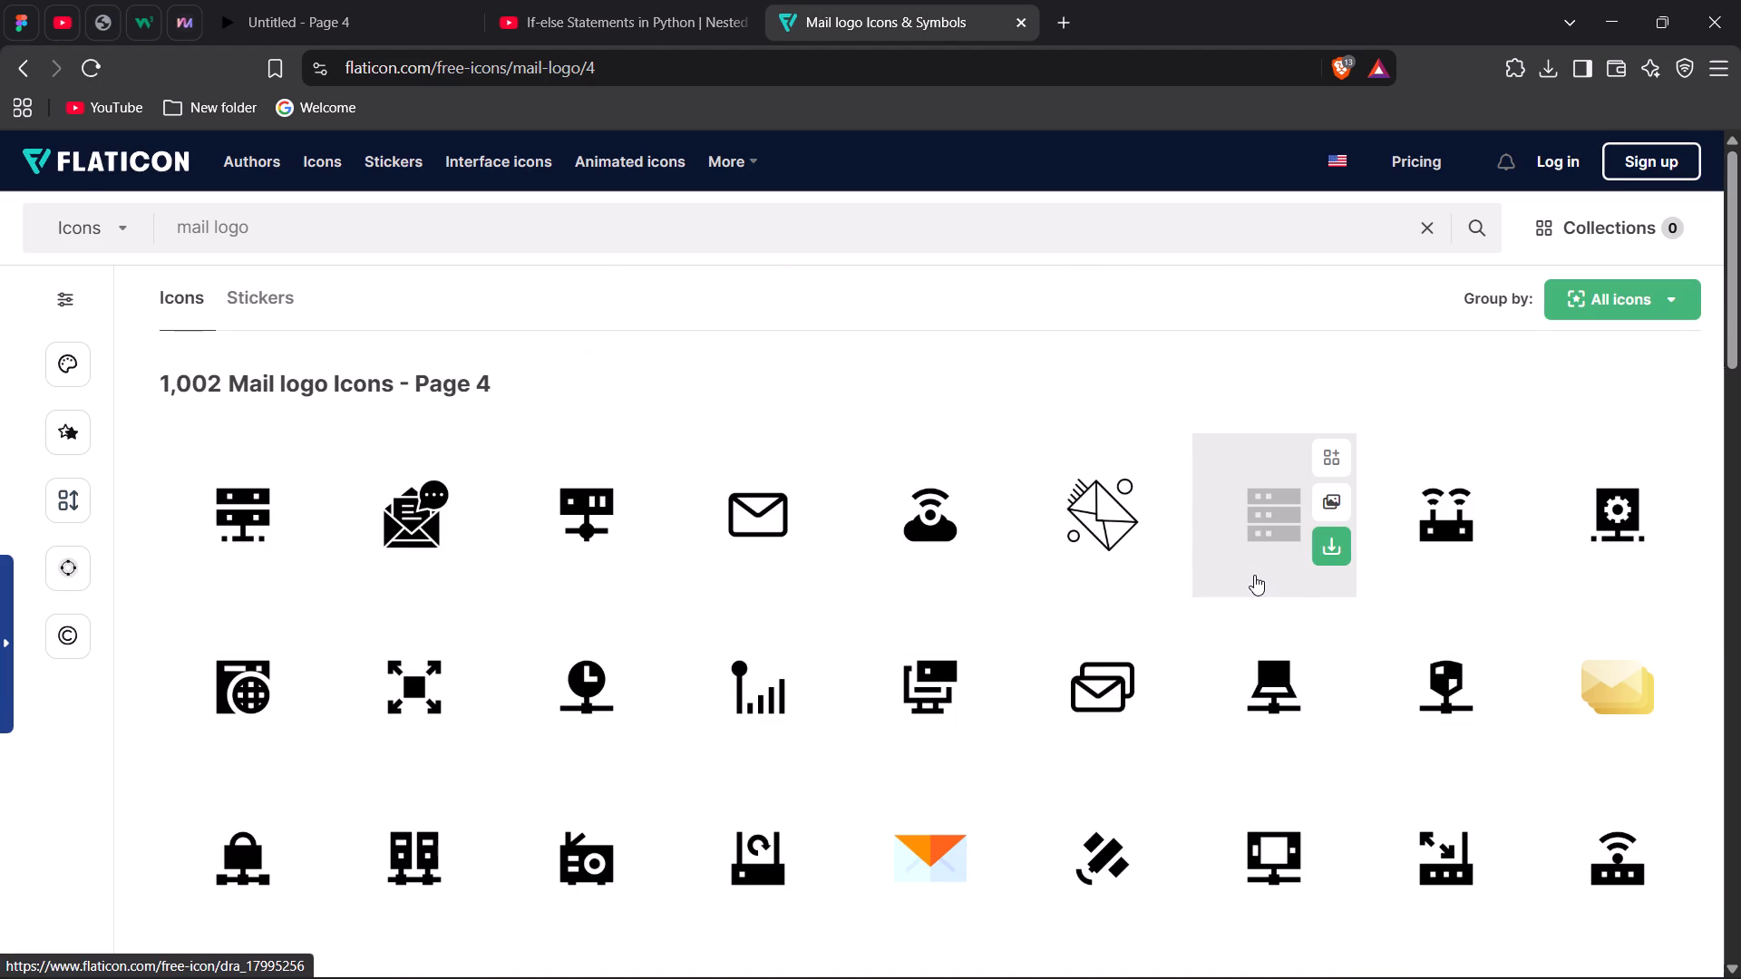
{"action": "scroll", "coordinate": [1254, 575], "scroll_direction": "down", "scroll_amount": 5}
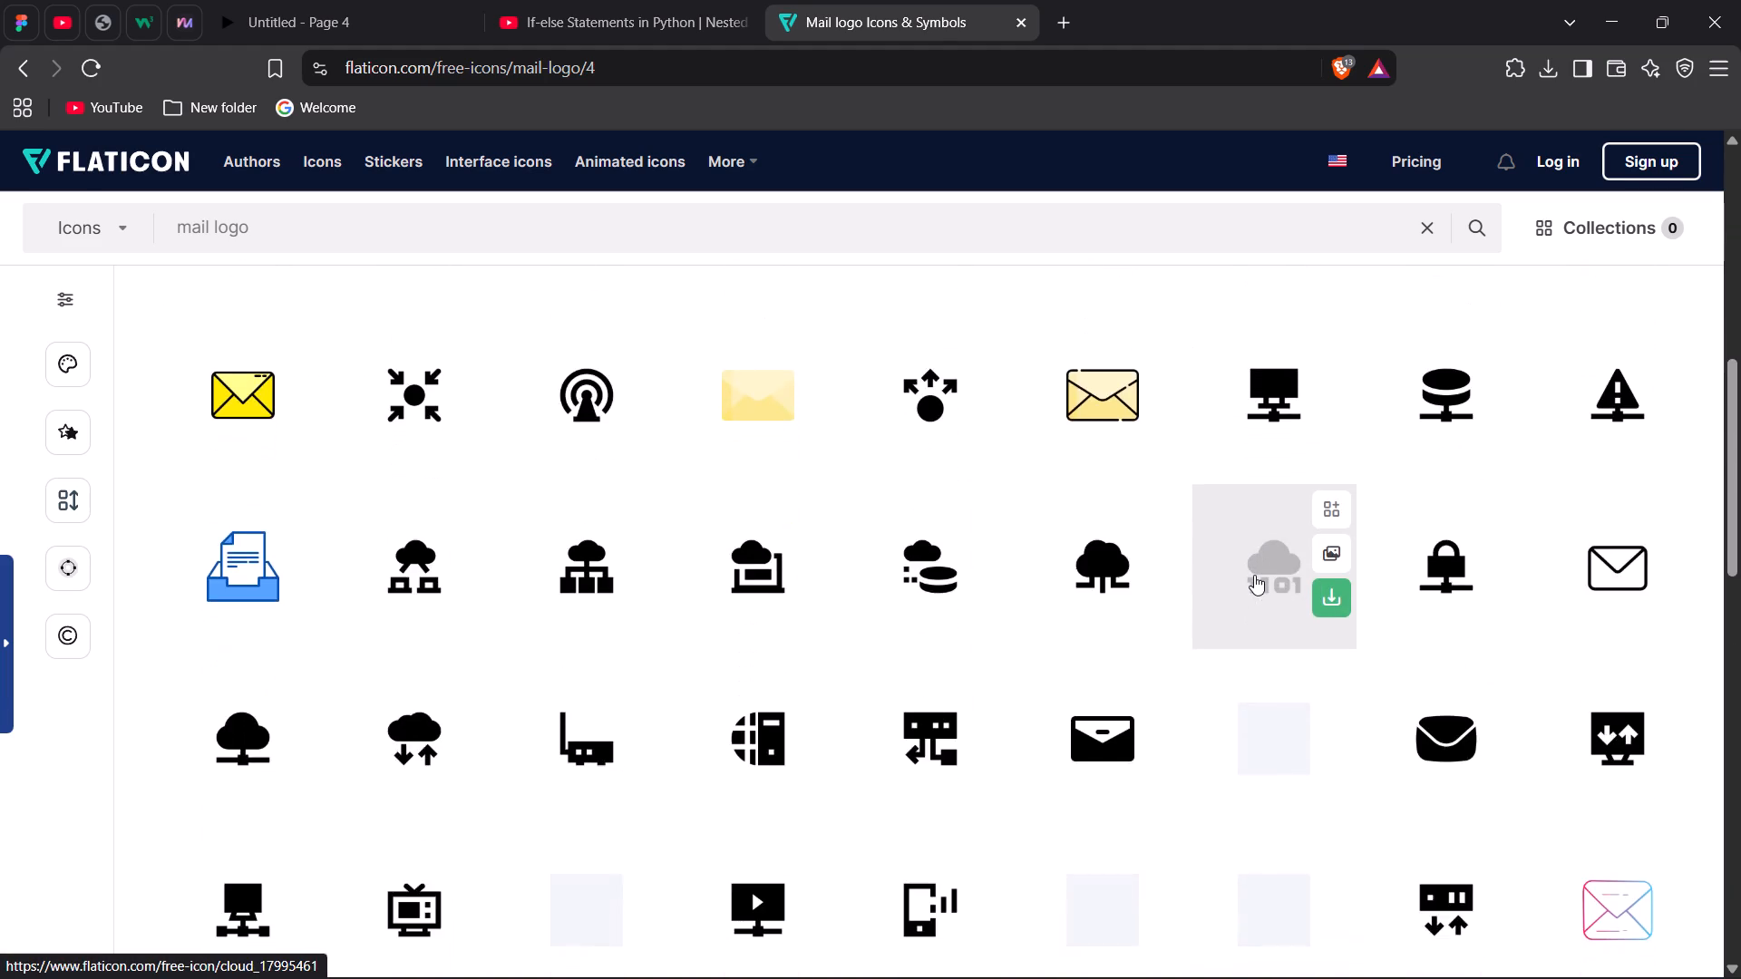
{"action": "scroll", "coordinate": [1254, 575], "scroll_direction": "down", "scroll_amount": 4}
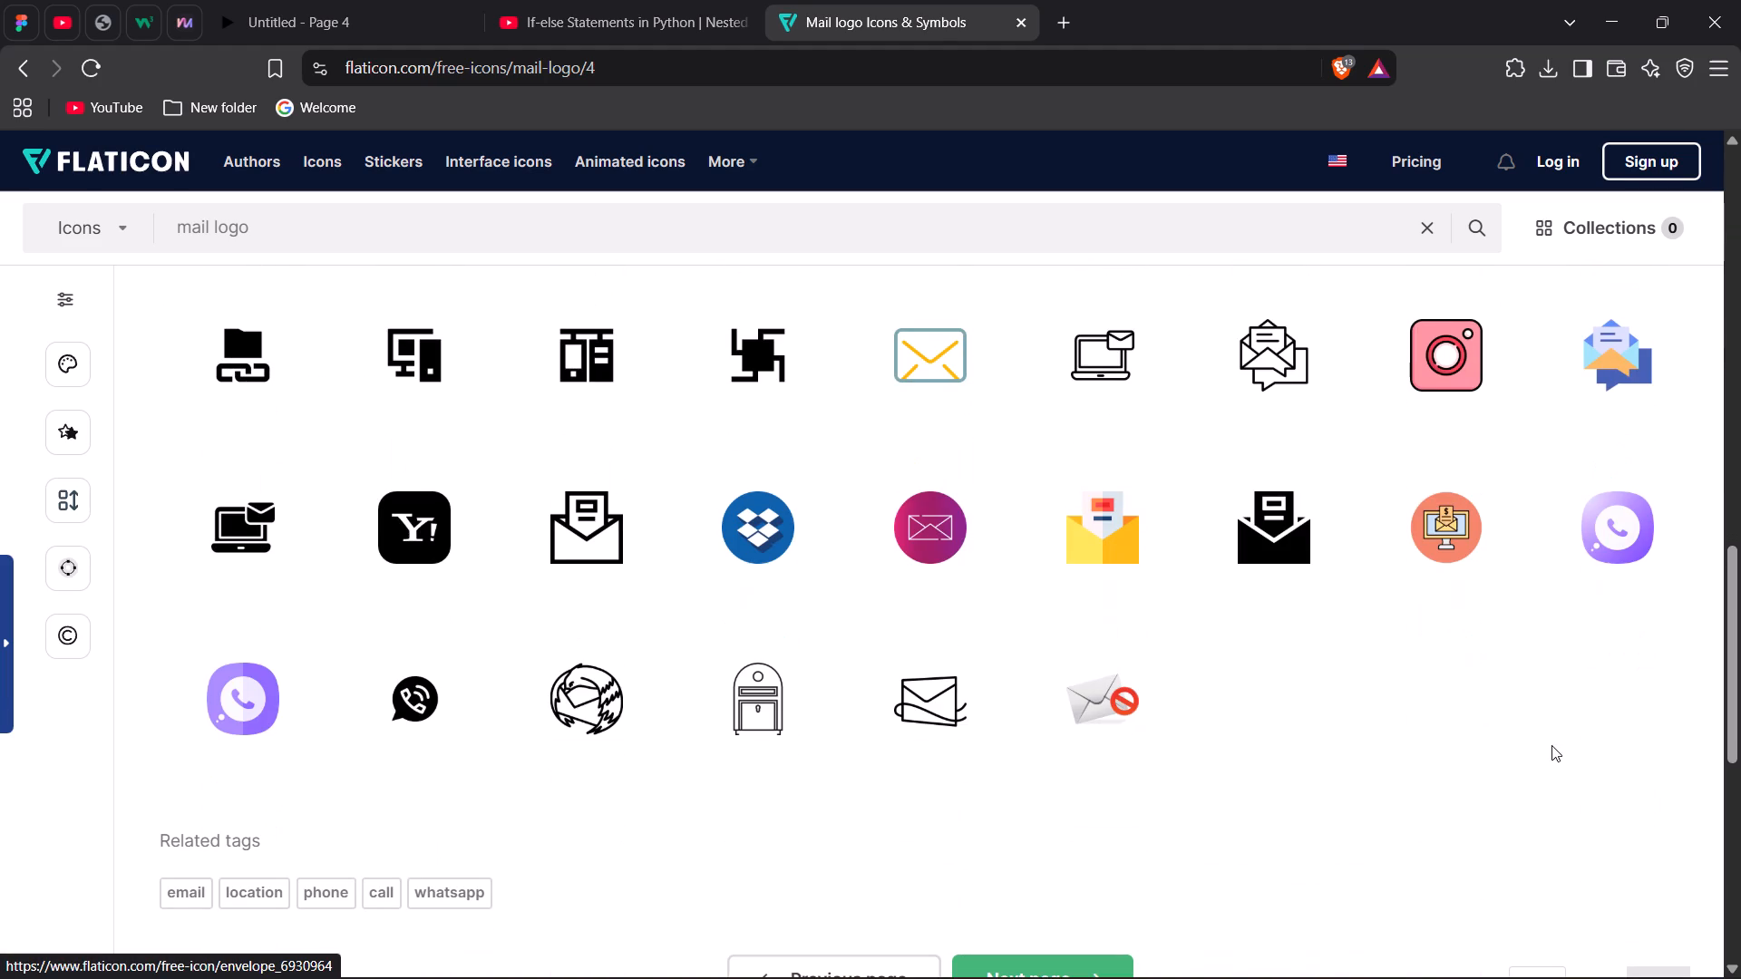
{"action": "scroll", "coordinate": [1315, 808], "scroll_direction": "down", "scroll_amount": 1}
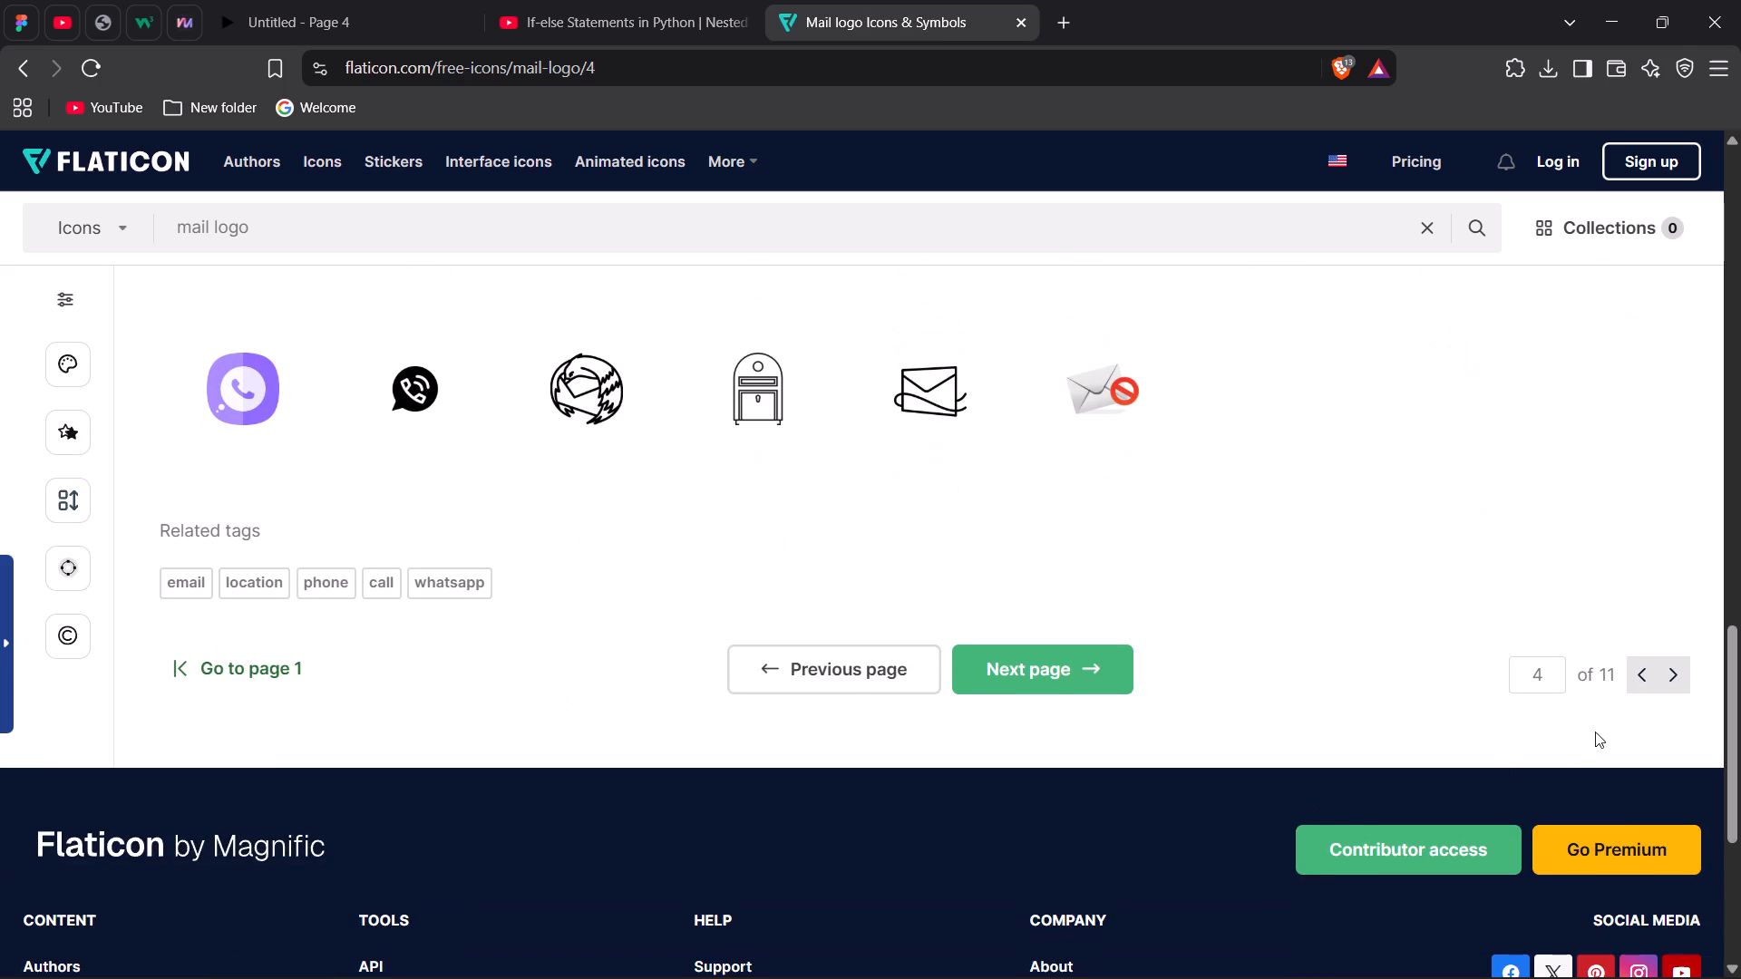
Look through page 5 of Flaticon's mail logo icons for a suitable envelope.
{"action": "left_click", "coordinate": [1068, 674]}
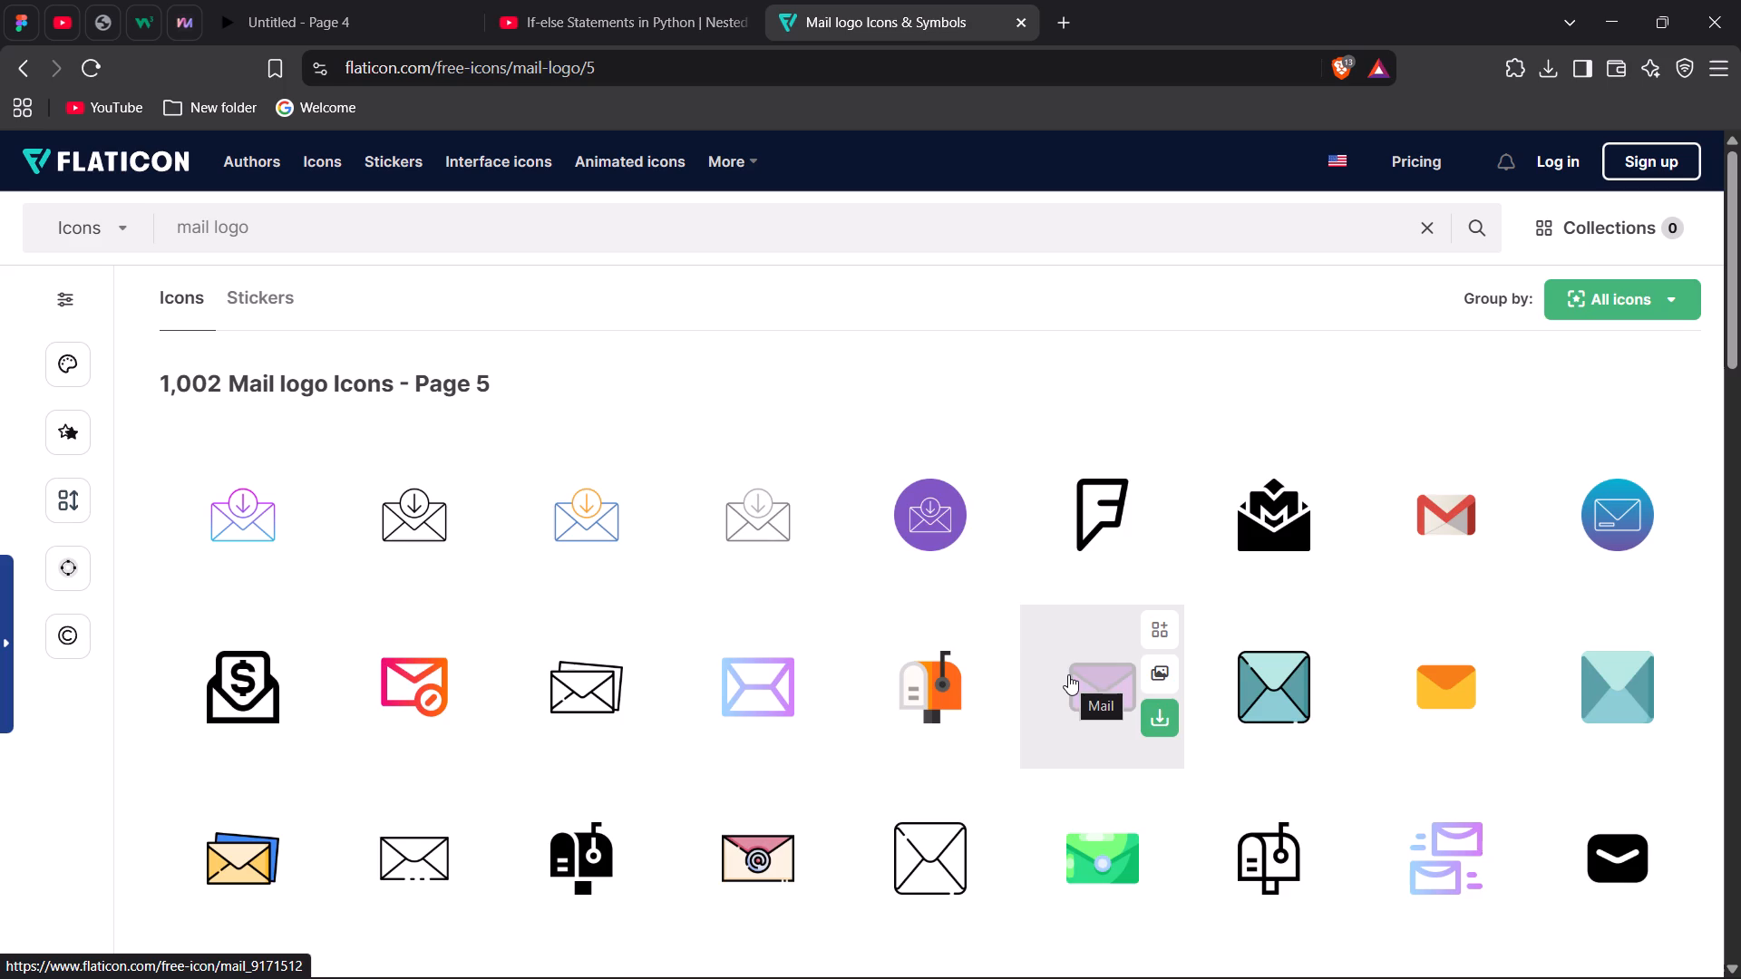
{"action": "scroll", "coordinate": [1068, 674], "scroll_direction": "down", "scroll_amount": 3}
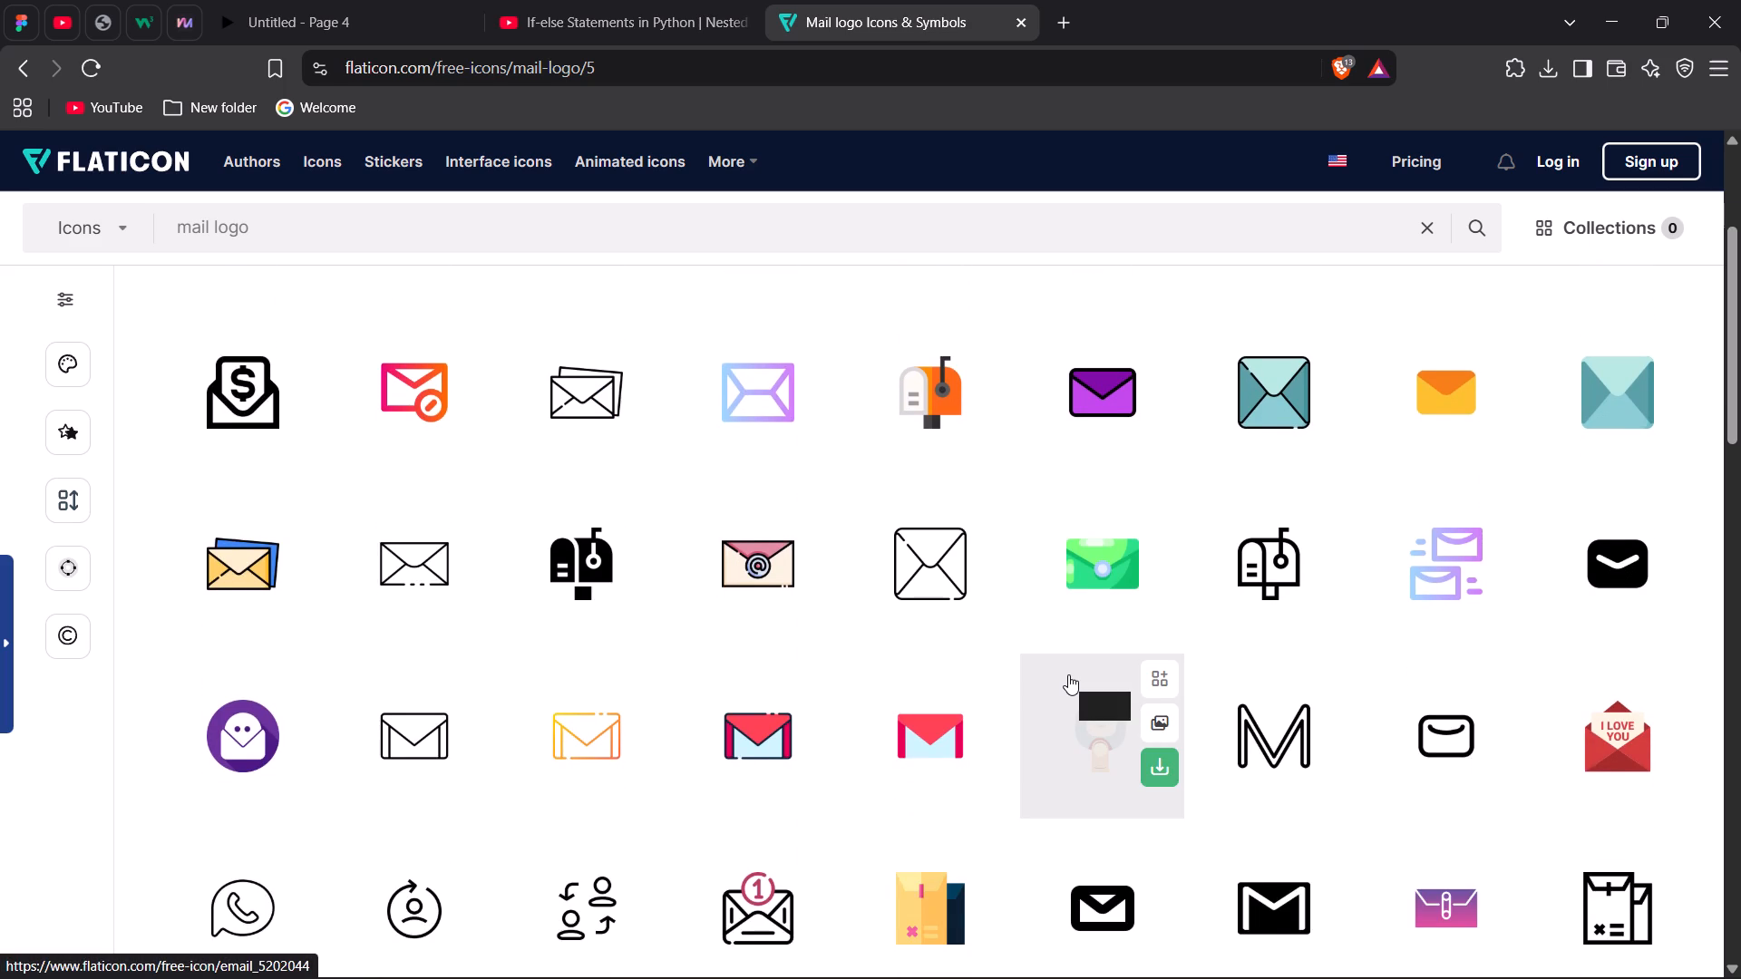
{"action": "scroll", "coordinate": [1068, 674], "scroll_direction": "down", "scroll_amount": 3}
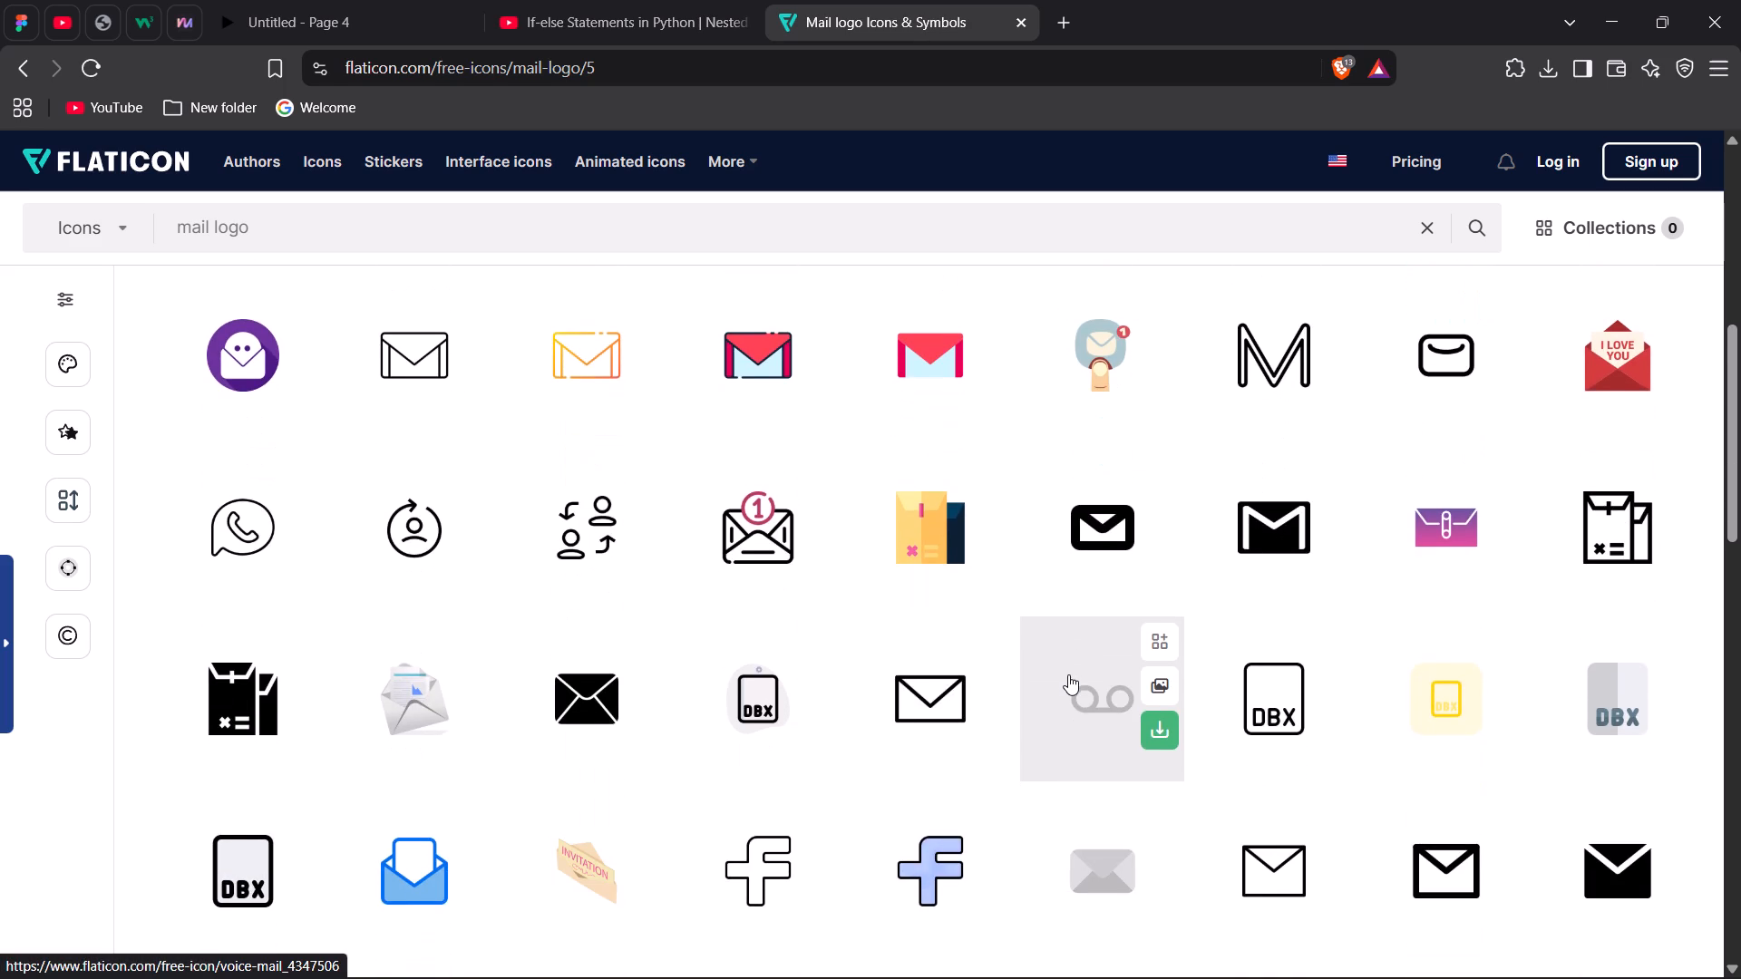
{"action": "scroll", "coordinate": [1068, 674], "scroll_direction": "down", "scroll_amount": 4}
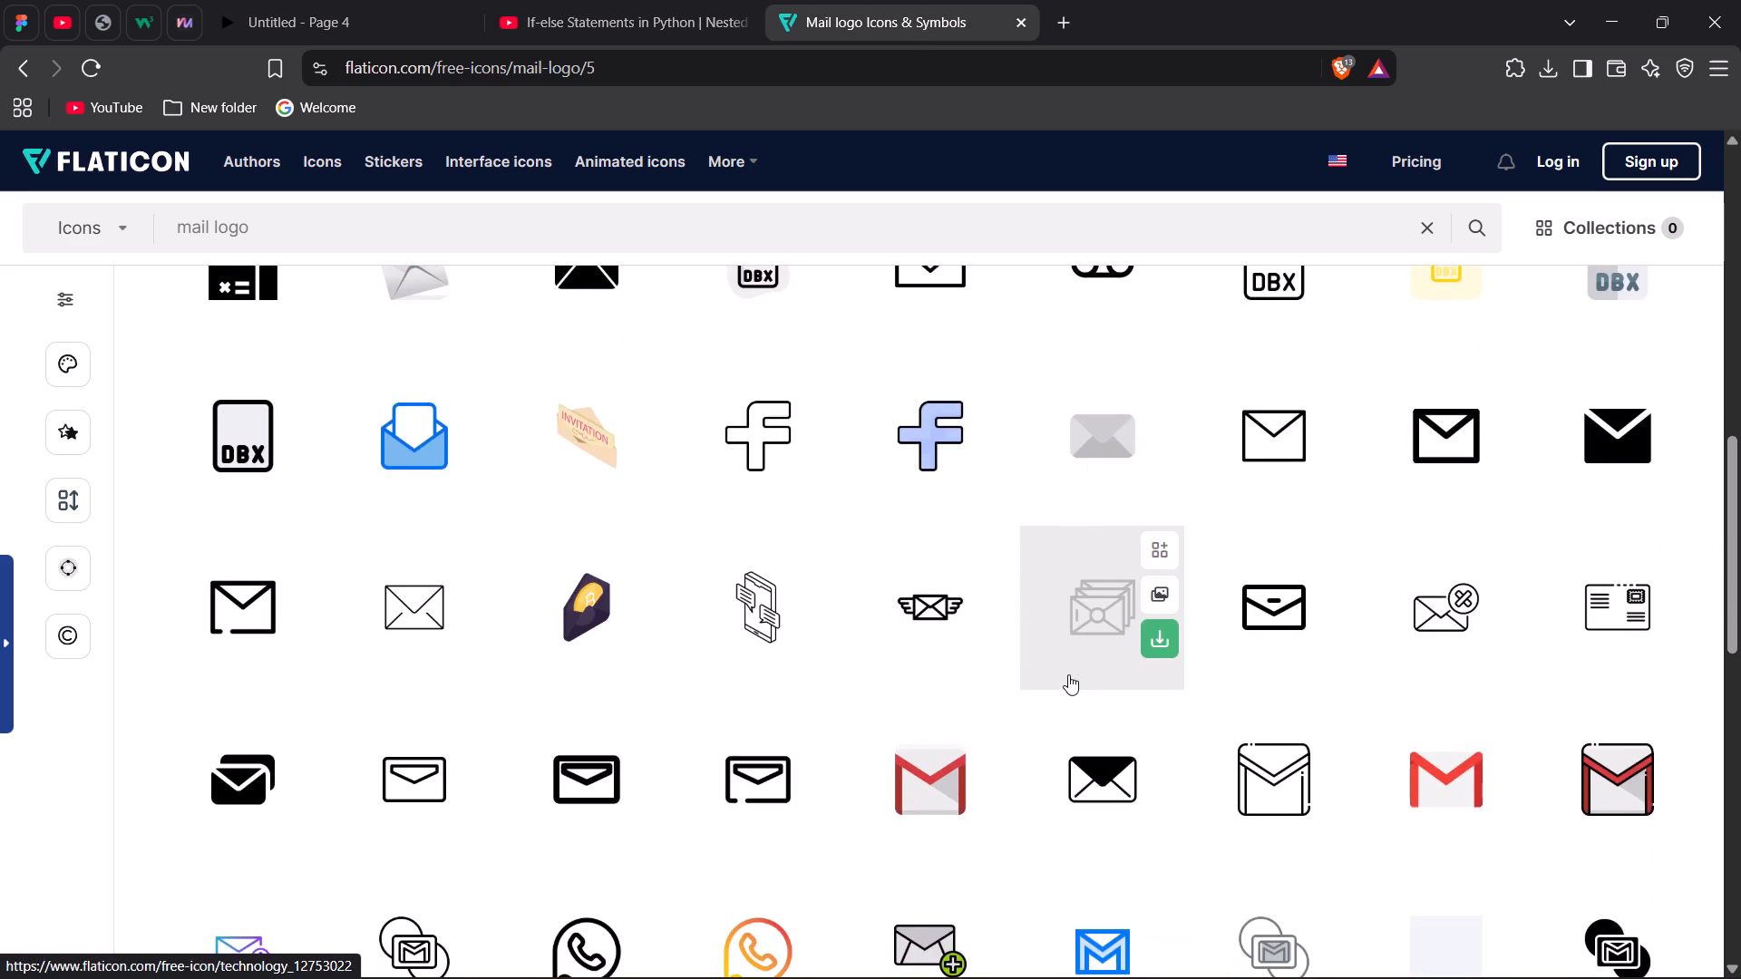
{"action": "scroll", "coordinate": [1068, 674], "scroll_direction": "down", "scroll_amount": 1}
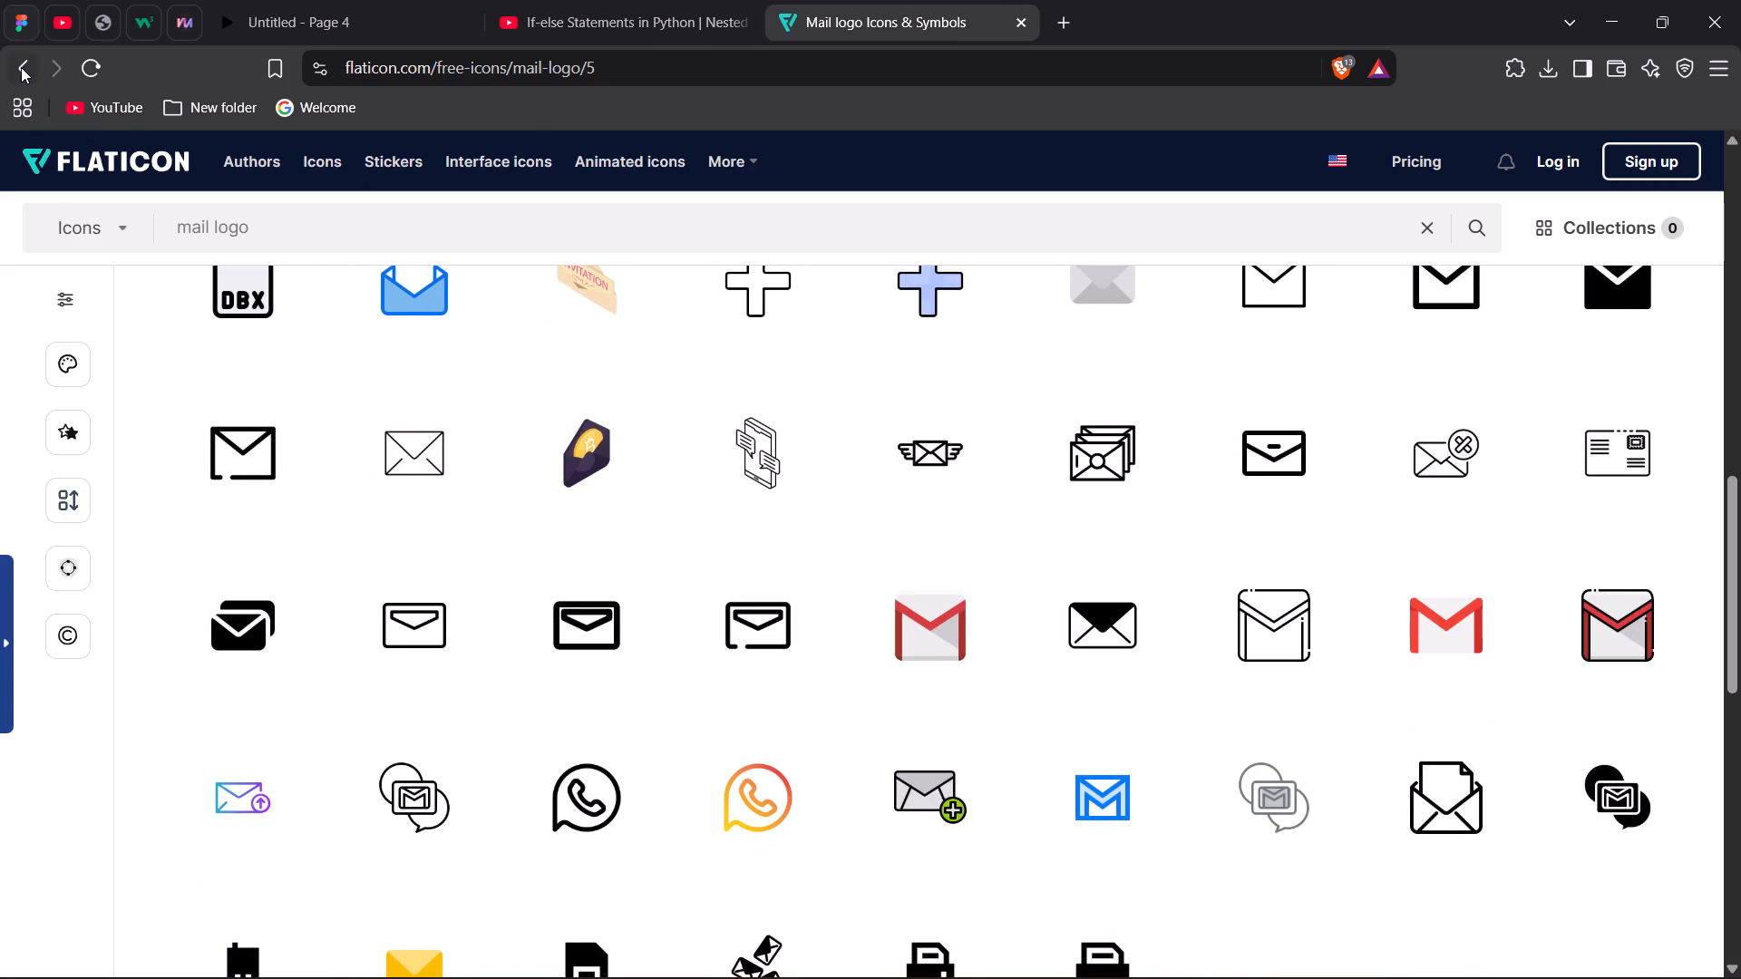
Go back from Flaticon to the "MAIL logo png" web search and open its image results.
{"action": "left_click", "coordinate": [21, 67]}
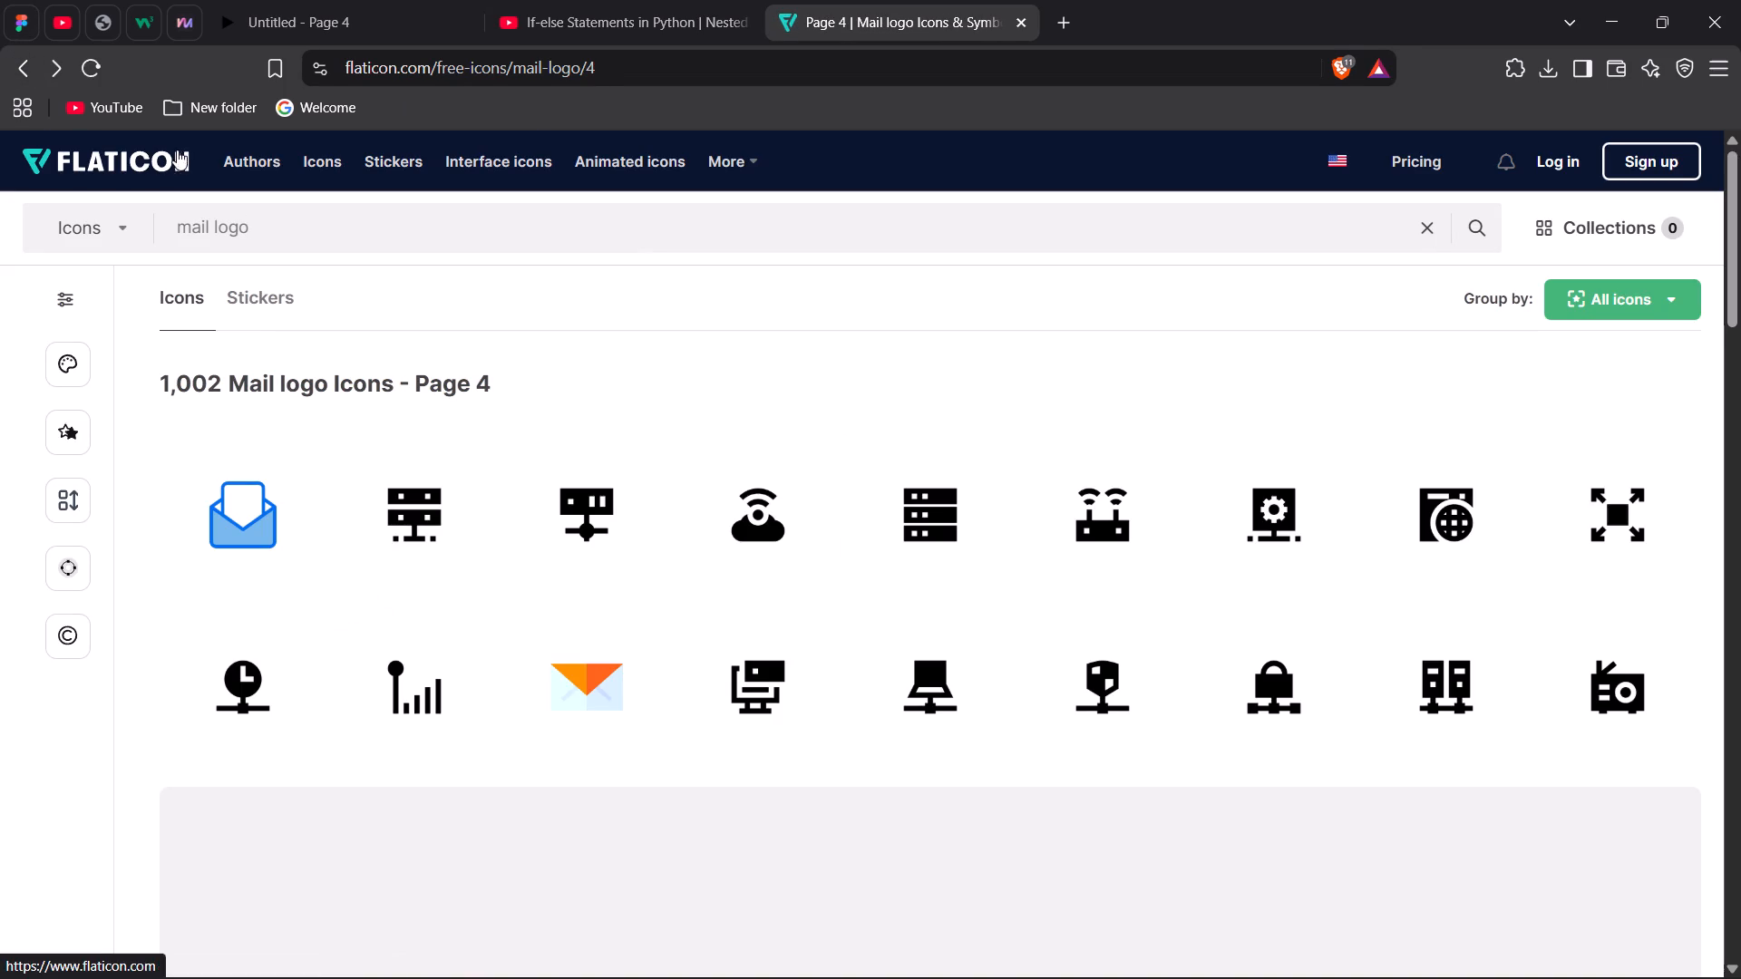
{"action": "triple_click", "coordinate": [24, 71]}
{"action": "scroll", "coordinate": [602, 329], "scroll_direction": "up", "scroll_amount": 6}
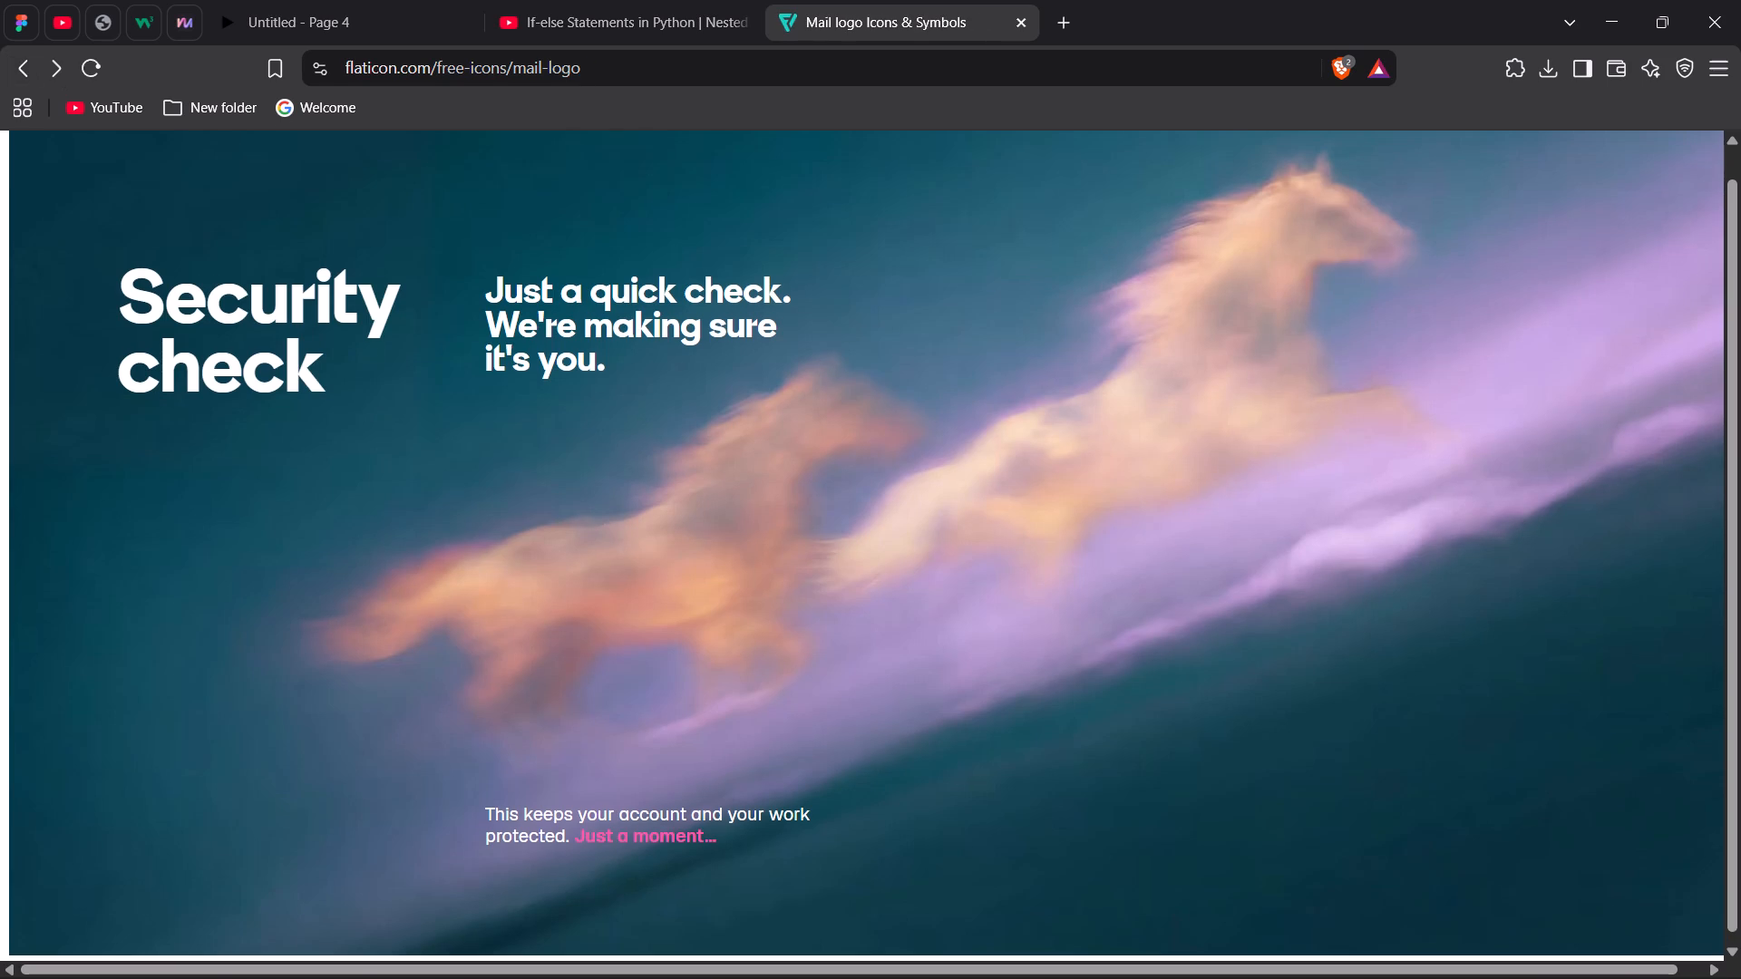
{"action": "left_click", "coordinate": [13, 59]}
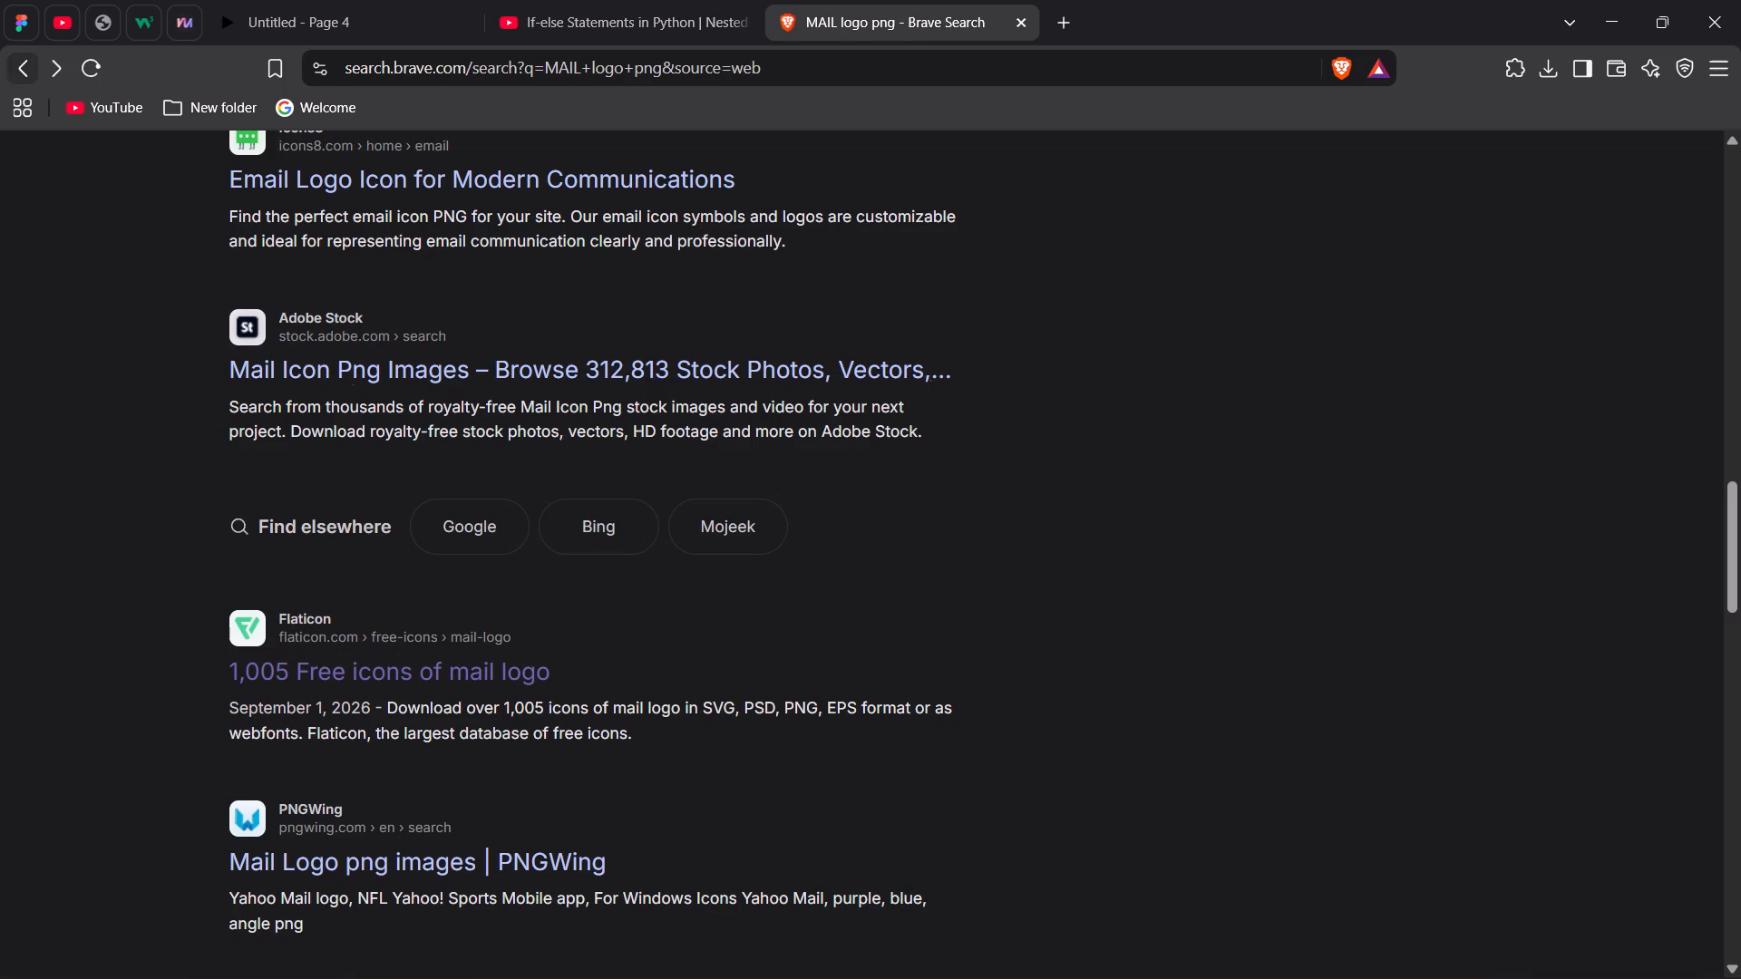
{"action": "scroll", "coordinate": [404, 566], "scroll_direction": "up", "scroll_amount": 7}
{"action": "scroll", "coordinate": [445, 346], "scroll_direction": "up", "scroll_amount": 7}
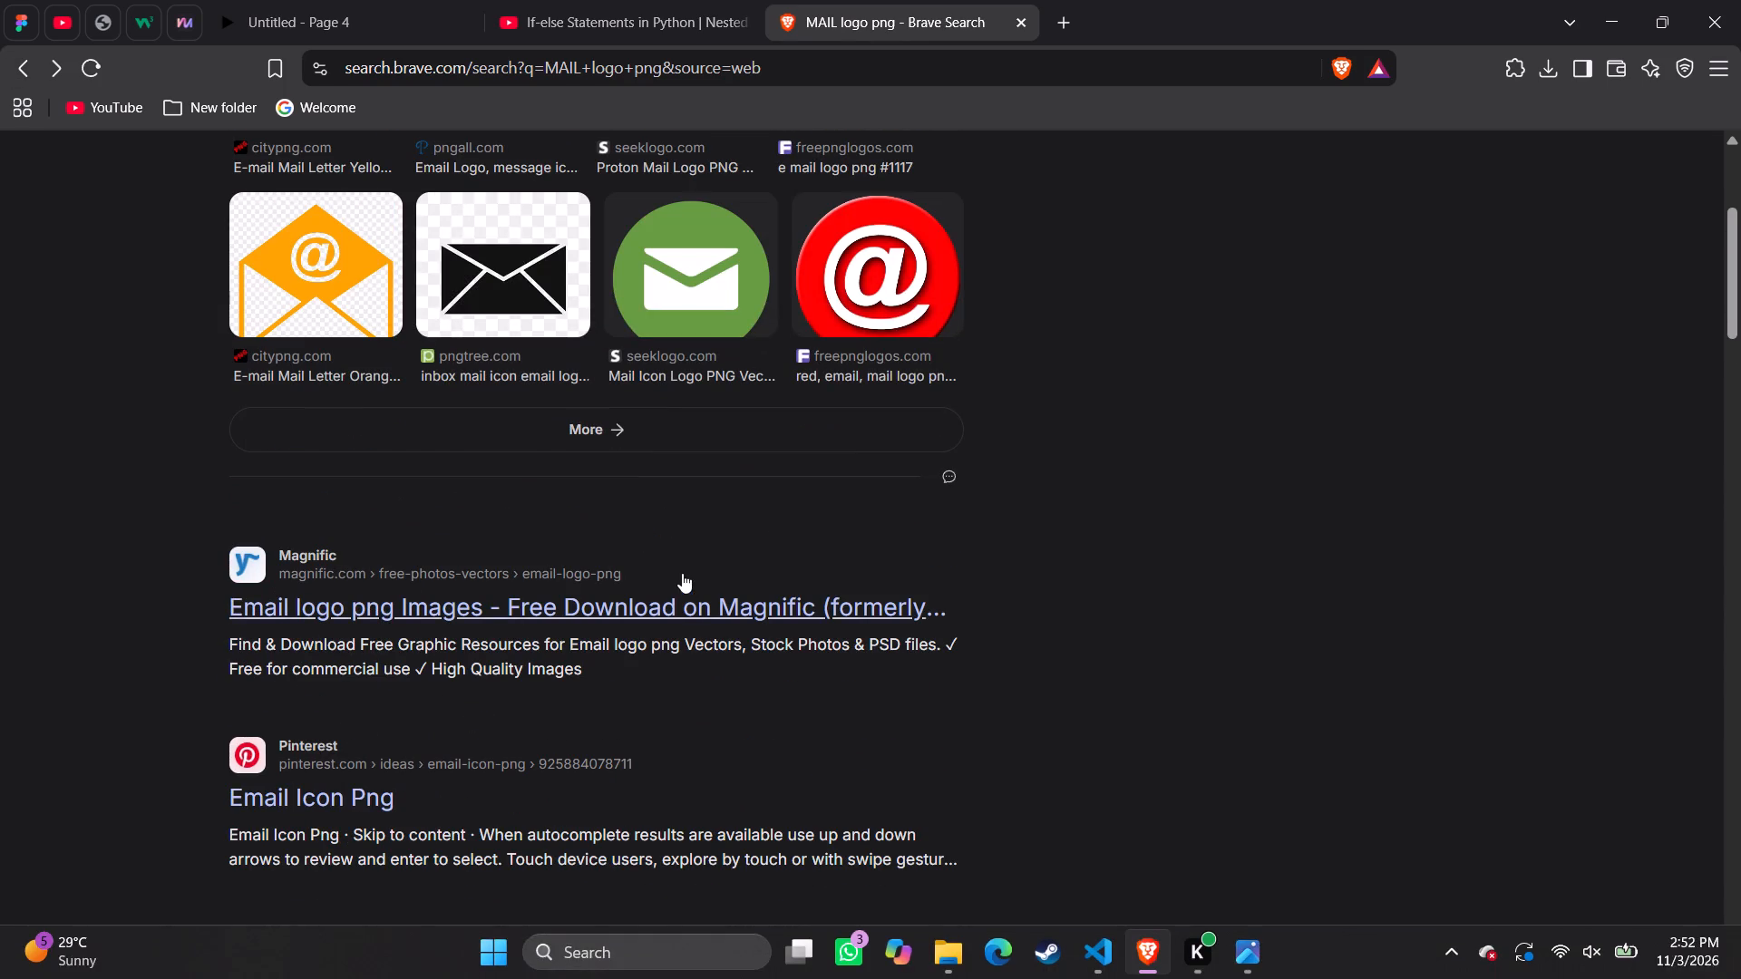
{"action": "scroll", "coordinate": [682, 573], "scroll_direction": "up", "scroll_amount": 8}
{"action": "left_click", "coordinate": [359, 240]}
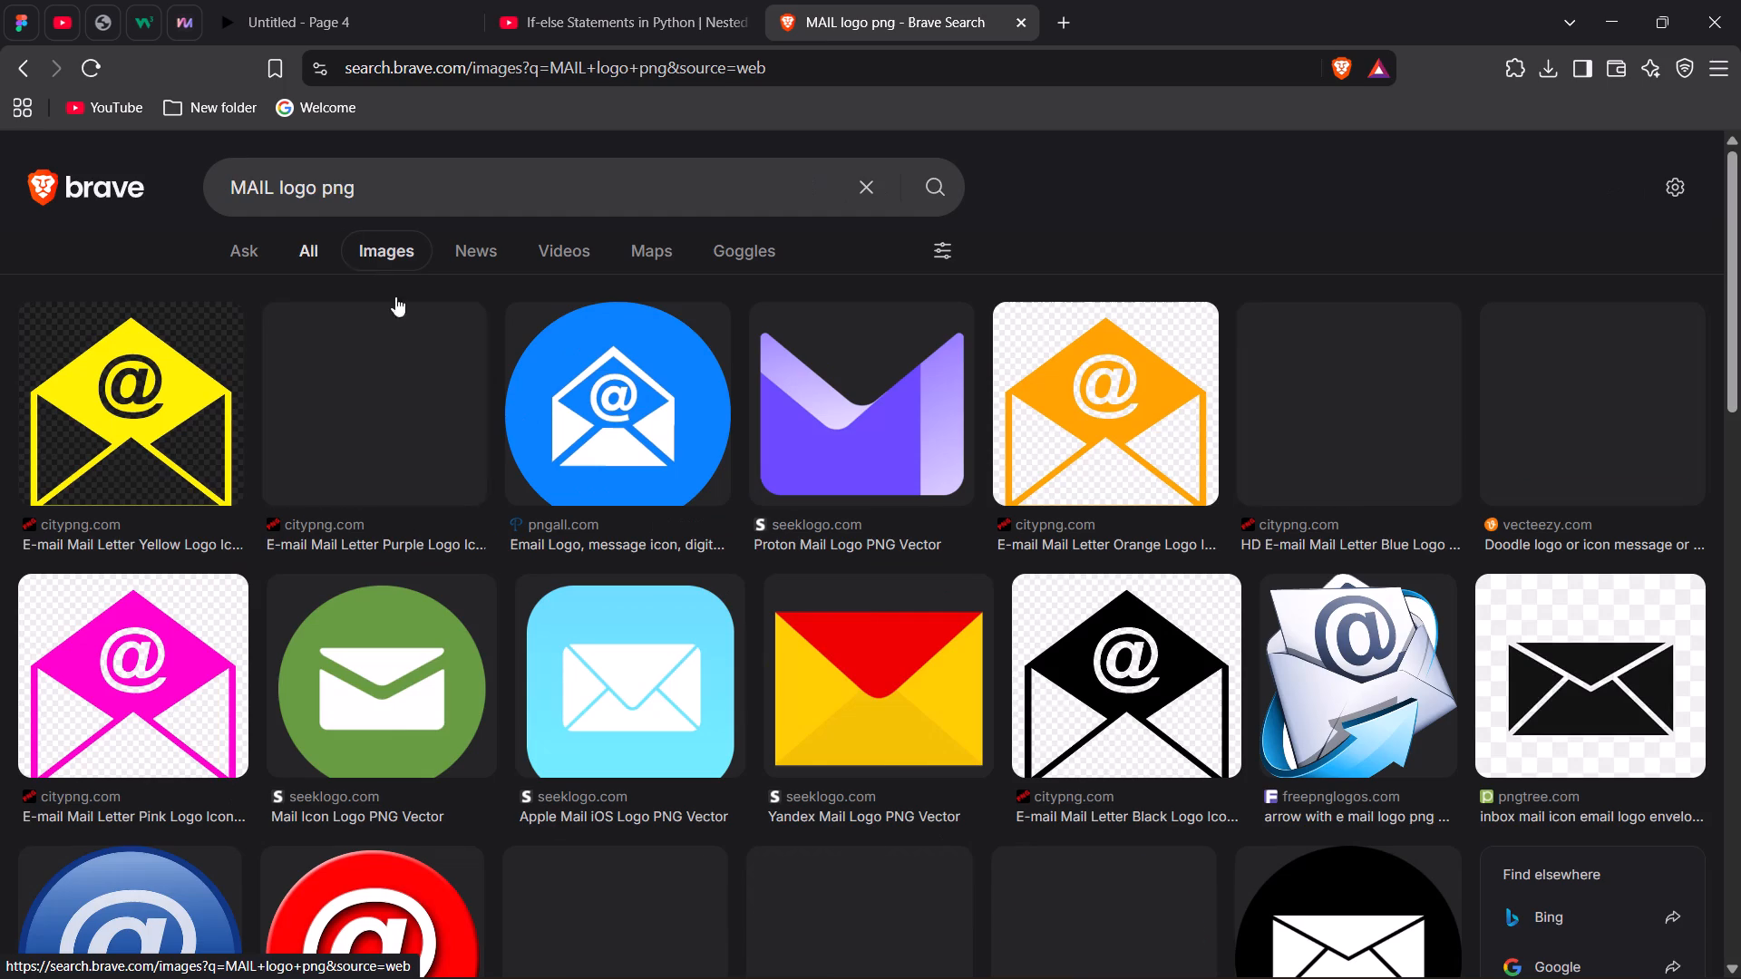
Find vecteezy's white envelope on a black circle among the image results and similar images, and copy the image.
{"action": "scroll", "coordinate": [598, 683], "scroll_direction": "down", "scroll_amount": 1}
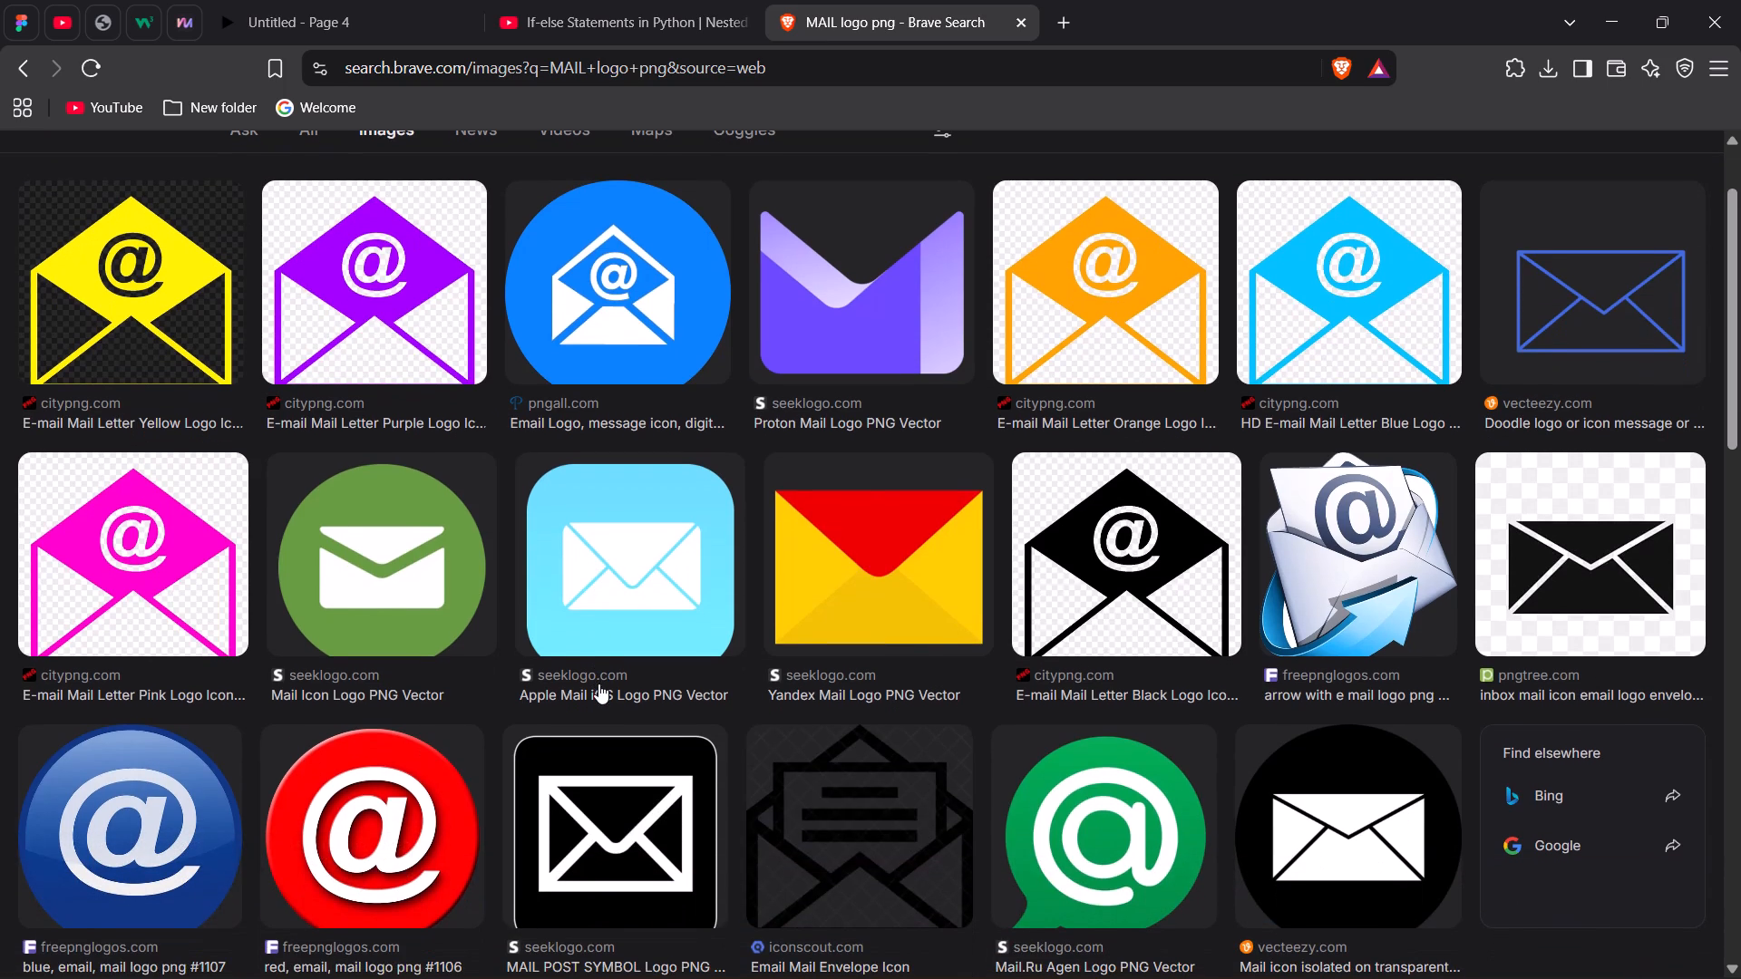
{"action": "scroll", "coordinate": [598, 683], "scroll_direction": "down", "scroll_amount": 2}
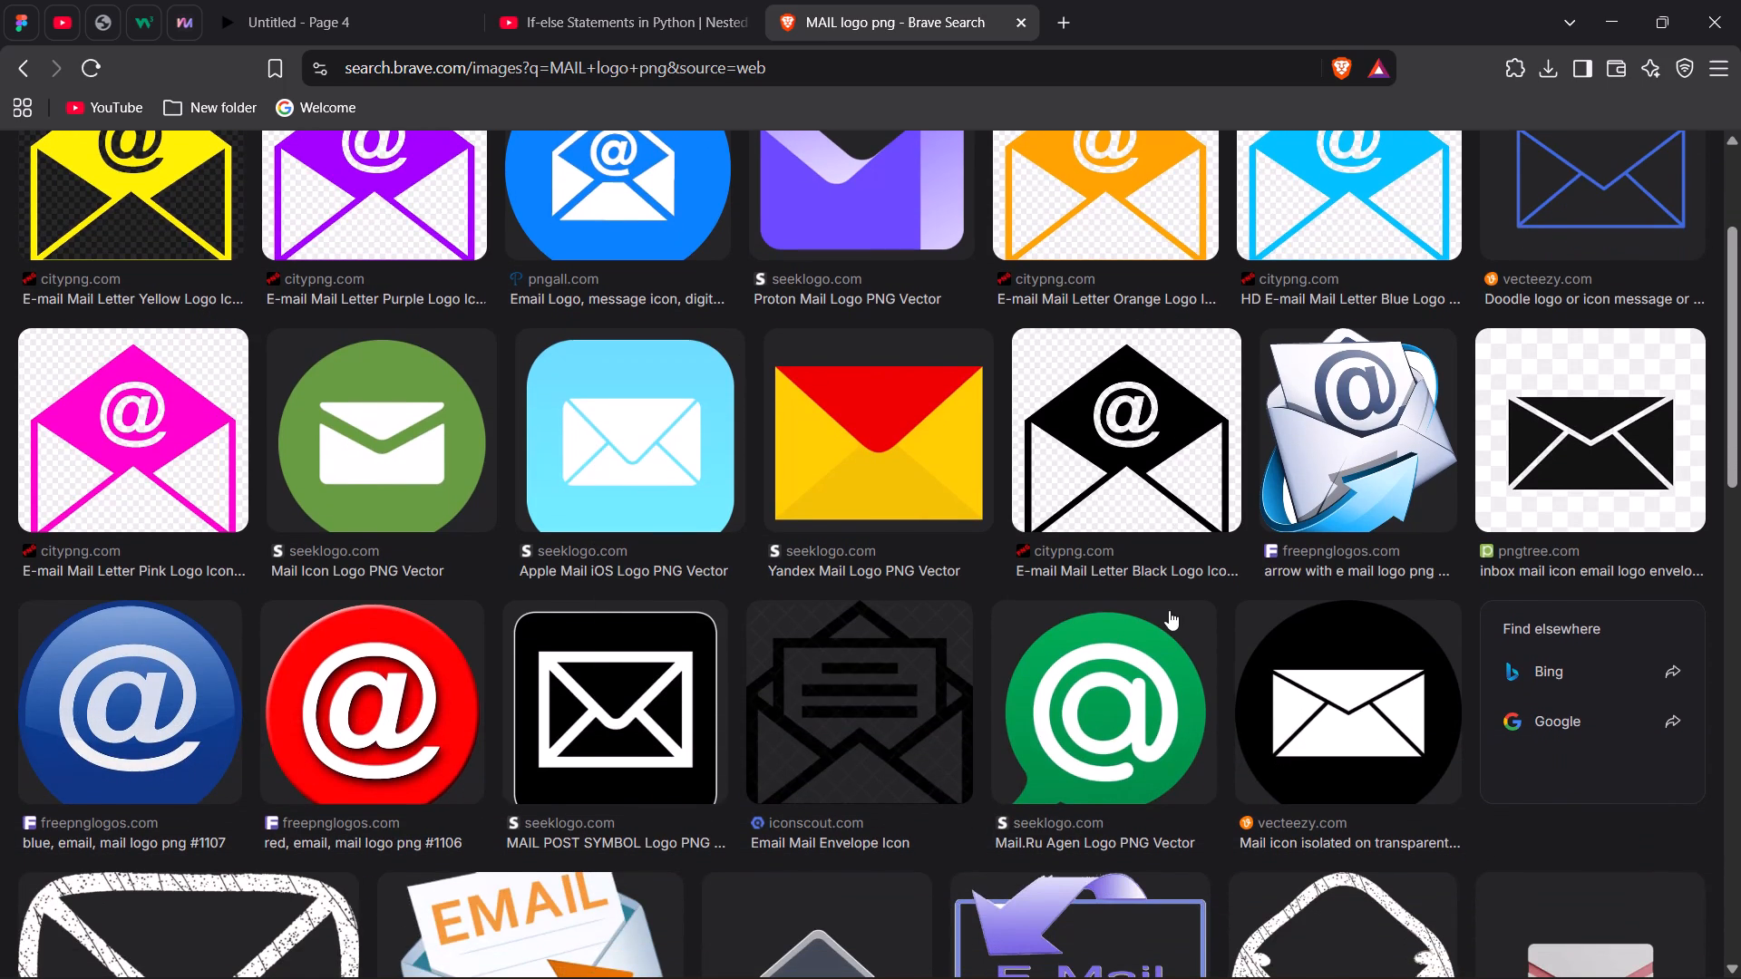
{"action": "left_click", "coordinate": [1576, 425]}
{"action": "scroll", "coordinate": [1435, 512], "scroll_direction": "down", "scroll_amount": 2}
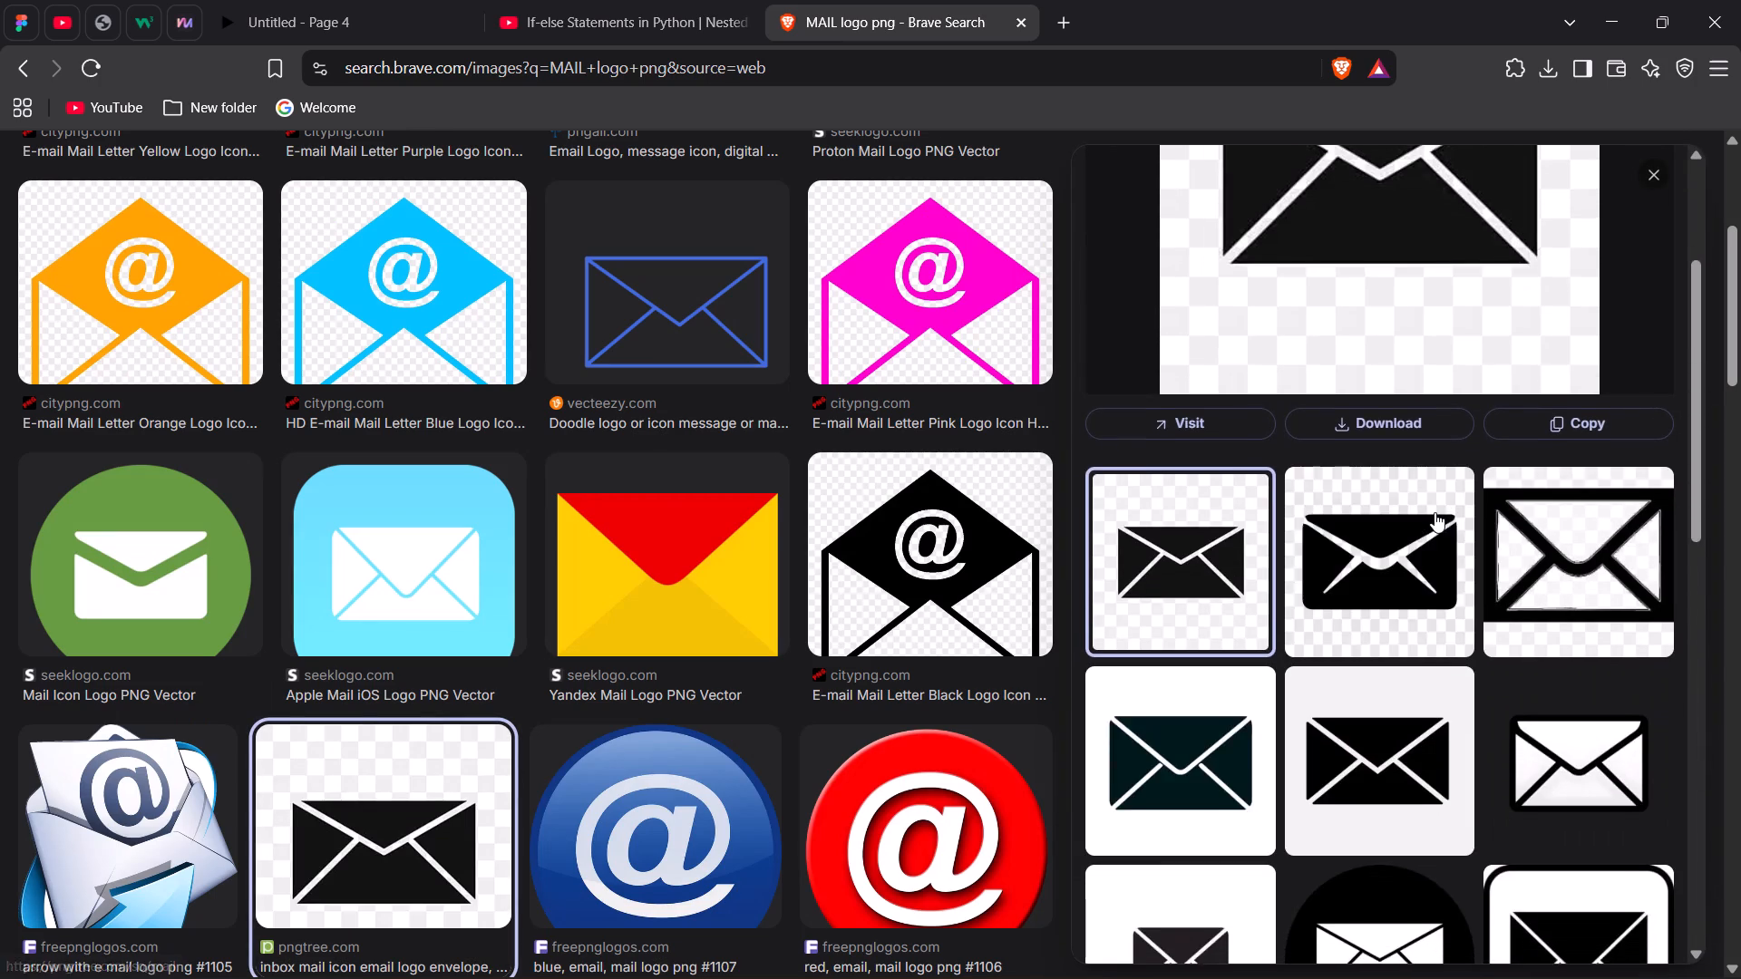
{"action": "scroll", "coordinate": [1435, 512], "scroll_direction": "up", "scroll_amount": 1}
{"action": "scroll", "coordinate": [1435, 512], "scroll_direction": "down", "scroll_amount": 3}
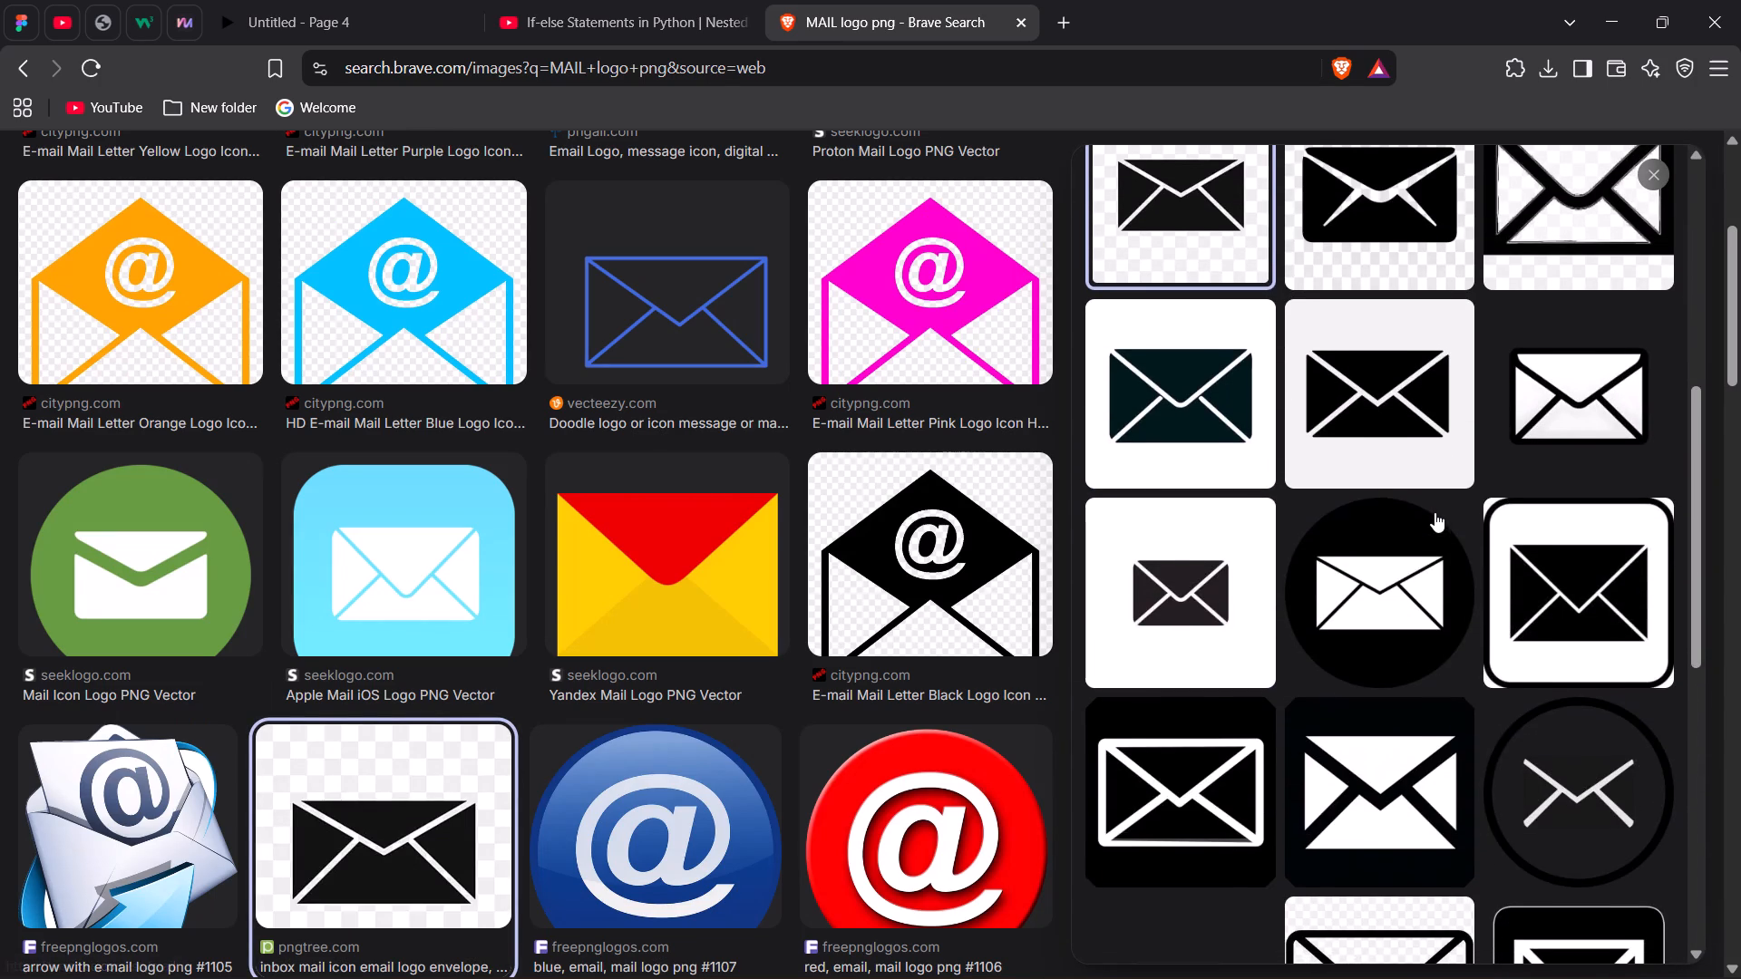
{"action": "scroll", "coordinate": [1435, 512], "scroll_direction": "down", "scroll_amount": 1}
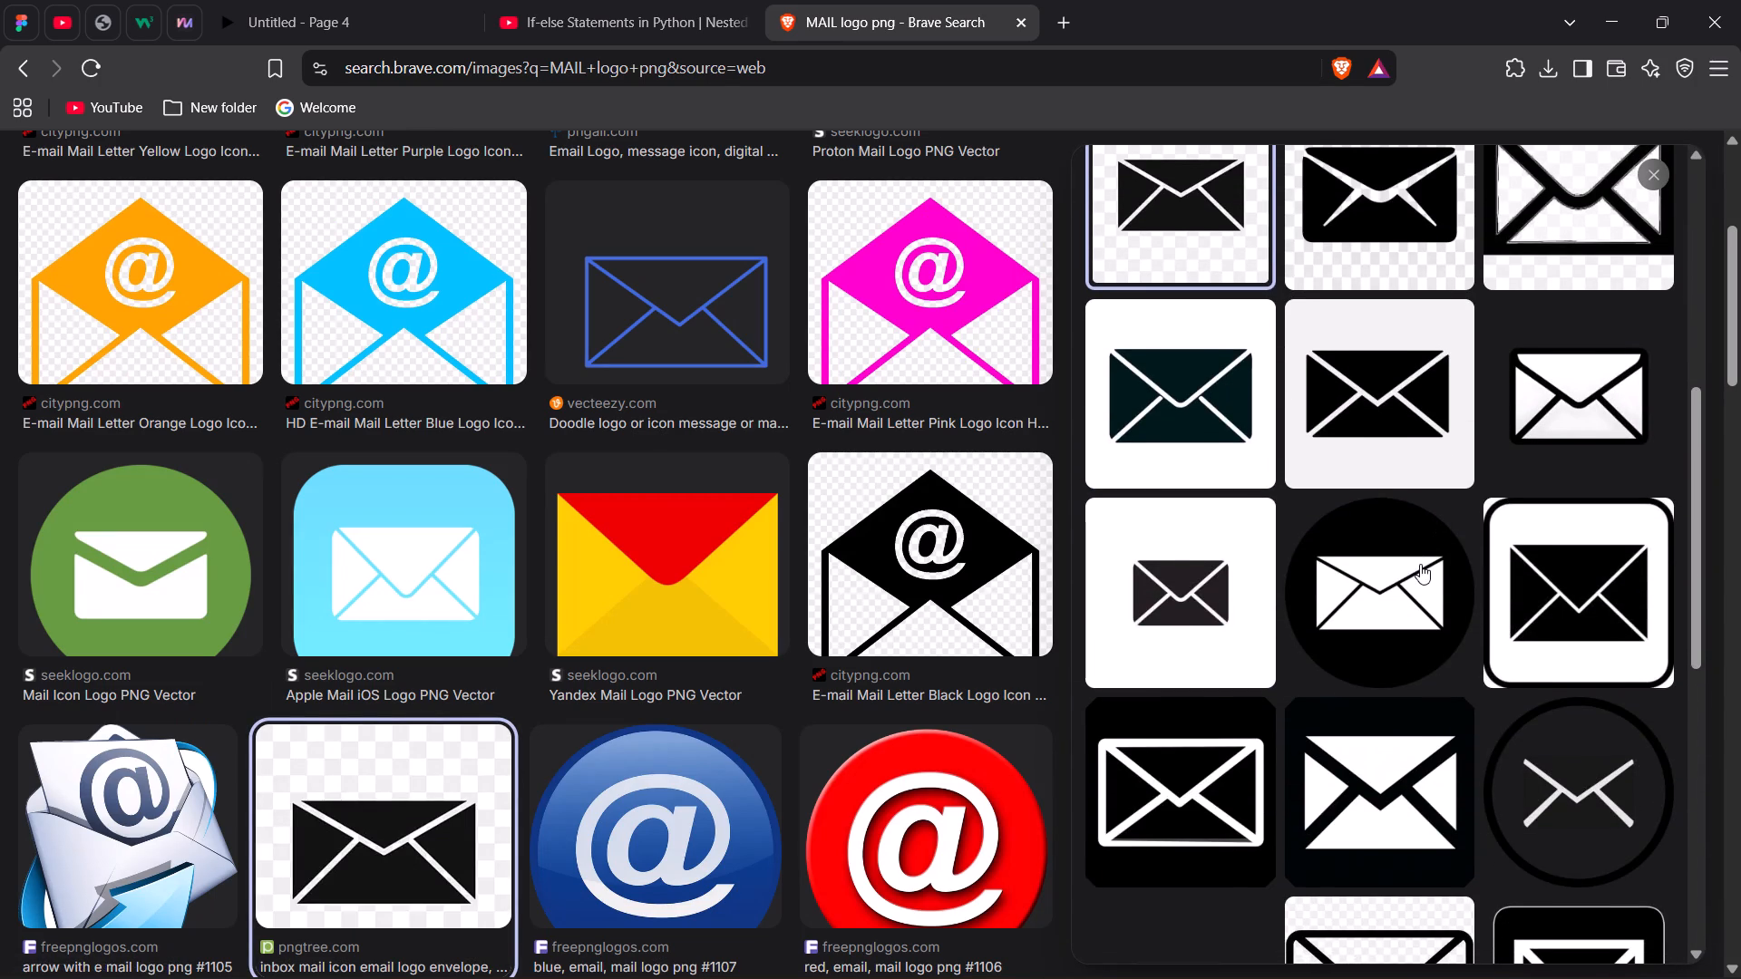
{"action": "left_click", "coordinate": [1420, 564]}
{"action": "right_click", "coordinate": [1343, 434]}
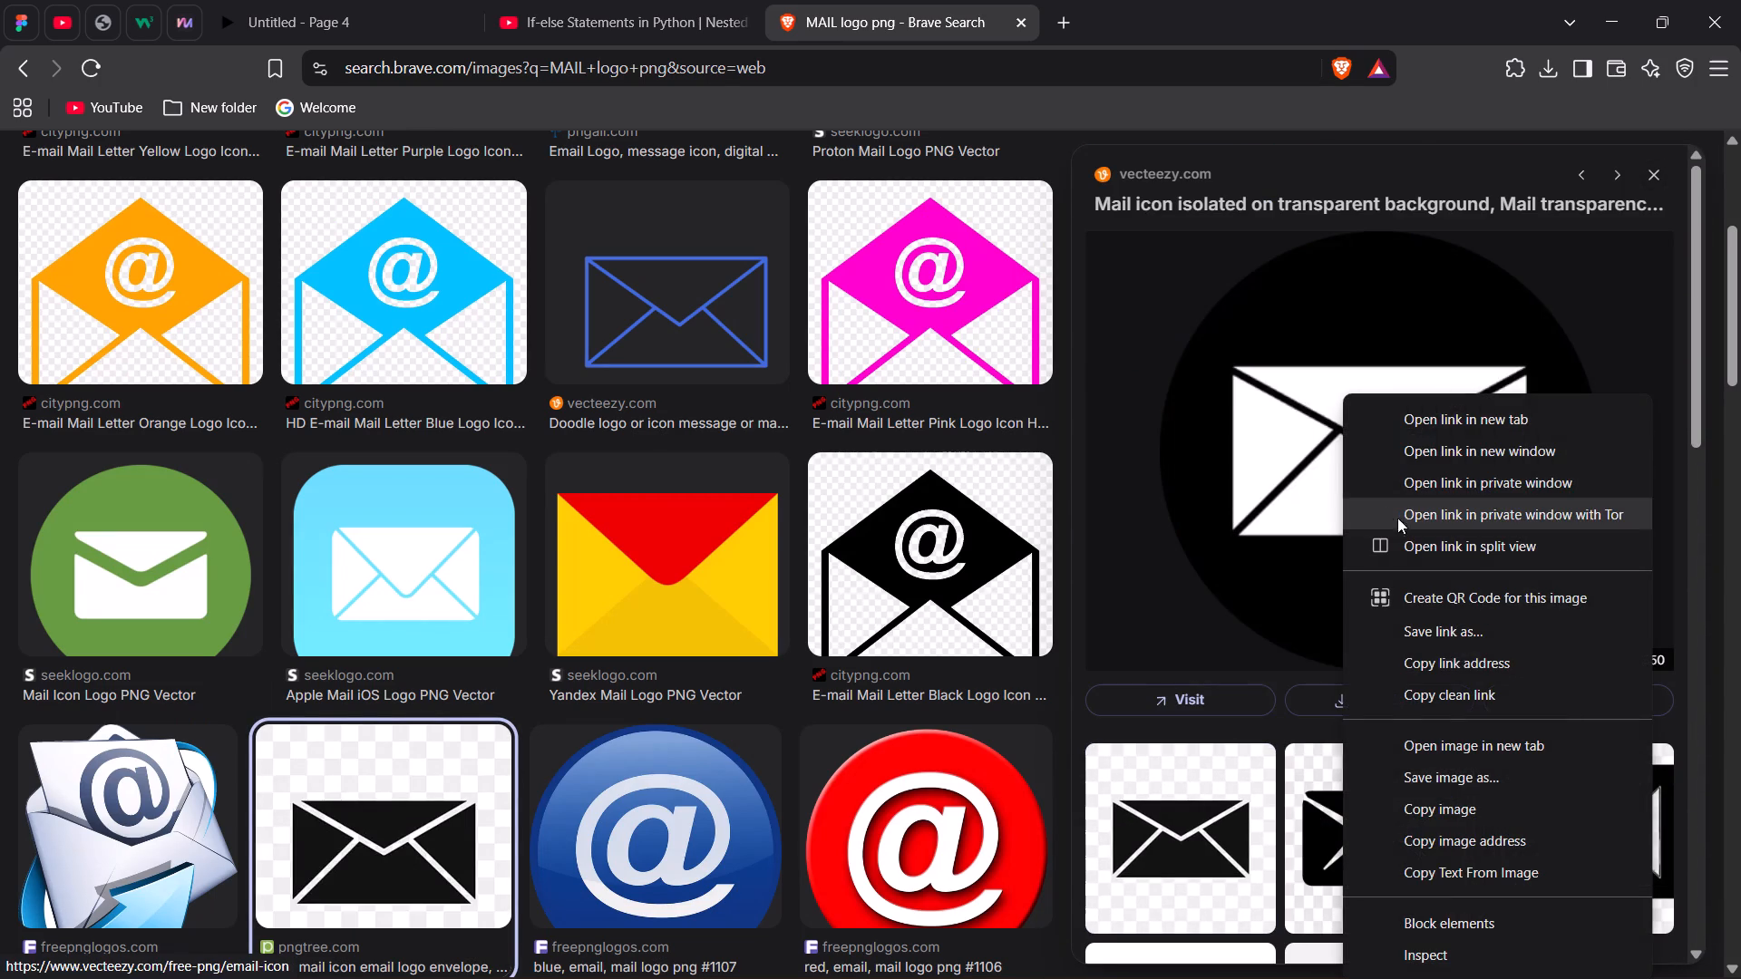
{"action": "left_click", "coordinate": [1463, 822]}
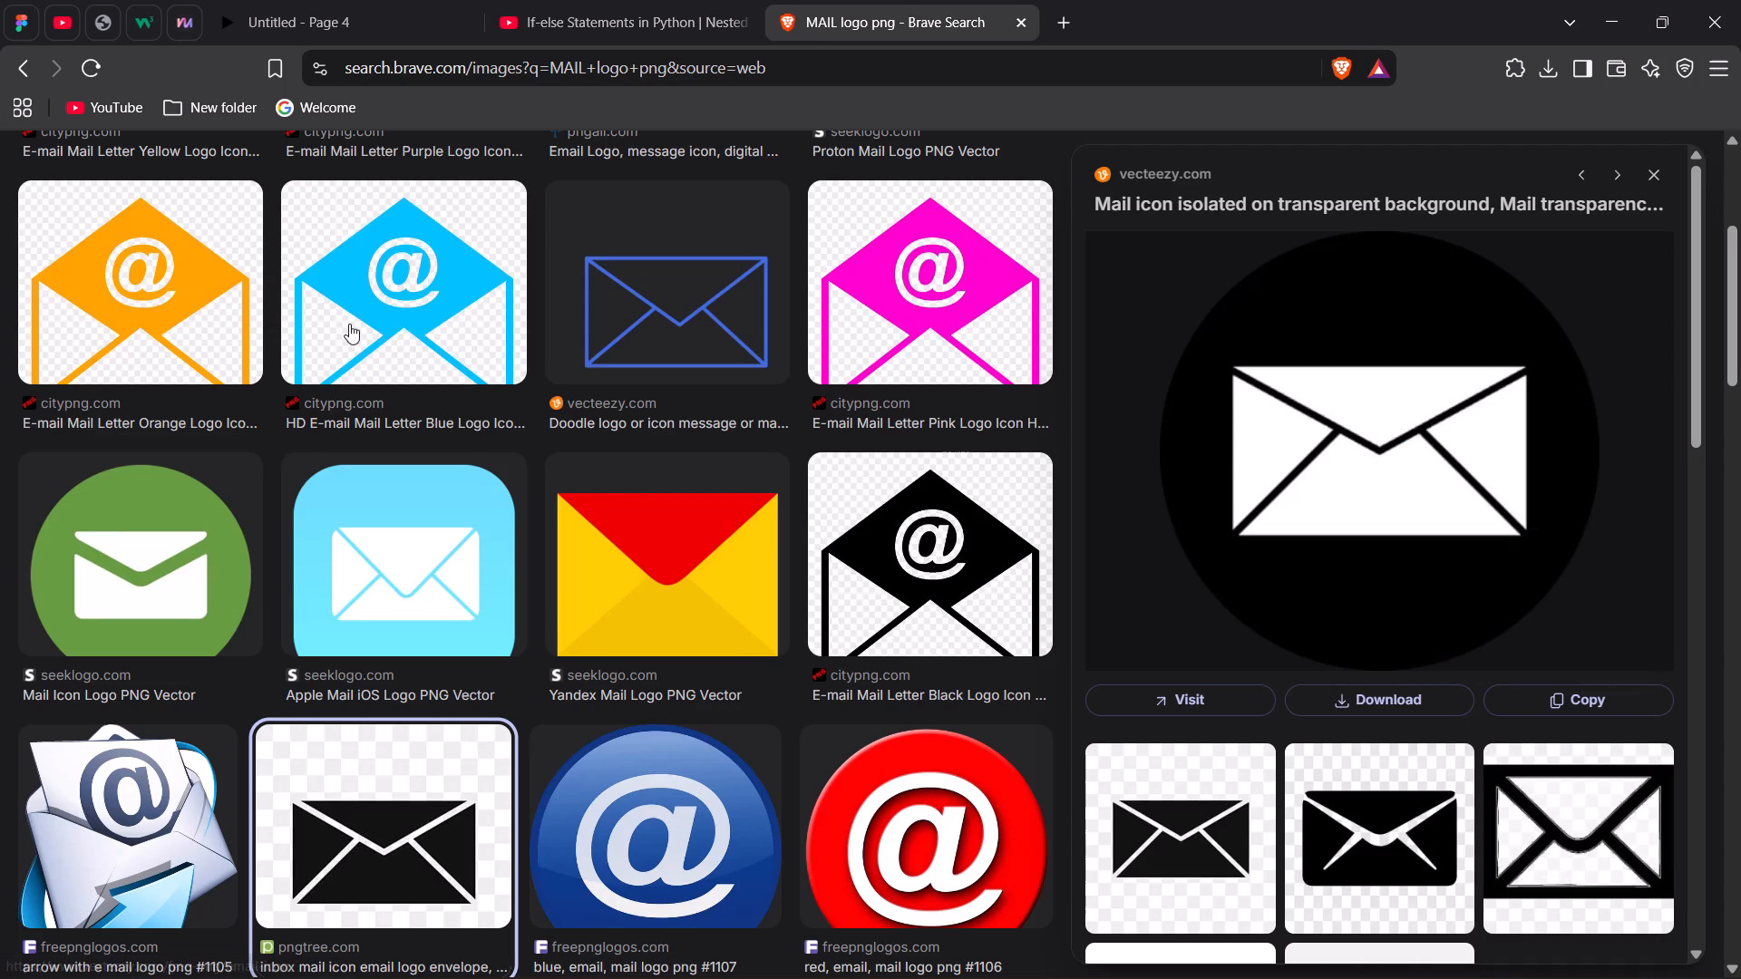
Return to the Figma design and paste the copied envelope image on the canvas outside the iPhone 17 - 2 frame.
{"action": "left_click", "coordinate": [13, 34]}
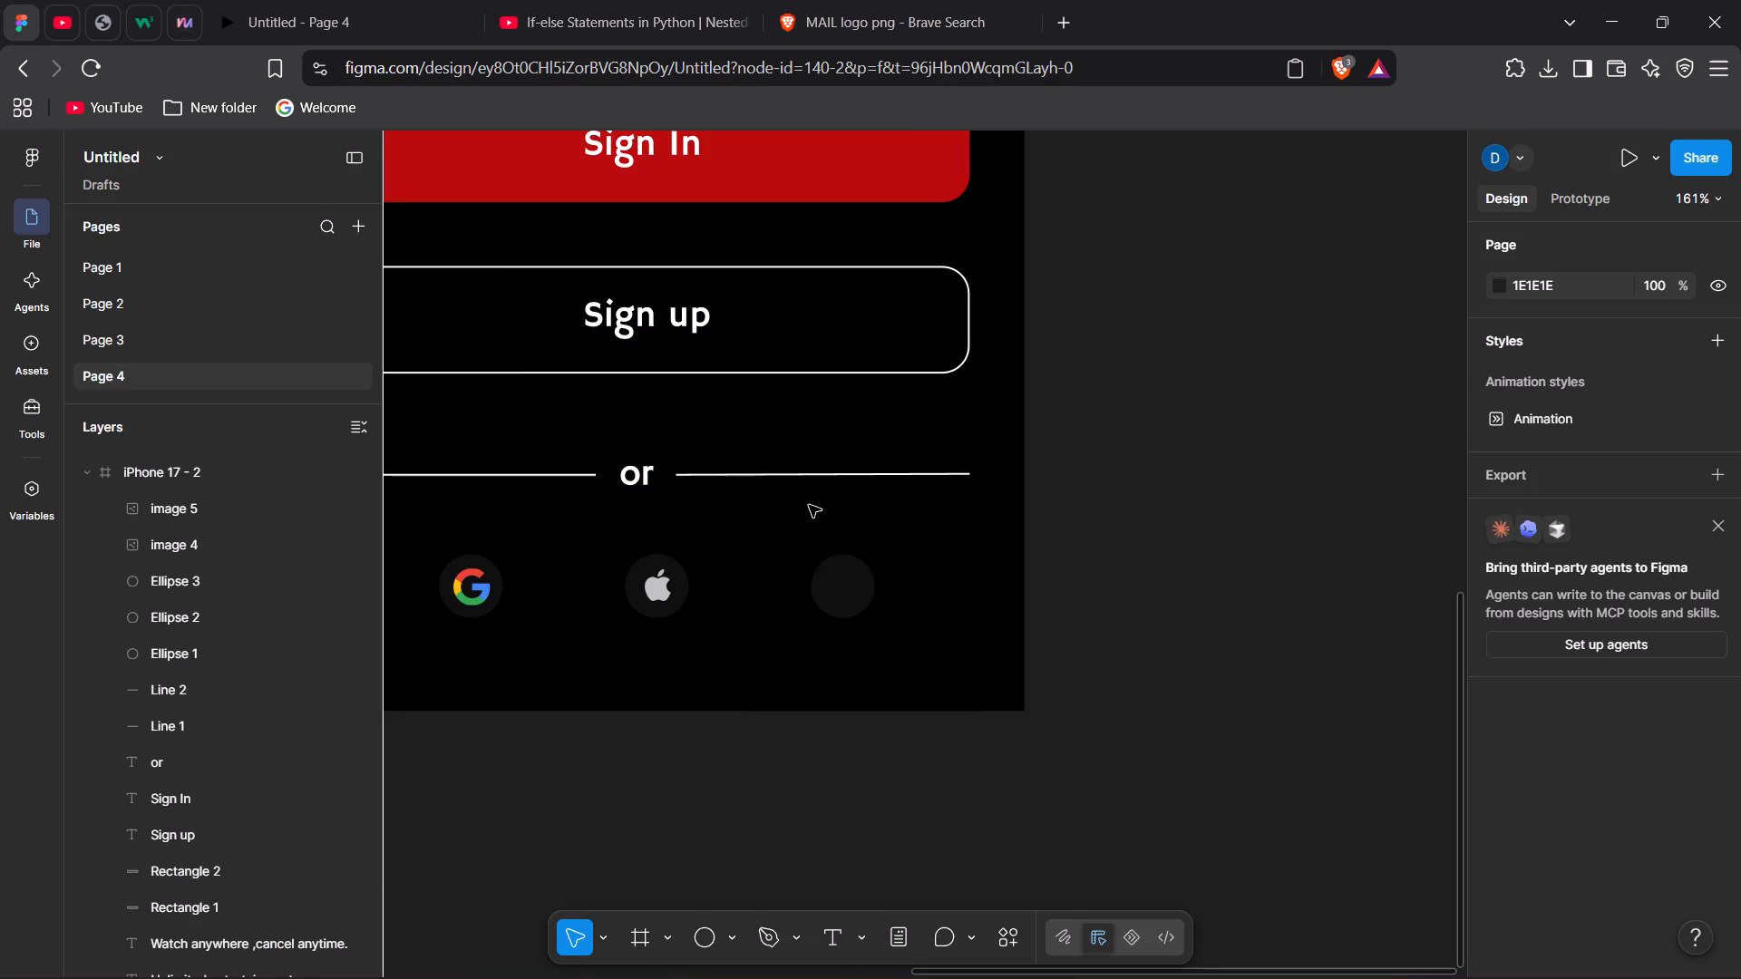
{"action": "right_click", "coordinate": [809, 505]}
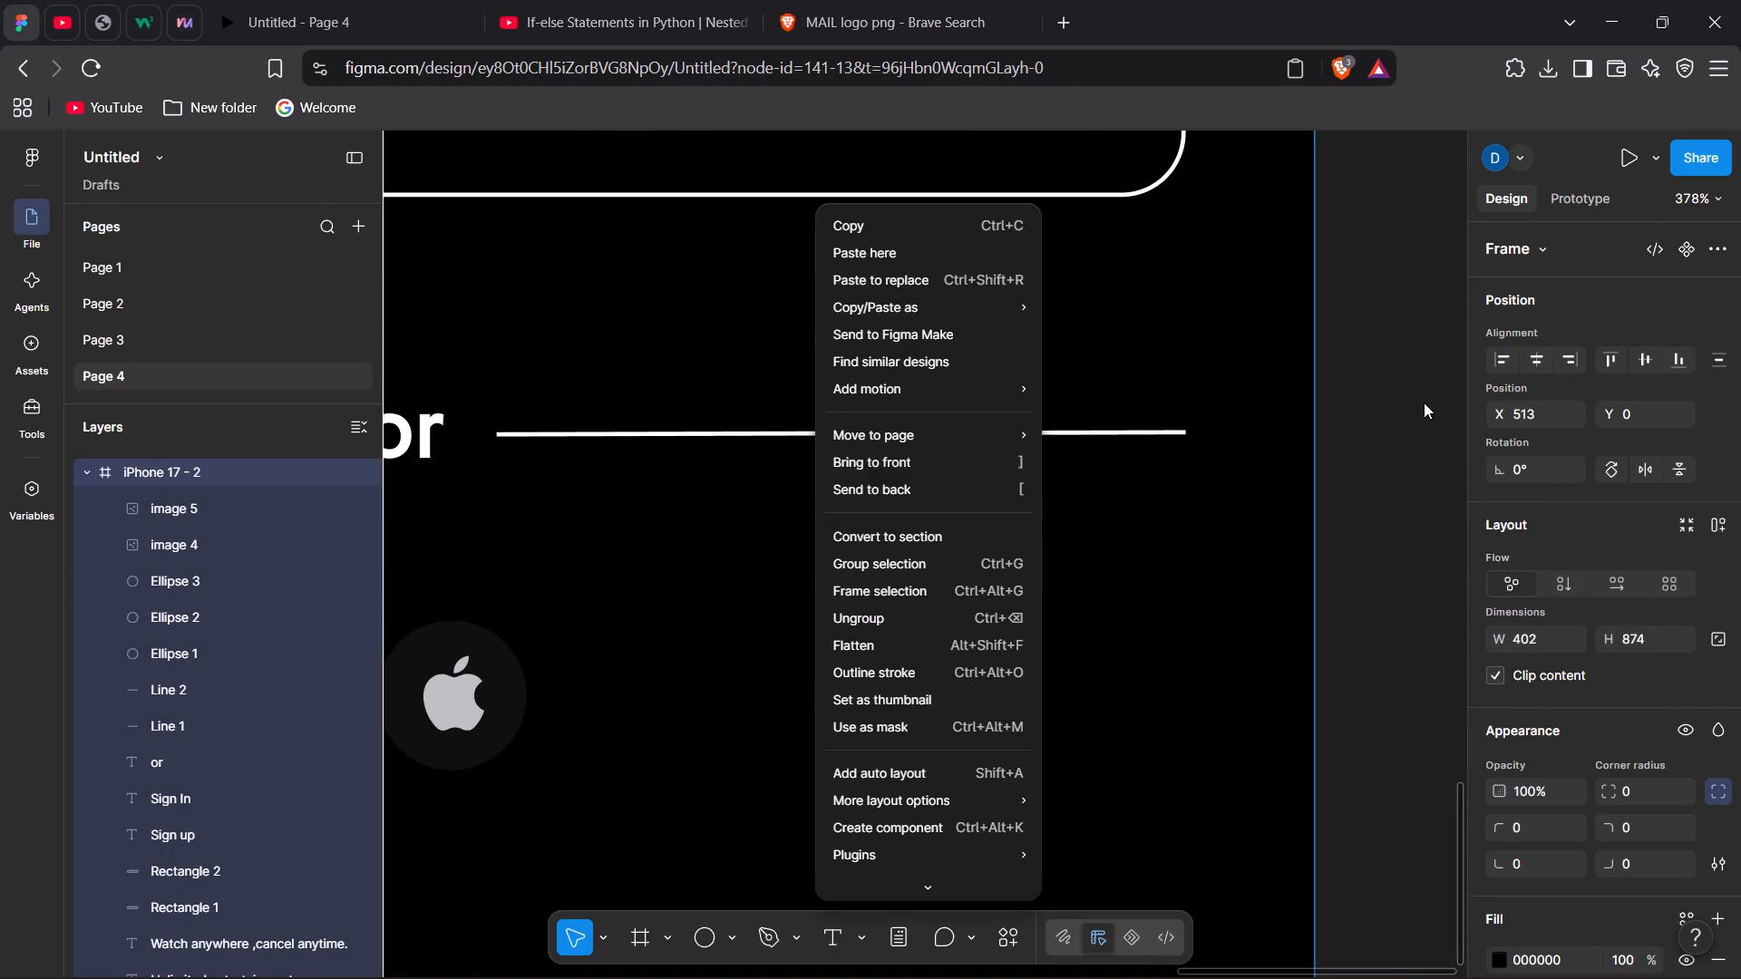
{"action": "left_click", "coordinate": [1424, 402]}
{"action": "right_click", "coordinate": [1424, 402]}
{"action": "left_click", "coordinate": [1504, 429]}
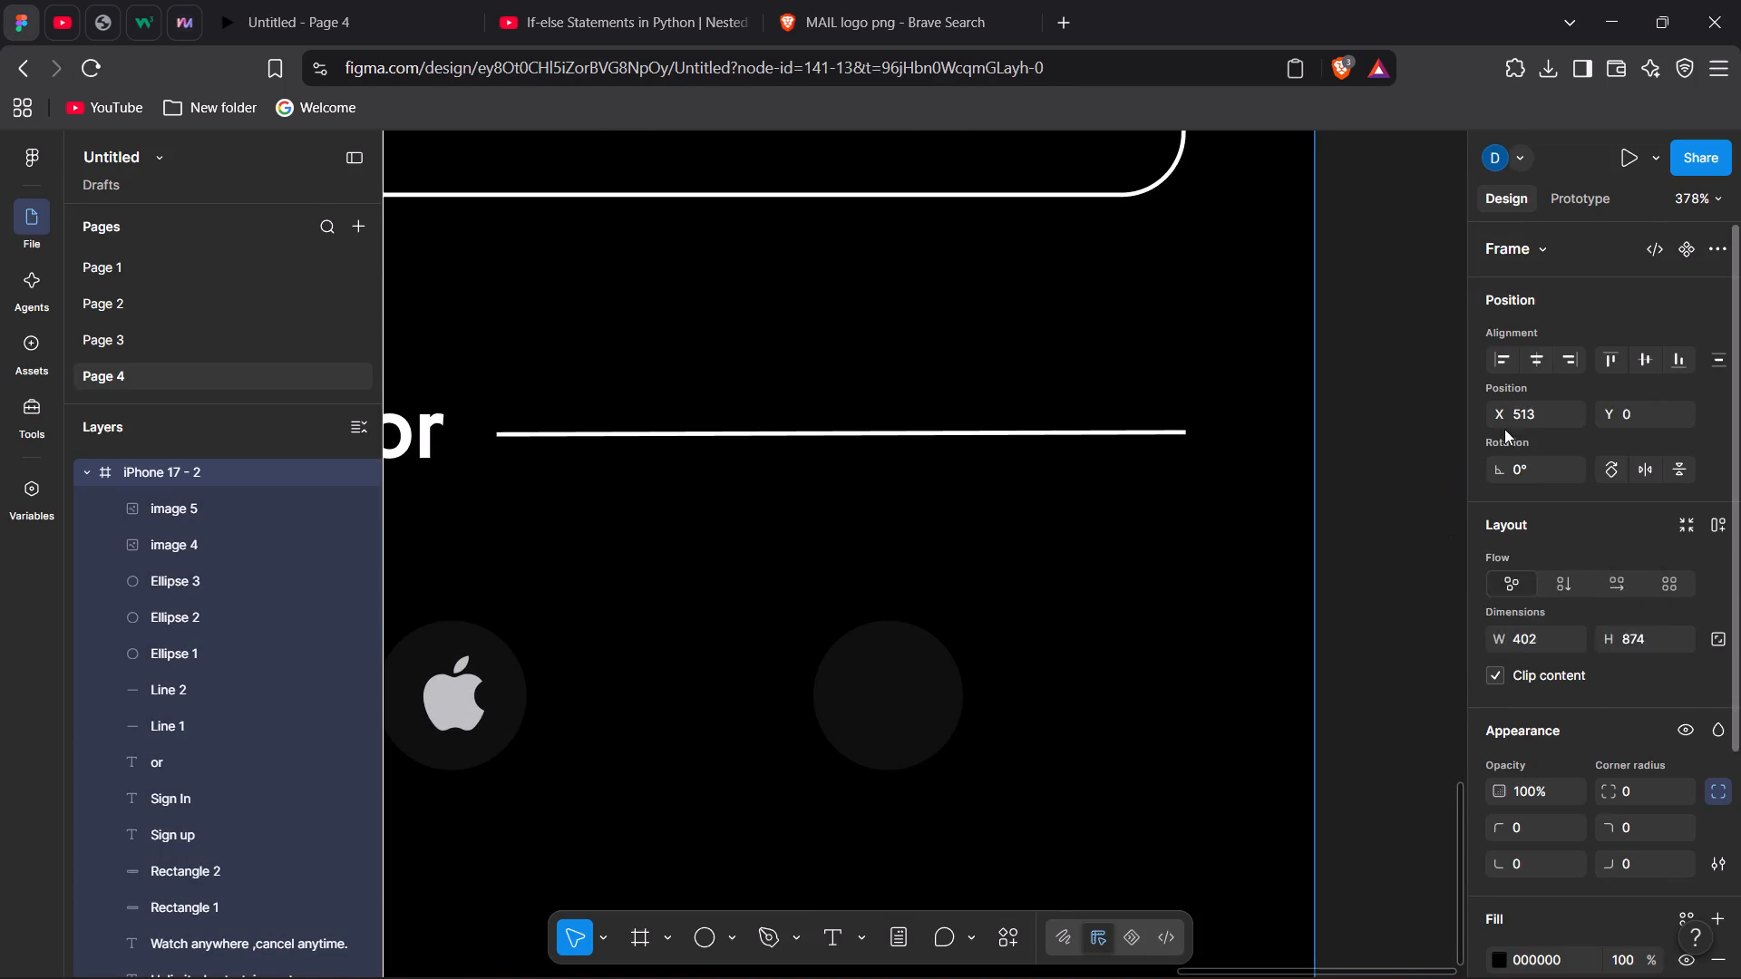
Scale the pasted envelope image down to about 14 × 14 and bring it closer below the iPhone 17 - 2 frame.
{"action": "left_click_drag", "start_coordinate": [1269, 174], "coordinate": [1107, 316]}
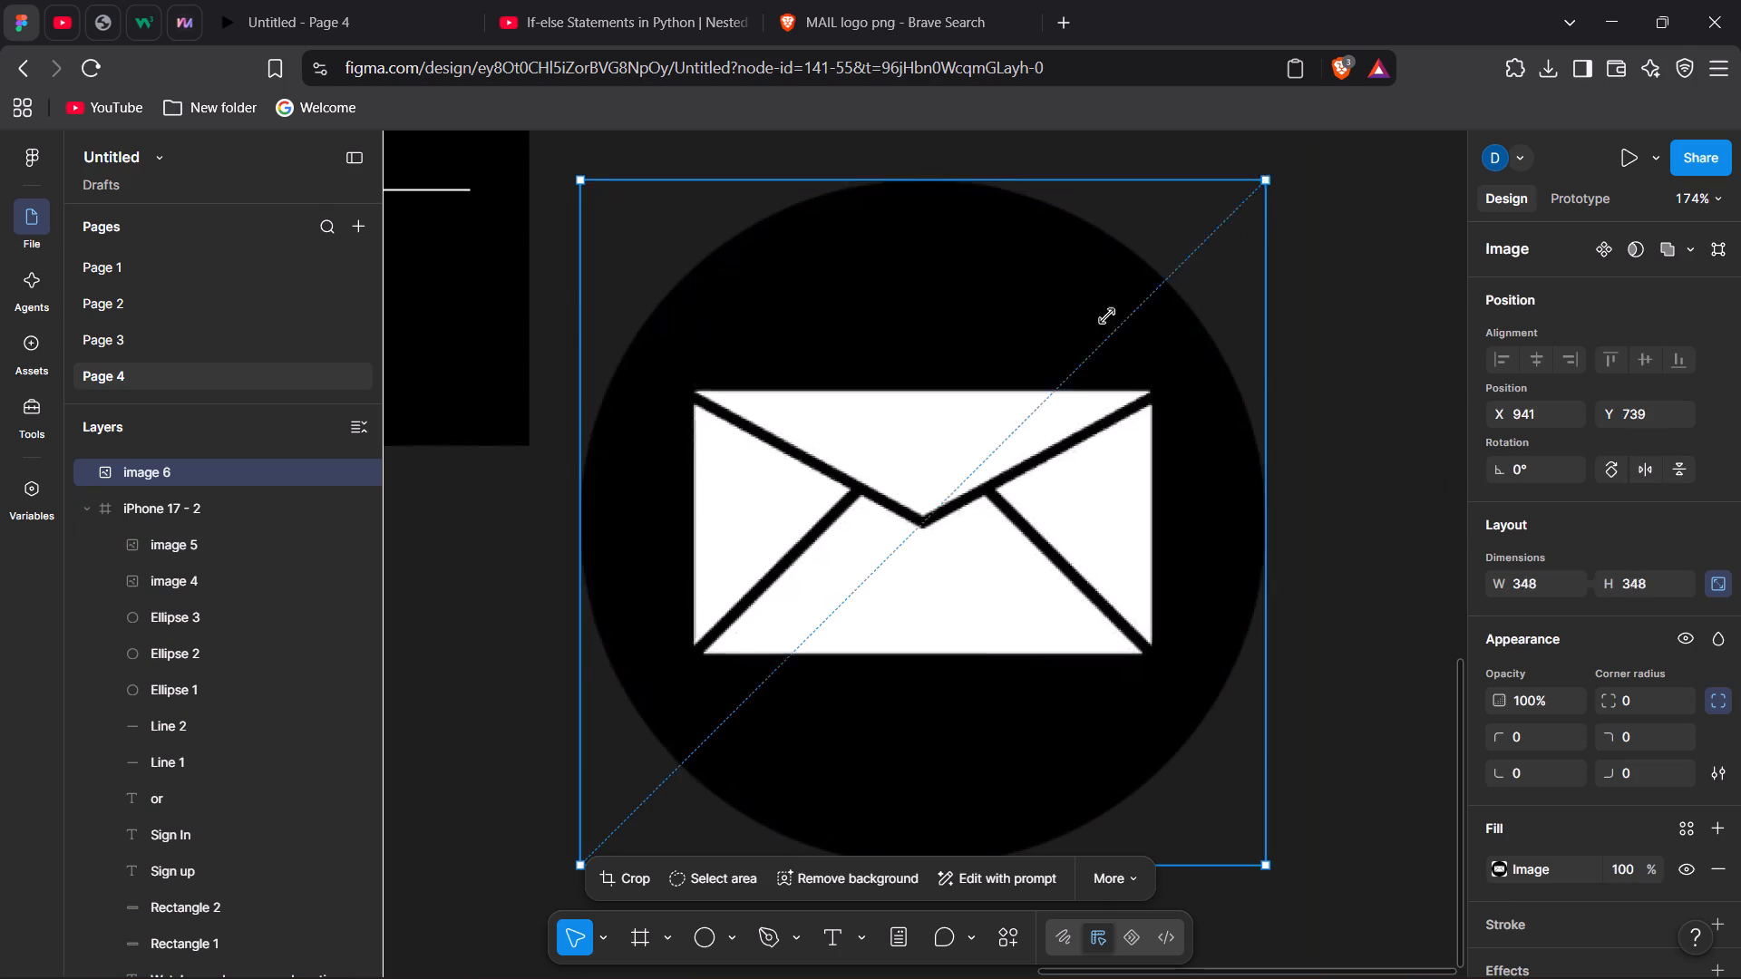
{"action": "left_click_drag", "start_coordinate": [1107, 316], "coordinate": [777, 664]}
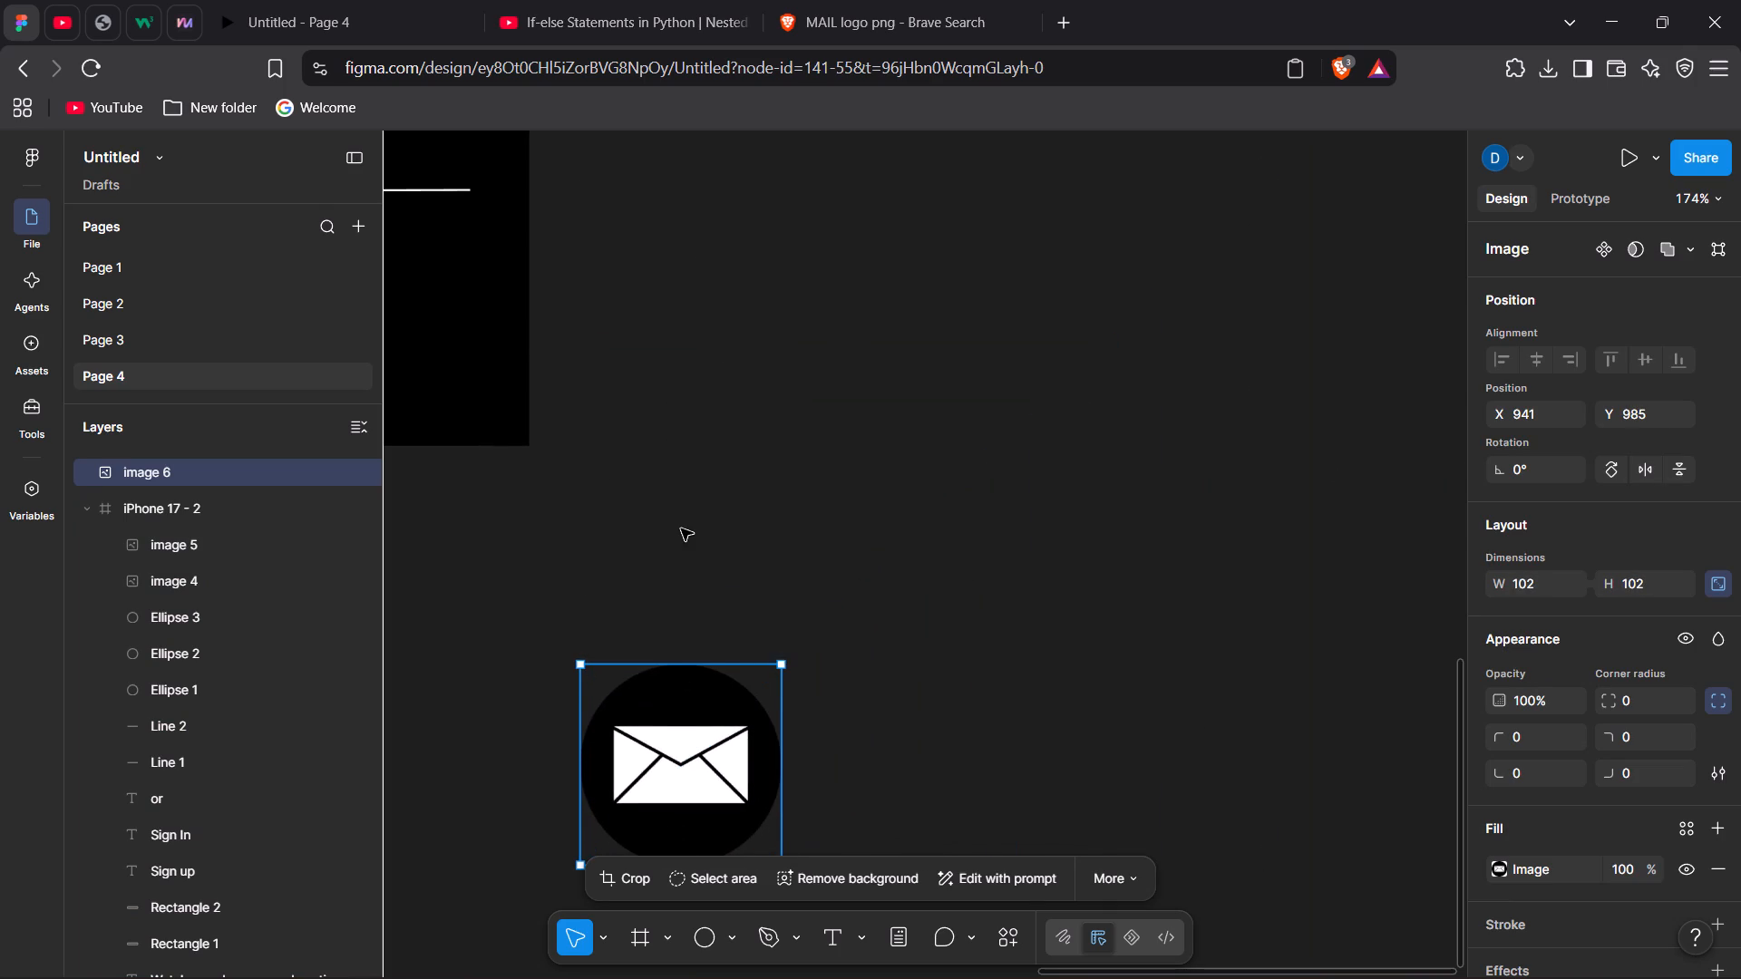
{"action": "scroll", "coordinate": [681, 528], "scroll_direction": "right", "scroll_amount": 2}
{"action": "left_click_drag", "start_coordinate": [909, 732], "coordinate": [727, 579]}
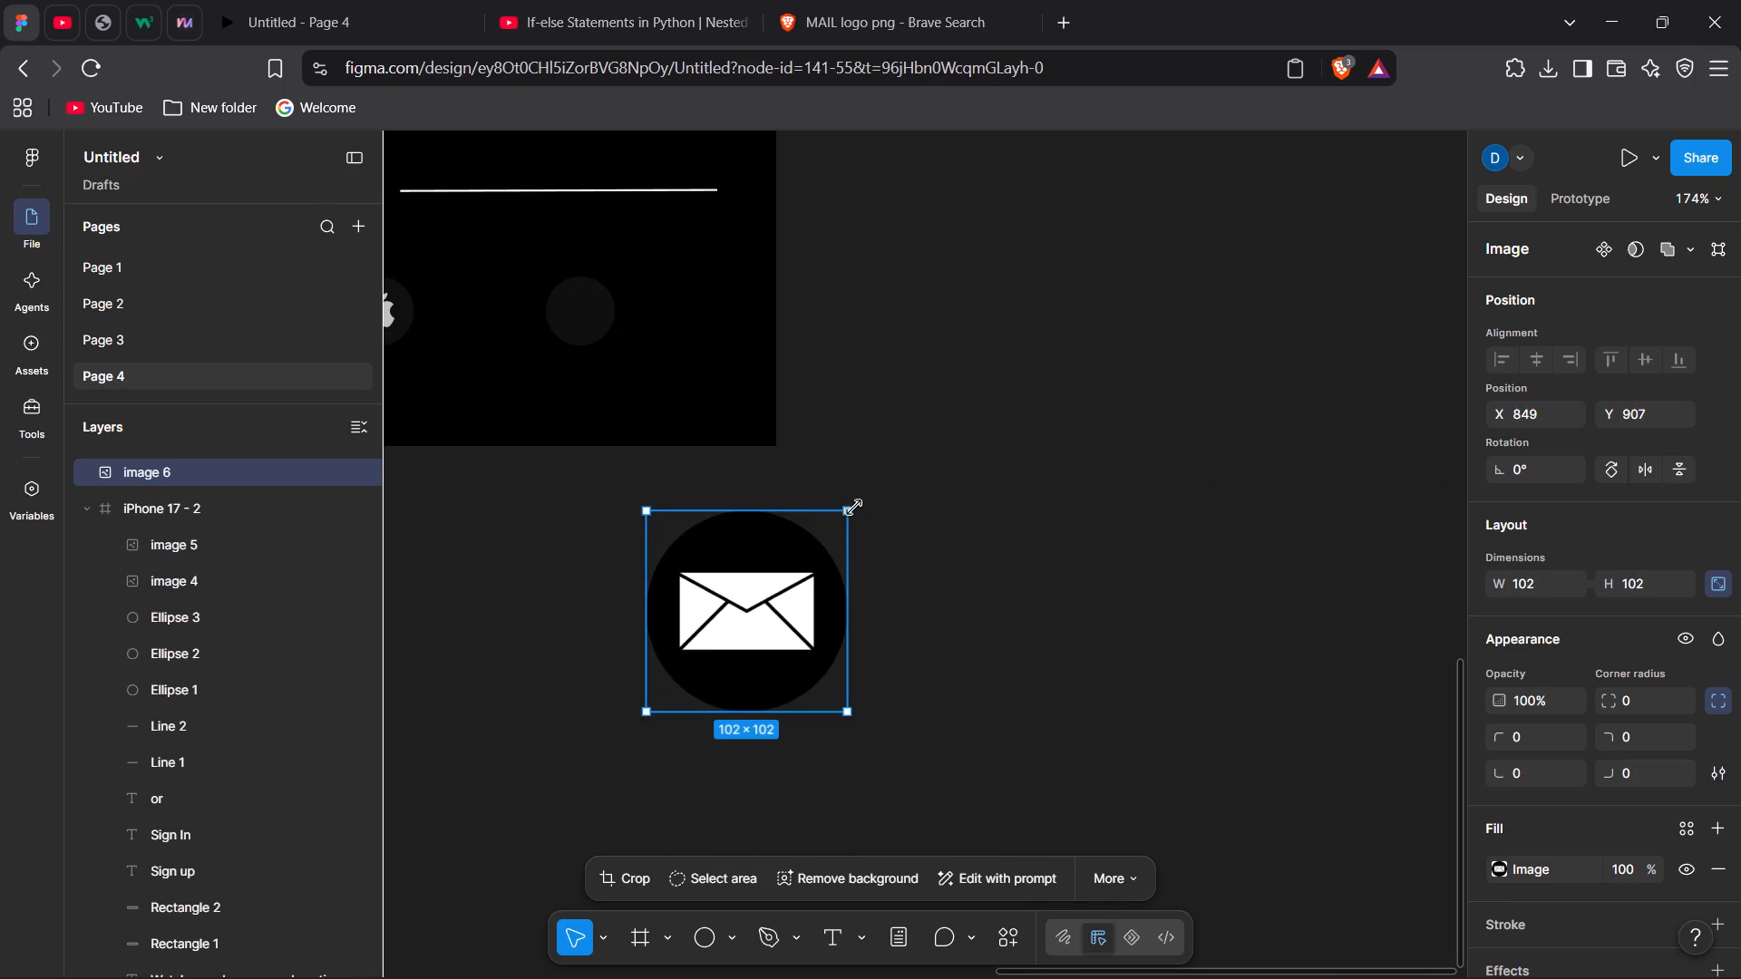
{"action": "left_click_drag", "start_coordinate": [854, 508], "coordinate": [681, 725]}
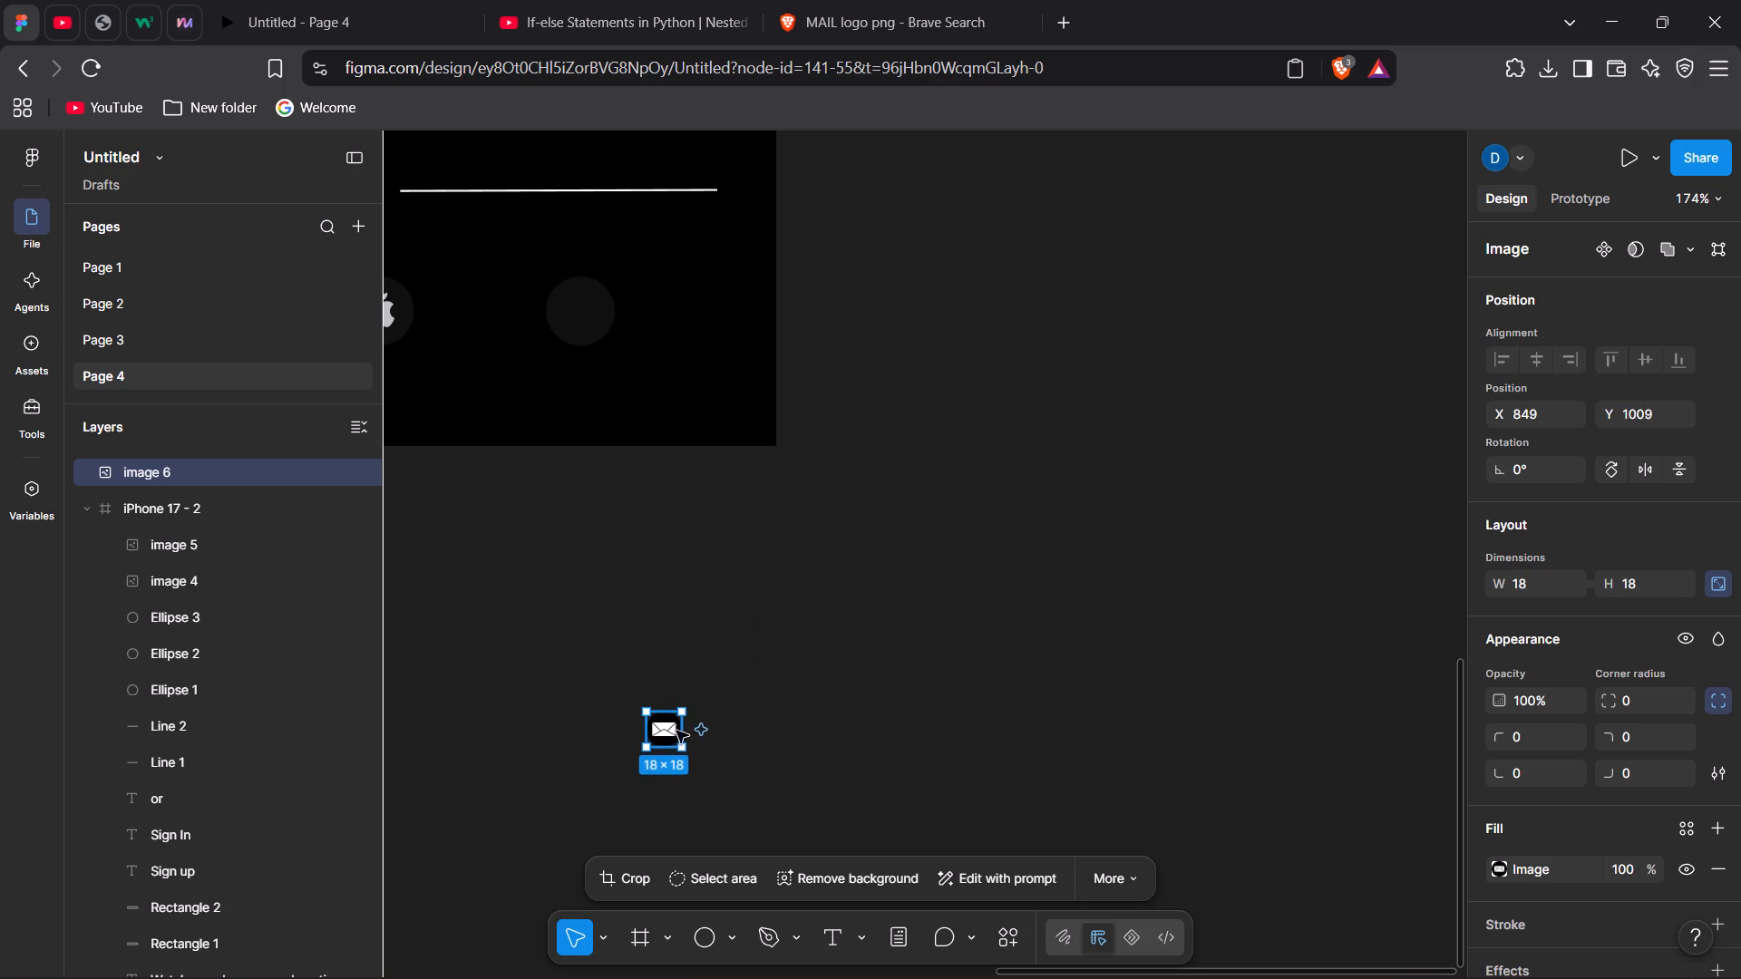
{"action": "left_click_drag", "start_coordinate": [682, 745], "coordinate": [673, 696]}
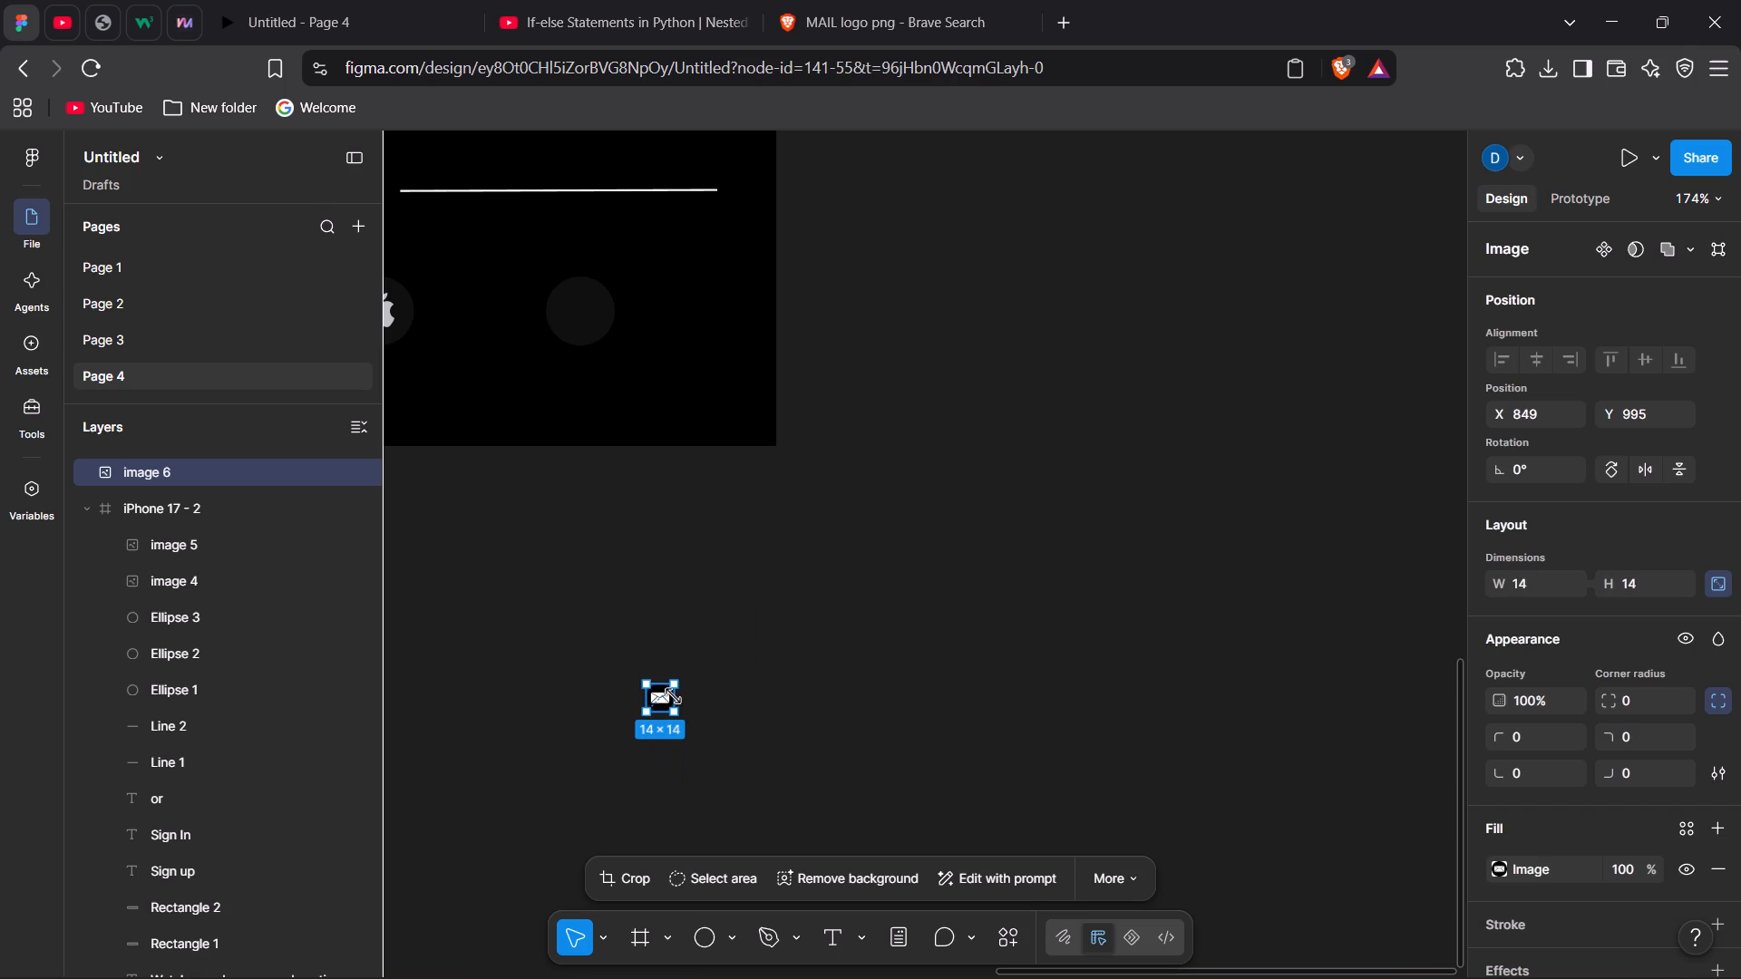
Enlarge the envelope image to 18 × 18 and center it in the last dark circle, at about X 294, Y 796.
{"action": "left_click_drag", "start_coordinate": [673, 696], "coordinate": [681, 685]}
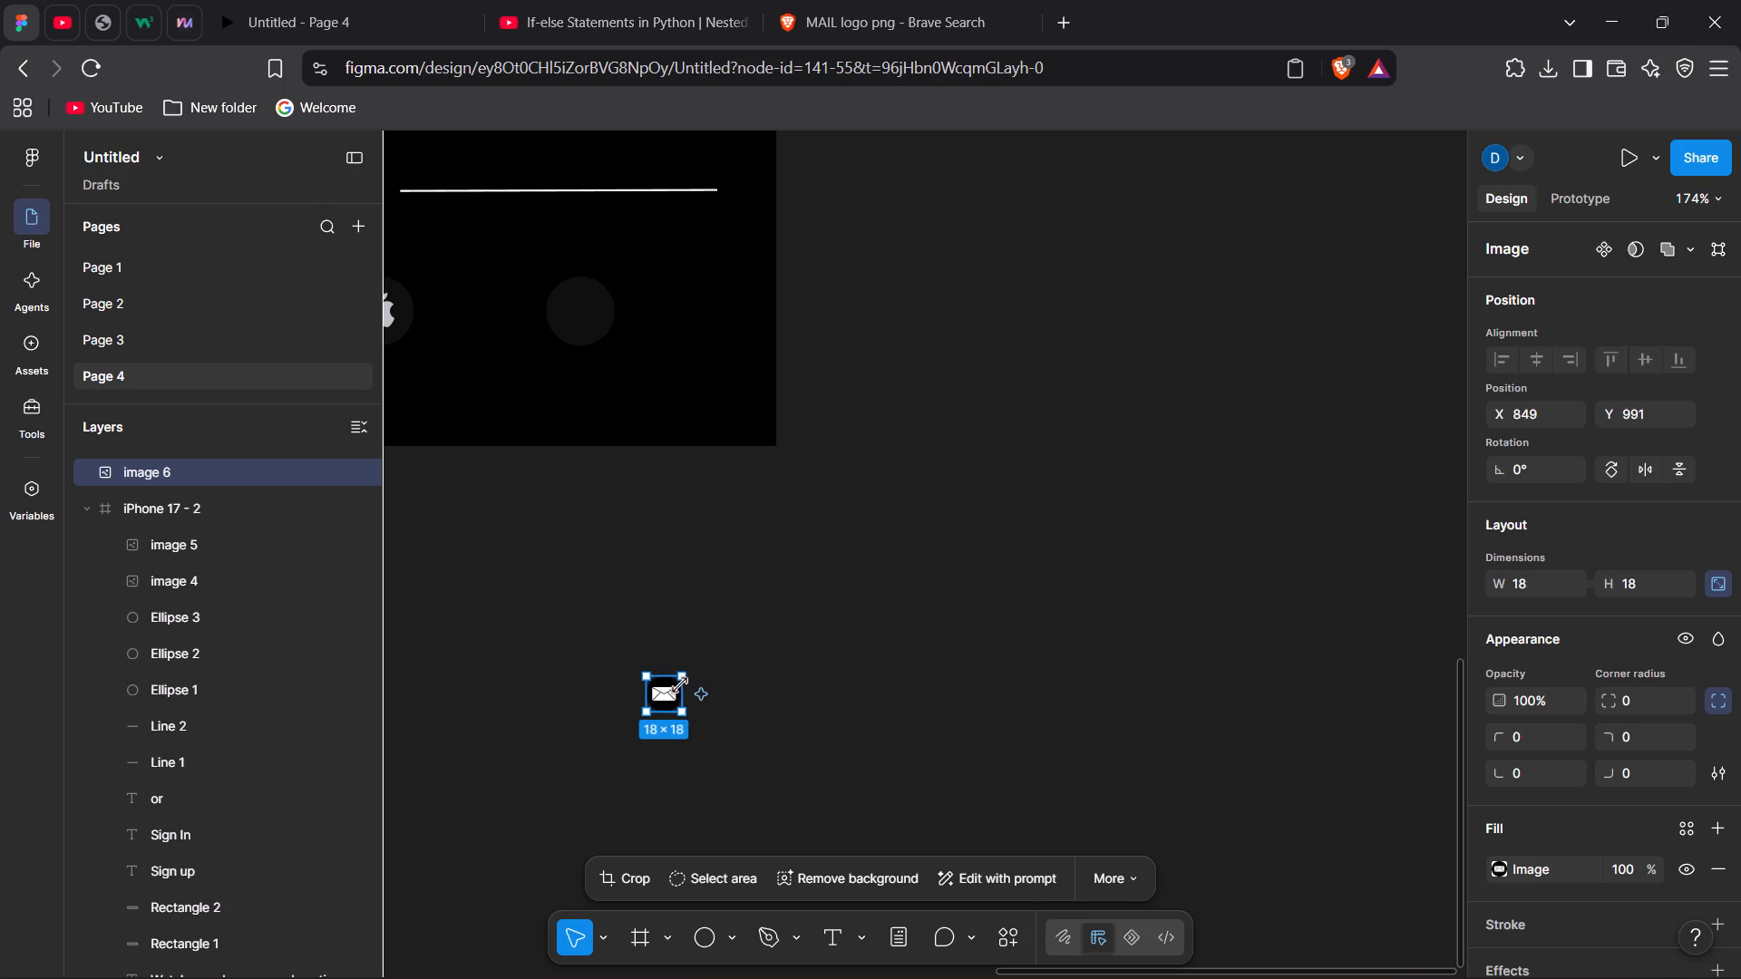
{"action": "left_click_drag", "start_coordinate": [659, 694], "coordinate": [597, 480]}
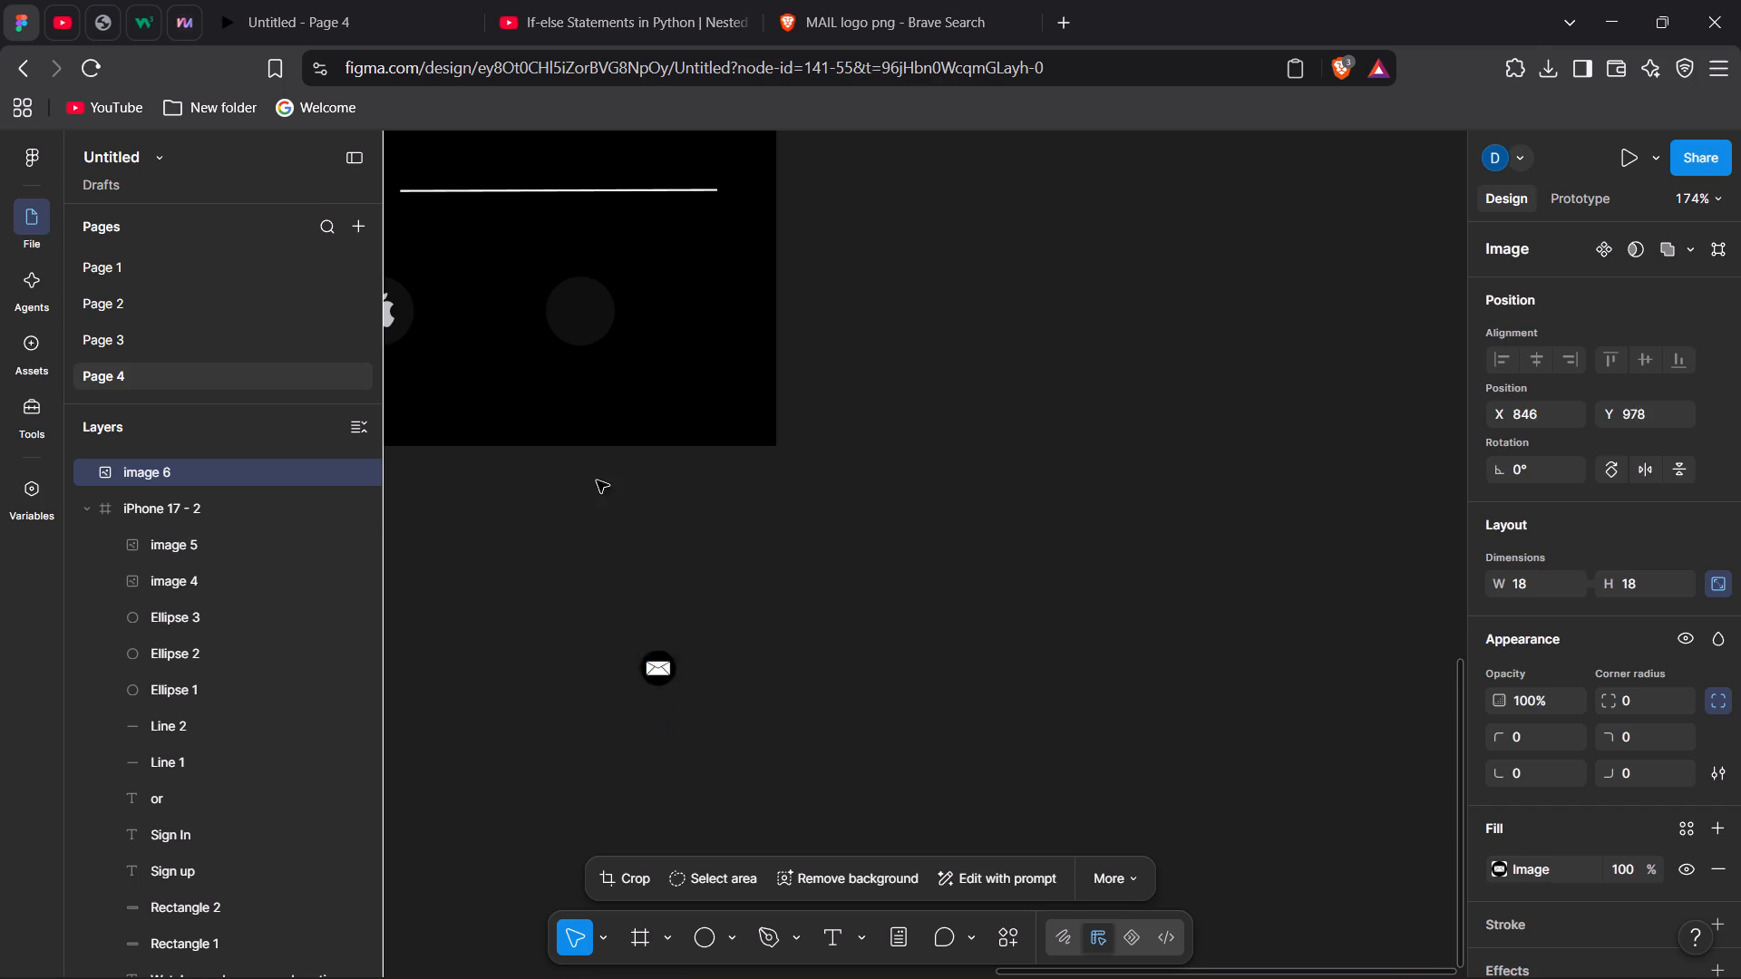
{"action": "left_click_drag", "start_coordinate": [597, 480], "coordinate": [579, 319]}
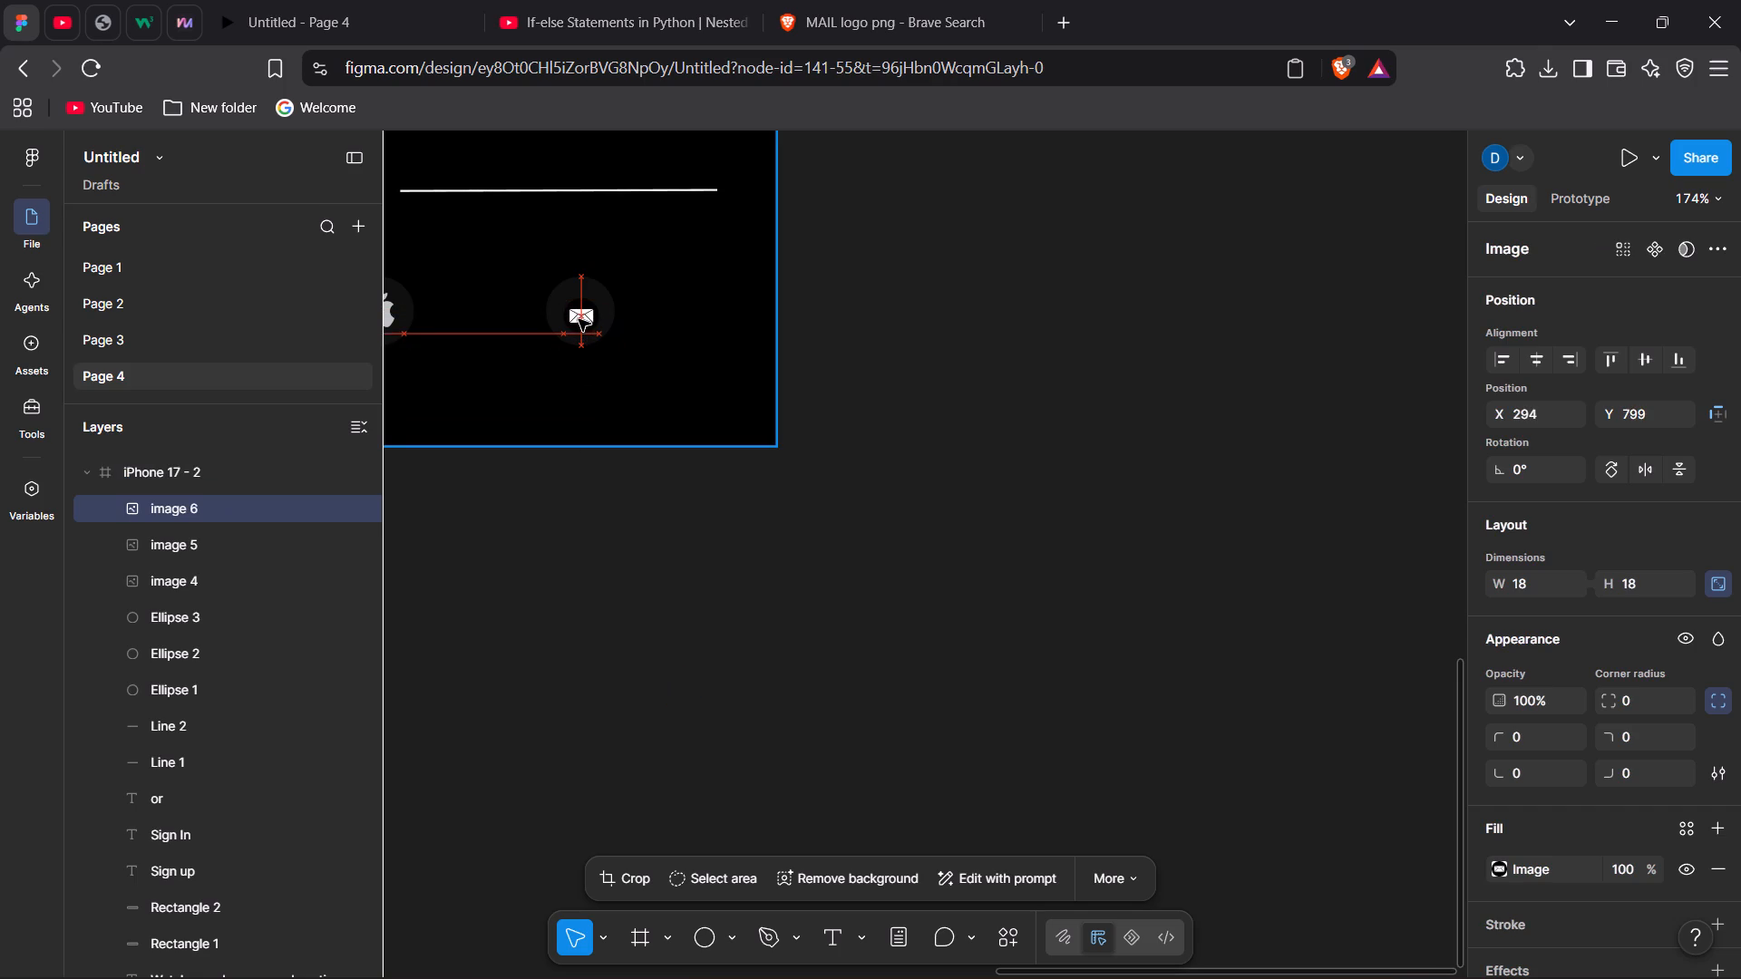
{"action": "left_click_drag", "start_coordinate": [579, 319], "coordinate": [579, 318]}
{"action": "scroll", "coordinate": [652, 378], "scroll_direction": "right", "scroll_amount": 1}
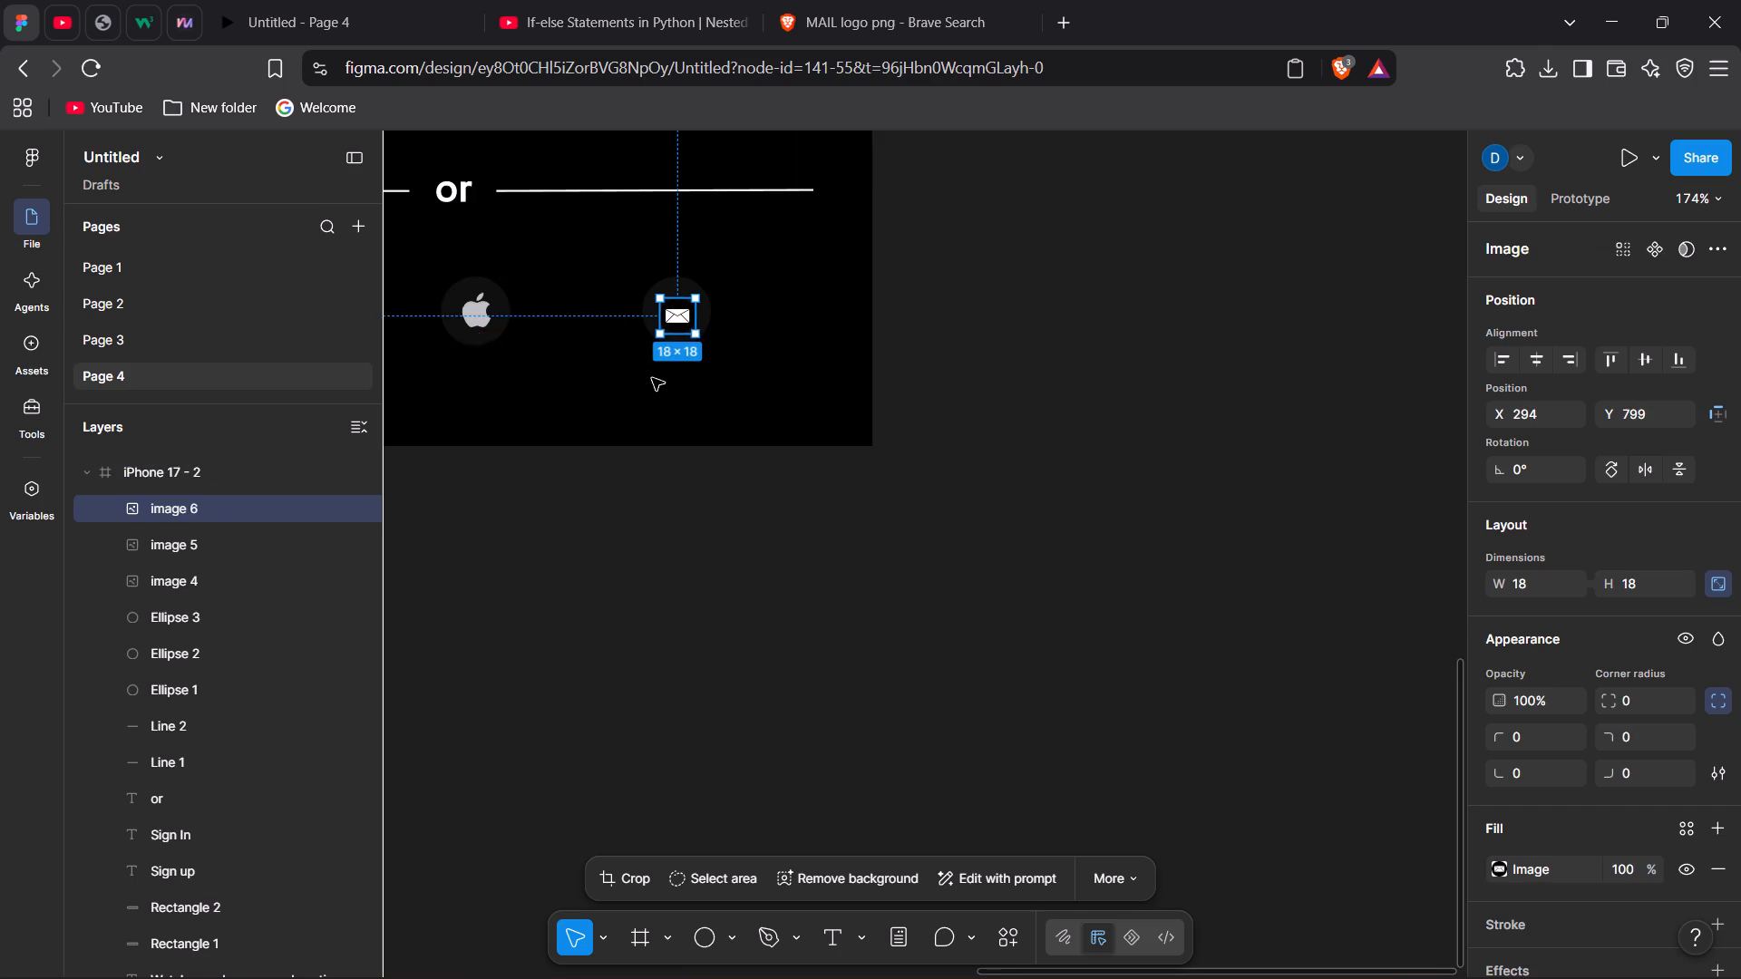
{"action": "scroll", "coordinate": [652, 378], "scroll_direction": "right", "scroll_amount": 1}
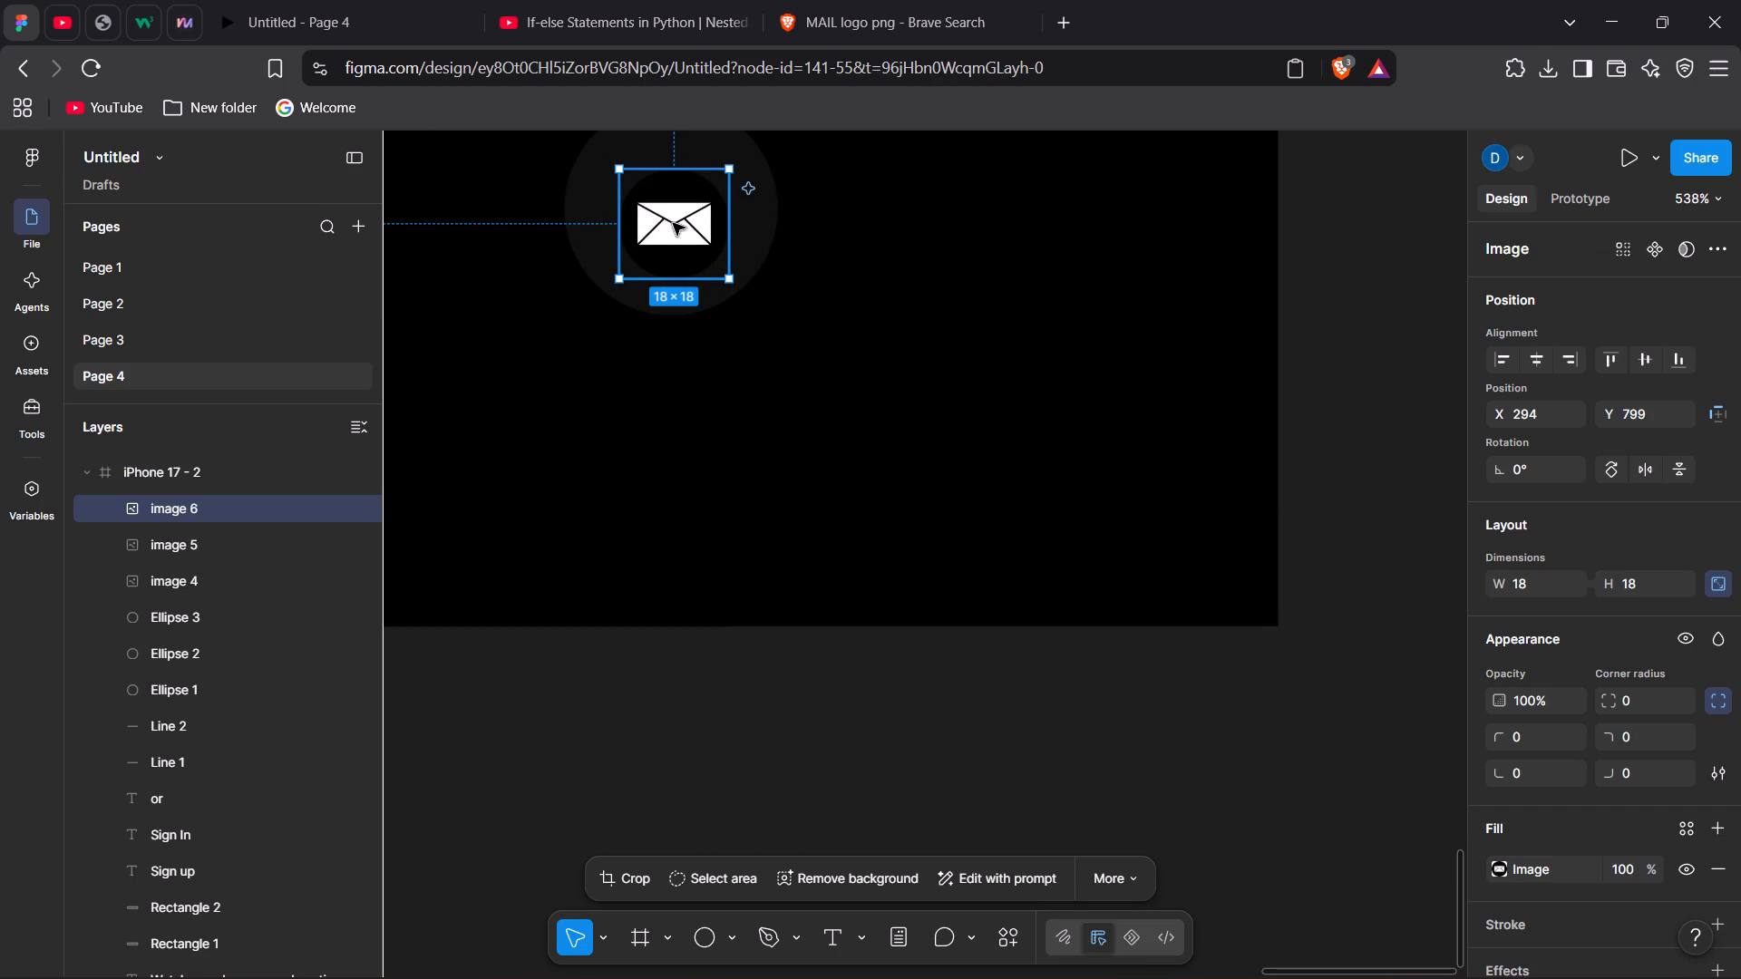
{"action": "left_click_drag", "start_coordinate": [673, 223], "coordinate": [669, 204]}
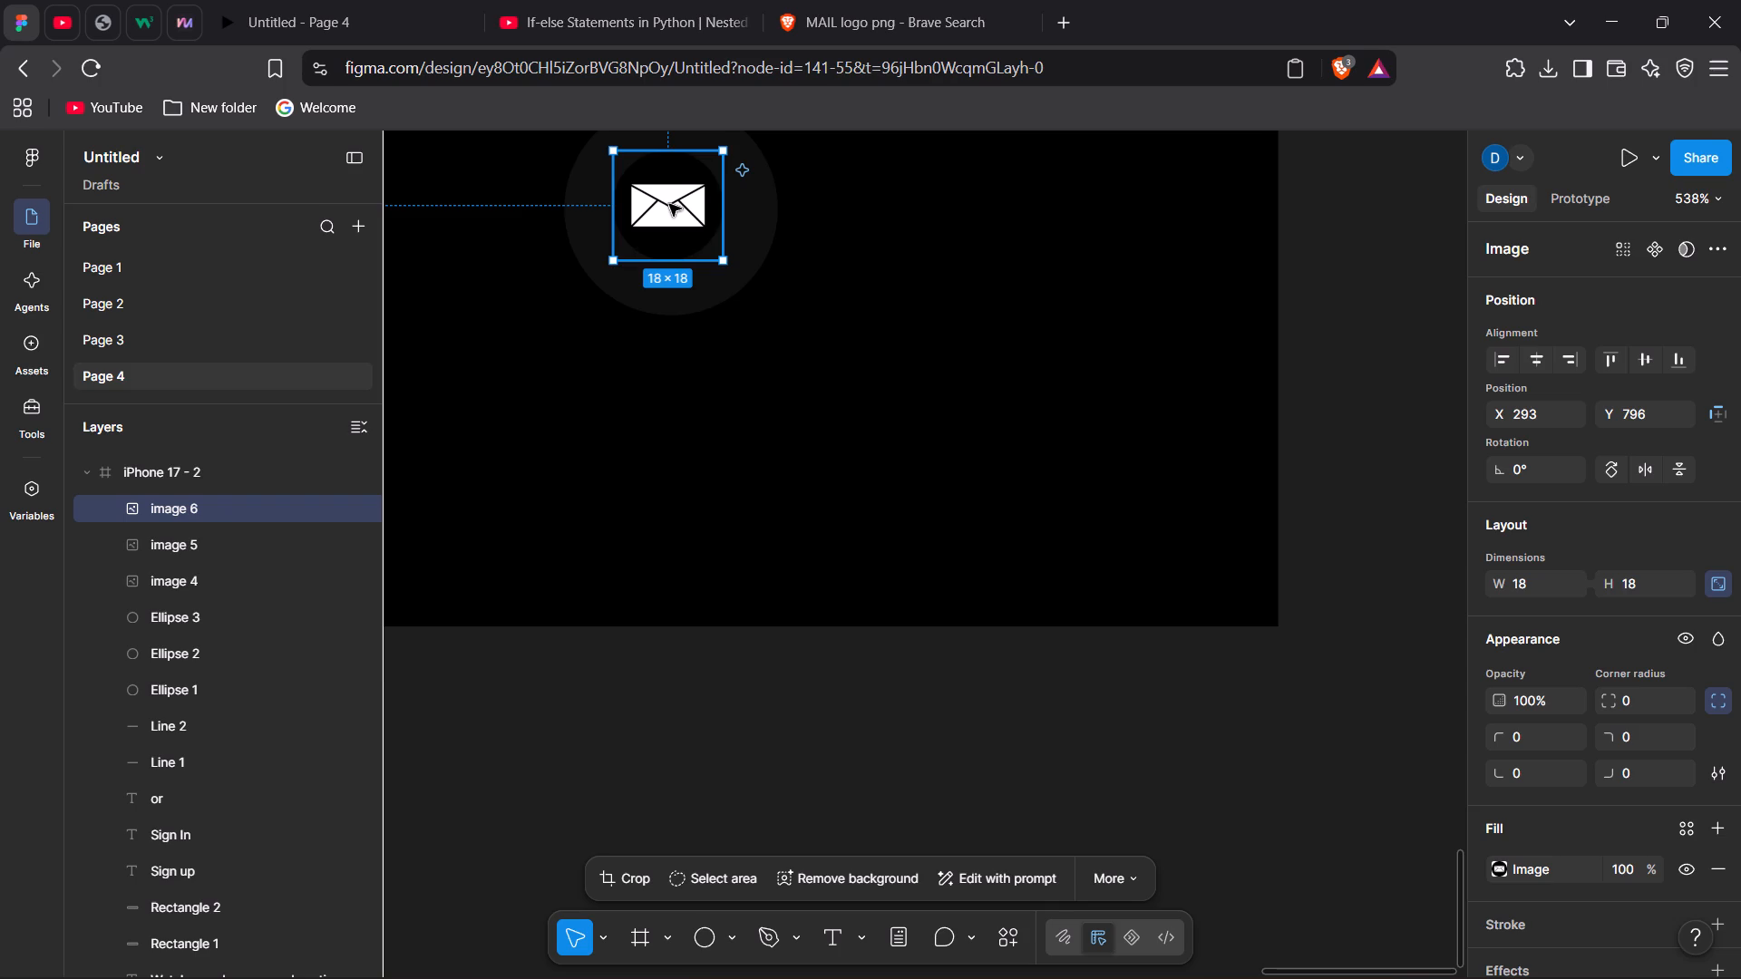
{"action": "scroll", "coordinate": [729, 342], "scroll_direction": "right", "scroll_amount": 1}
{"action": "scroll", "coordinate": [729, 342], "scroll_direction": "up", "scroll_amount": 1}
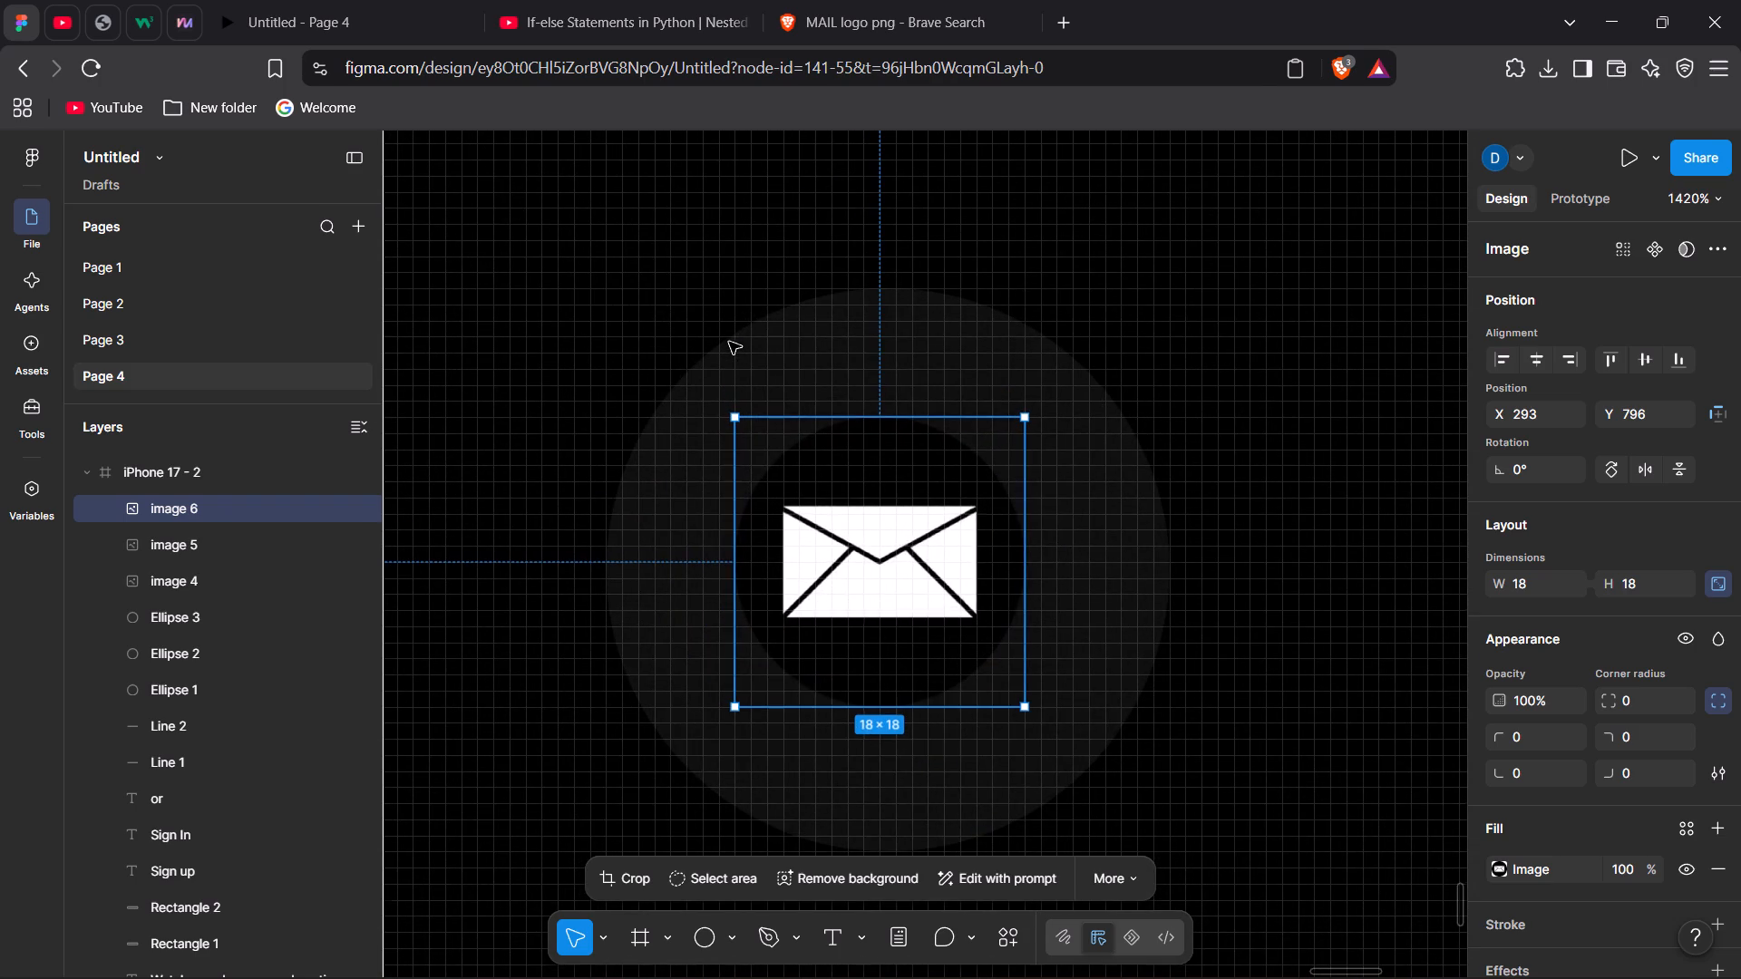
{"action": "left_click_drag", "start_coordinate": [892, 570], "coordinate": [906, 567]}
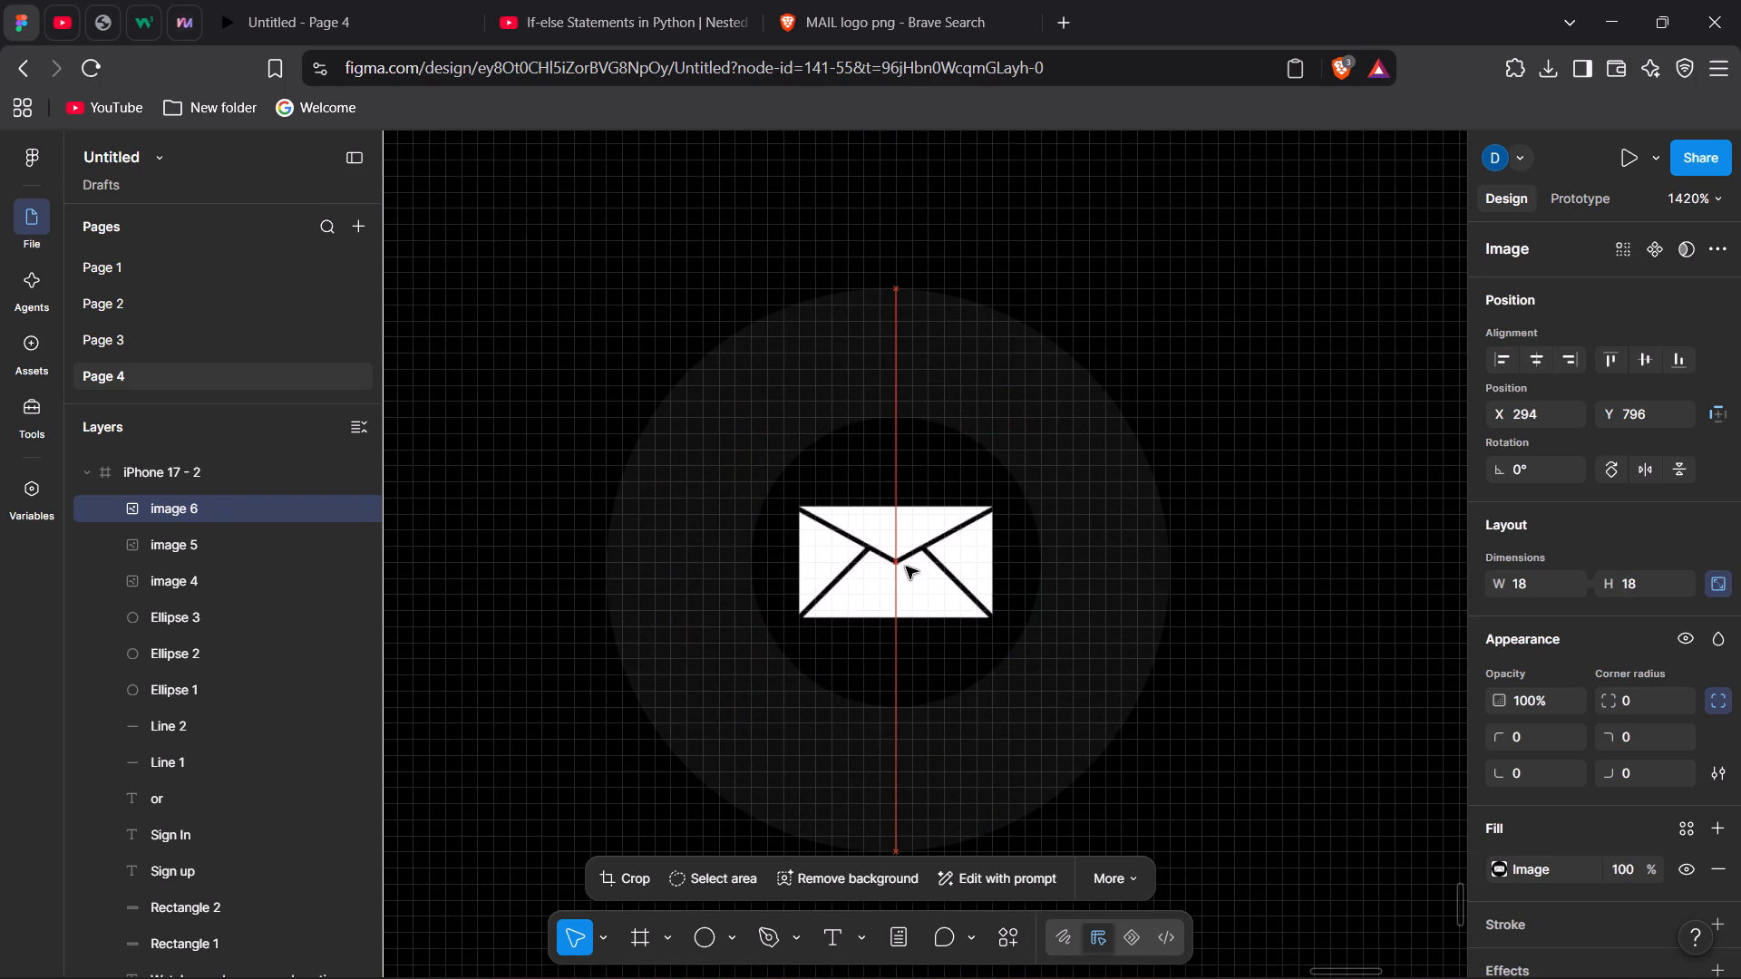
{"action": "left_click_drag", "start_coordinate": [906, 567], "coordinate": [908, 567]}
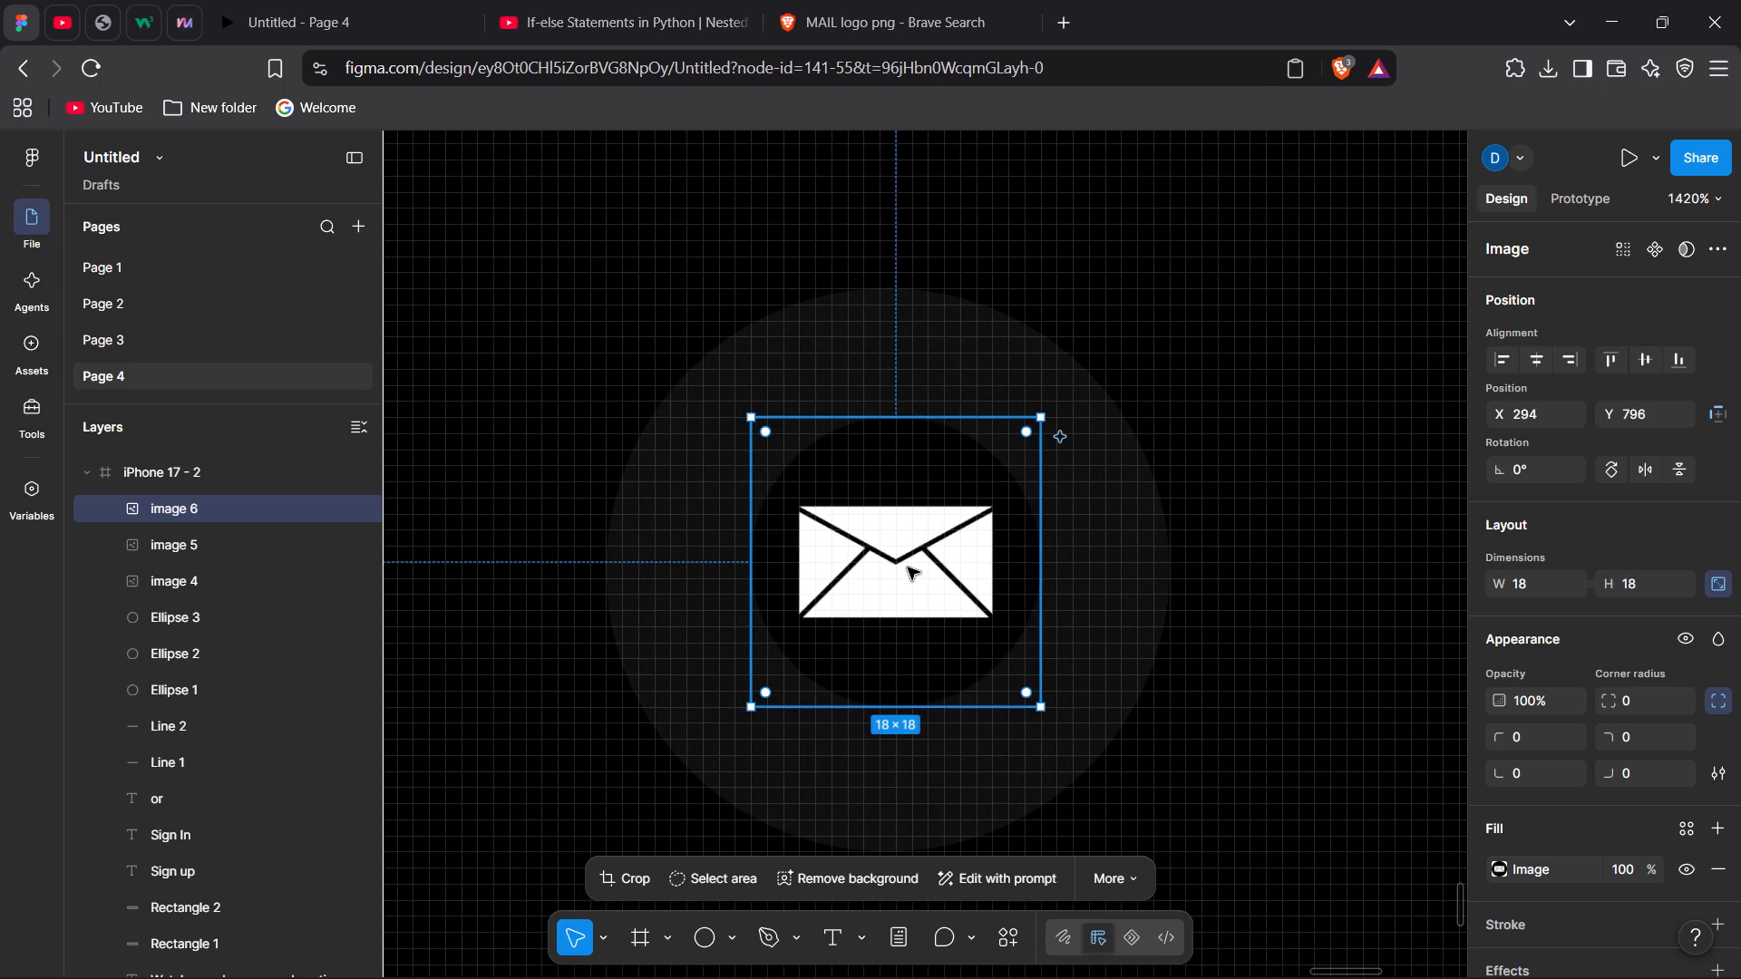
{"action": "left_click", "coordinate": [1296, 870]}
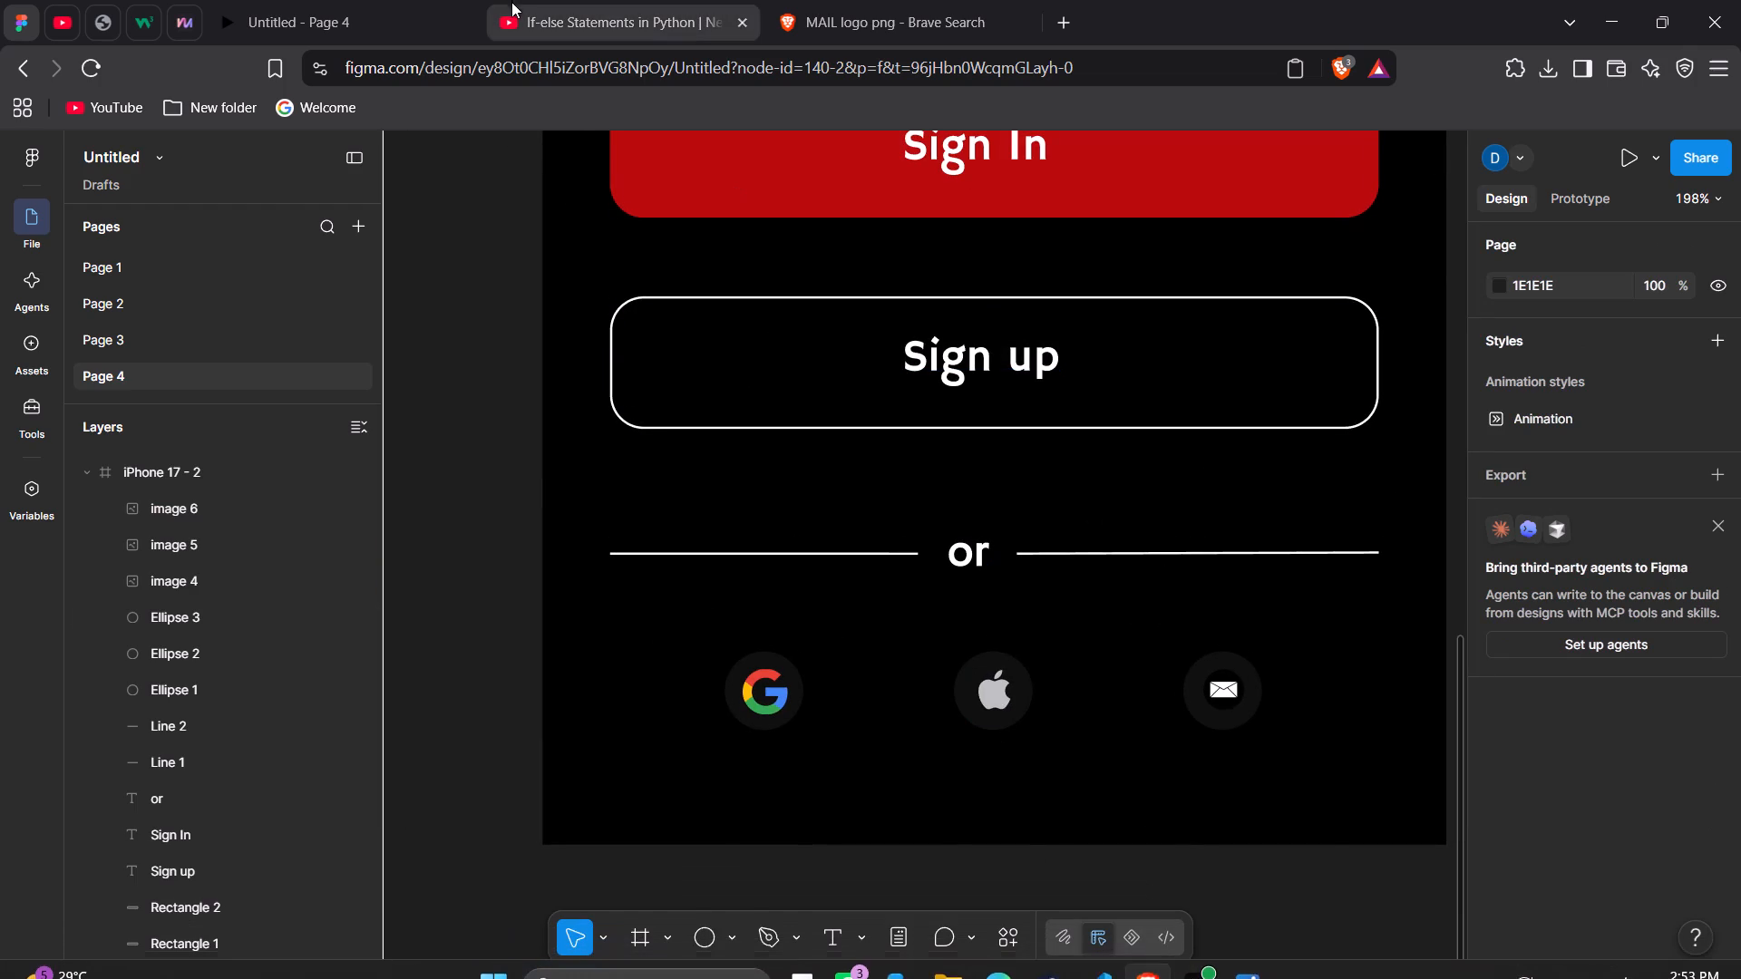
Check the Netflix welcome screen in the prototype preview and return to the design file.
{"action": "left_click", "coordinate": [323, 21]}
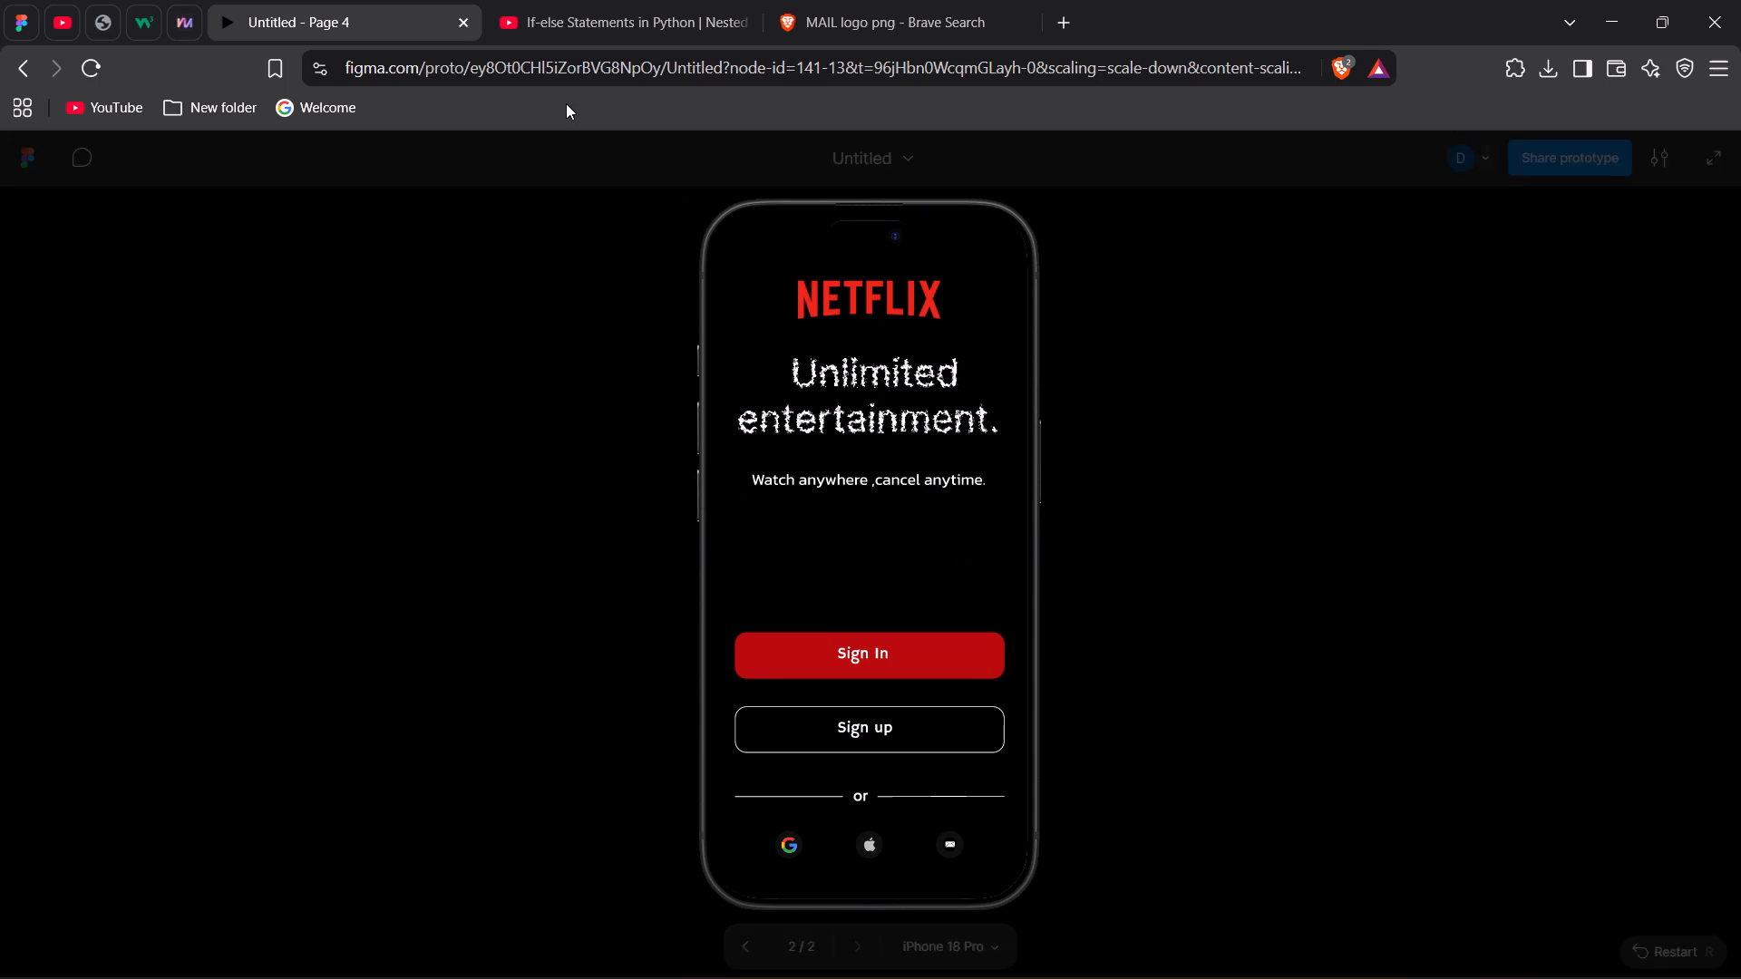
{"action": "left_click", "coordinate": [3, 0]}
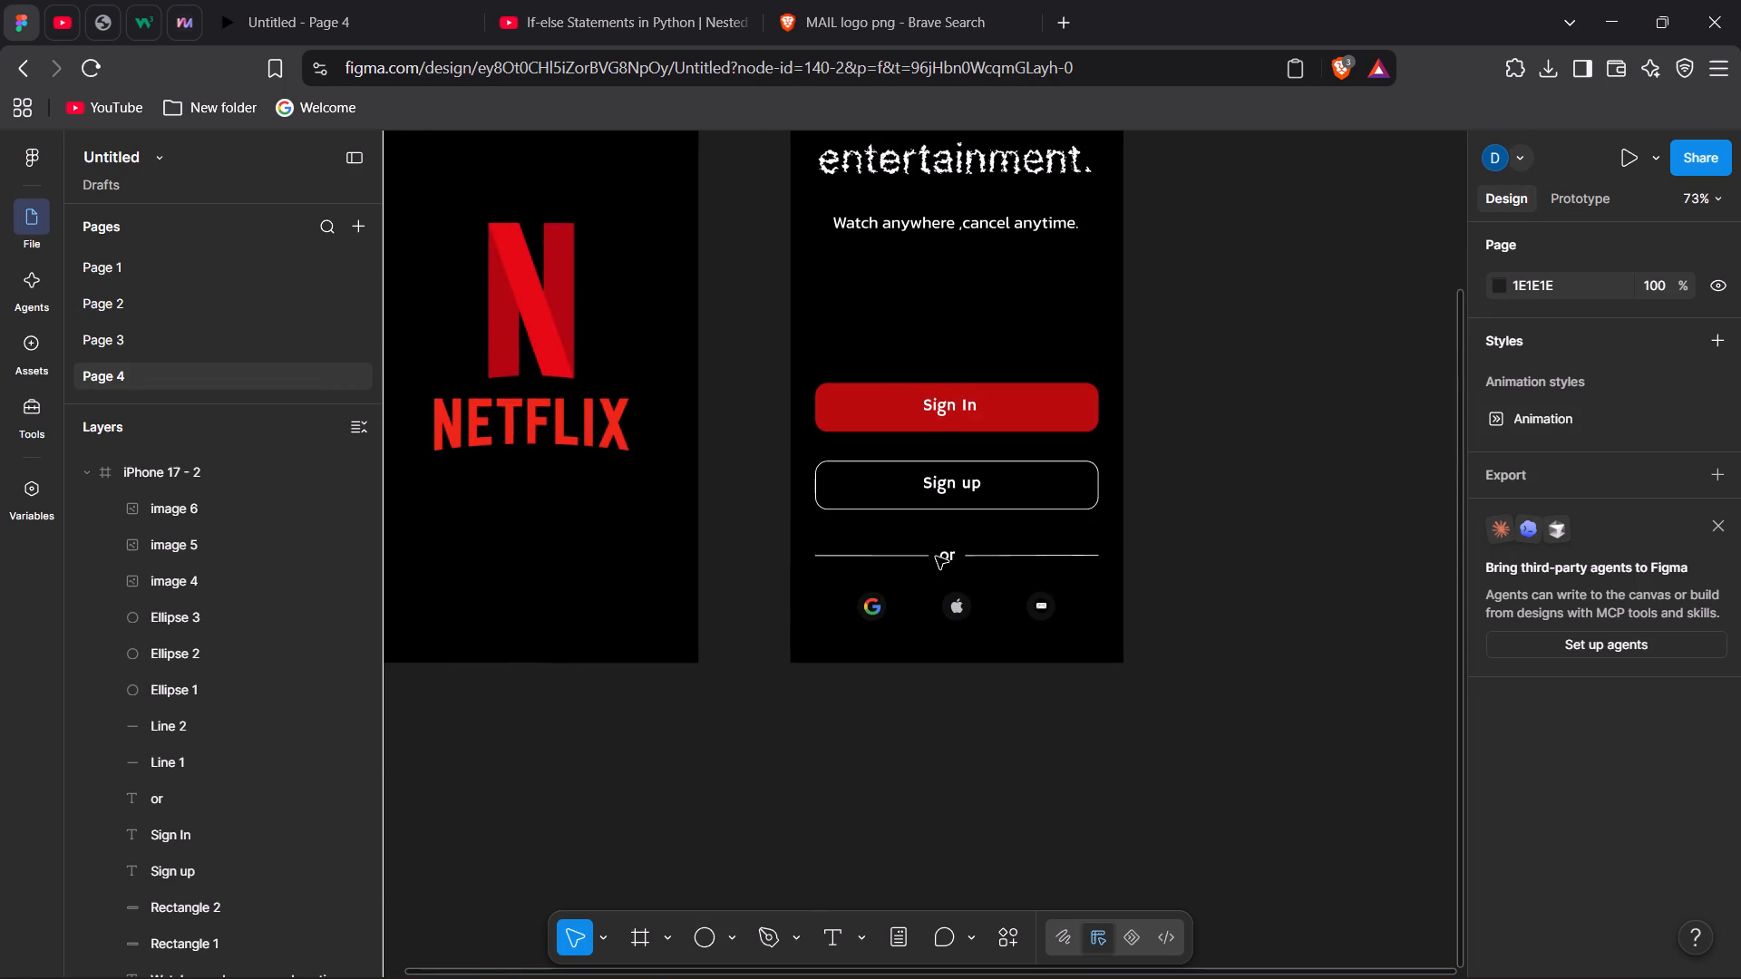
Add a new iPhone 17 frame beside iPhone 17 - 2 and align it with the other frames at about X 998, Y 0.
{"action": "scroll", "coordinate": [936, 557], "scroll_direction": "up", "scroll_amount": 2}
{"action": "scroll", "coordinate": [936, 557], "scroll_direction": "left", "scroll_amount": 2}
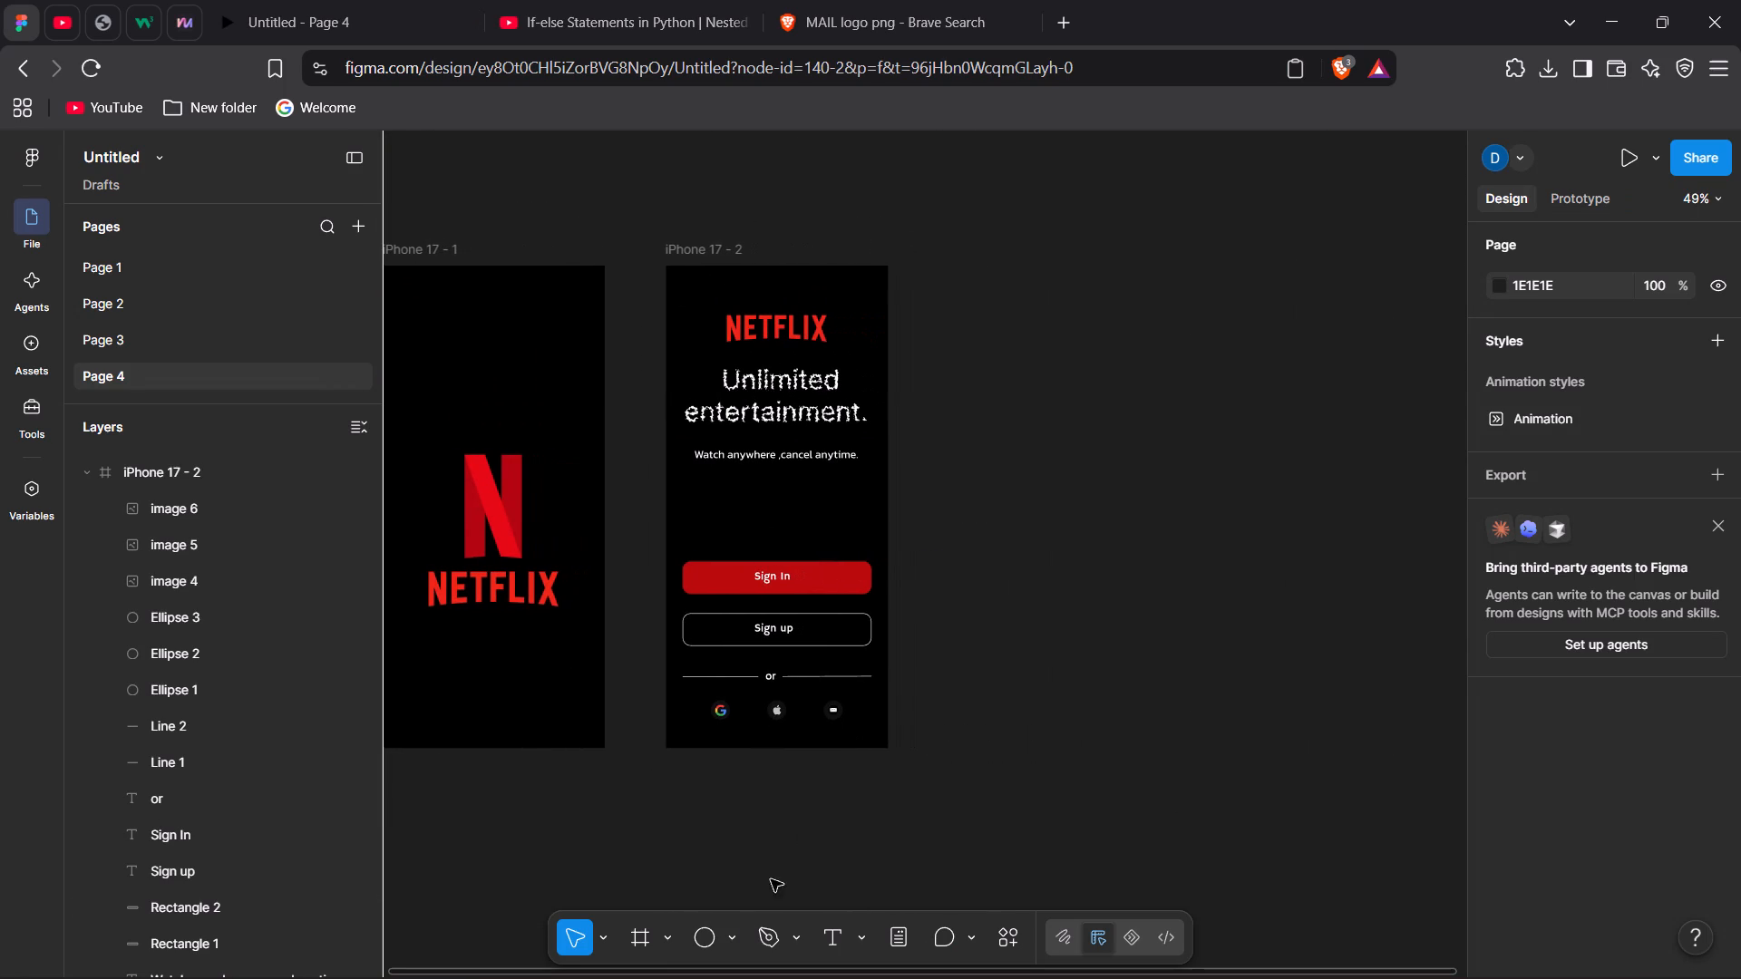
{"action": "left_click", "coordinate": [666, 948]}
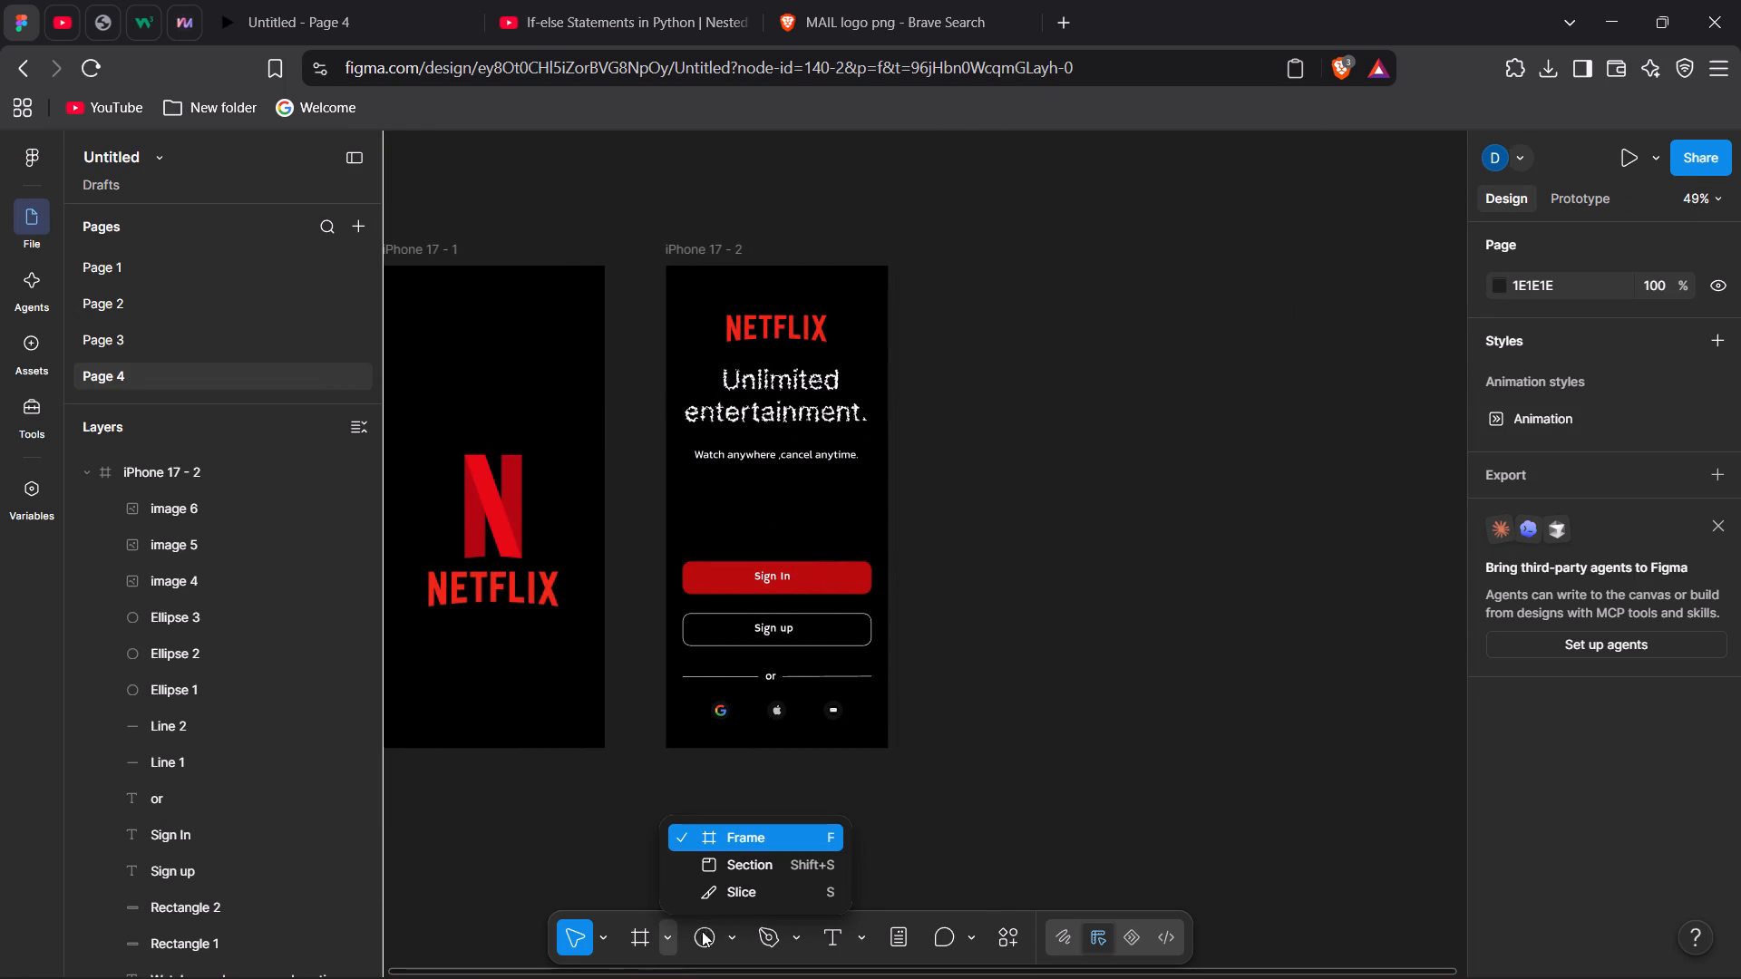
{"action": "left_click", "coordinate": [635, 941]}
{"action": "left_click", "coordinate": [635, 941]}
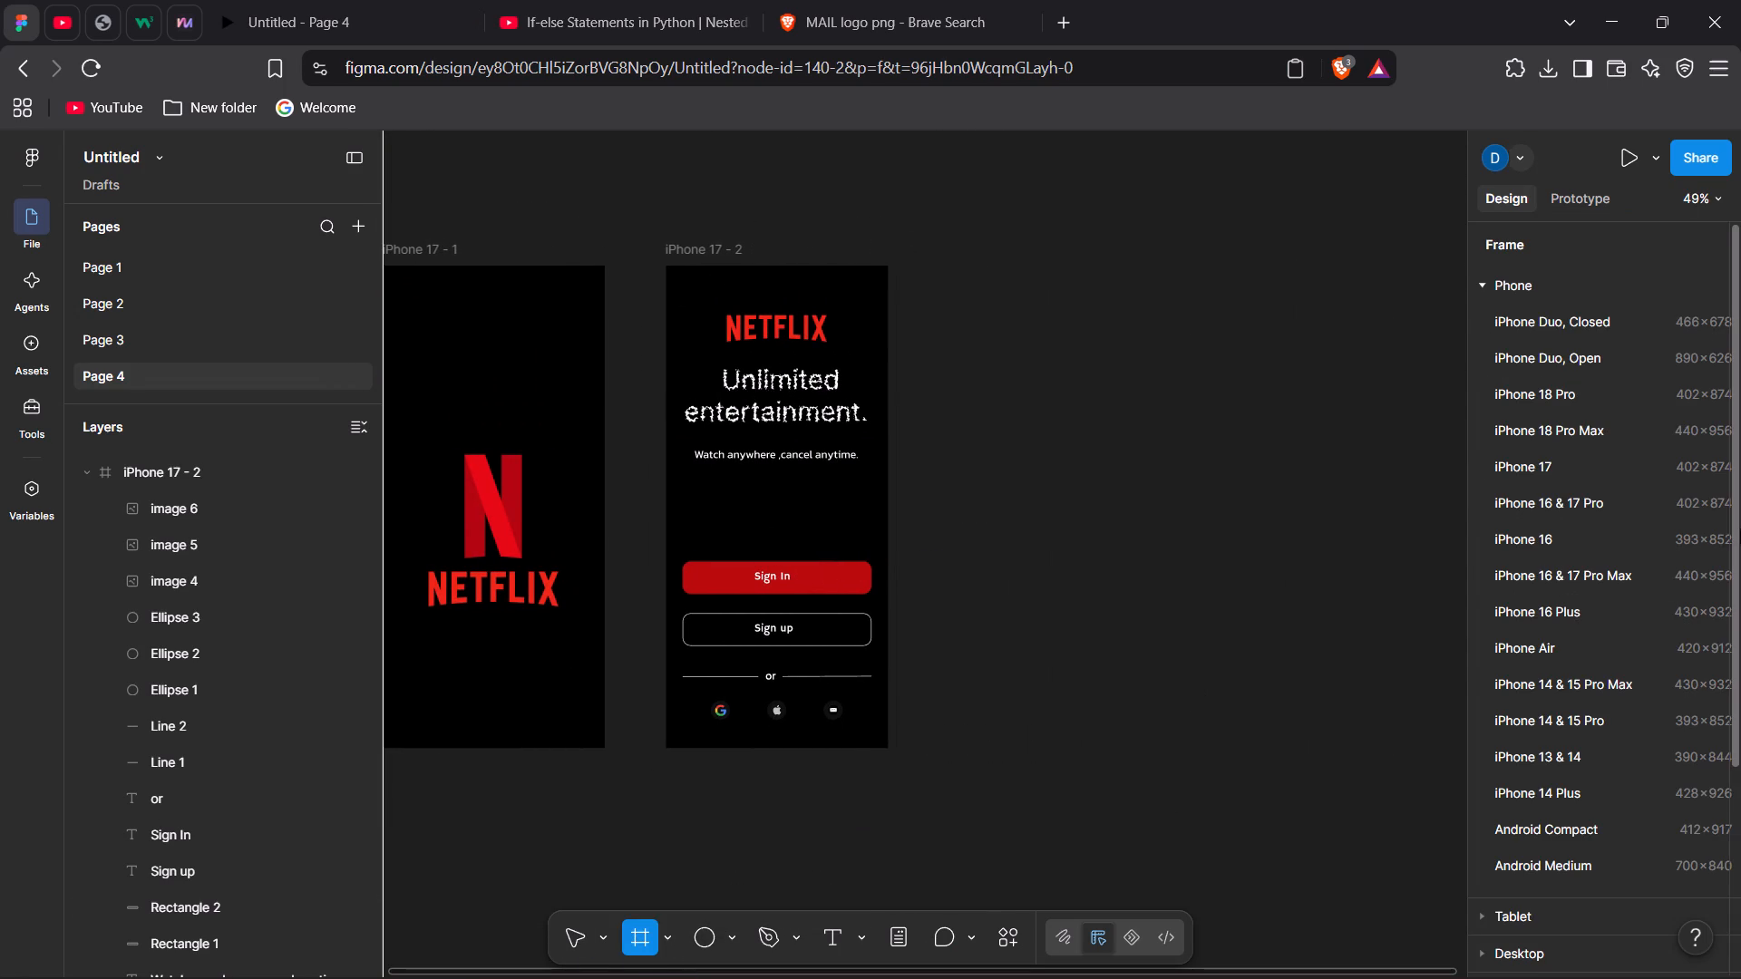
{"action": "left_click", "coordinate": [1622, 470]}
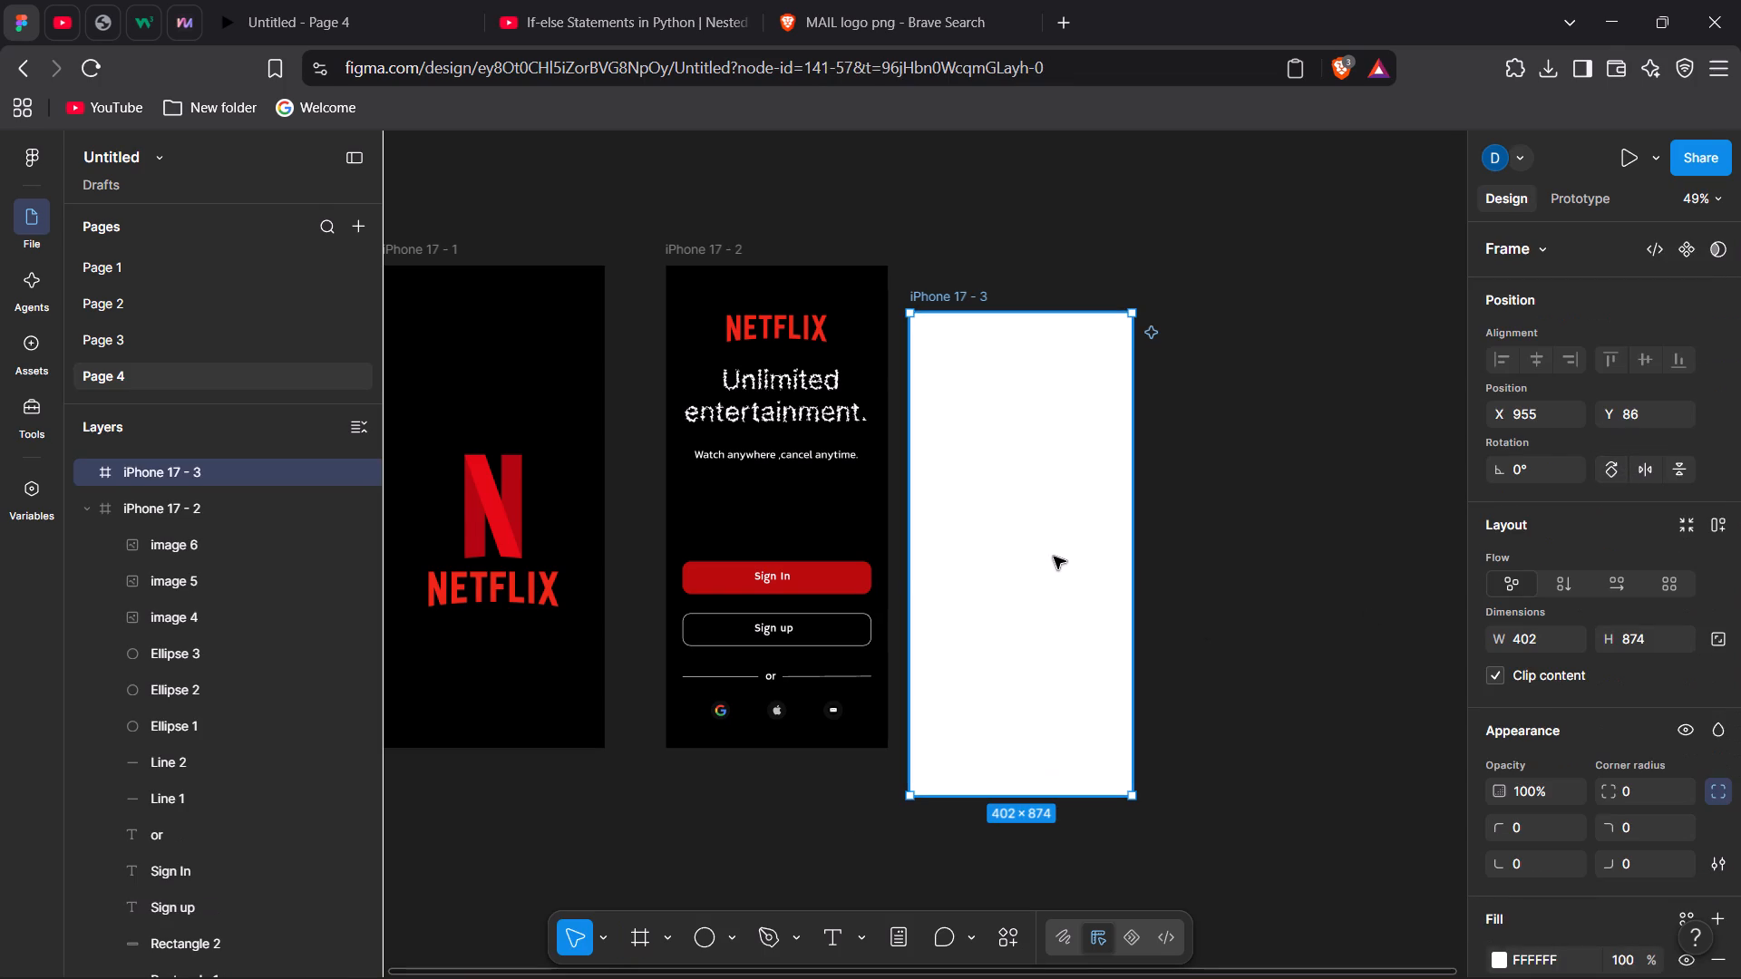
{"action": "left_click_drag", "start_coordinate": [1054, 557], "coordinate": [1071, 520]}
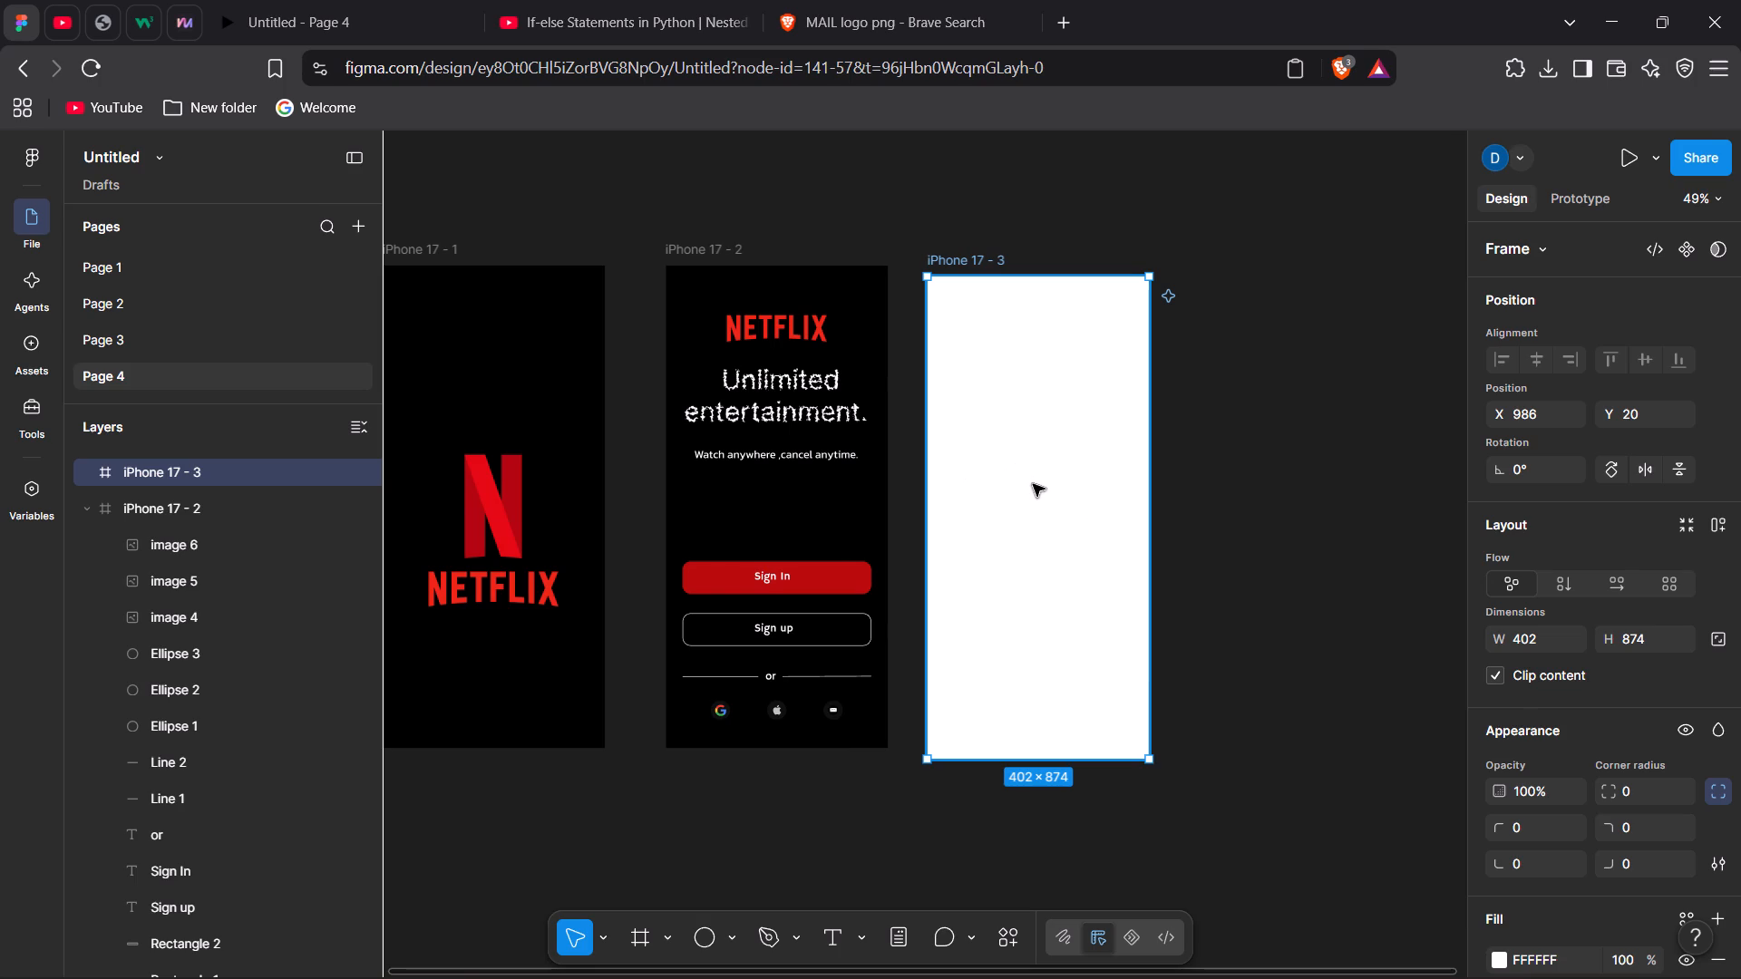
{"action": "left_click_drag", "start_coordinate": [1034, 484], "coordinate": [1043, 471]}
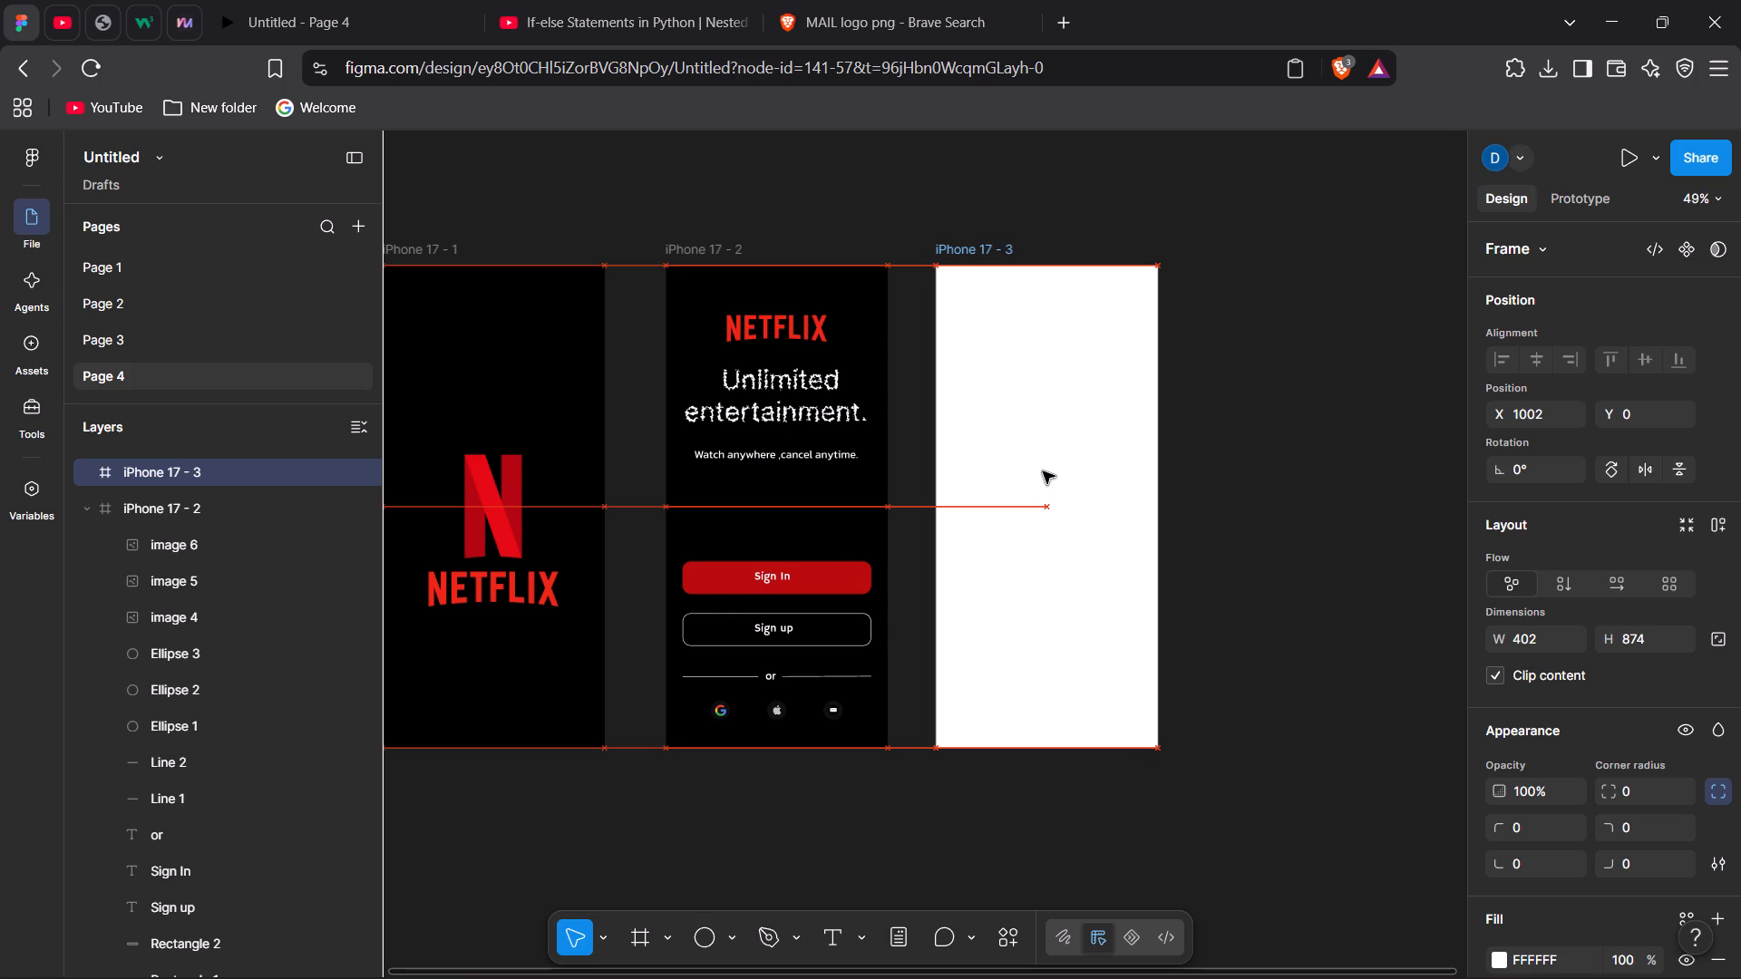
{"action": "left_click_drag", "start_coordinate": [1043, 471], "coordinate": [1040, 471]}
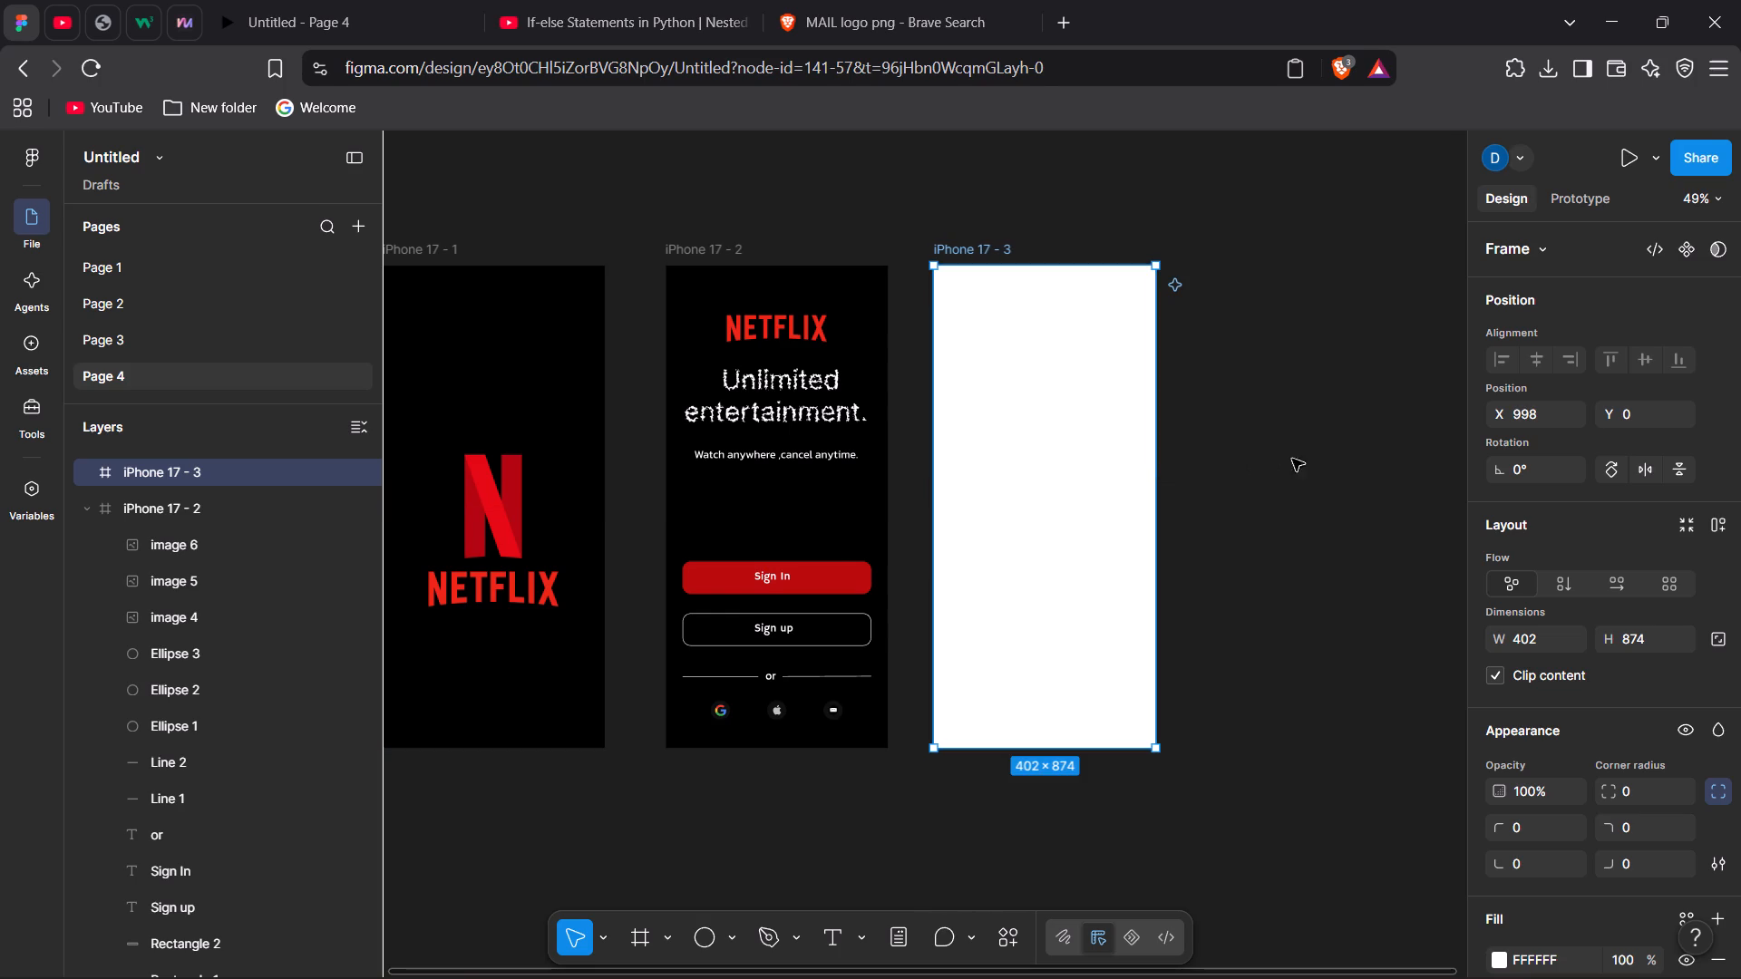
{"action": "left_click", "coordinate": [1302, 459]}
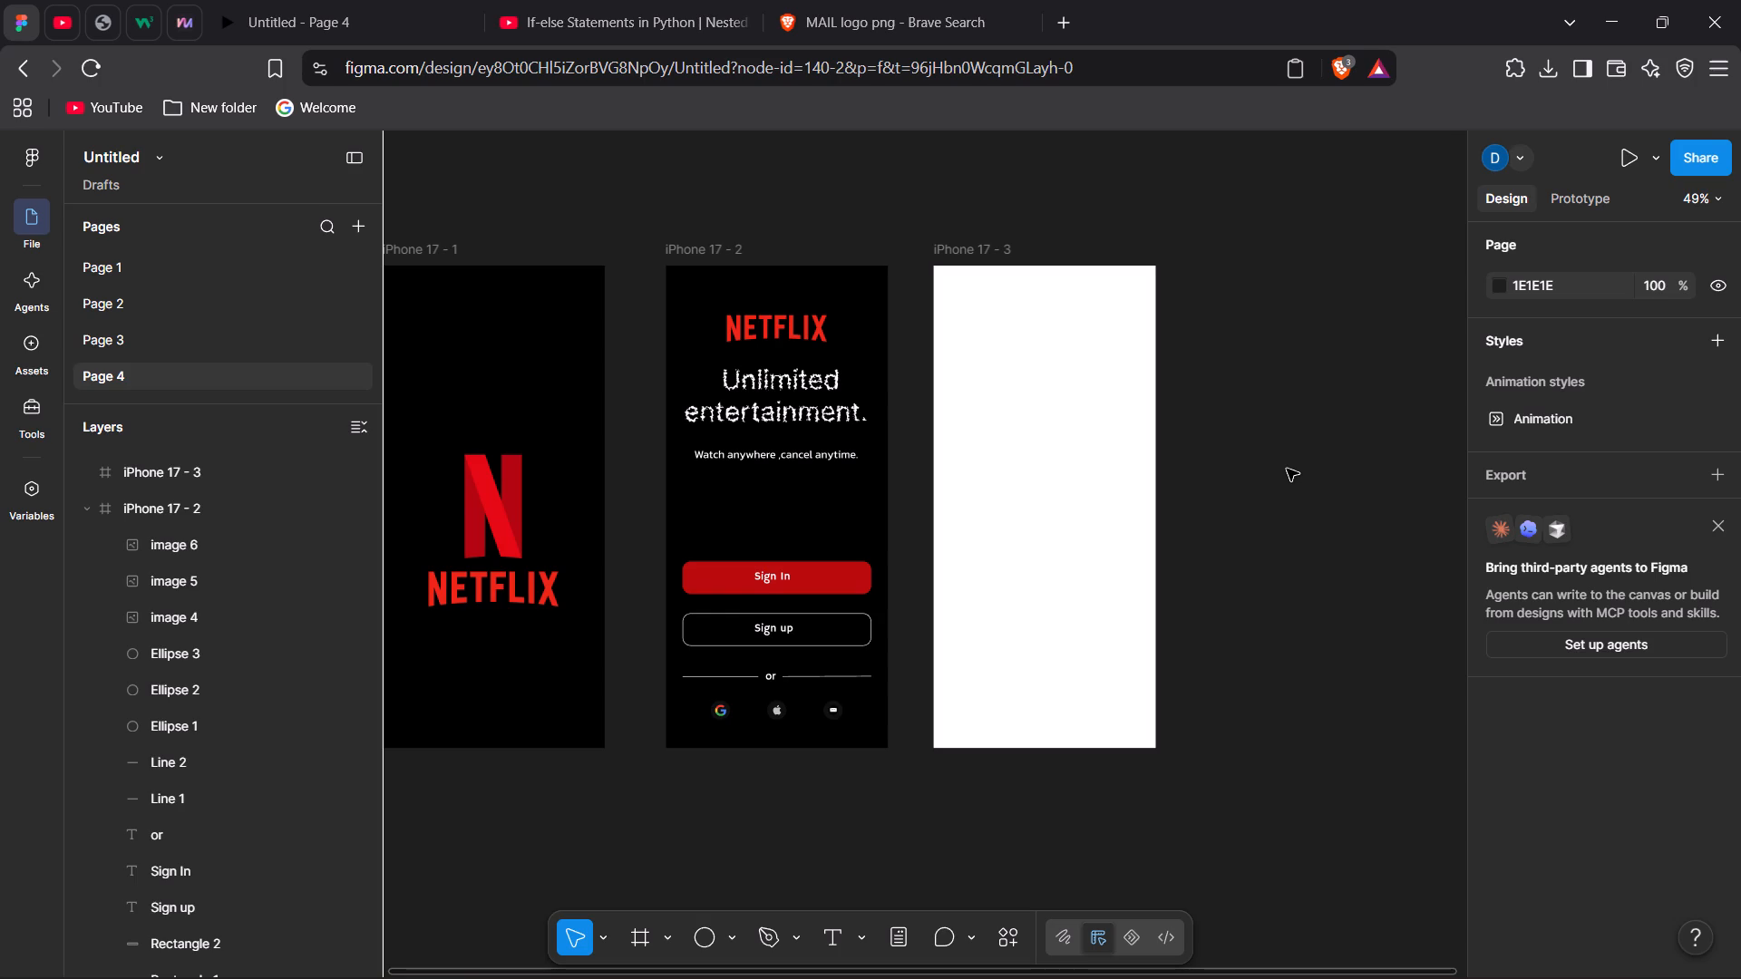
Change the new iPhone 17 frame's fill to black, 000000.
{"action": "left_click", "coordinate": [997, 436]}
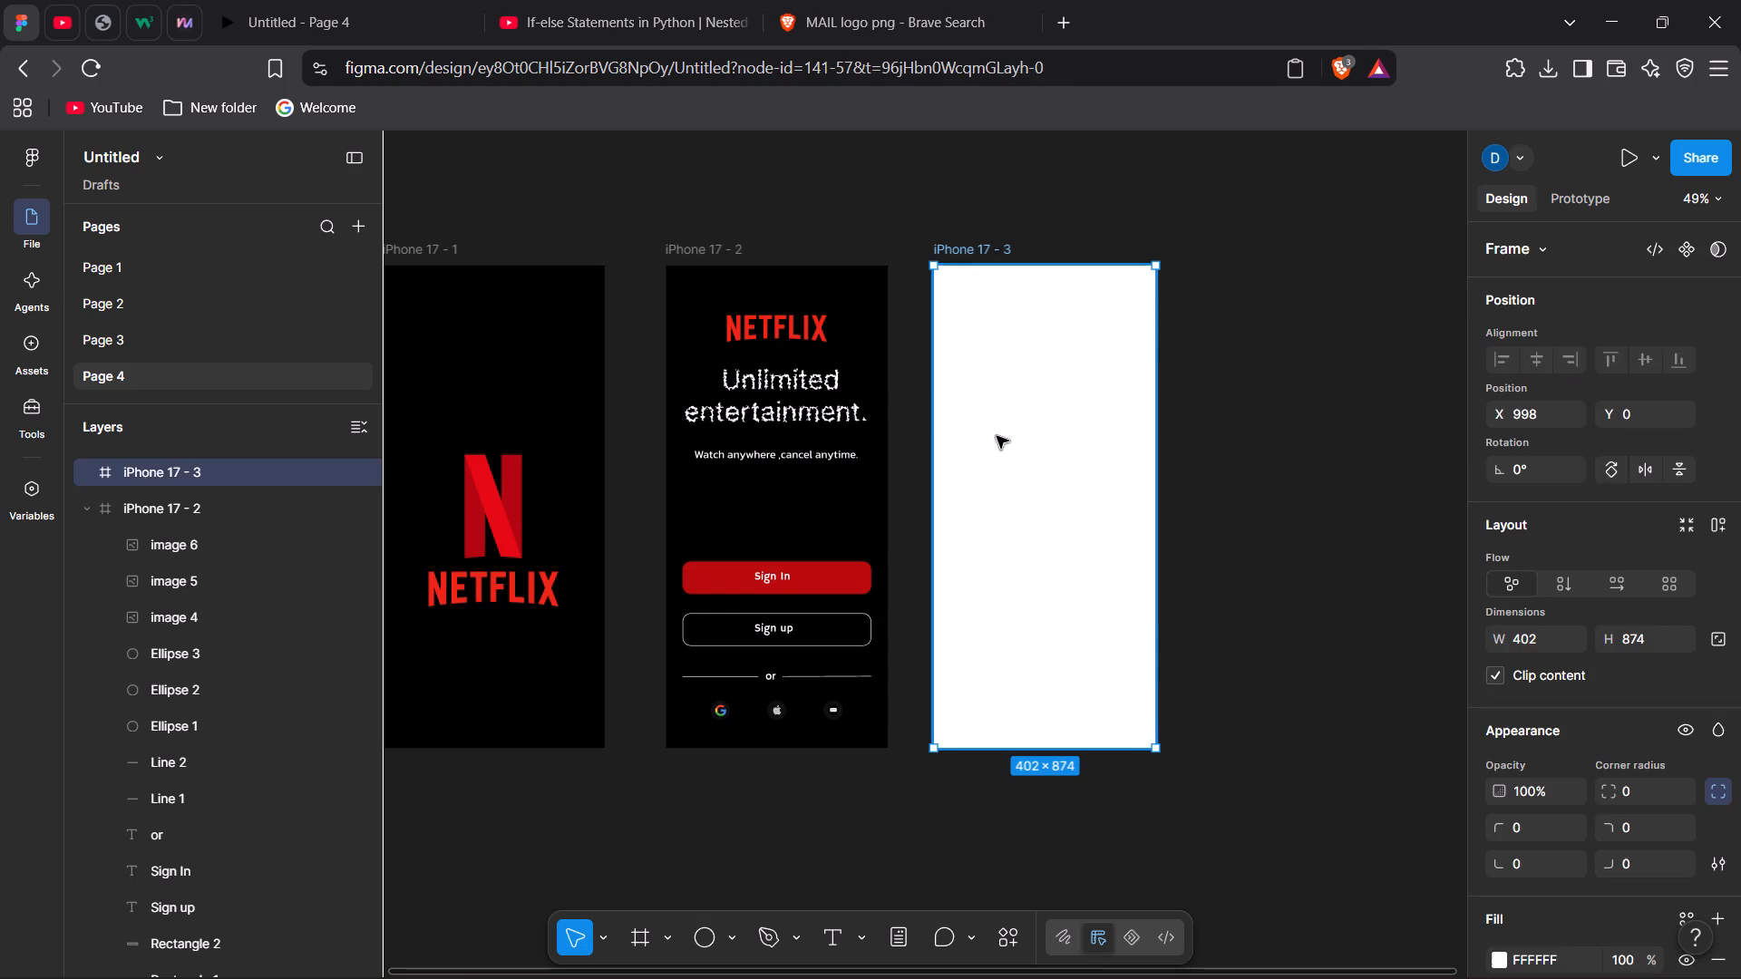
{"action": "scroll", "coordinate": [1627, 798], "scroll_direction": "down", "scroll_amount": 2}
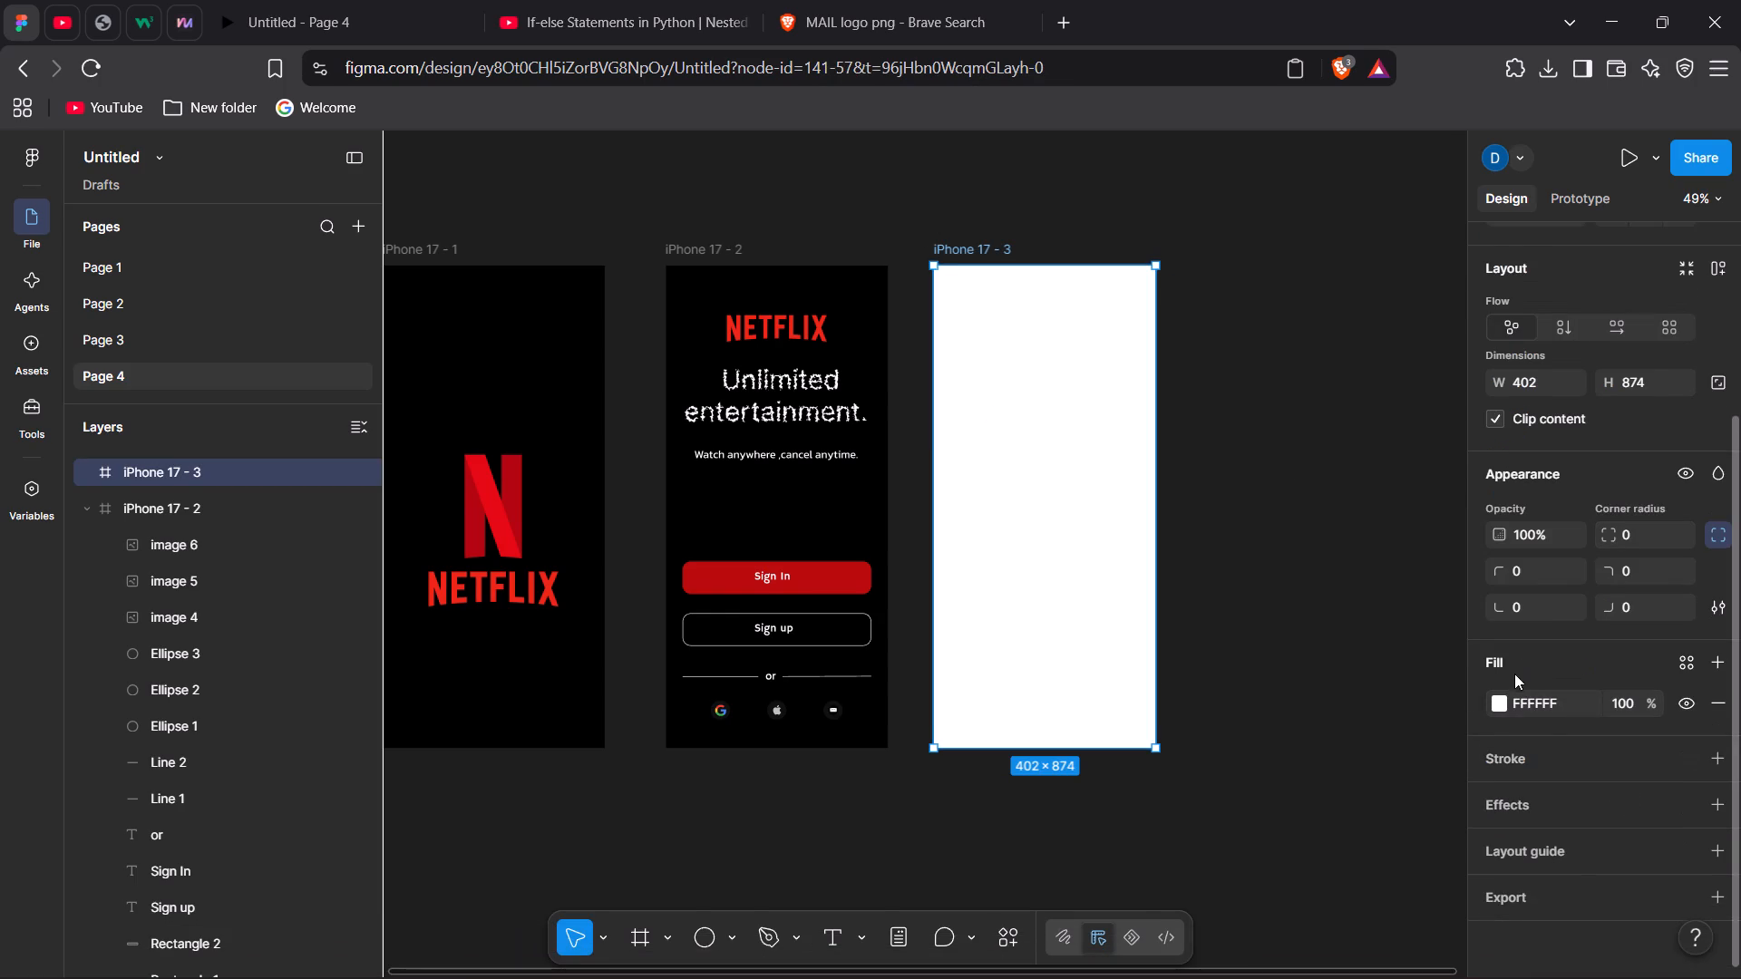
{"action": "left_click", "coordinate": [1503, 704]}
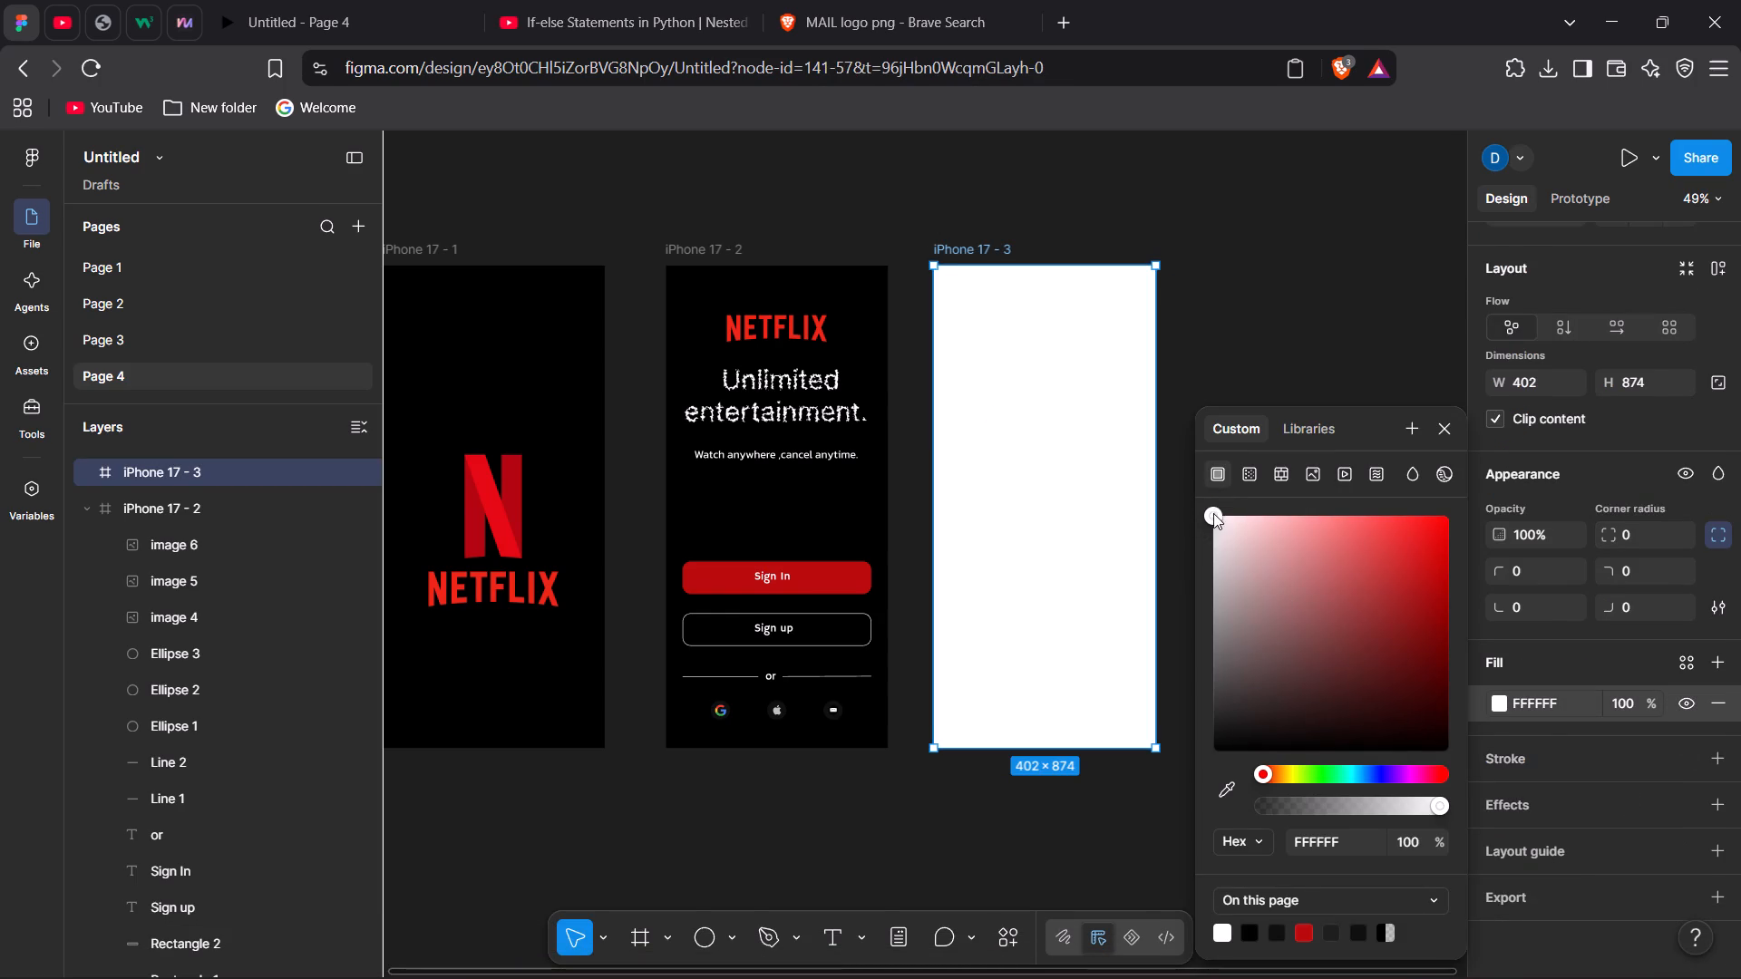
{"action": "left_click_drag", "start_coordinate": [1213, 512], "coordinate": [1188, 936]}
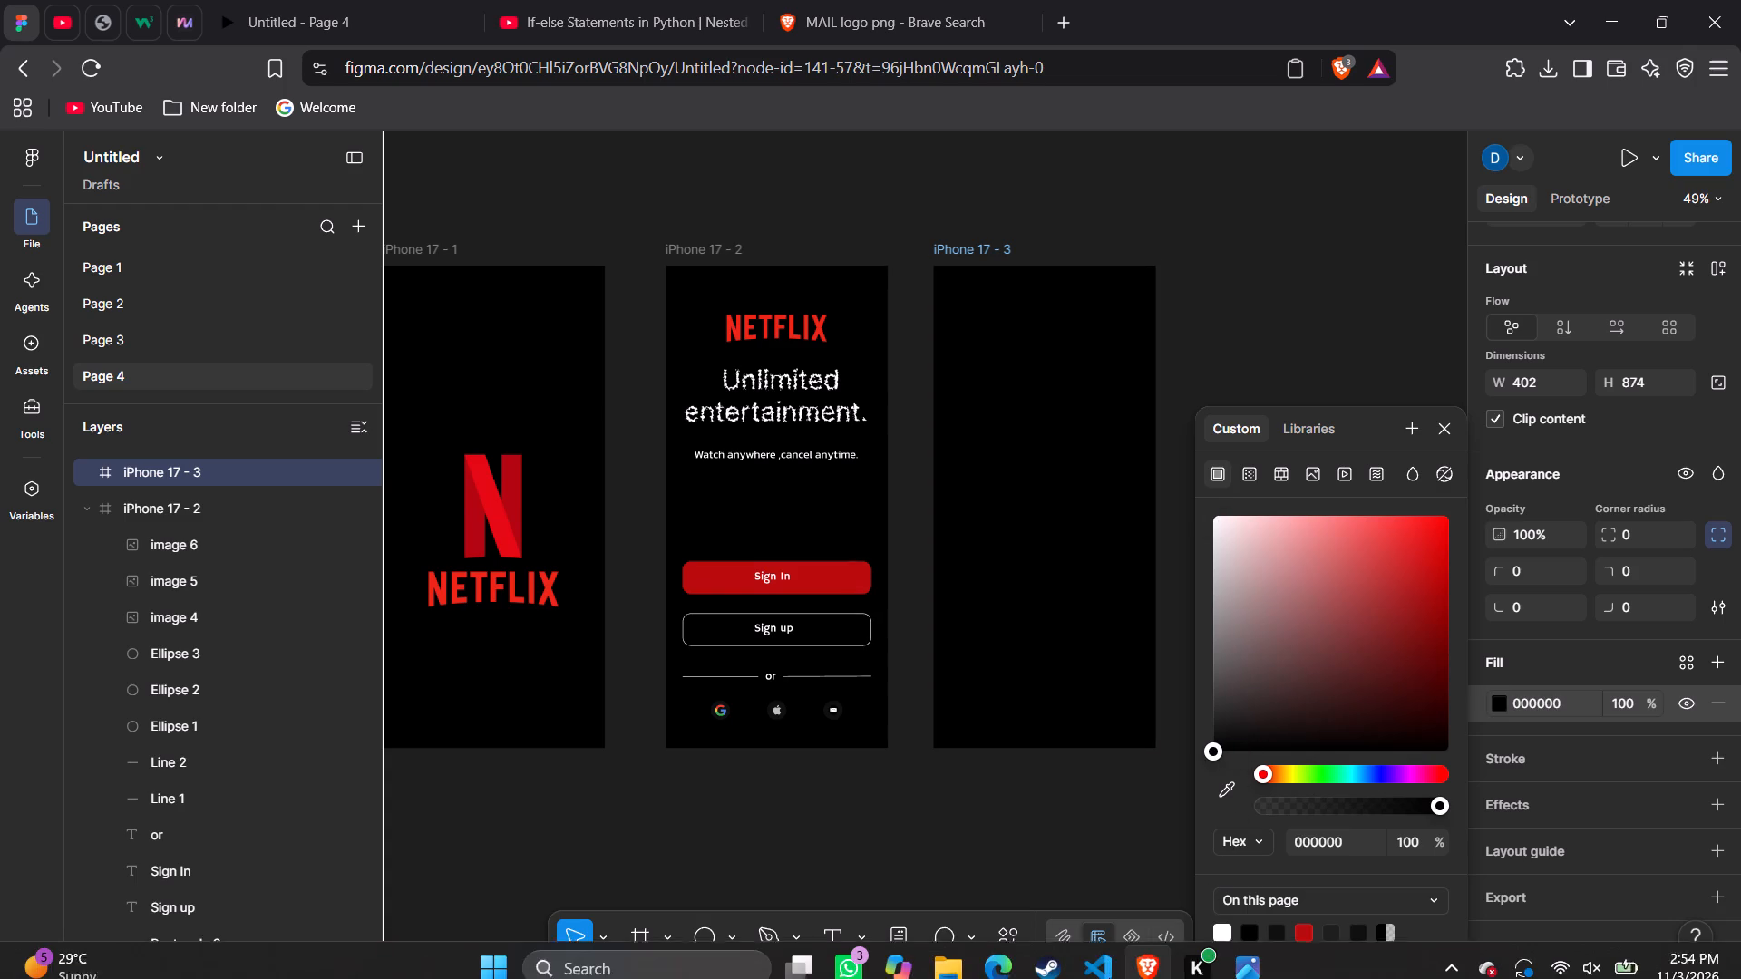
Switch to Photos and examine the Create / Verify Account screen in the Netflix App User Journey Mockup image.
{"action": "left_click", "coordinate": [1232, 962]}
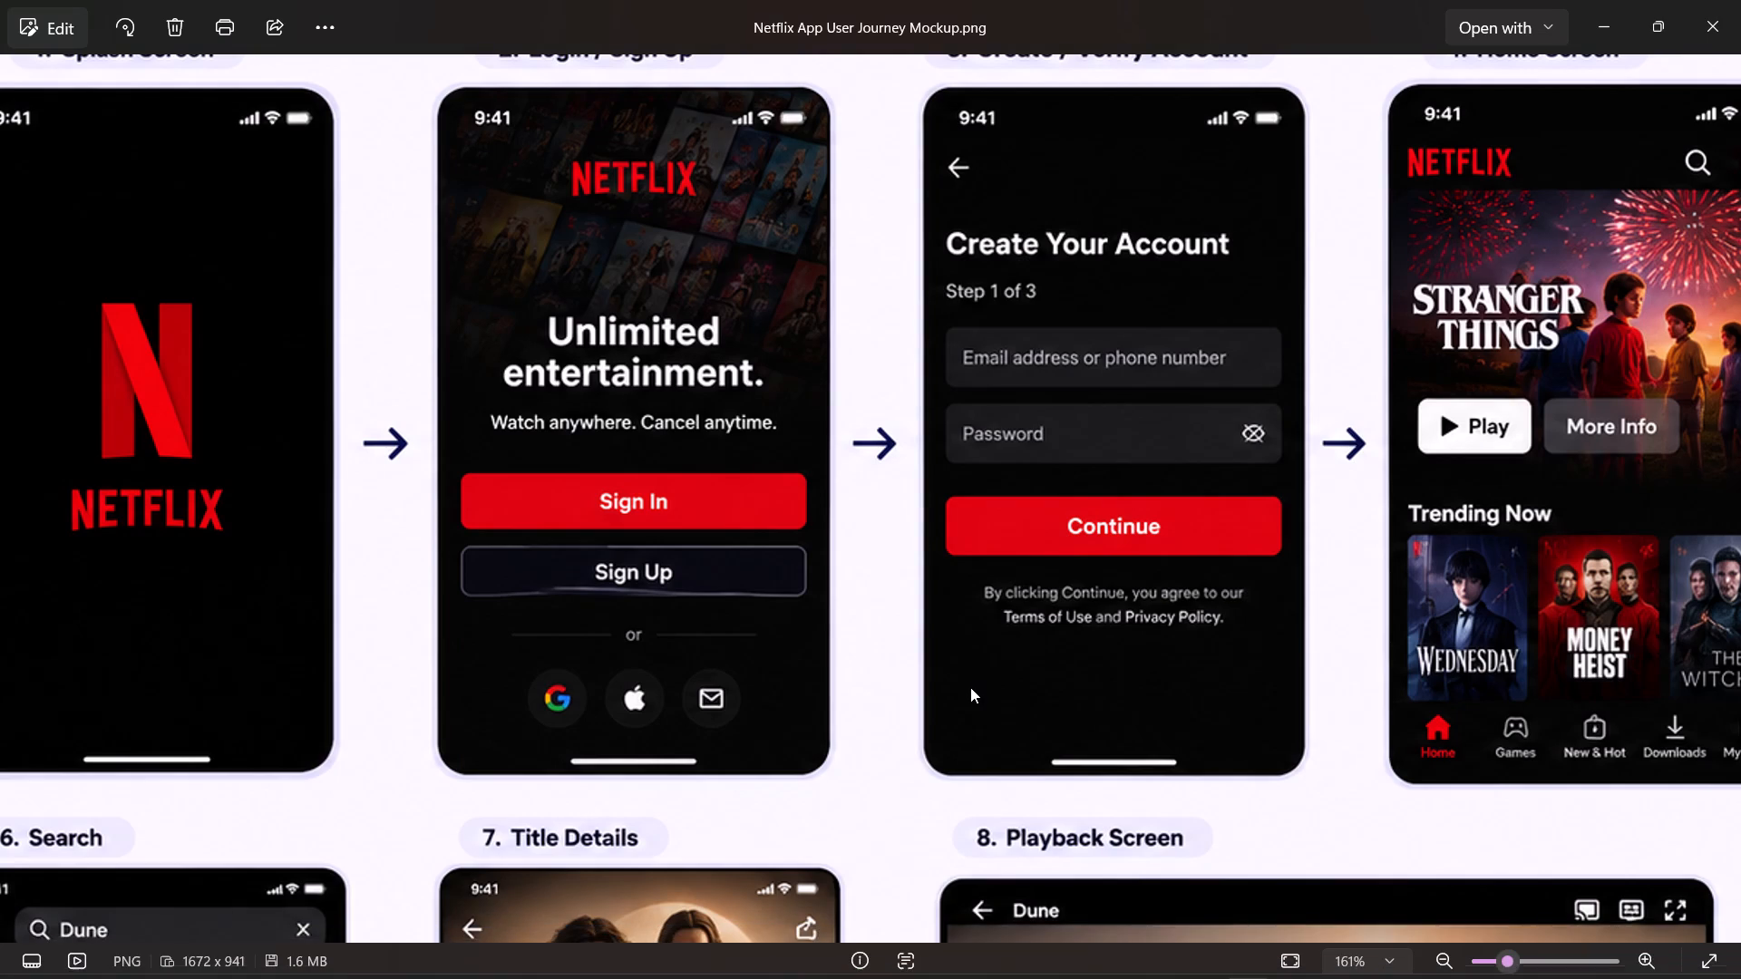
{"action": "scroll", "coordinate": [970, 687], "scroll_direction": "down", "scroll_amount": 1, "text": "ctrl"}
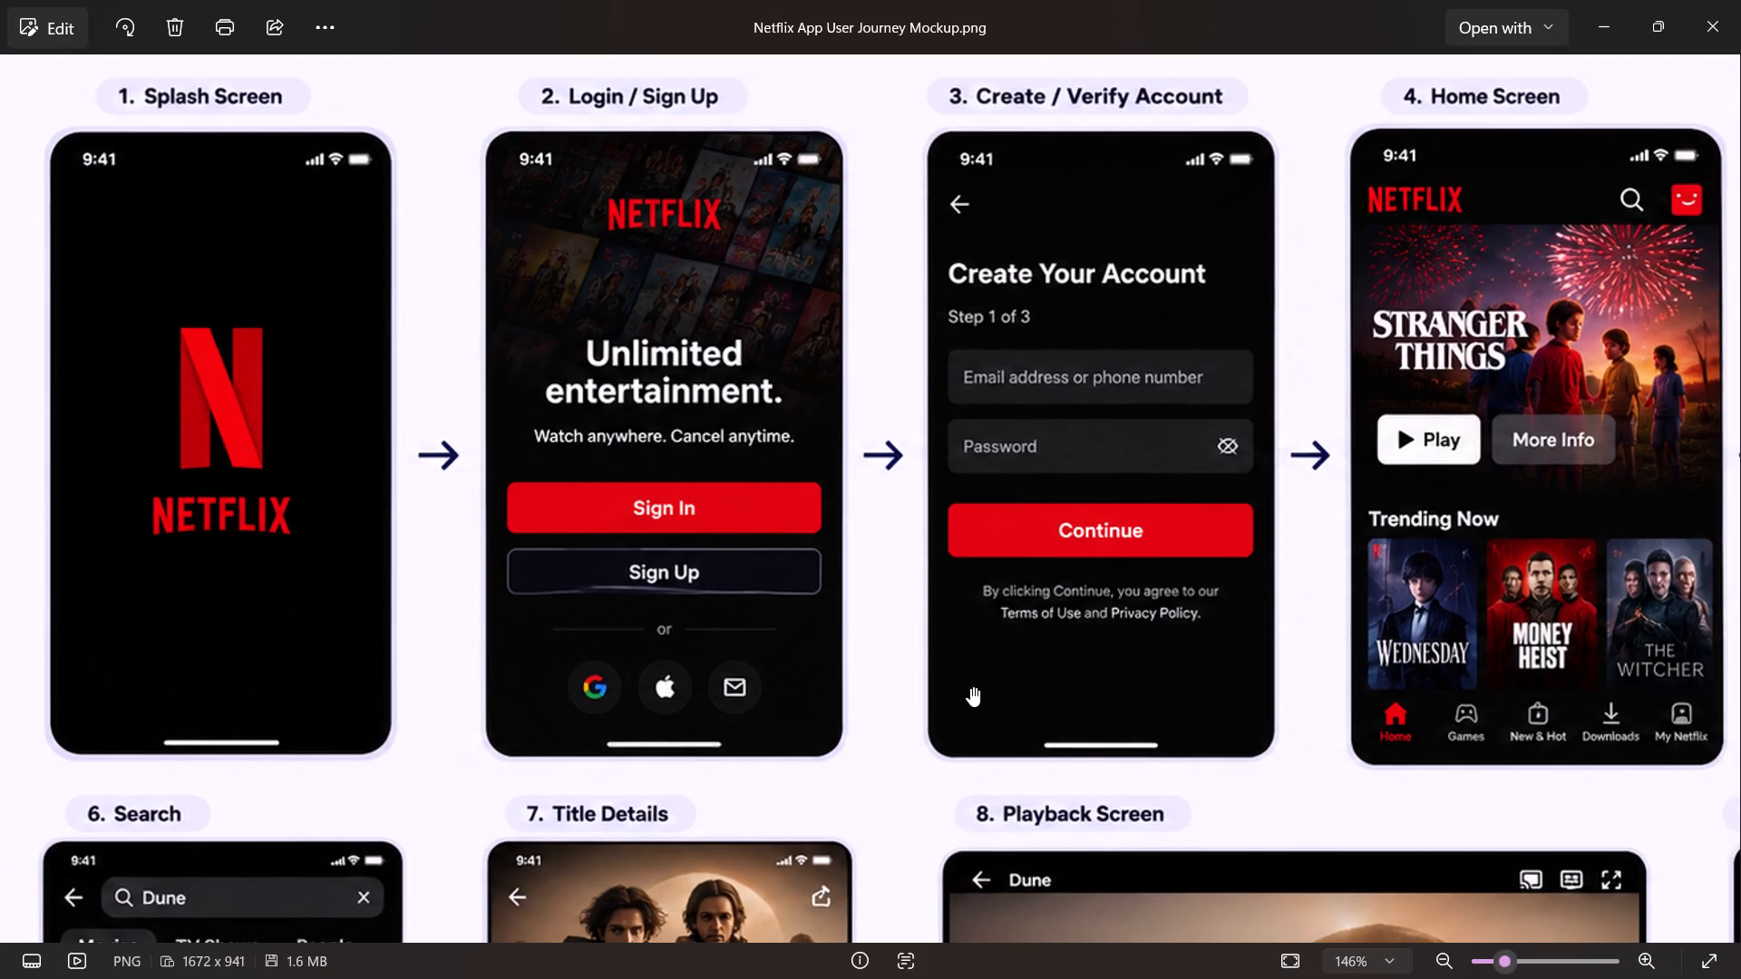
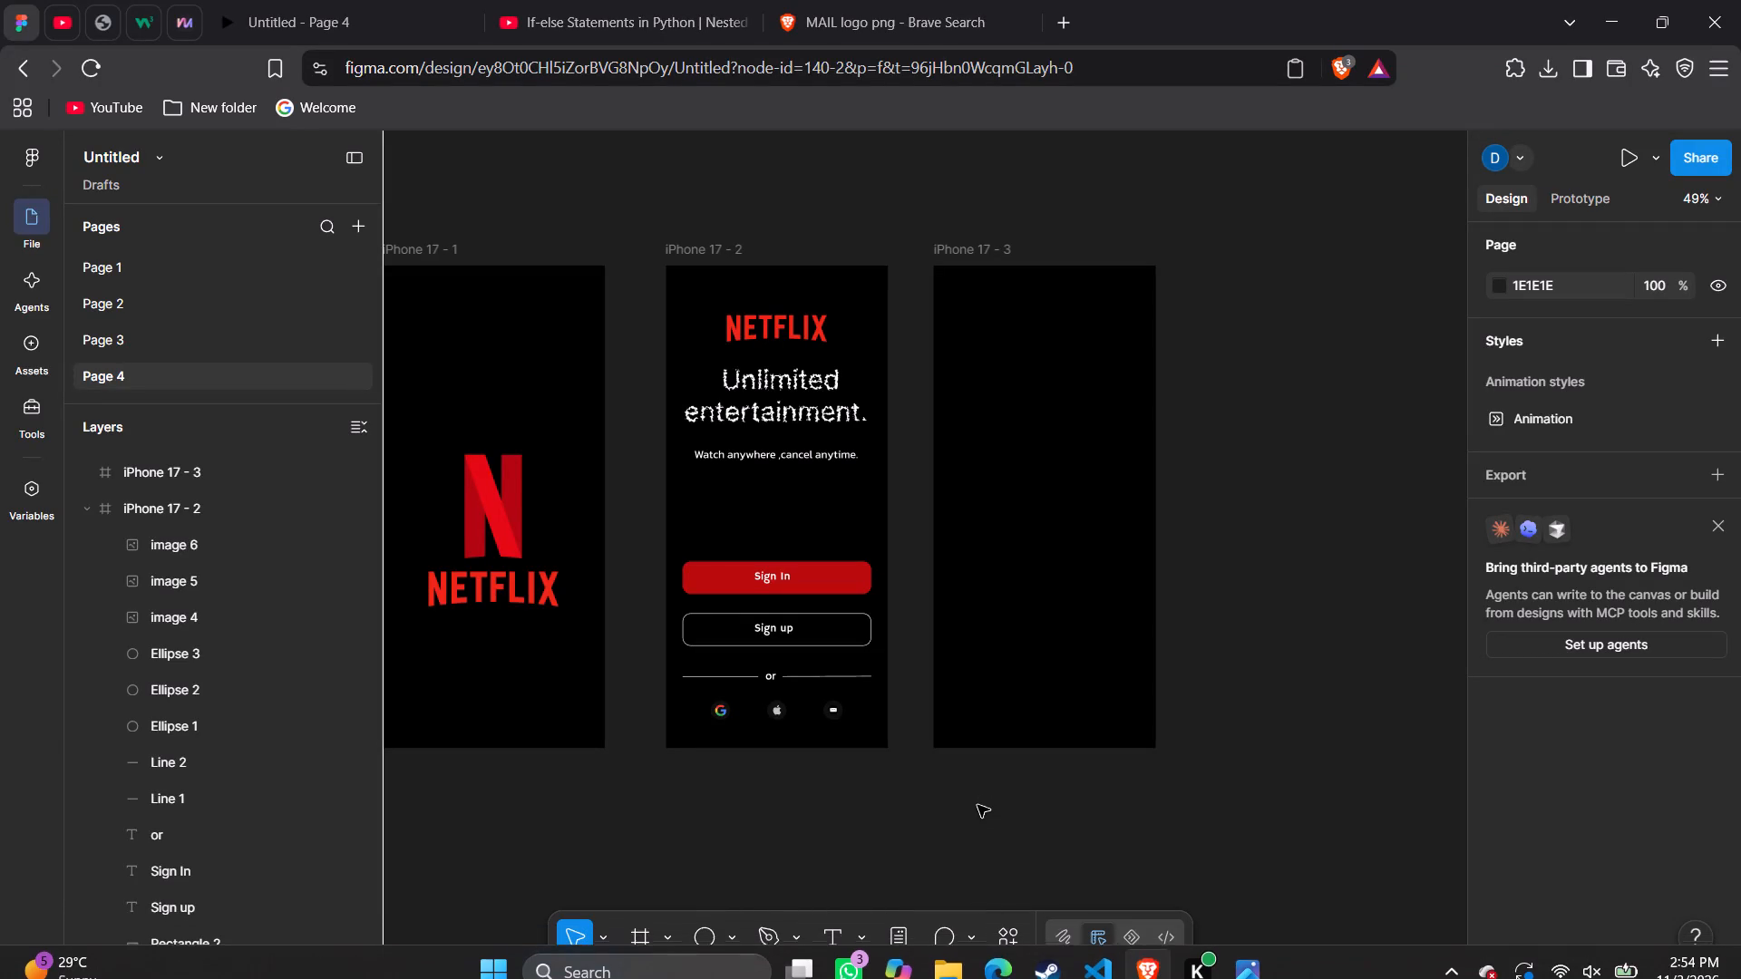
Switch to the Brave image search and search for ARROW logo png.
{"action": "left_click", "coordinate": [879, 0]}
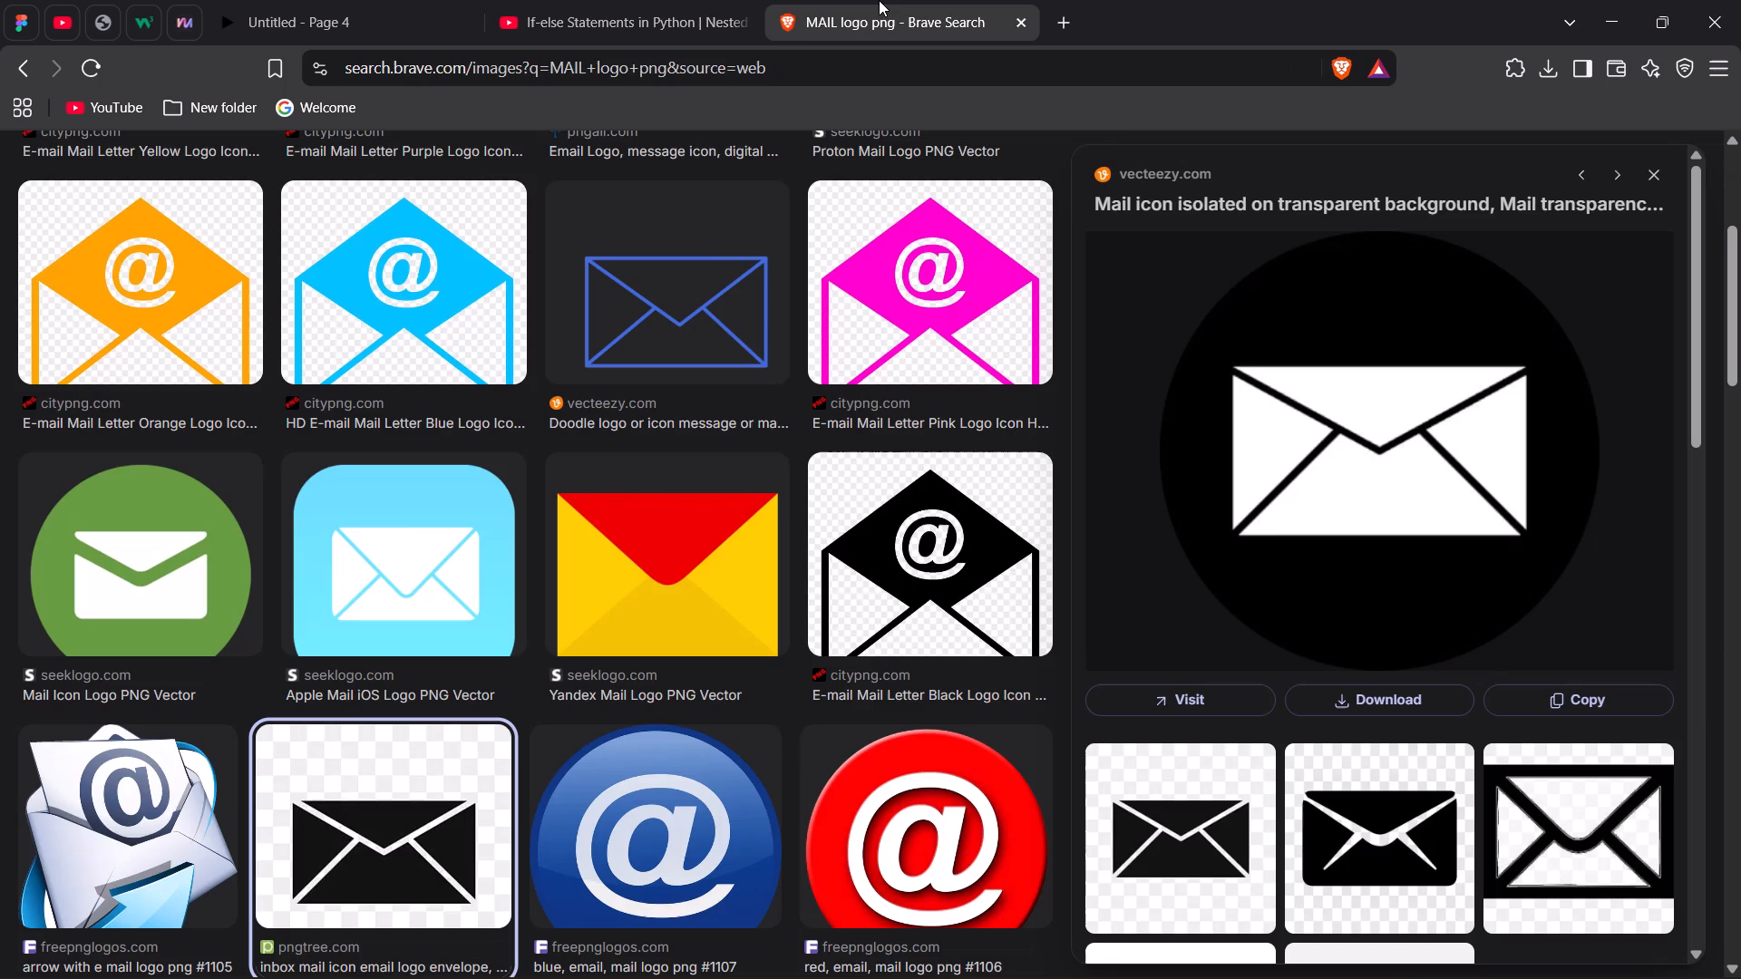
{"action": "scroll", "coordinate": [704, 189], "scroll_direction": "up", "scroll_amount": 9}
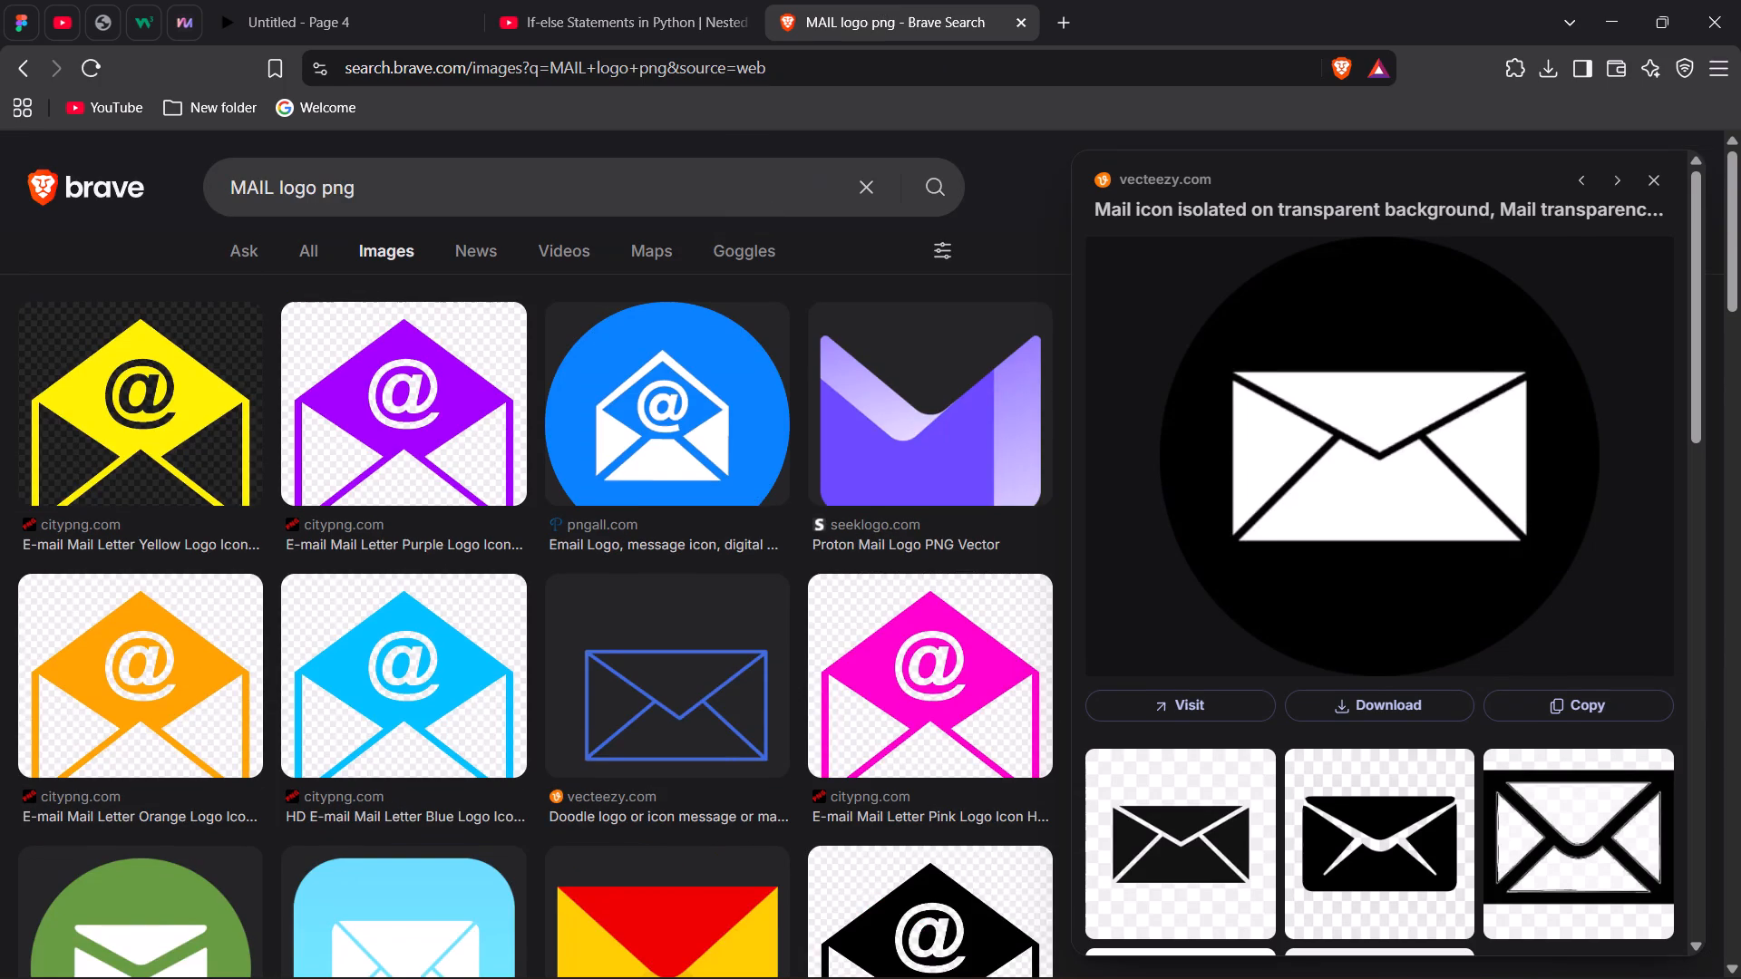
{"action": "left_click", "coordinate": [274, 188]}
{"action": "key", "text": "BackSpace"}
{"action": "key", "text": "BackSpace"}
{"action": "key", "text": "BackSpace"}
{"action": "key", "text": "BackSpace"}
{"action": "key", "text": "BackSpace"}
{"action": "key", "text": "a"}
{"action": "type", "text": "RROW"}
{"action": "key", "text": "Return"}
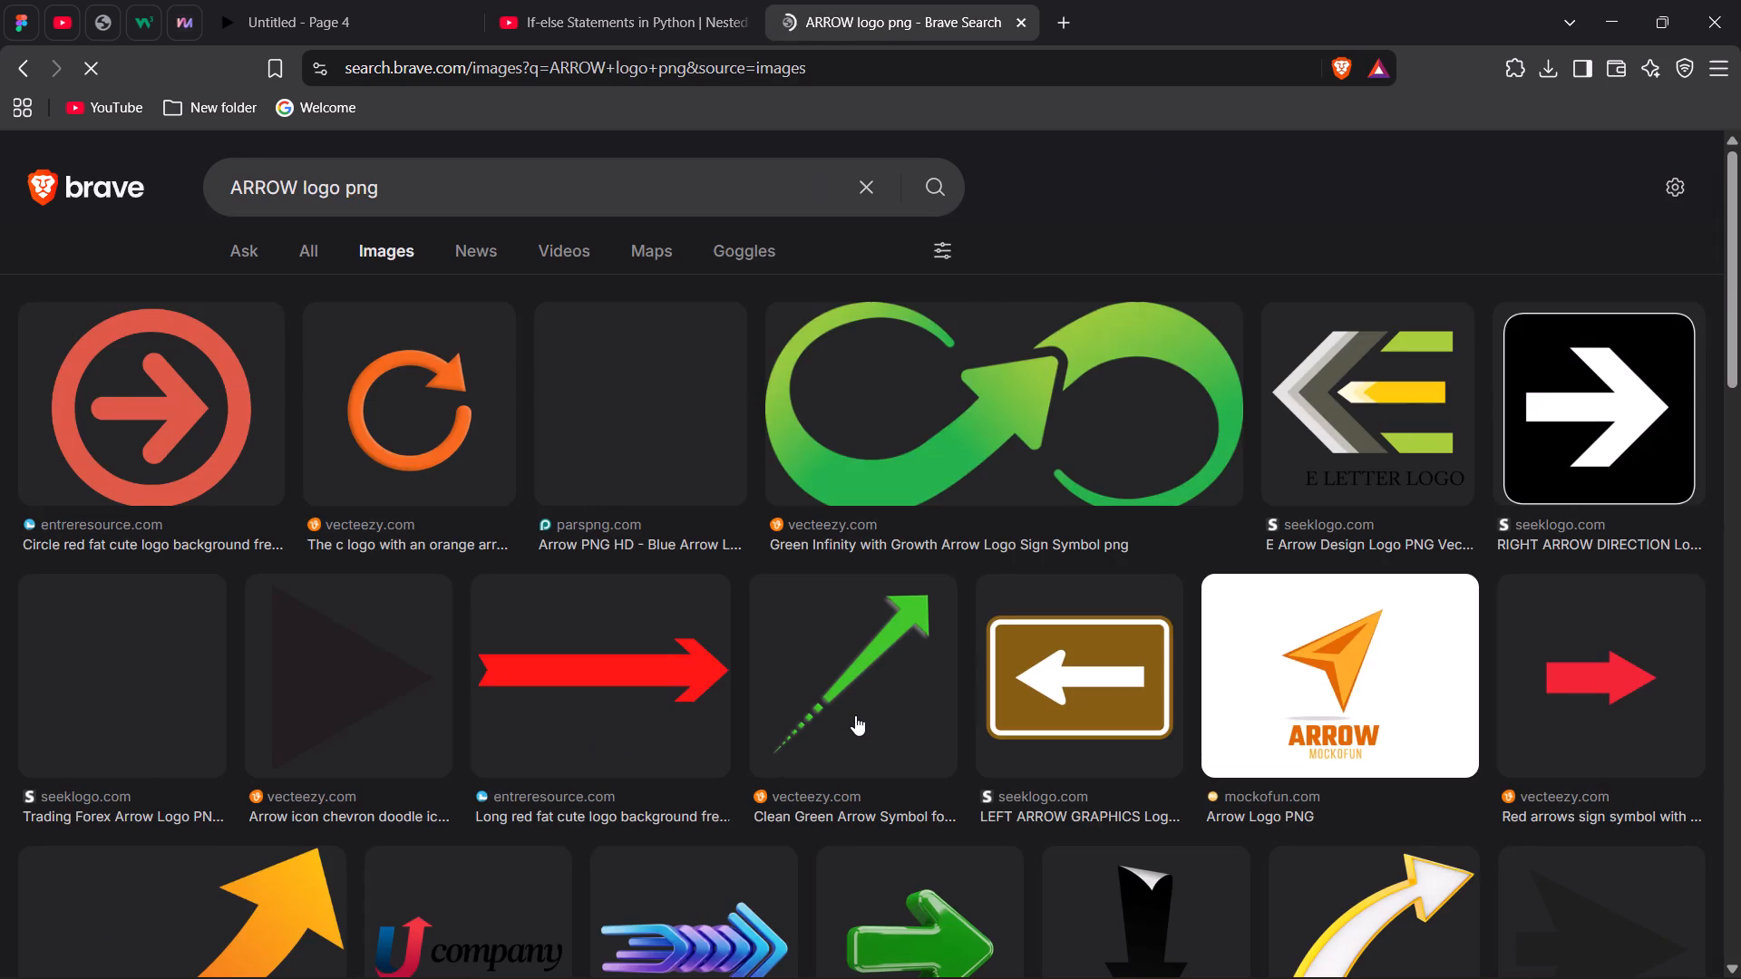
Look through the arrow image results for a suitable back-arrow icon, and return to the Figma design file.
{"action": "scroll", "coordinate": [855, 715], "scroll_direction": "down", "scroll_amount": 2}
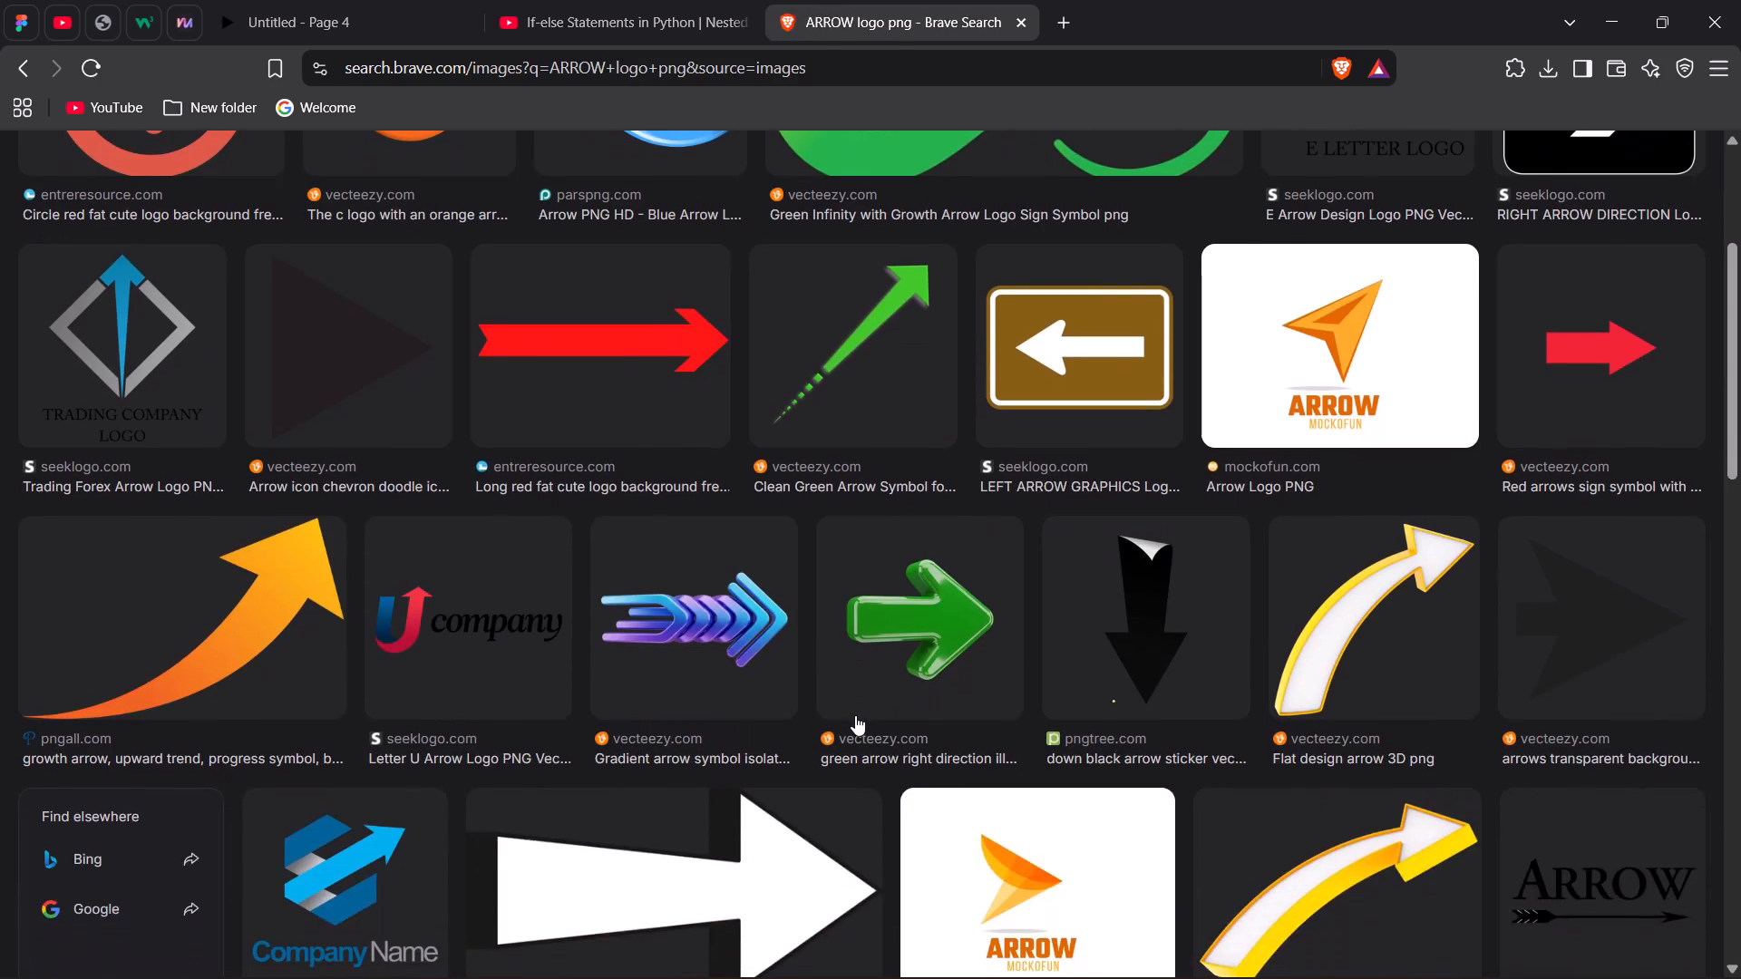
{"action": "scroll", "coordinate": [855, 715], "scroll_direction": "down", "scroll_amount": 6}
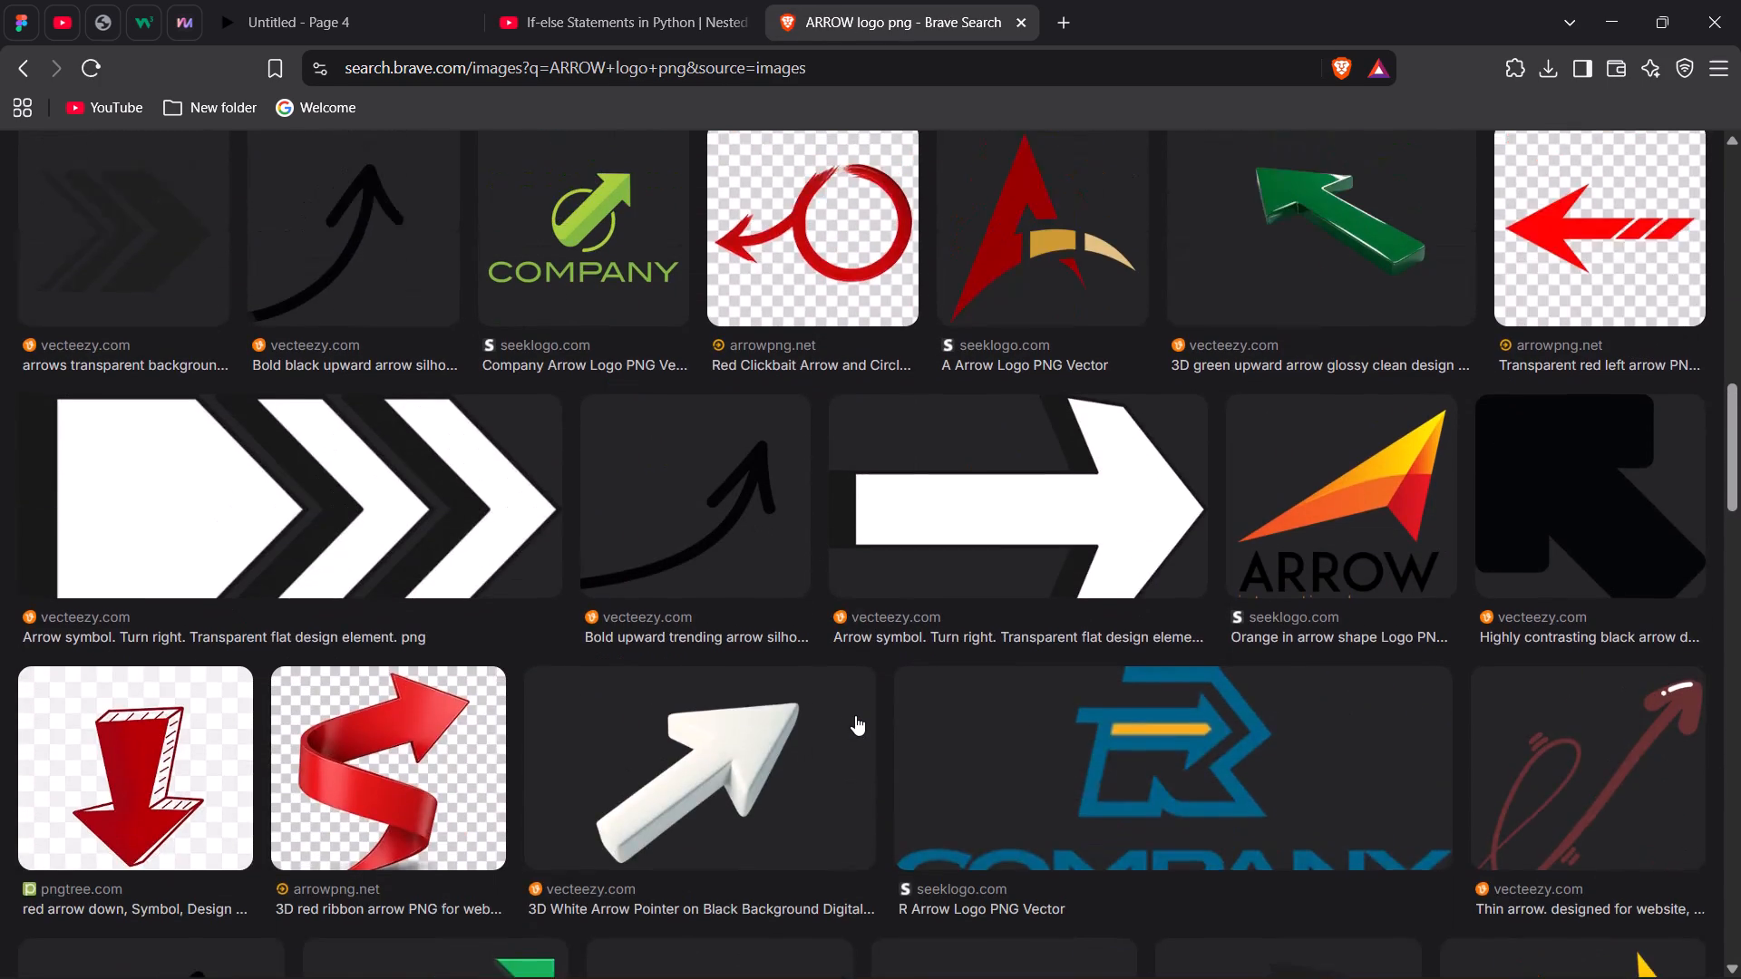
{"action": "scroll", "coordinate": [855, 715], "scroll_direction": "down", "scroll_amount": 5}
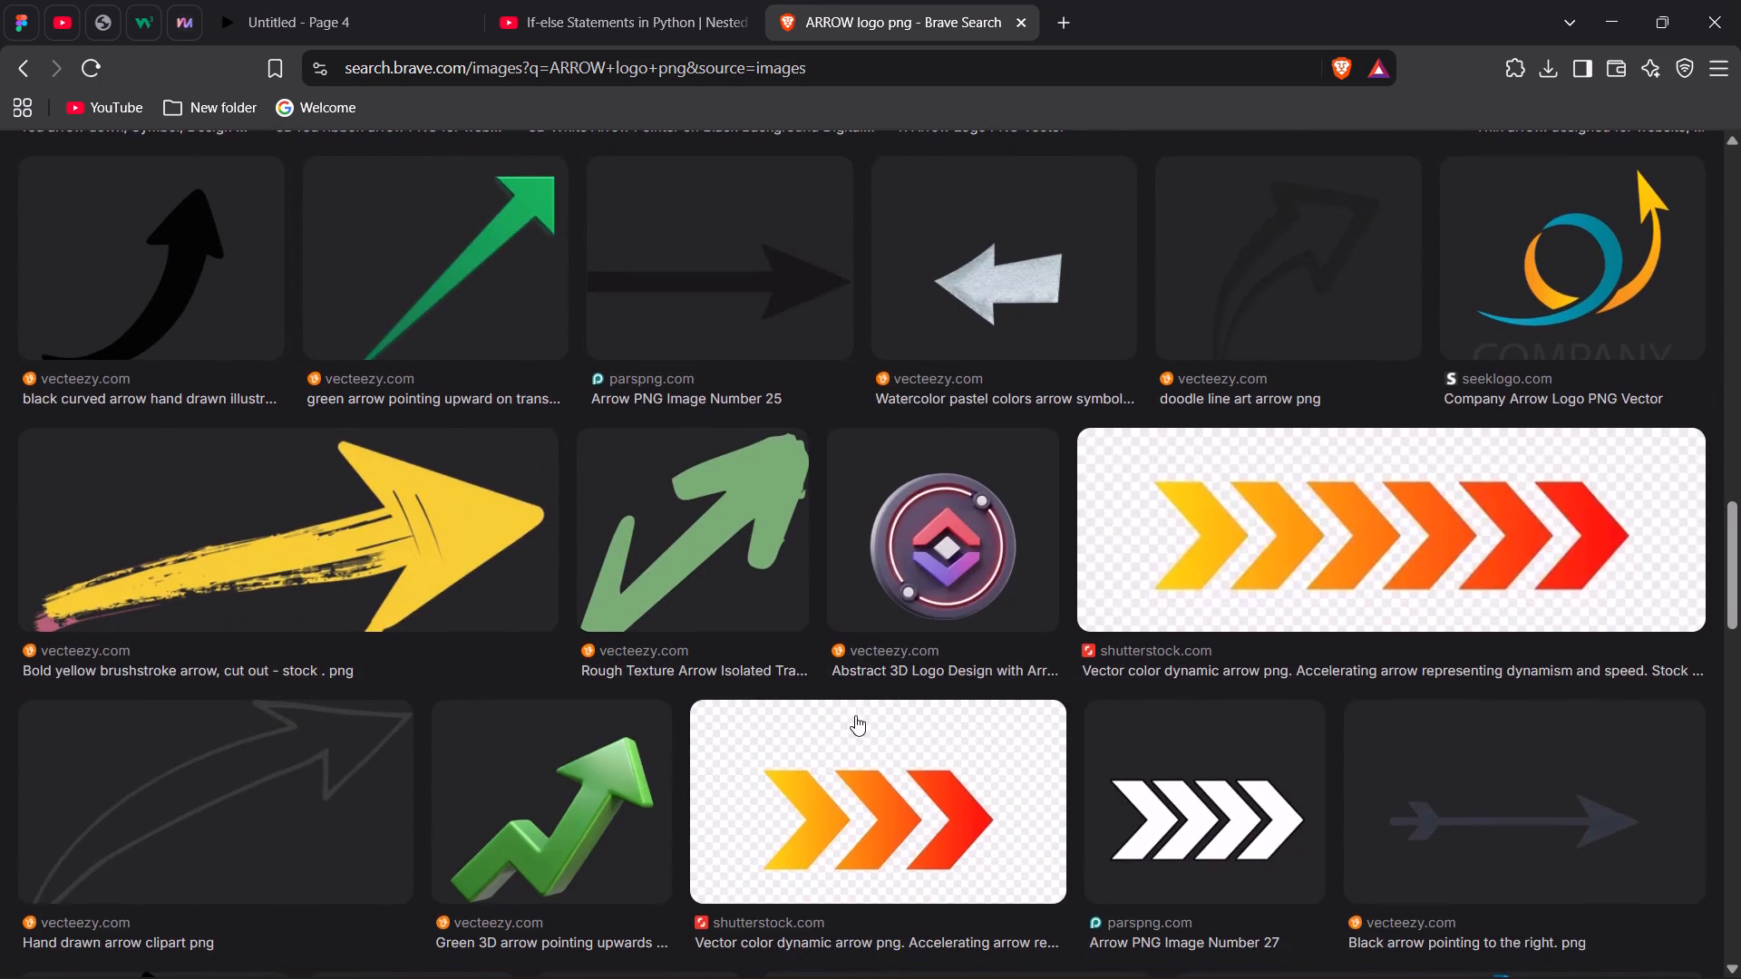
{"action": "scroll", "coordinate": [855, 715], "scroll_direction": "down", "scroll_amount": 4}
{"action": "scroll", "coordinate": [855, 715], "scroll_direction": "up", "scroll_amount": 5}
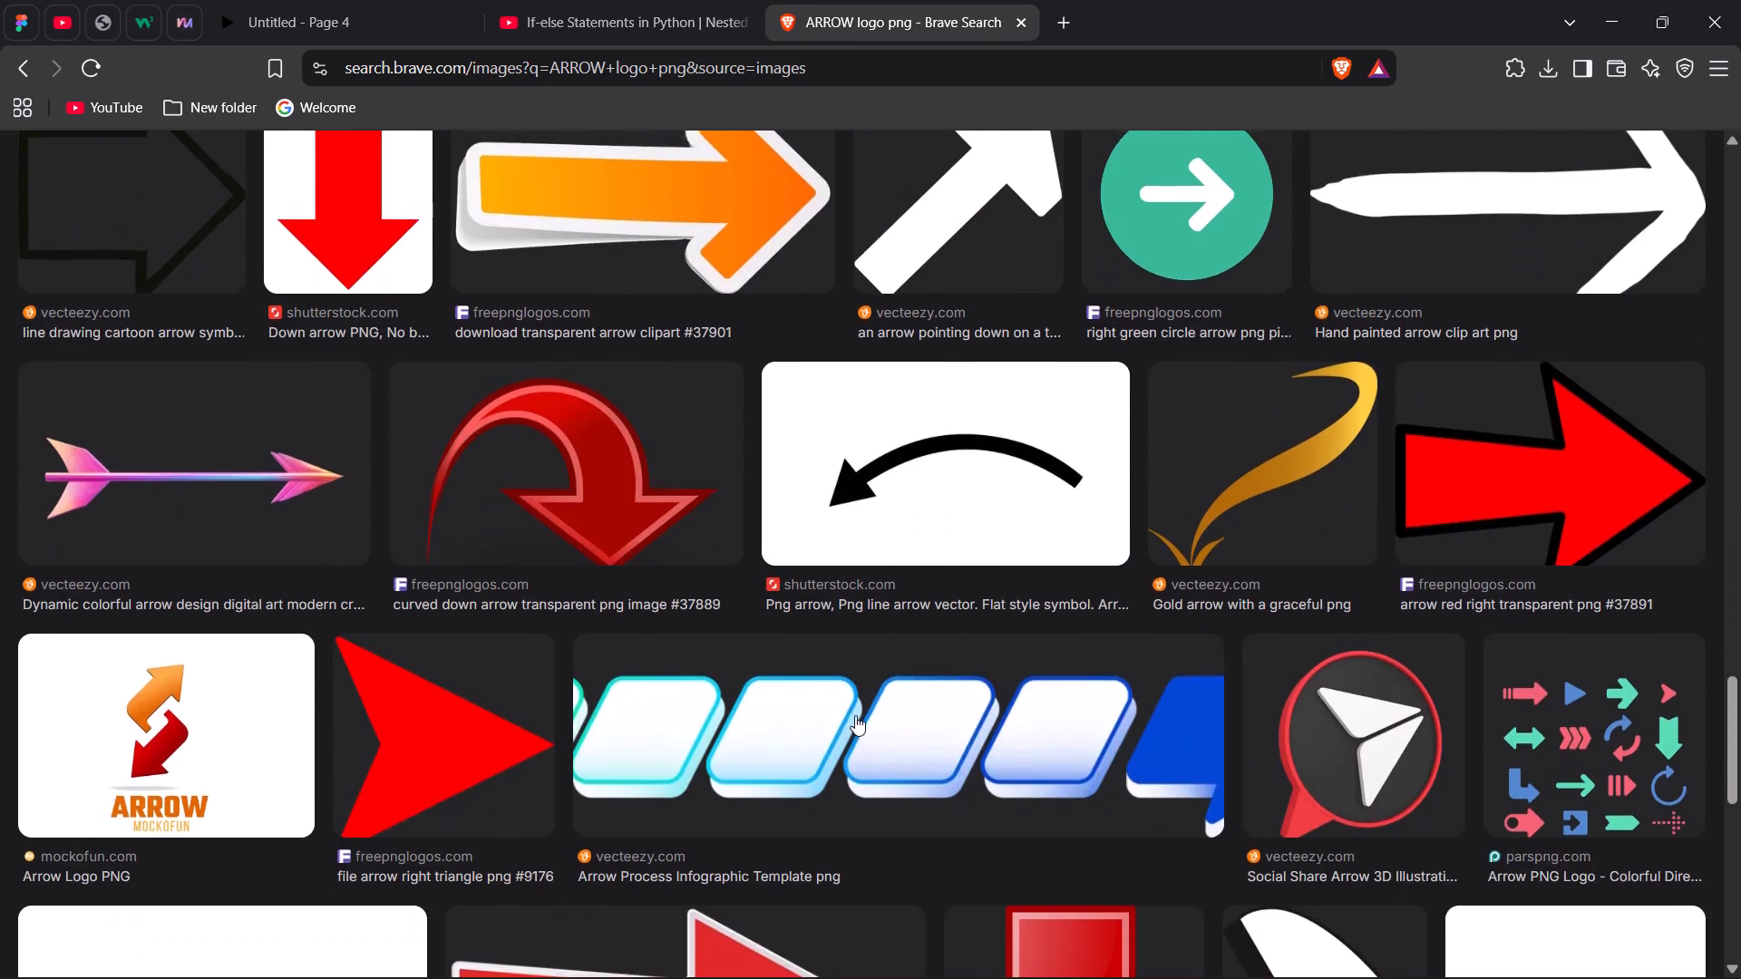
{"action": "scroll", "coordinate": [855, 715], "scroll_direction": "up", "scroll_amount": 4}
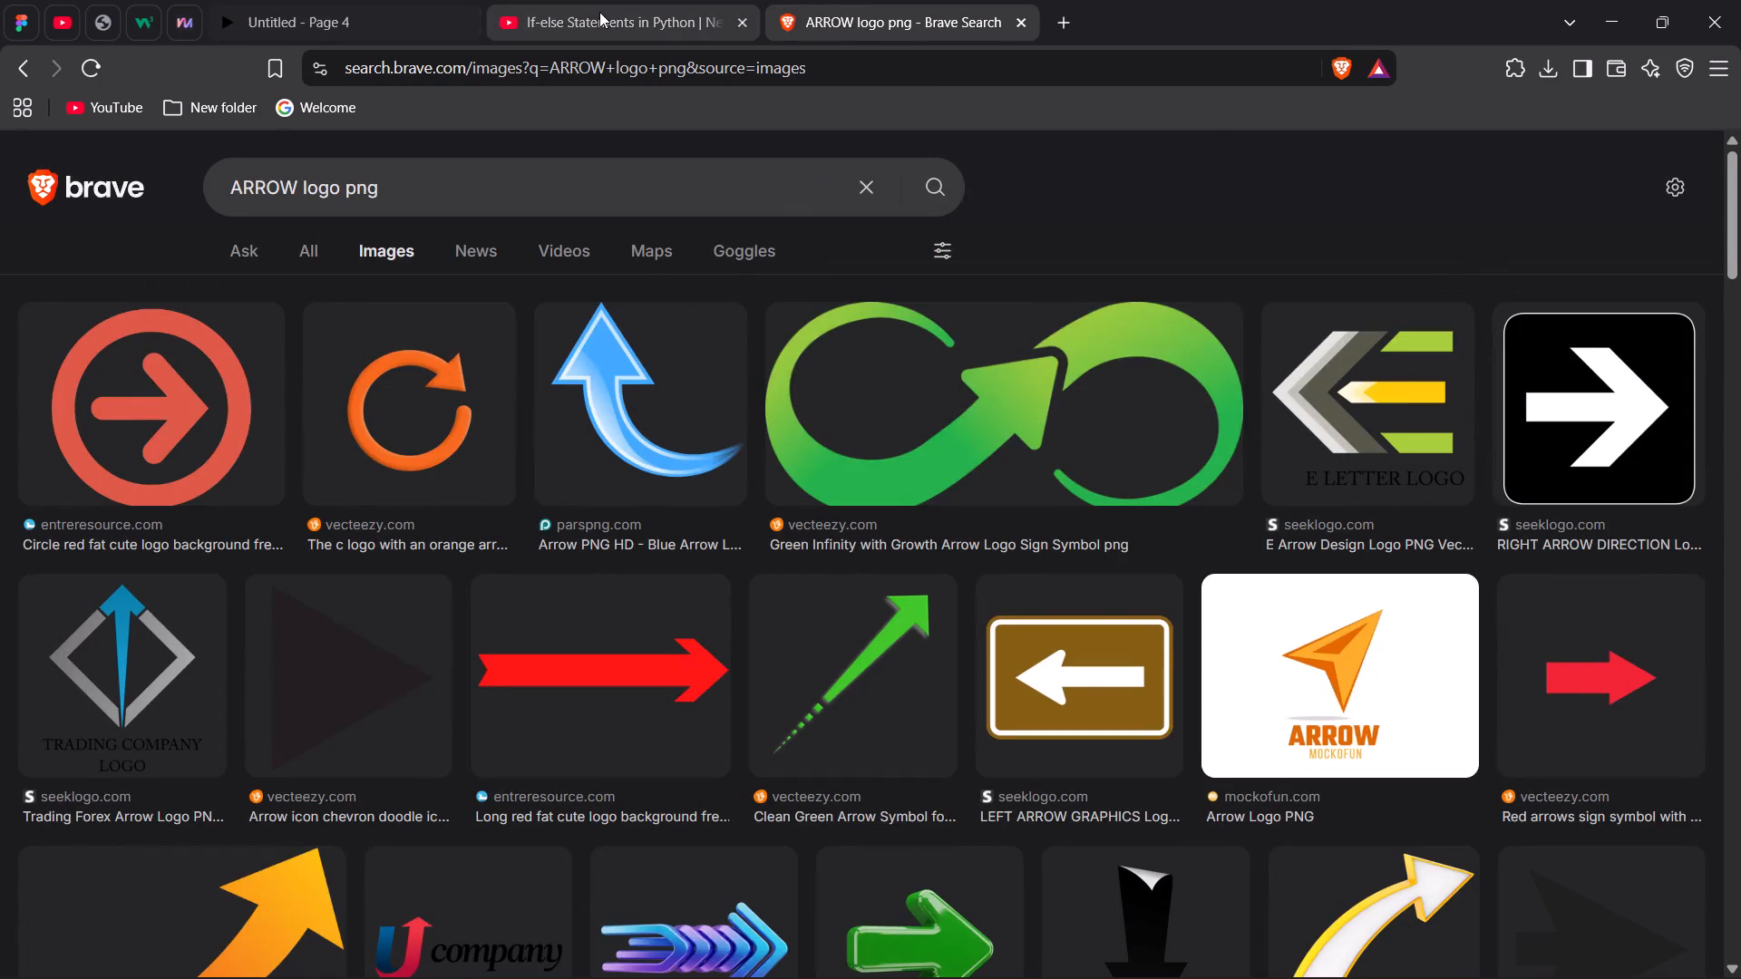
{"action": "left_click", "coordinate": [24, 64]}
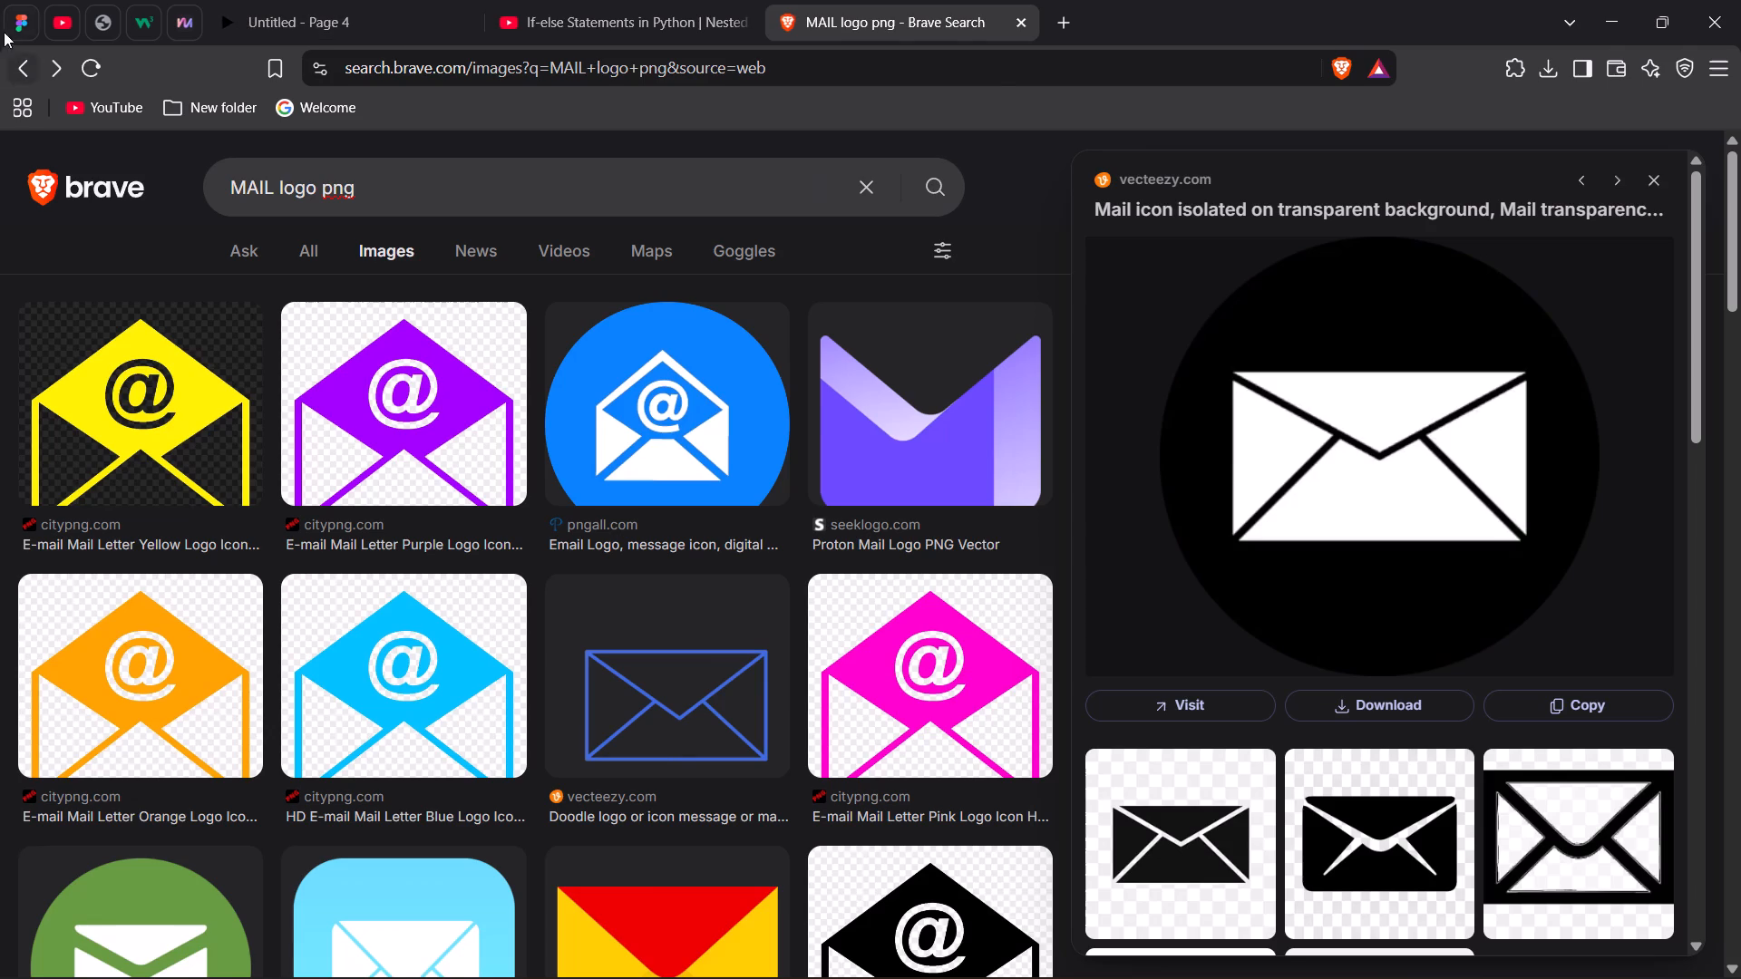
{"action": "left_click", "coordinate": [7, 11]}
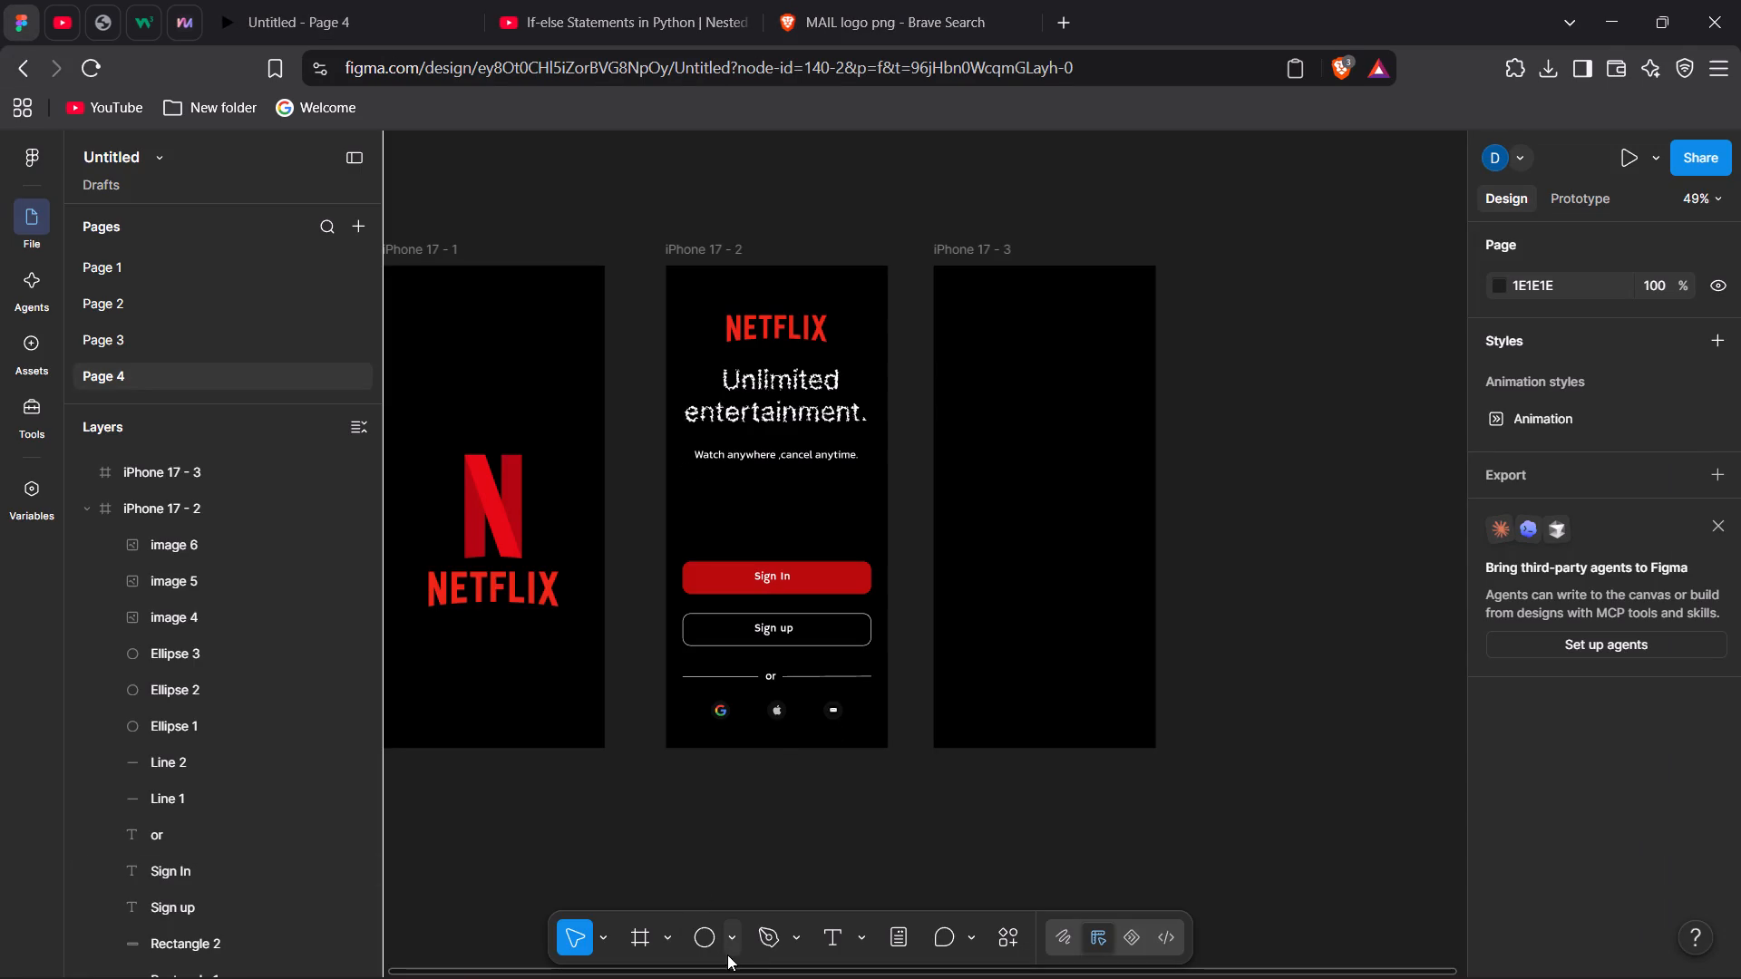
Draw a left-pointing arrow about 67 long on the empty canvas beside the iPhone 17 - 3 frame.
{"action": "left_click", "coordinate": [733, 943]}
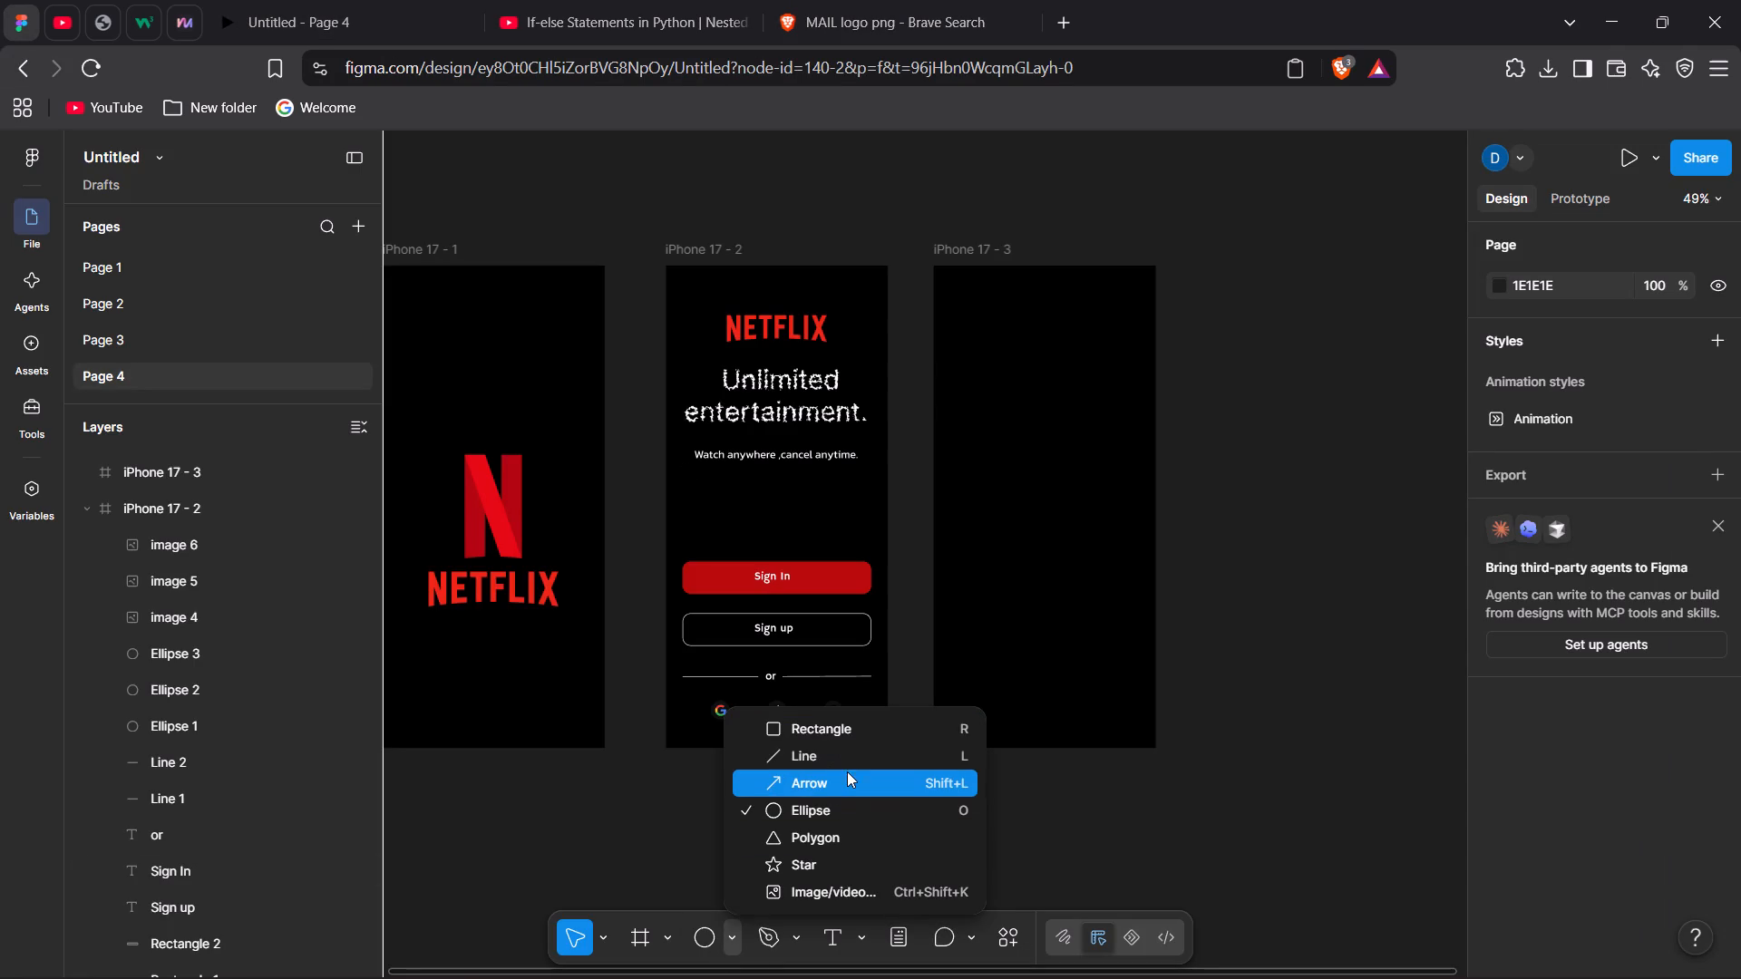
{"action": "left_click", "coordinate": [848, 781]}
{"action": "left_click_drag", "start_coordinate": [1327, 766], "coordinate": [1287, 769]}
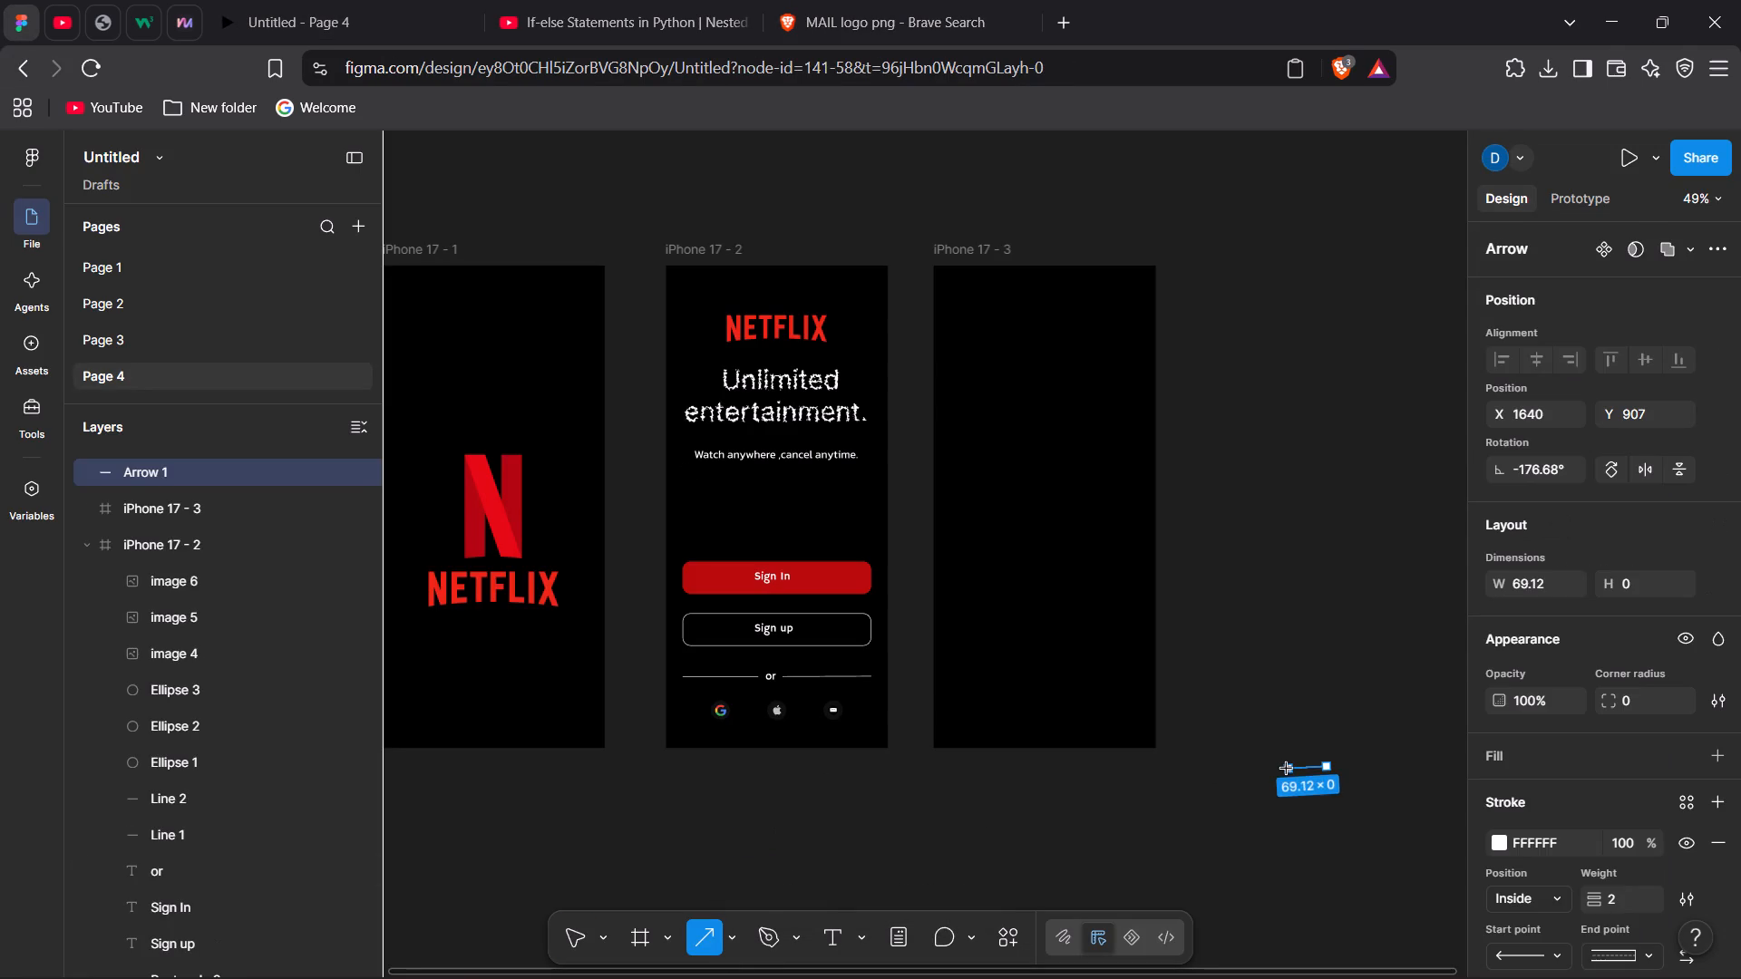
{"action": "left_click_drag", "start_coordinate": [1287, 769], "coordinate": [1289, 766]}
{"action": "left_click_drag", "start_coordinate": [1289, 766], "coordinate": [1289, 767]}
Set the arrow's height to 50 and its width to 50.
{"action": "left_click", "coordinate": [1556, 580]}
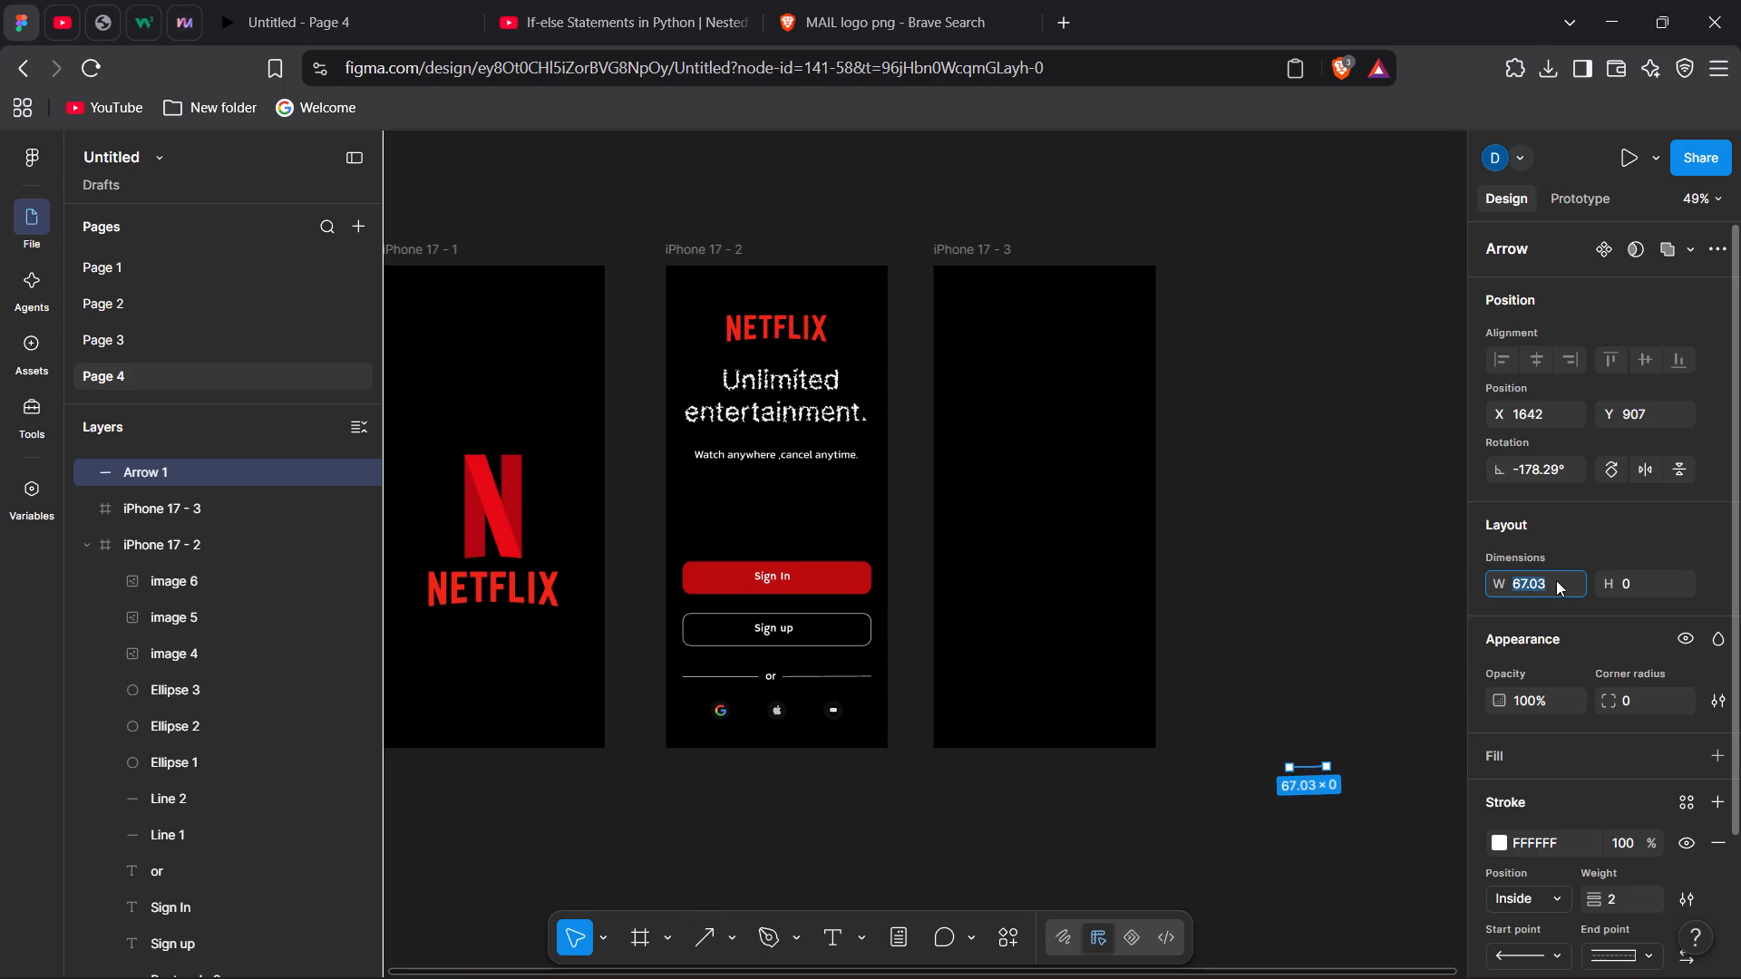
{"action": "key", "text": "BackSpace"}
{"action": "left_click", "coordinate": [1659, 575]}
{"action": "key", "text": "BackSpace"}
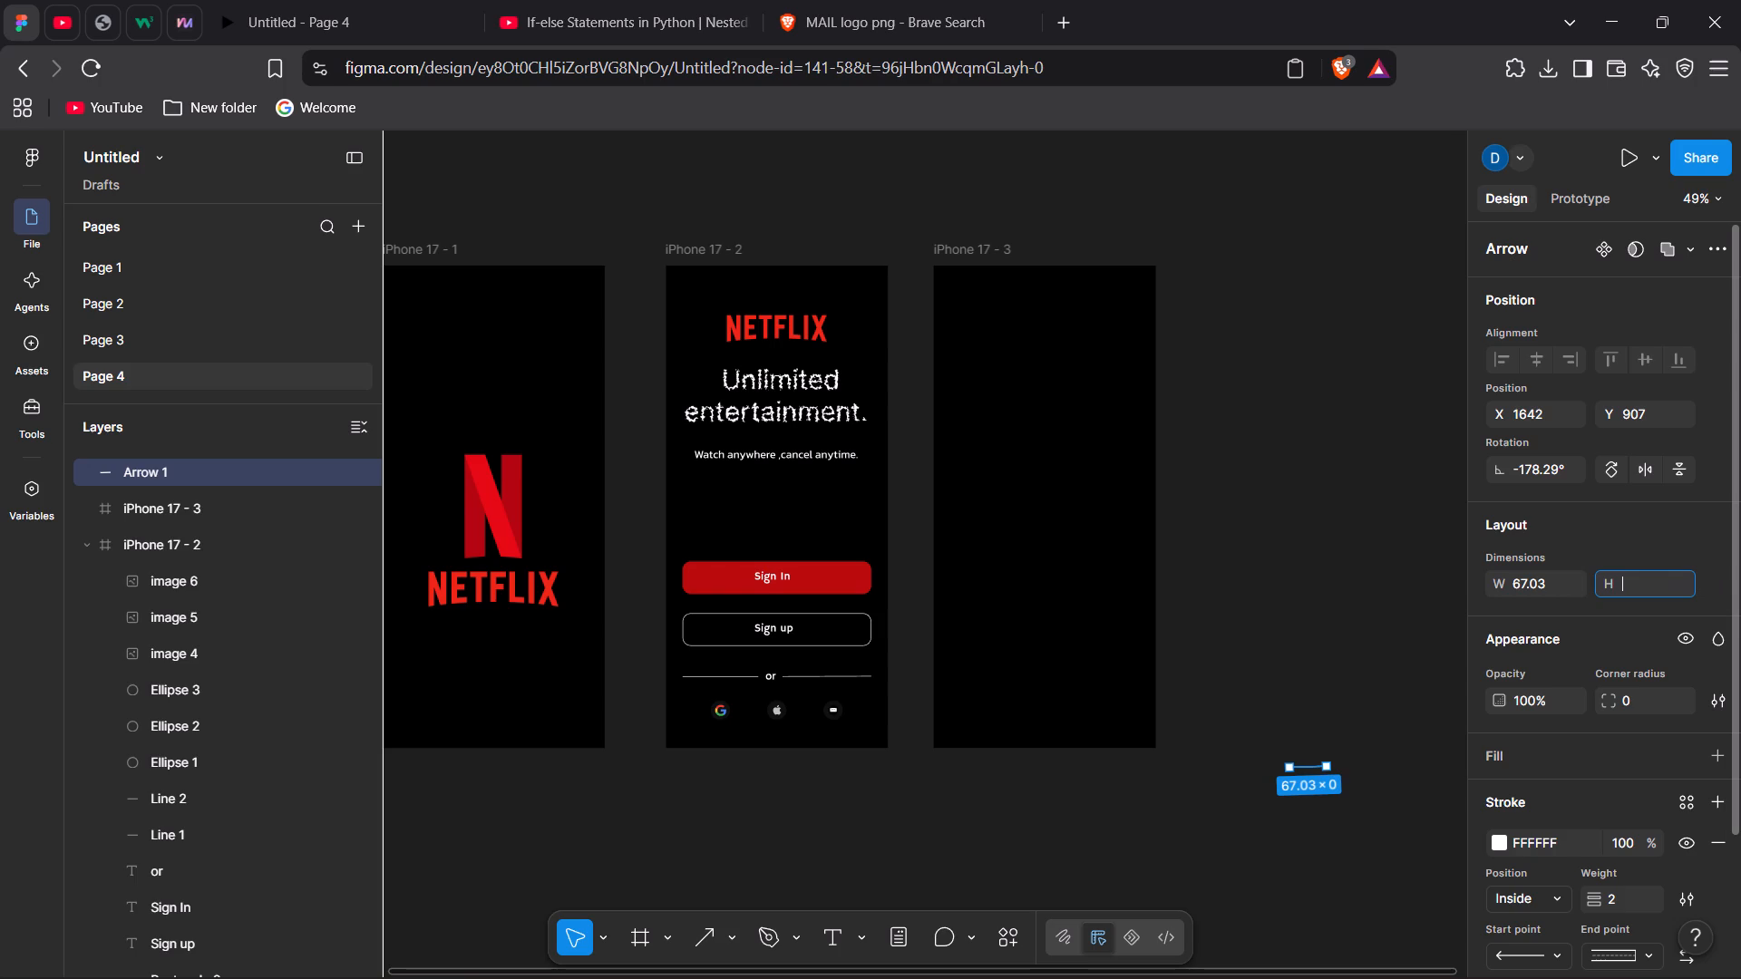
{"action": "type", "text": "50"}
{"action": "key", "text": "Return"}
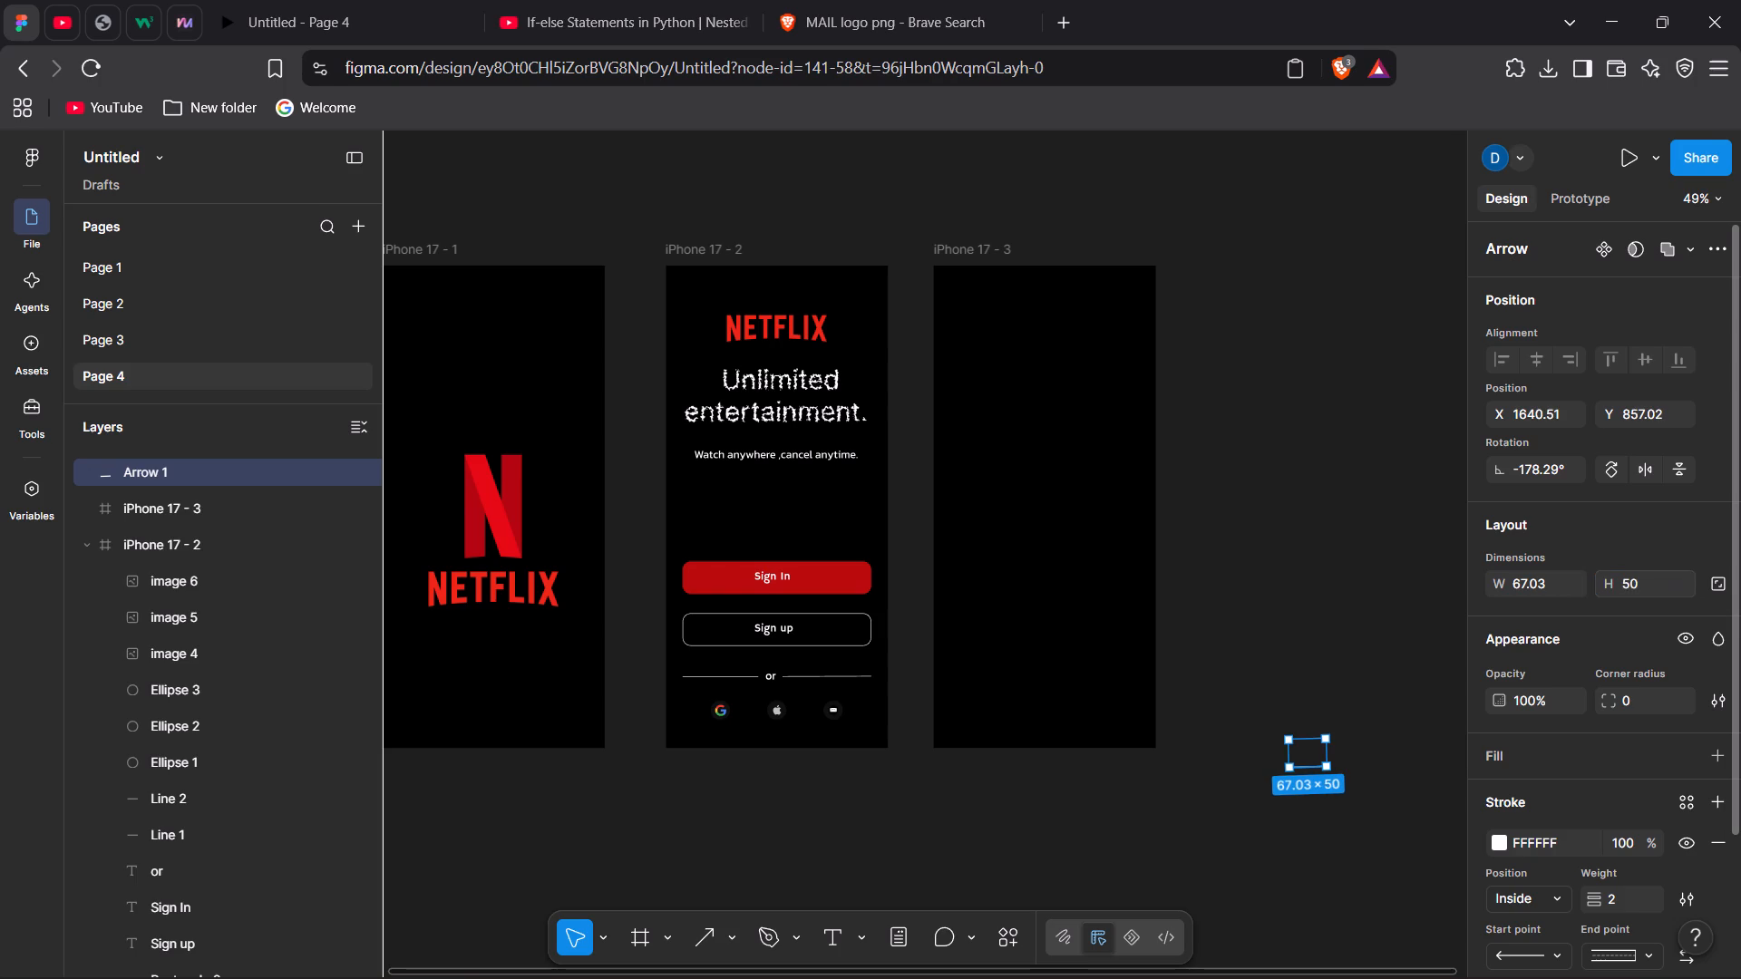
{"action": "scroll", "coordinate": [1354, 645], "scroll_direction": "down", "scroll_amount": 1}
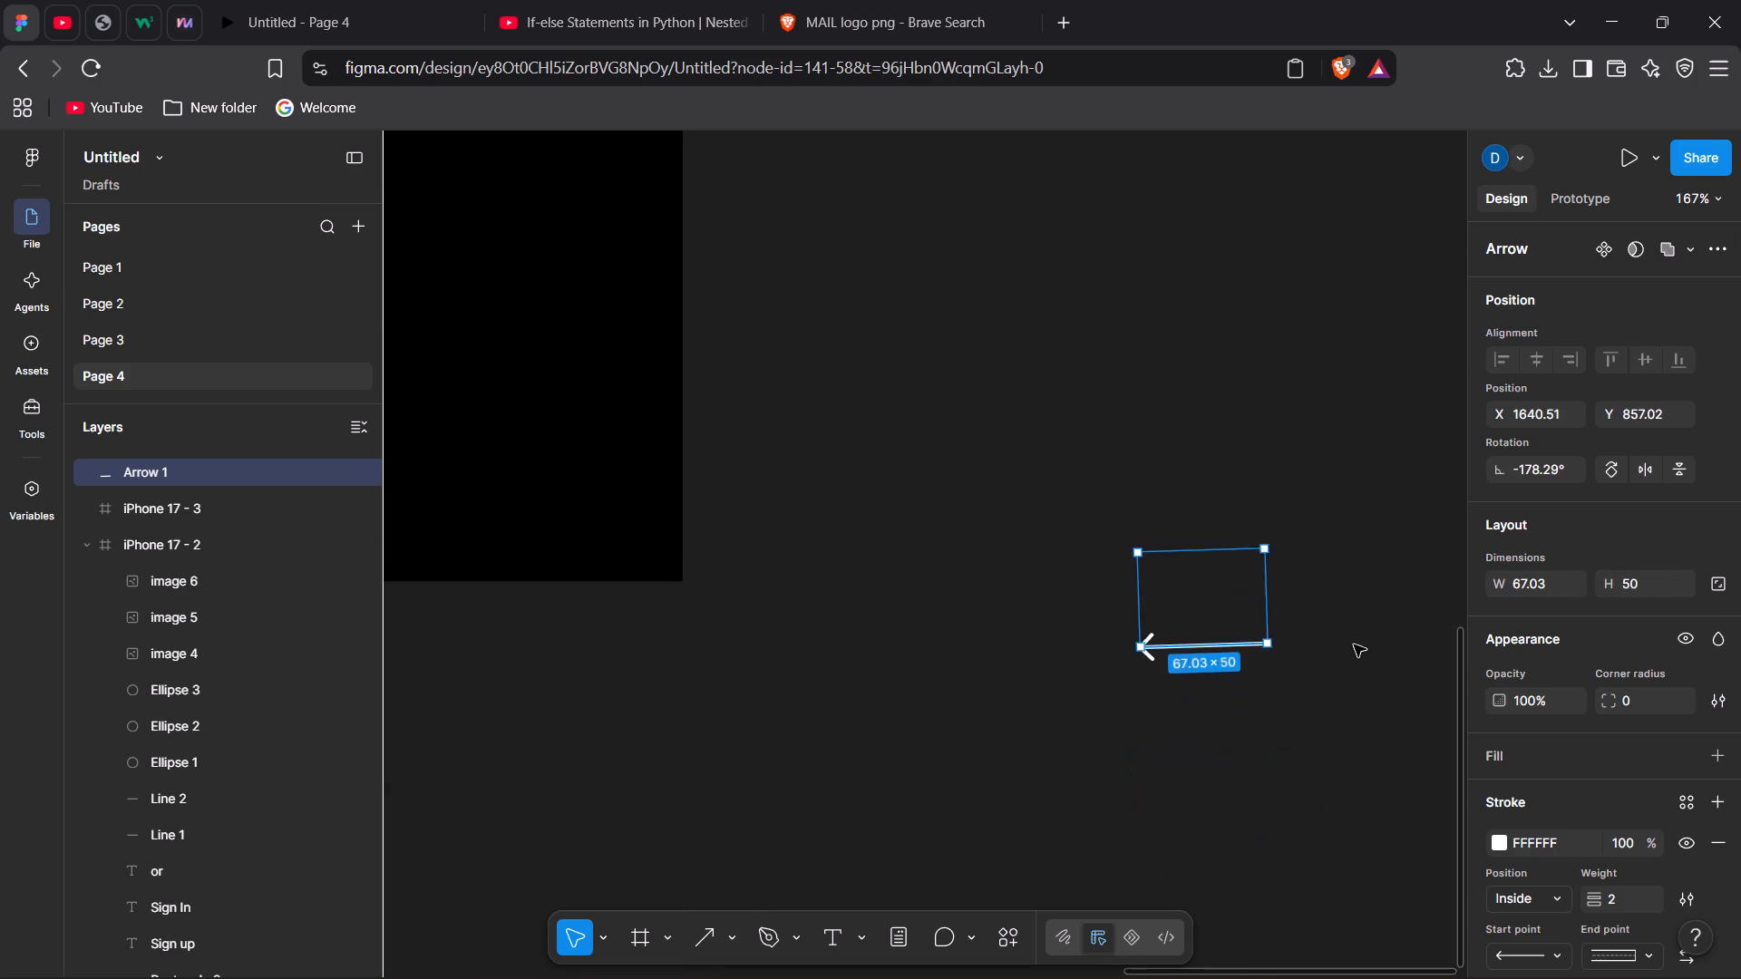
{"action": "scroll", "coordinate": [1354, 645], "scroll_direction": "down", "scroll_amount": 2}
{"action": "scroll", "coordinate": [1354, 645], "scroll_direction": "up", "scroll_amount": 4}
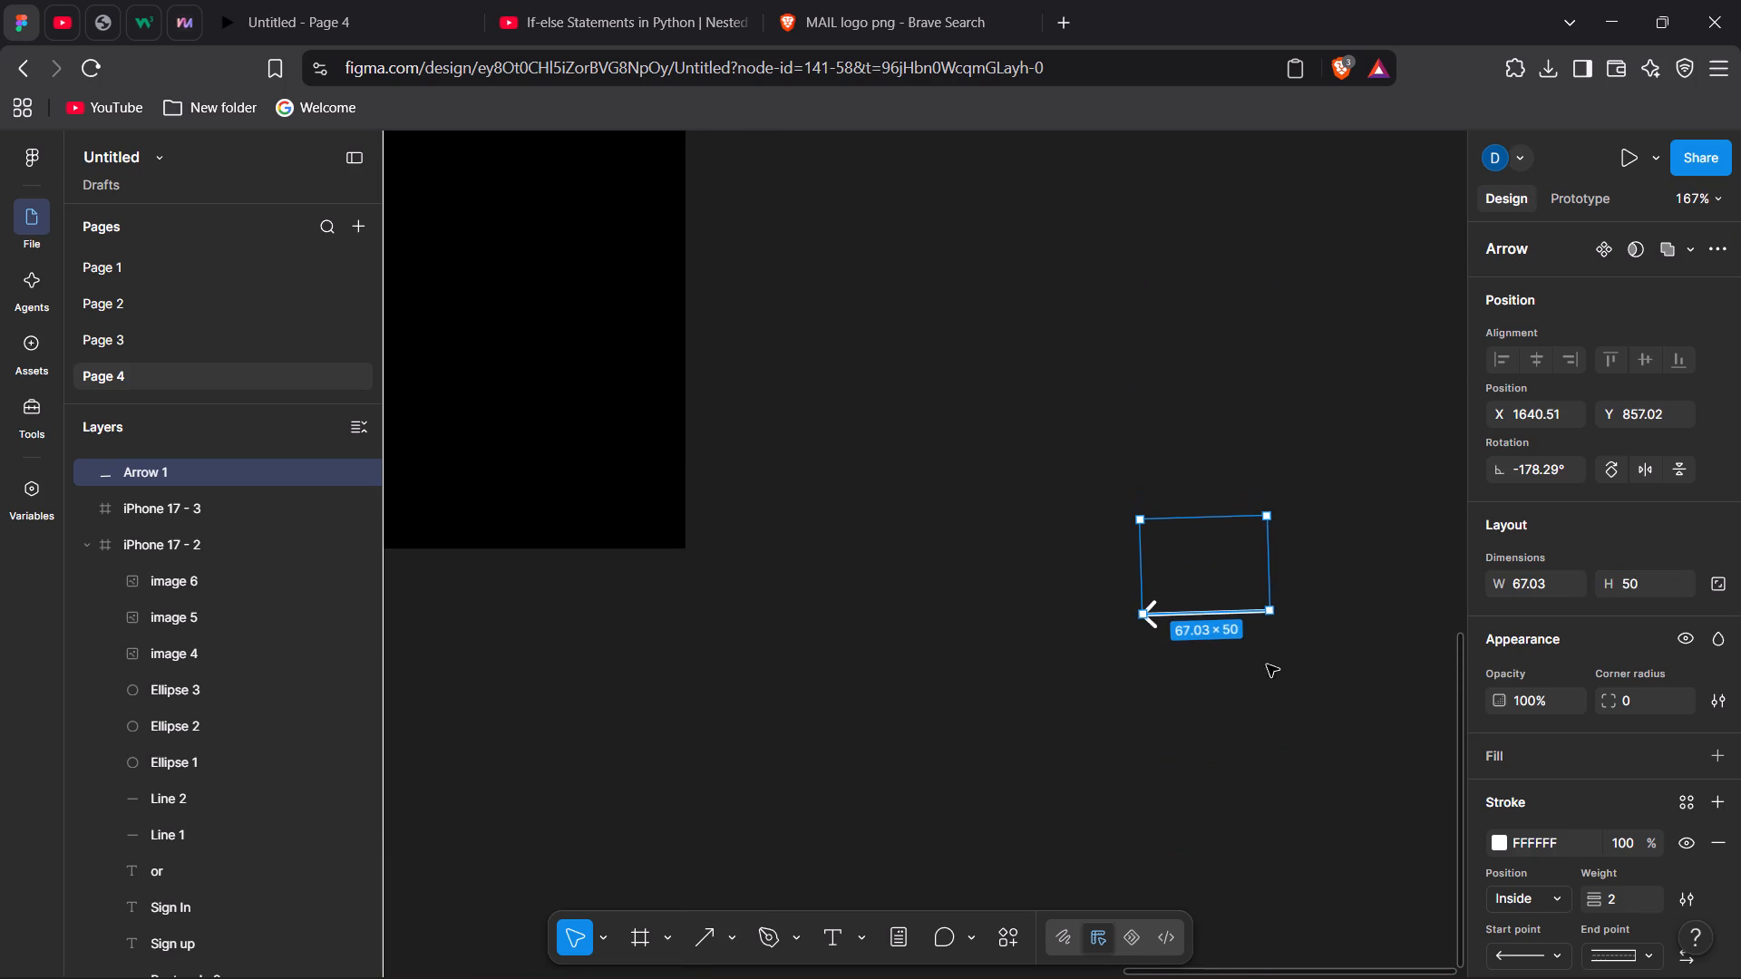
{"action": "left_click", "coordinate": [1566, 579]}
{"action": "key", "text": "BackSpace"}
{"action": "key", "text": "BackSpace"}
{"action": "type", "text": "50"}
{"action": "key", "text": "Return"}
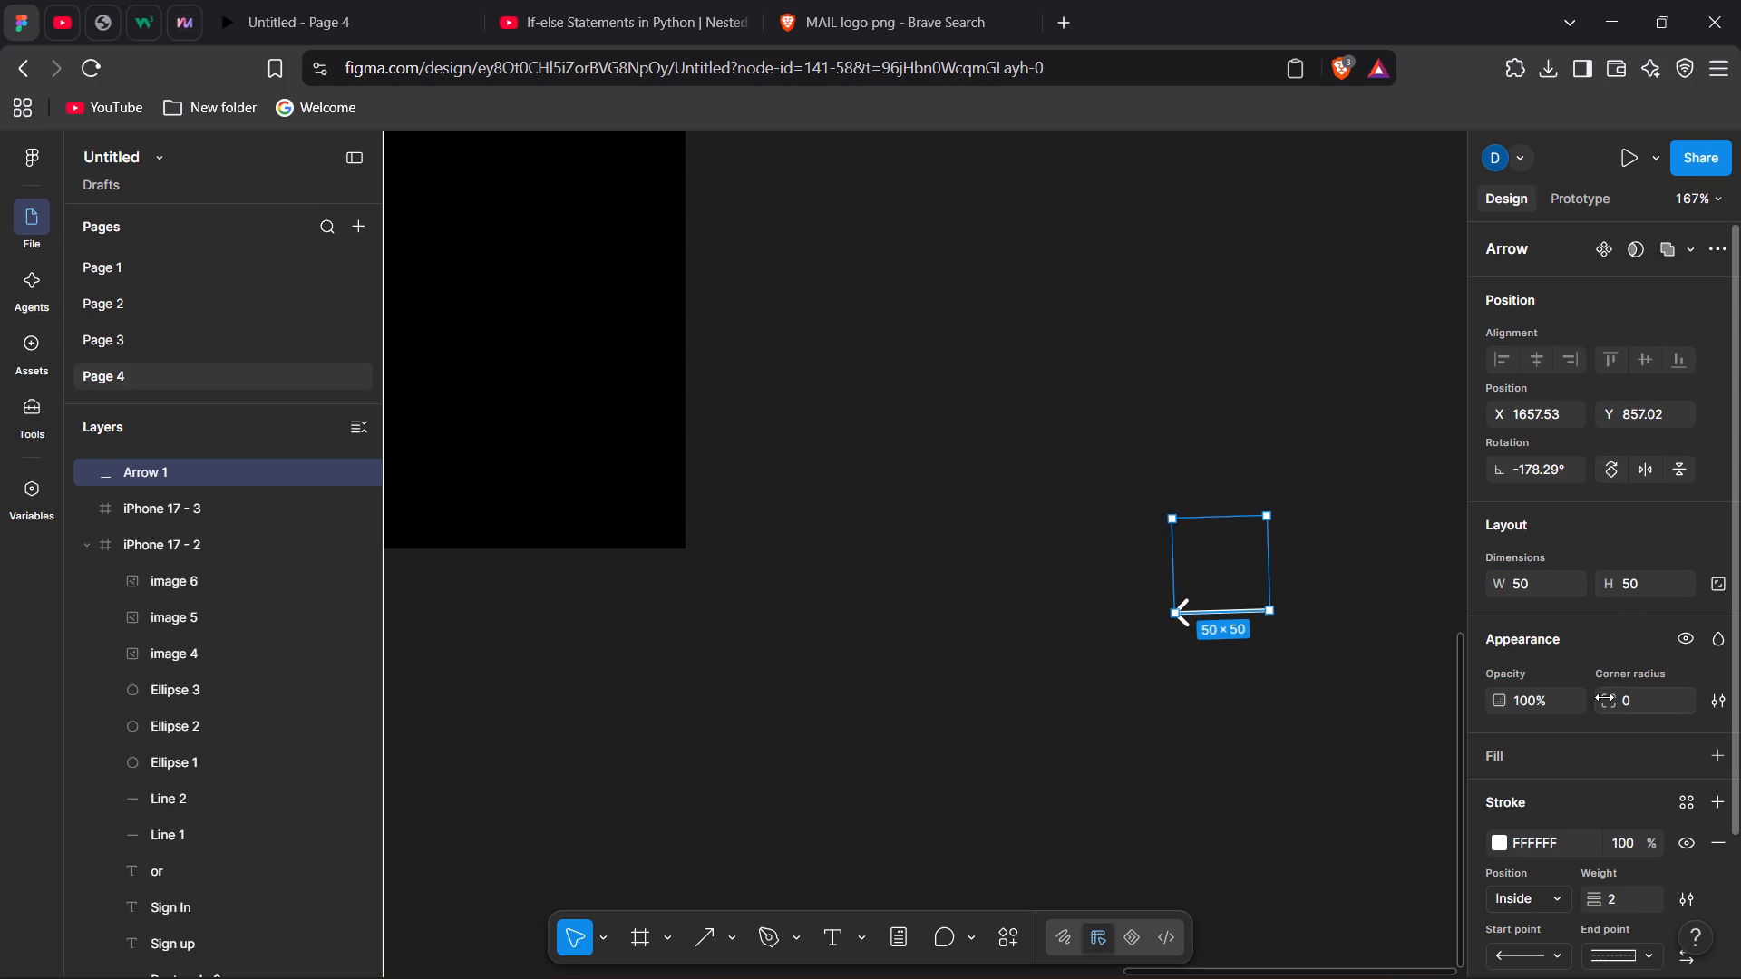
Set the arrow's start point to Triangle arrow and its end point to Round.
{"action": "scroll", "coordinate": [1609, 739], "scroll_direction": "down", "scroll_amount": 1}
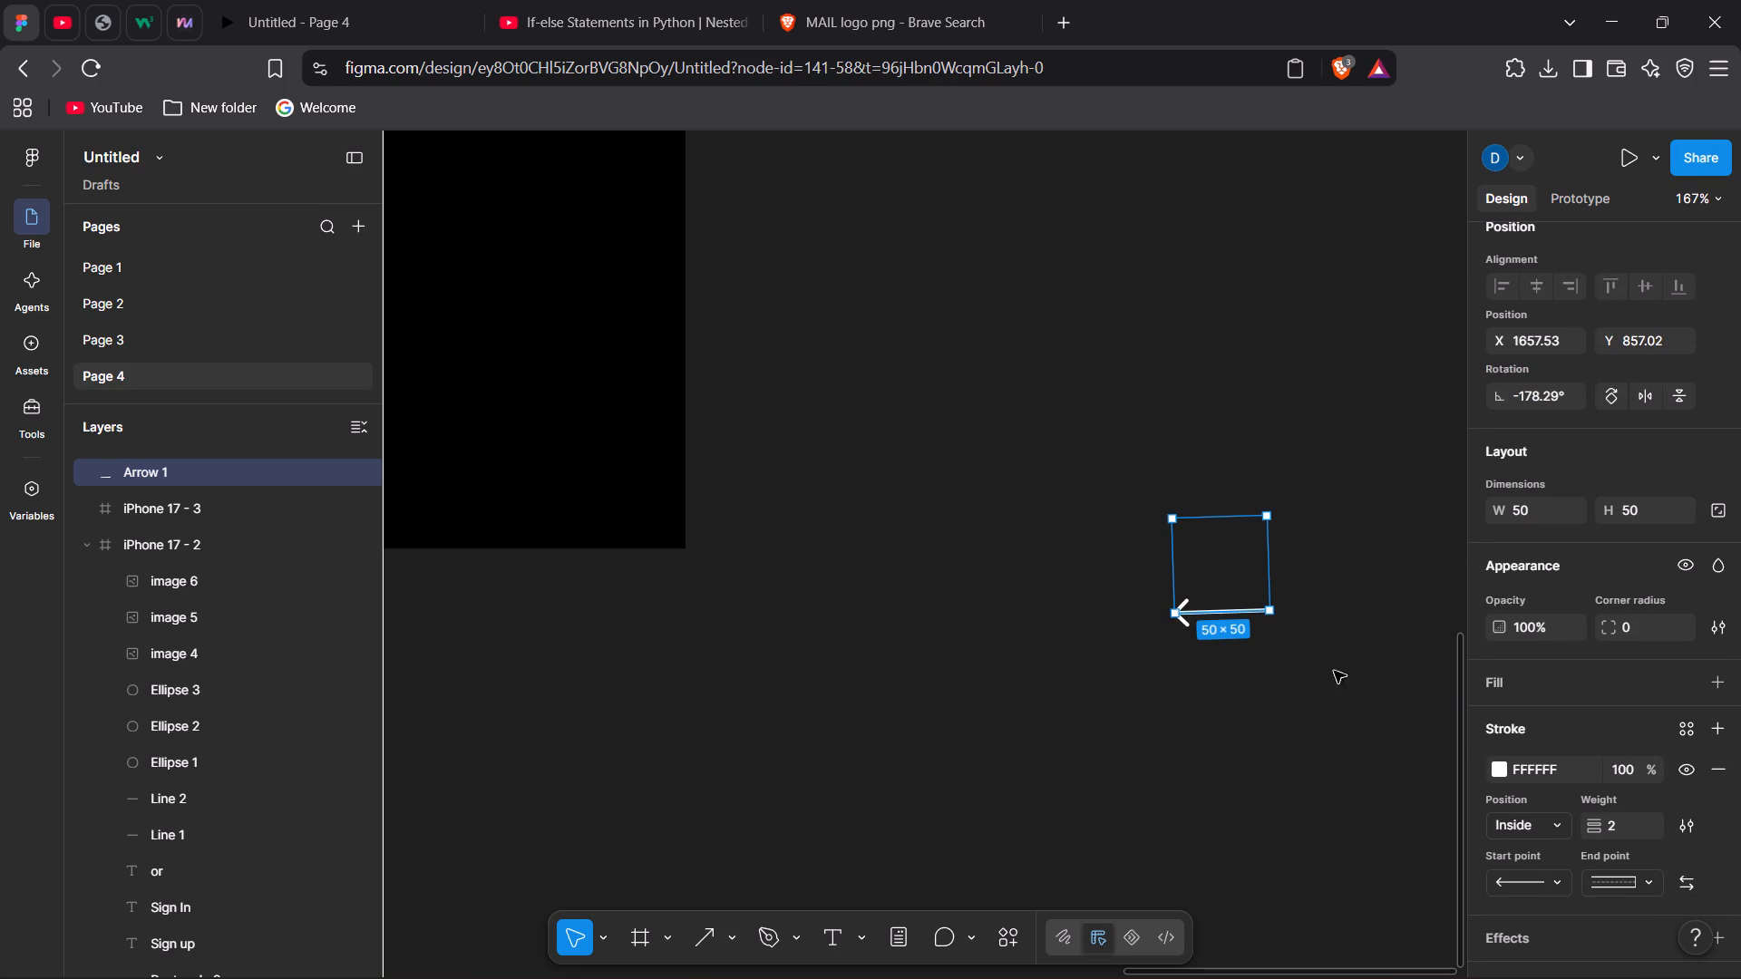
{"action": "scroll", "coordinate": [1571, 824], "scroll_direction": "down", "scroll_amount": 1}
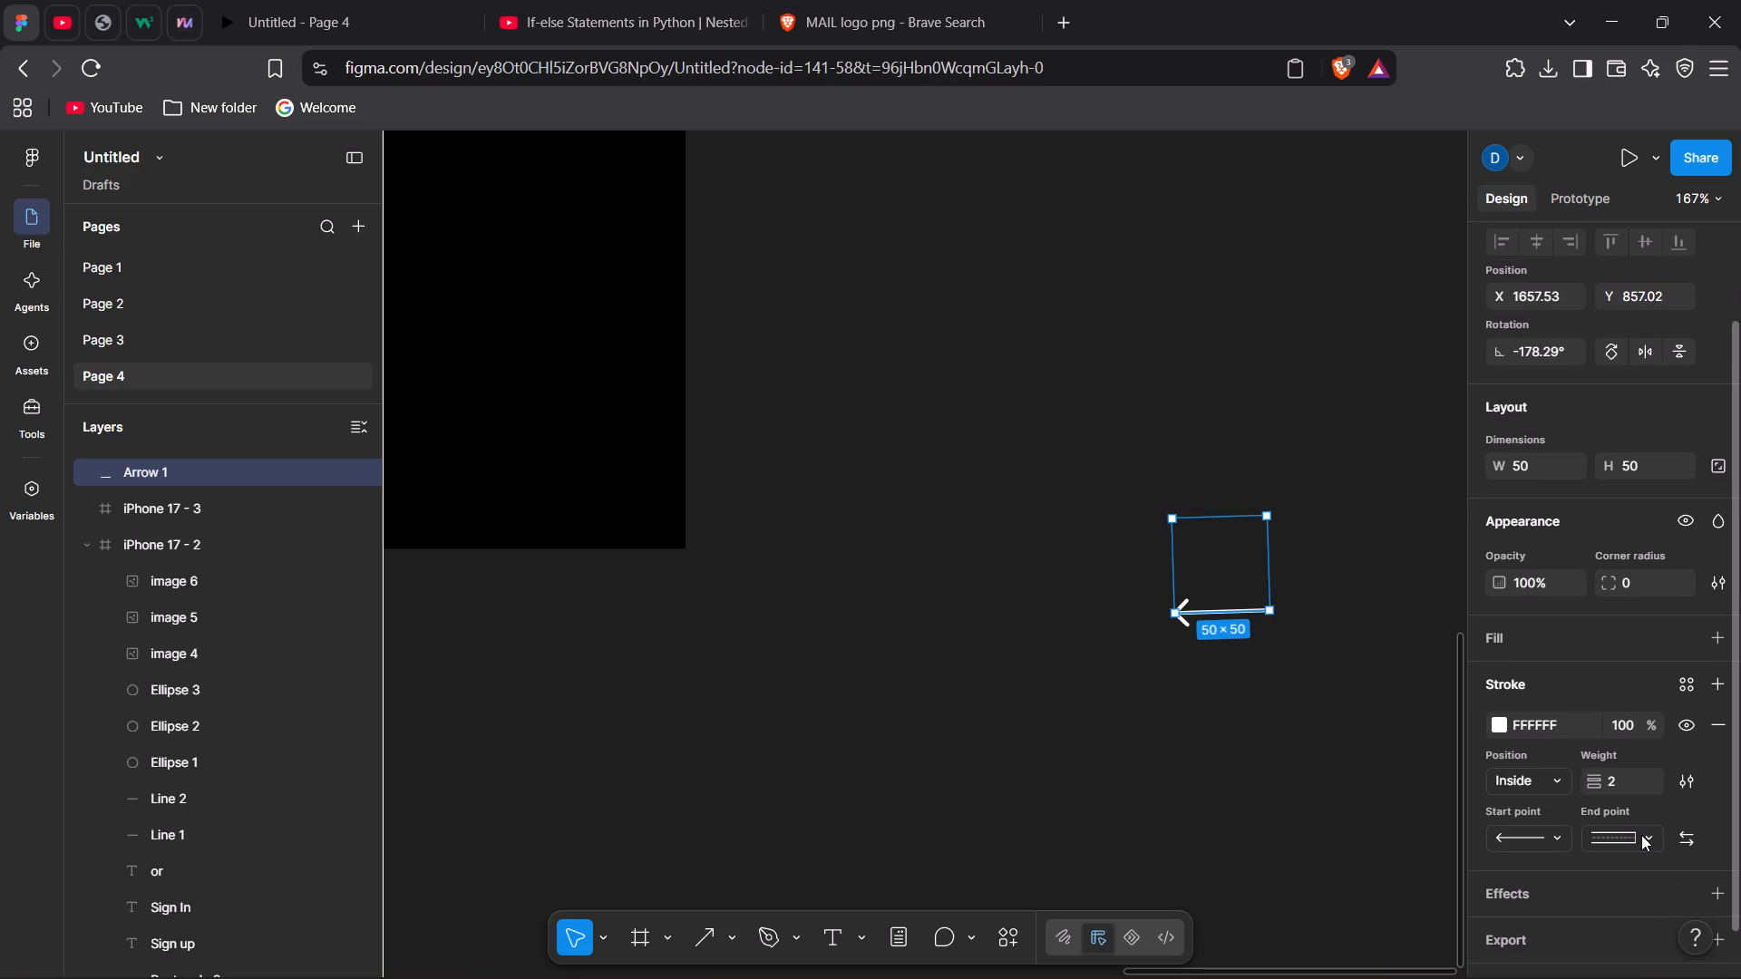
{"action": "left_click", "coordinate": [1558, 839]}
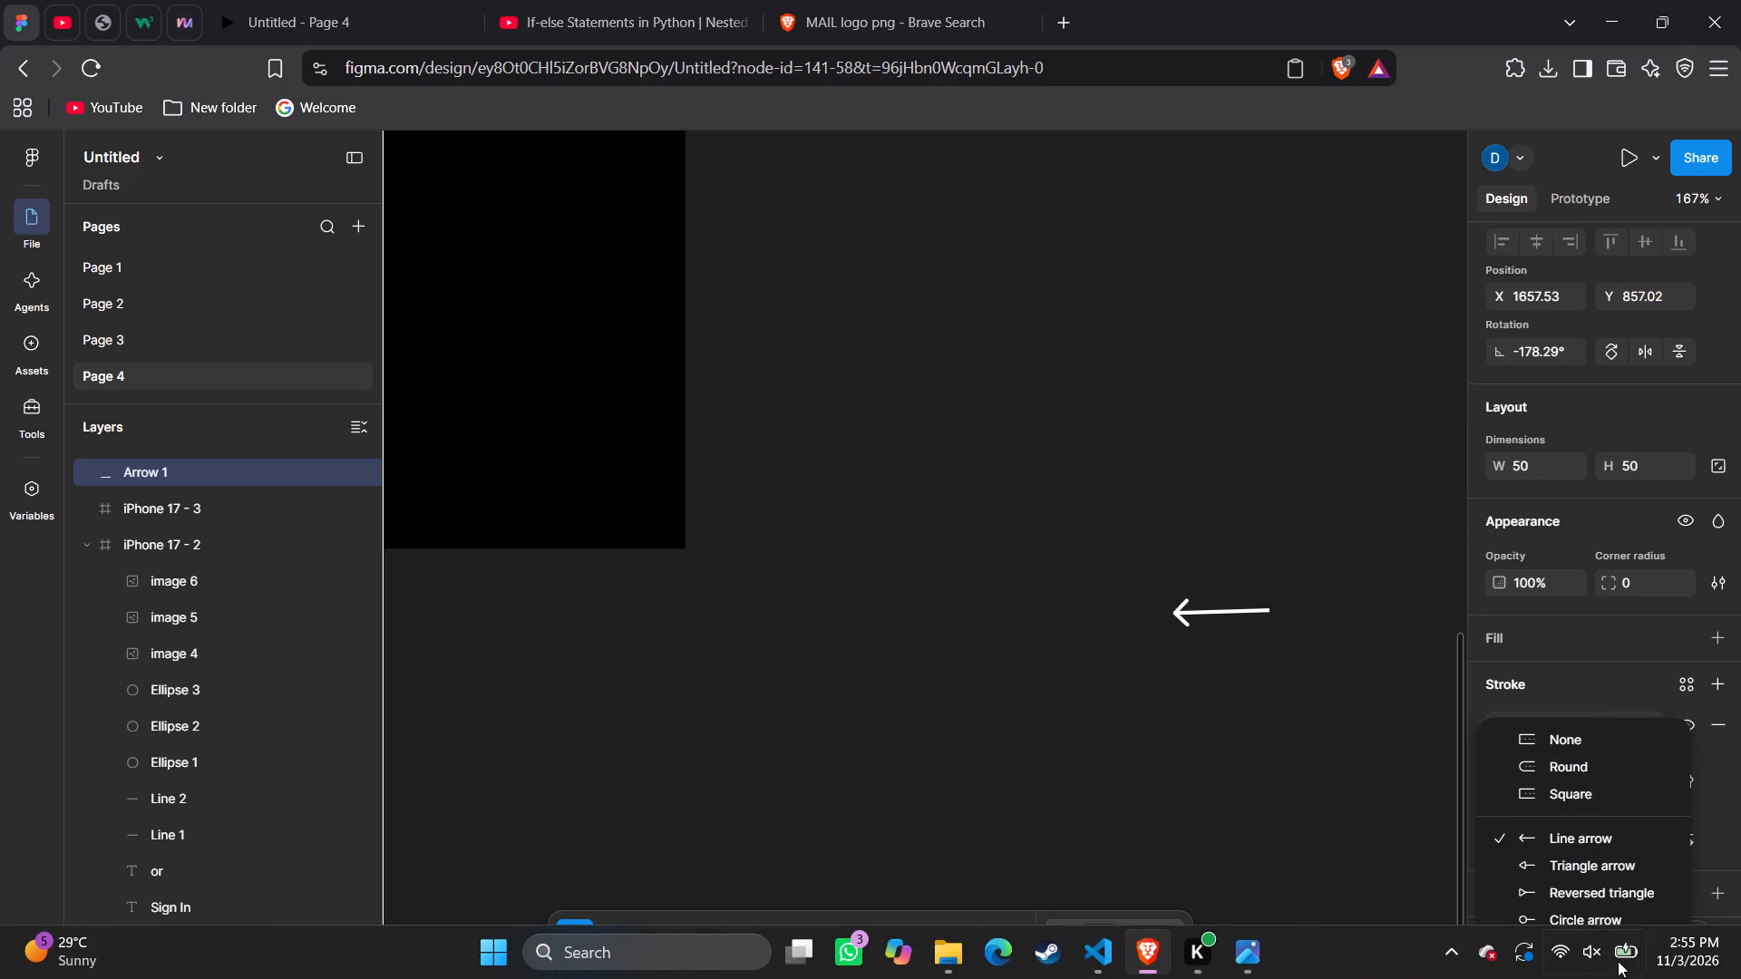
{"action": "left_click", "coordinate": [1612, 866]}
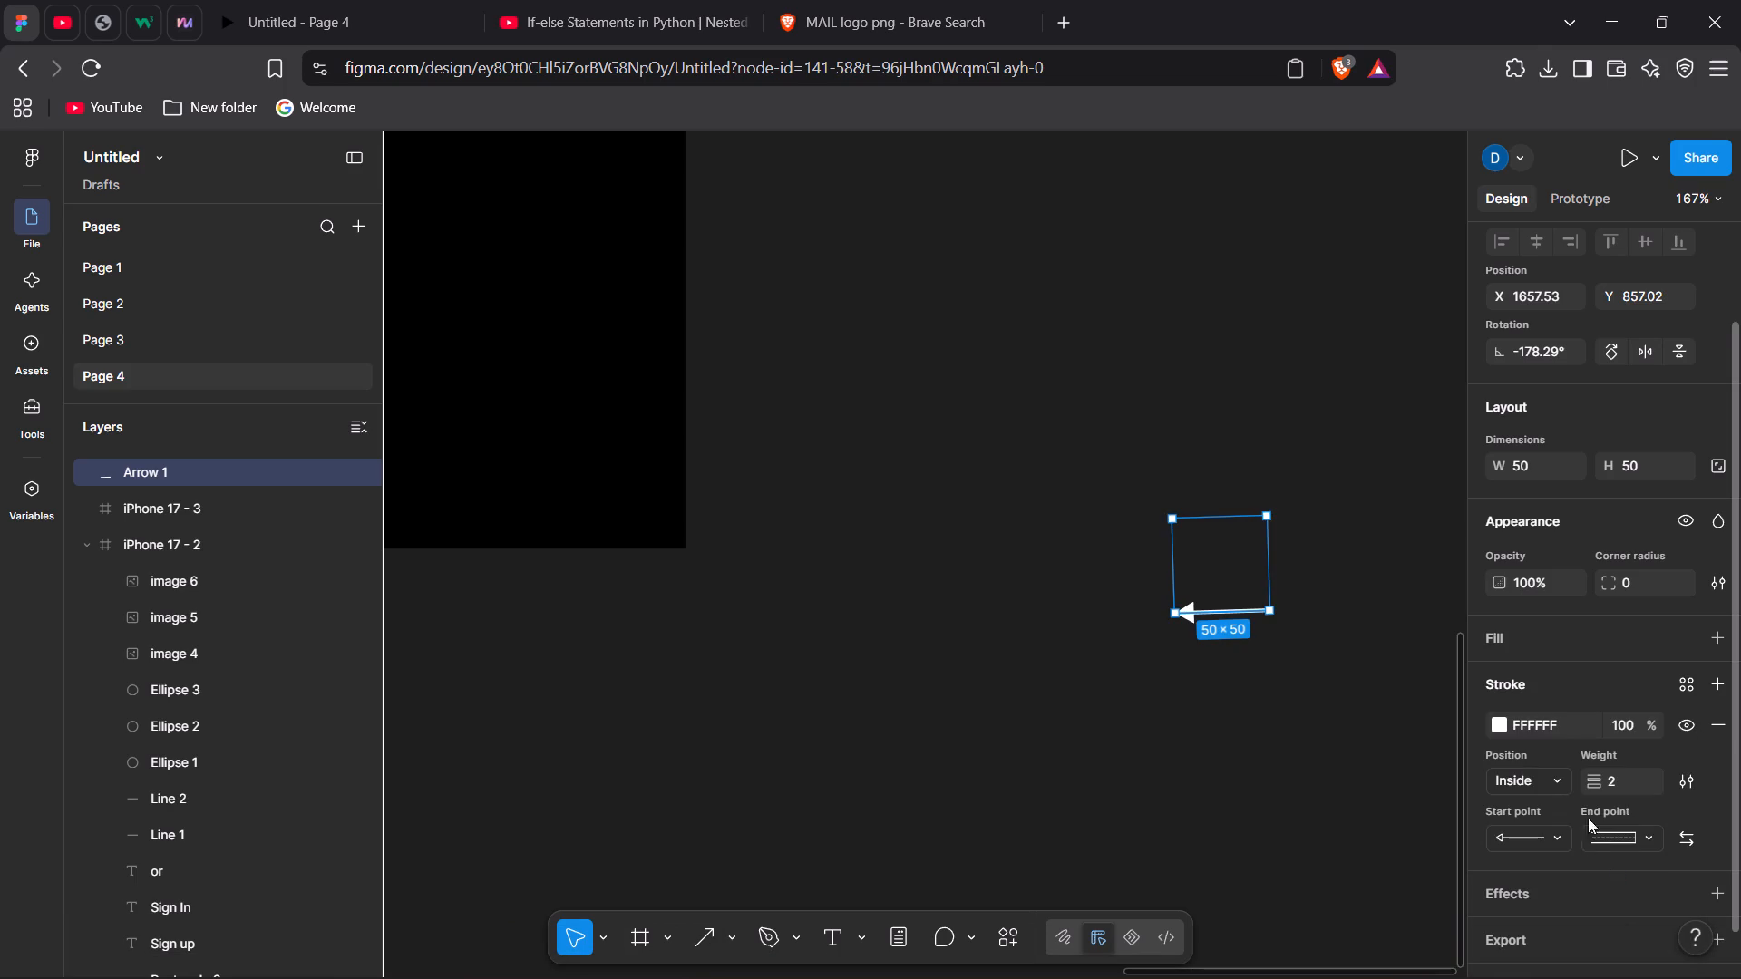
{"action": "left_click", "coordinate": [1644, 836]}
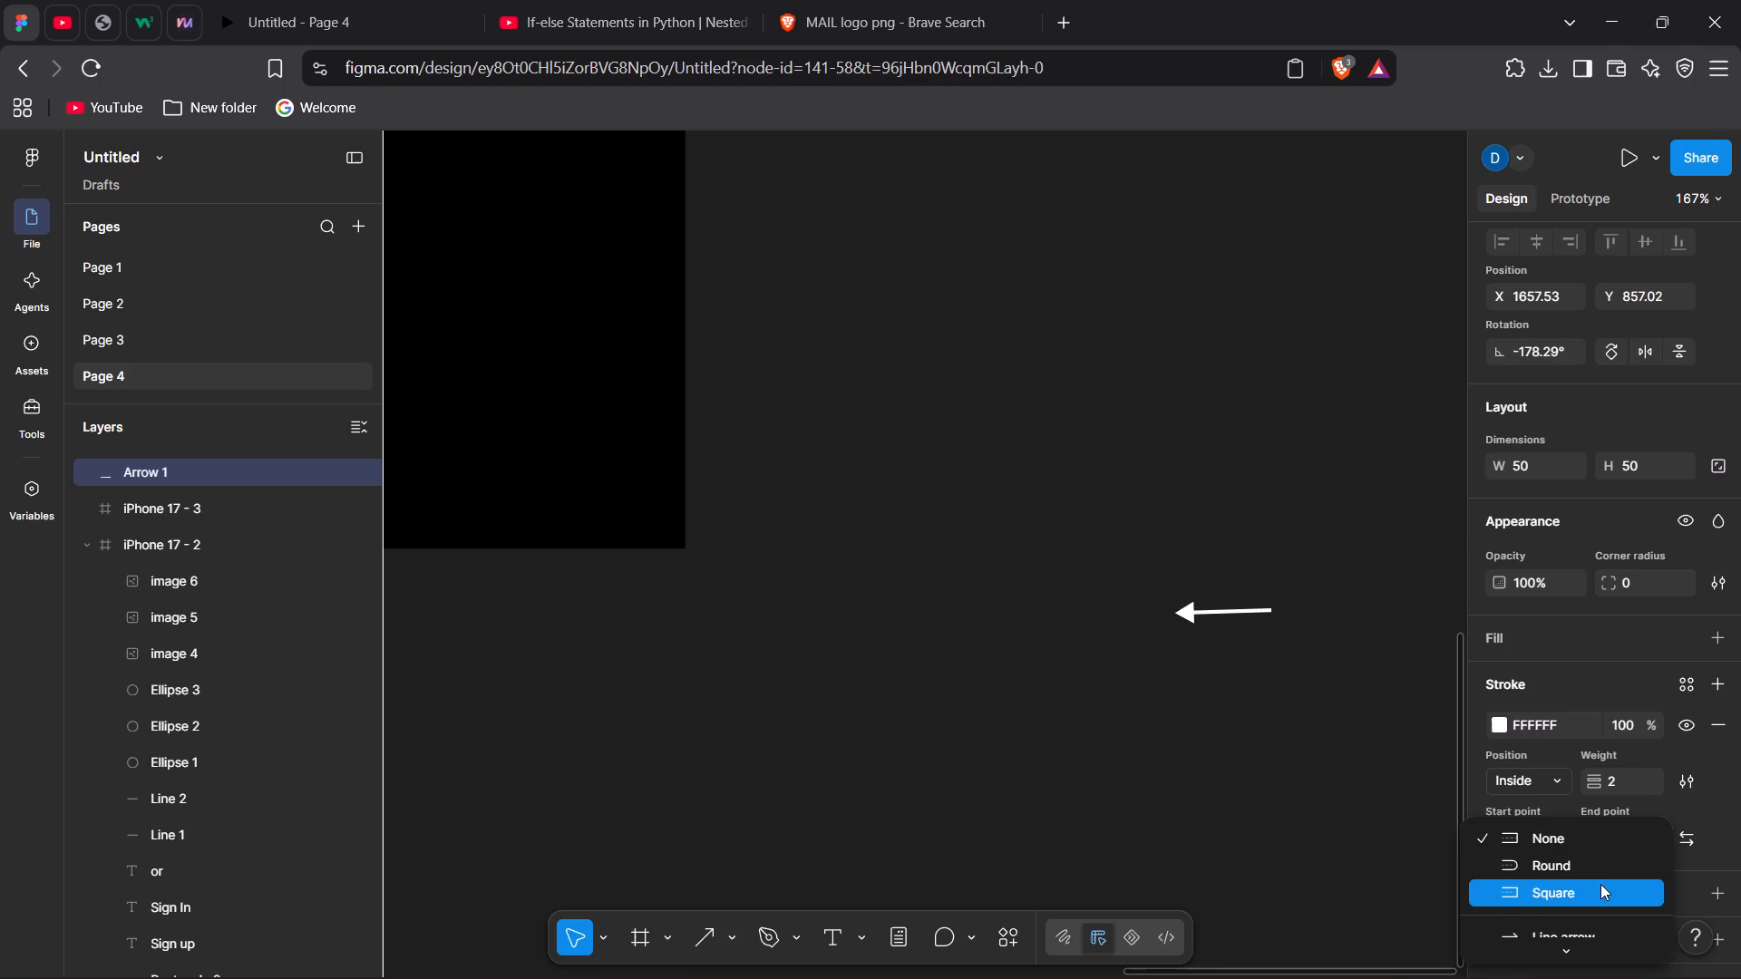
{"action": "scroll", "coordinate": [1602, 923], "scroll_direction": "down", "scroll_amount": 2}
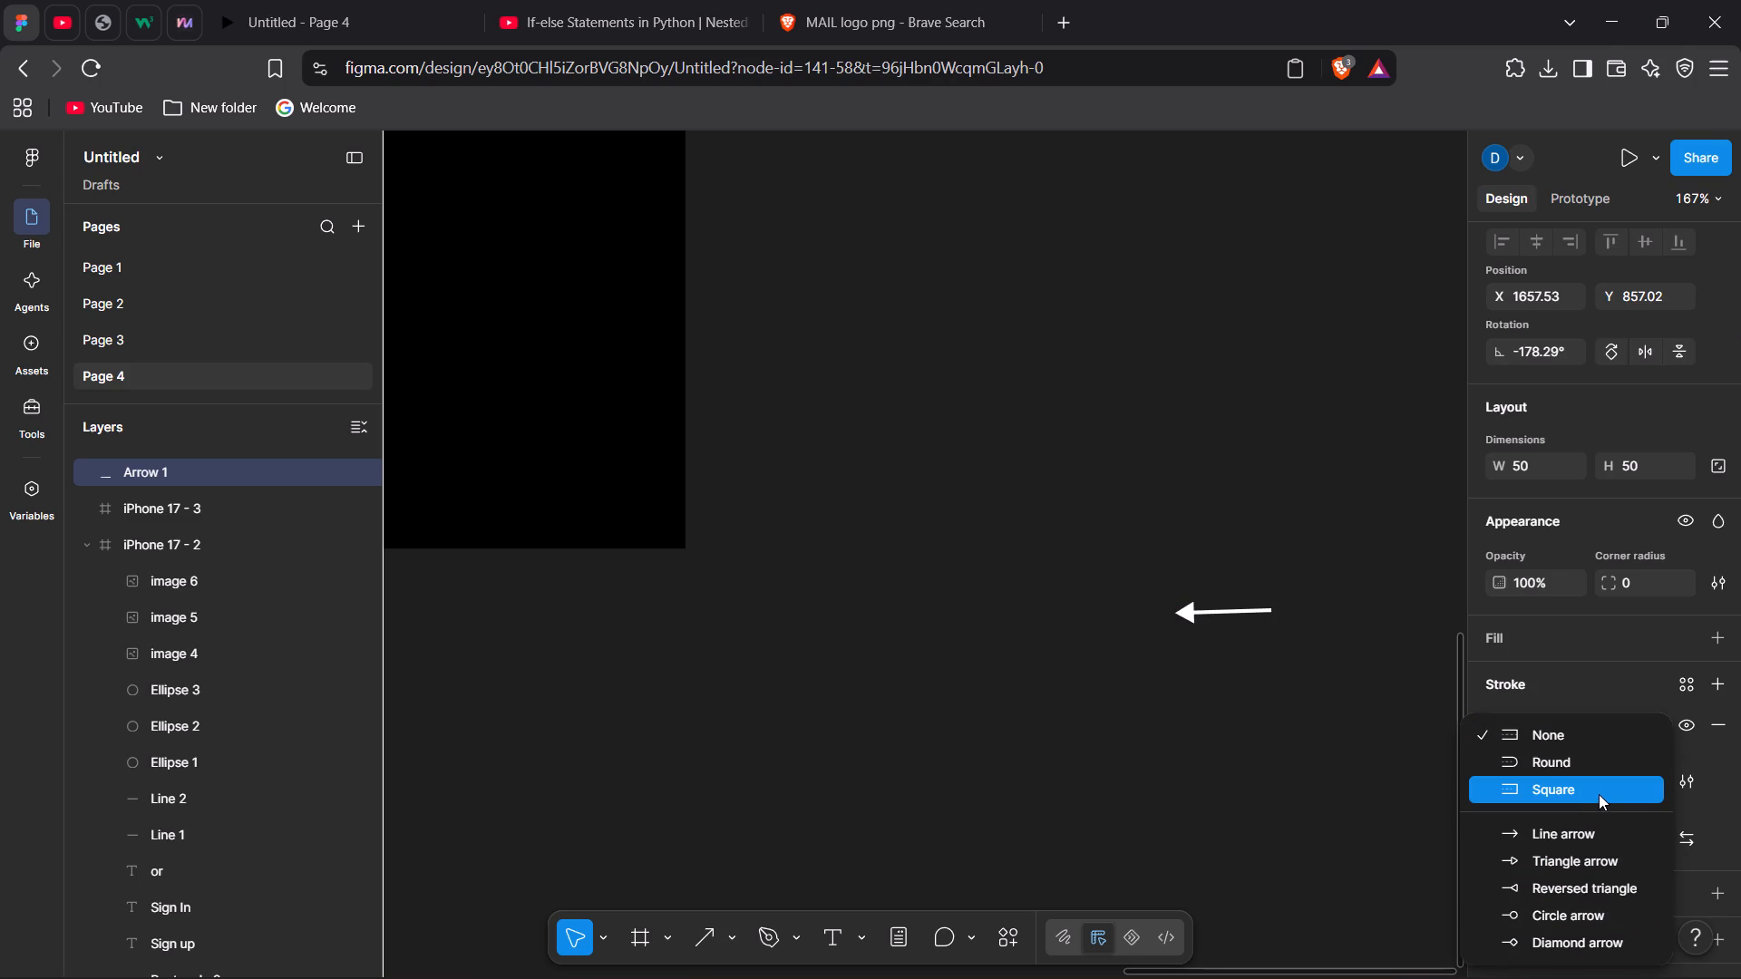
{"action": "scroll", "coordinate": [1600, 793], "scroll_direction": "up", "scroll_amount": 1}
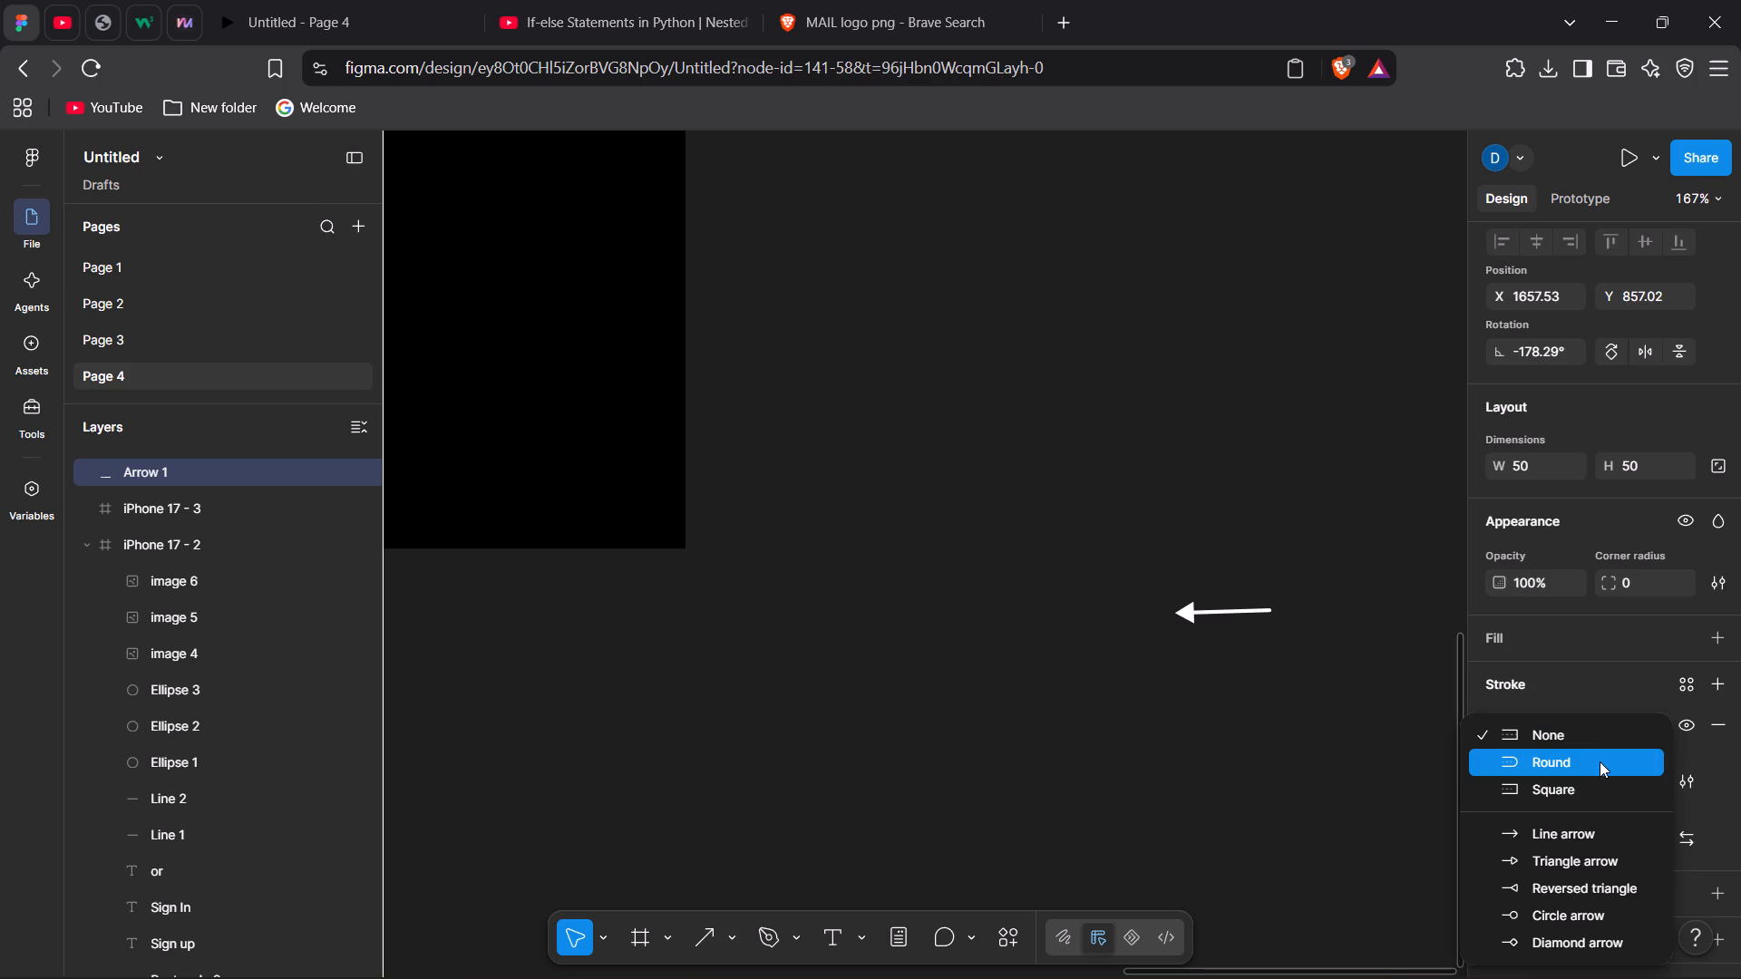
{"action": "left_click", "coordinate": [1600, 761]}
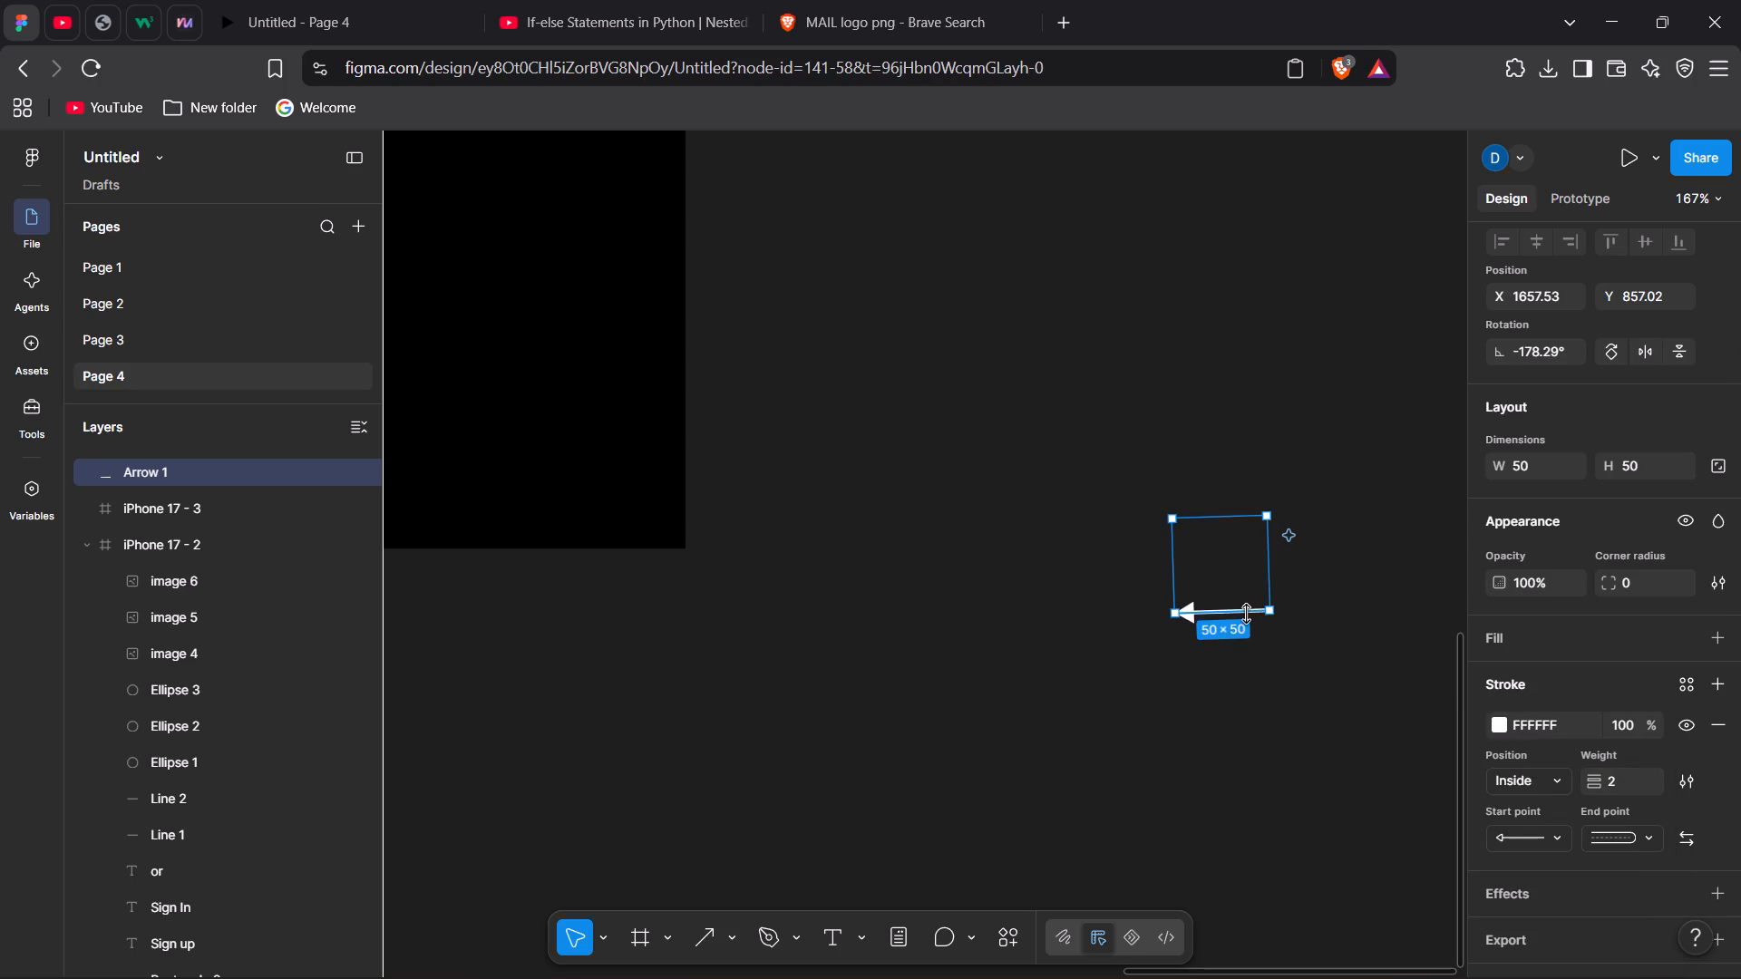
Flatten the arrow's bounding box to a height of about 0.67, keeping the width at 50.
{"action": "left_click_drag", "start_coordinate": [1246, 614], "coordinate": [1248, 641]}
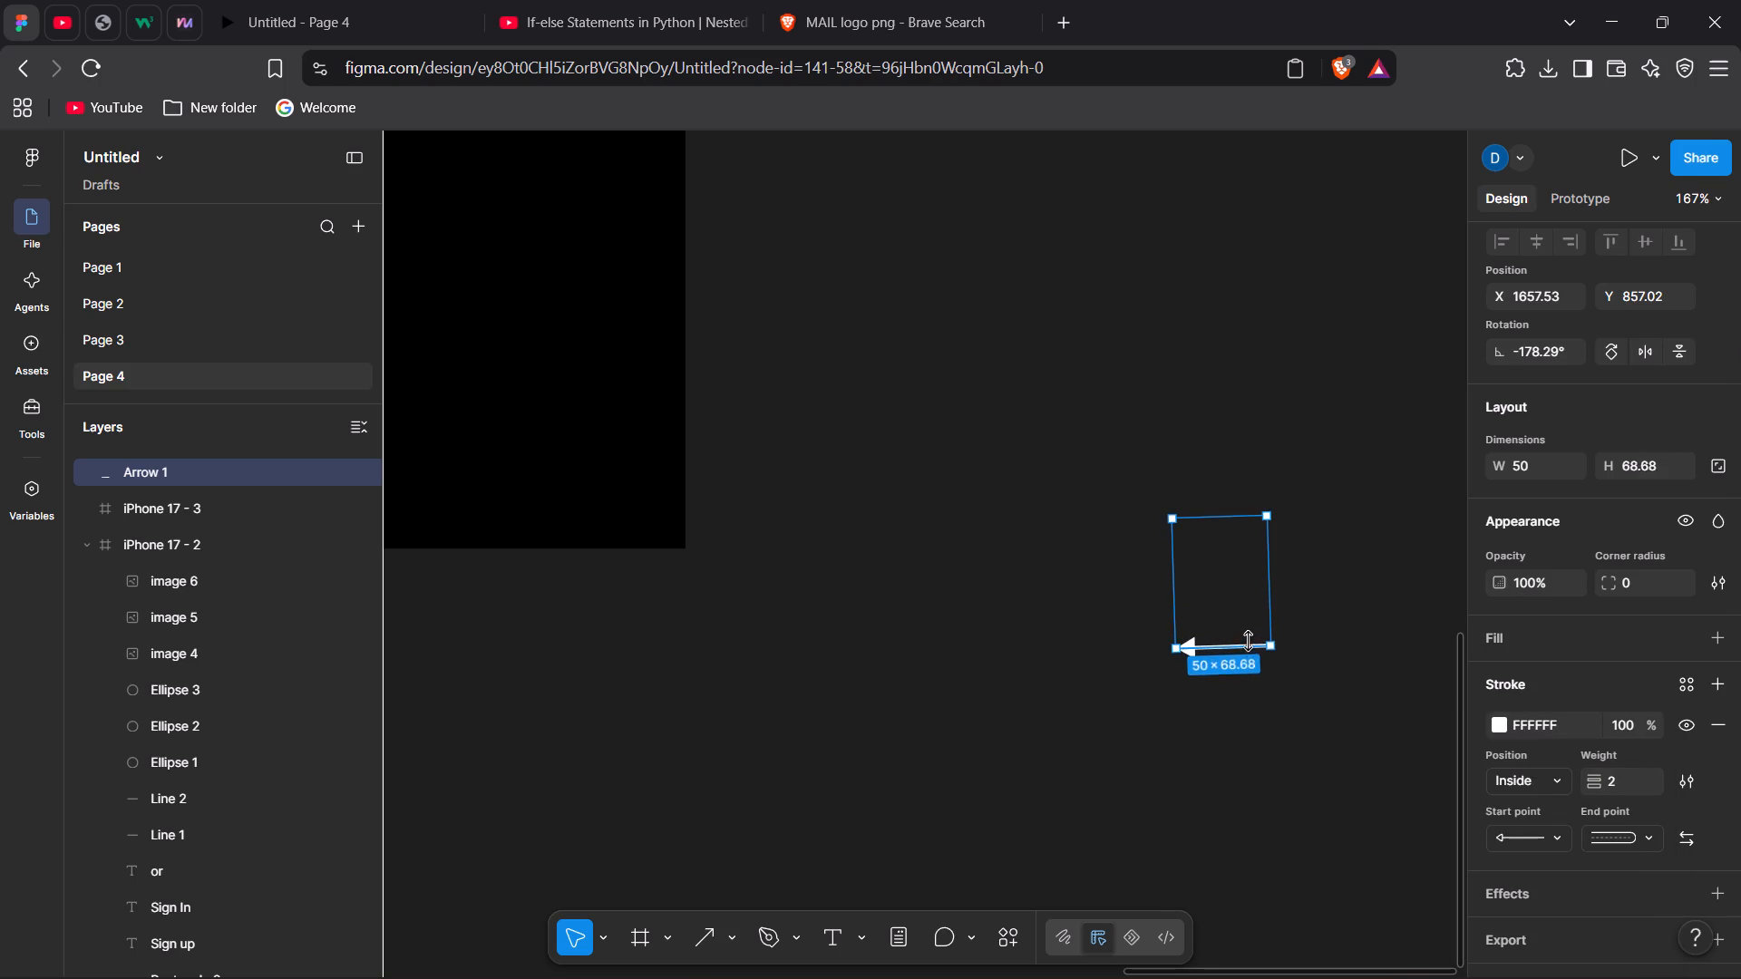
{"action": "left_click_drag", "start_coordinate": [1248, 641], "coordinate": [1246, 572]}
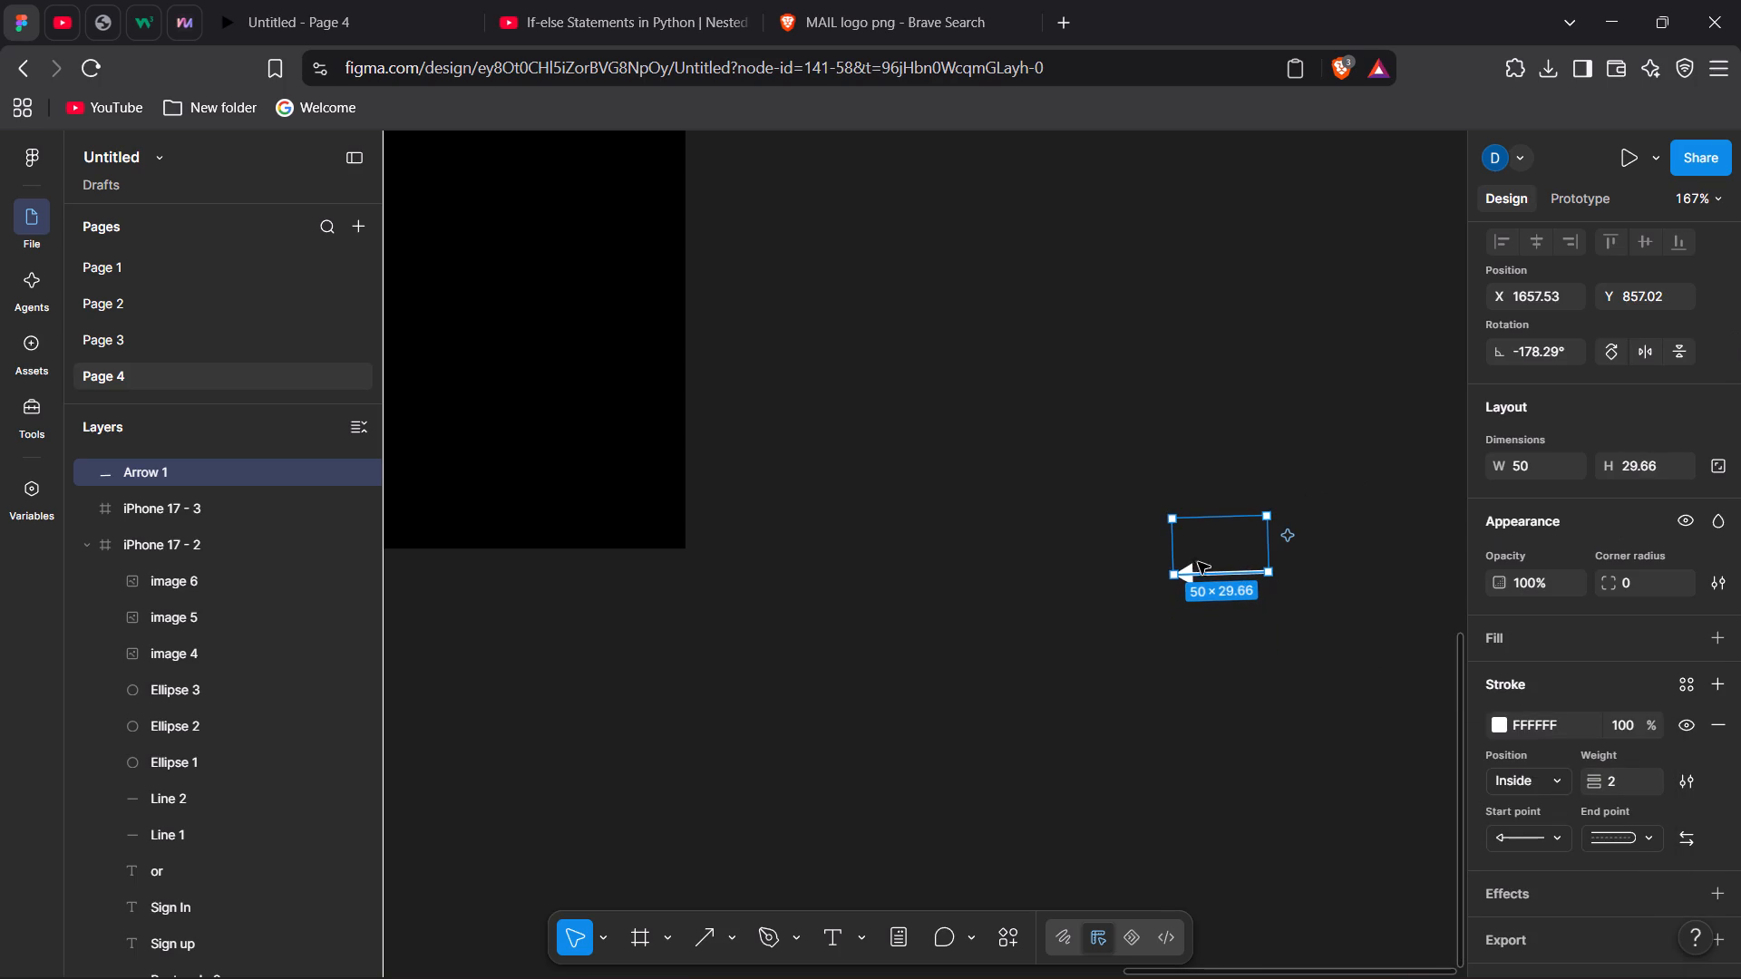
{"action": "left_click_drag", "start_coordinate": [1211, 515], "coordinate": [1241, 572]}
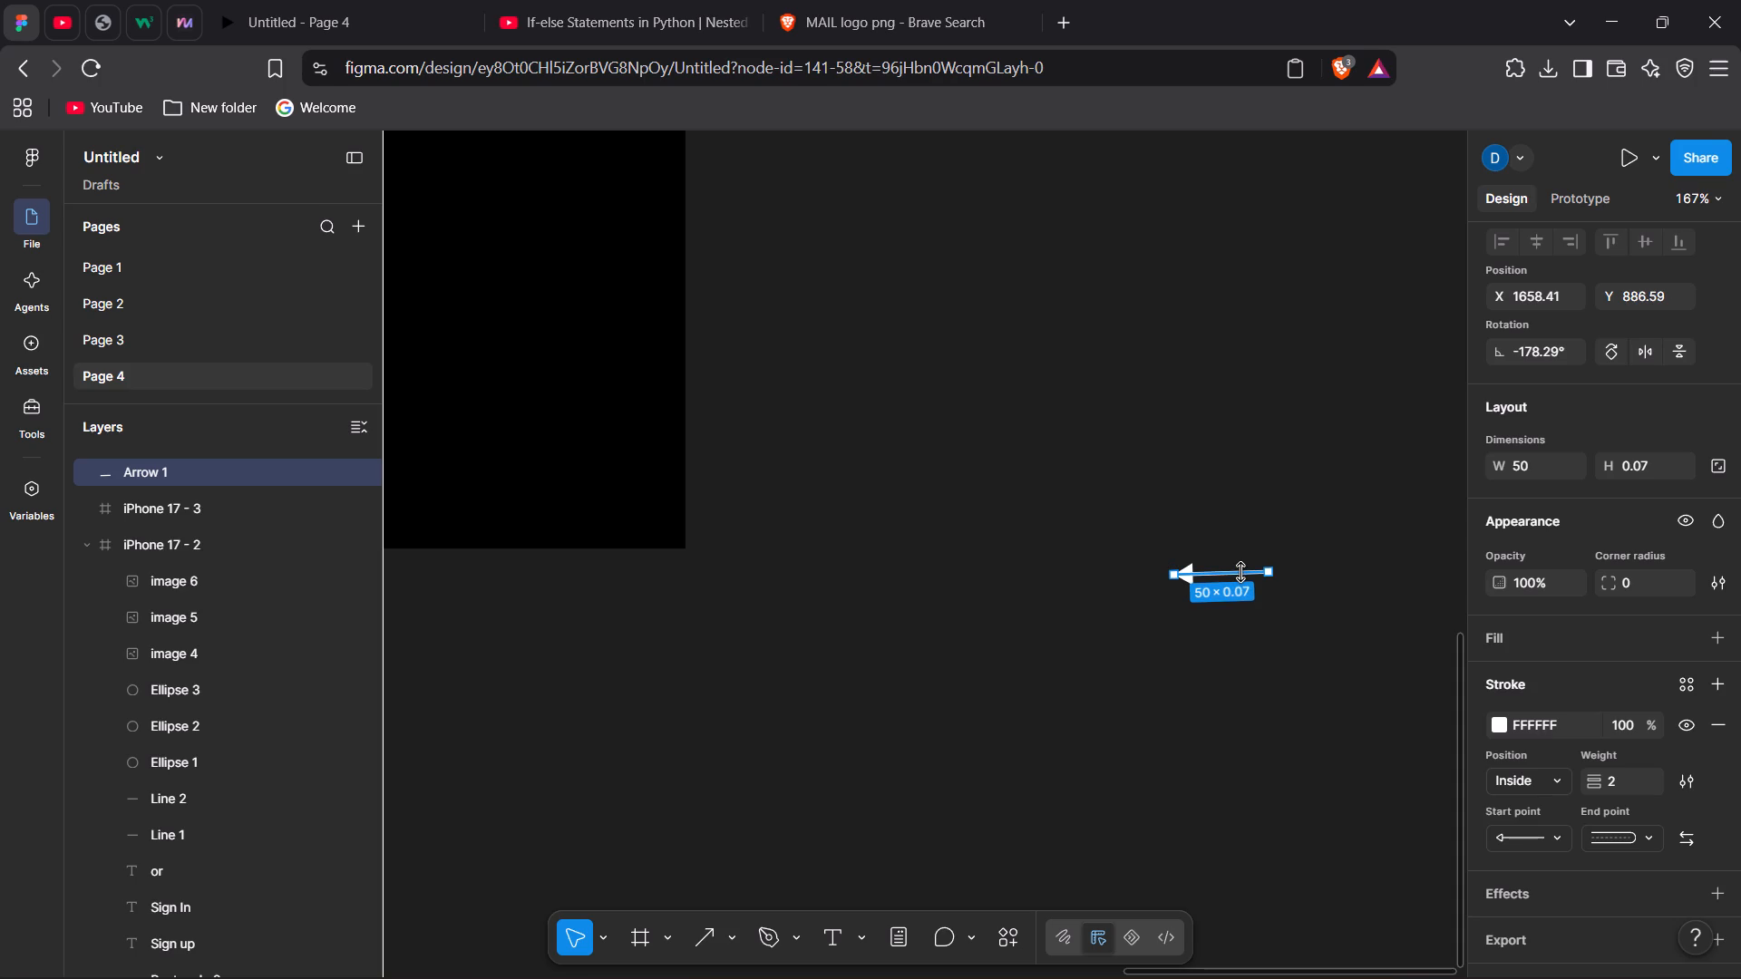
{"action": "left_click_drag", "start_coordinate": [1241, 572], "coordinate": [1239, 568]}
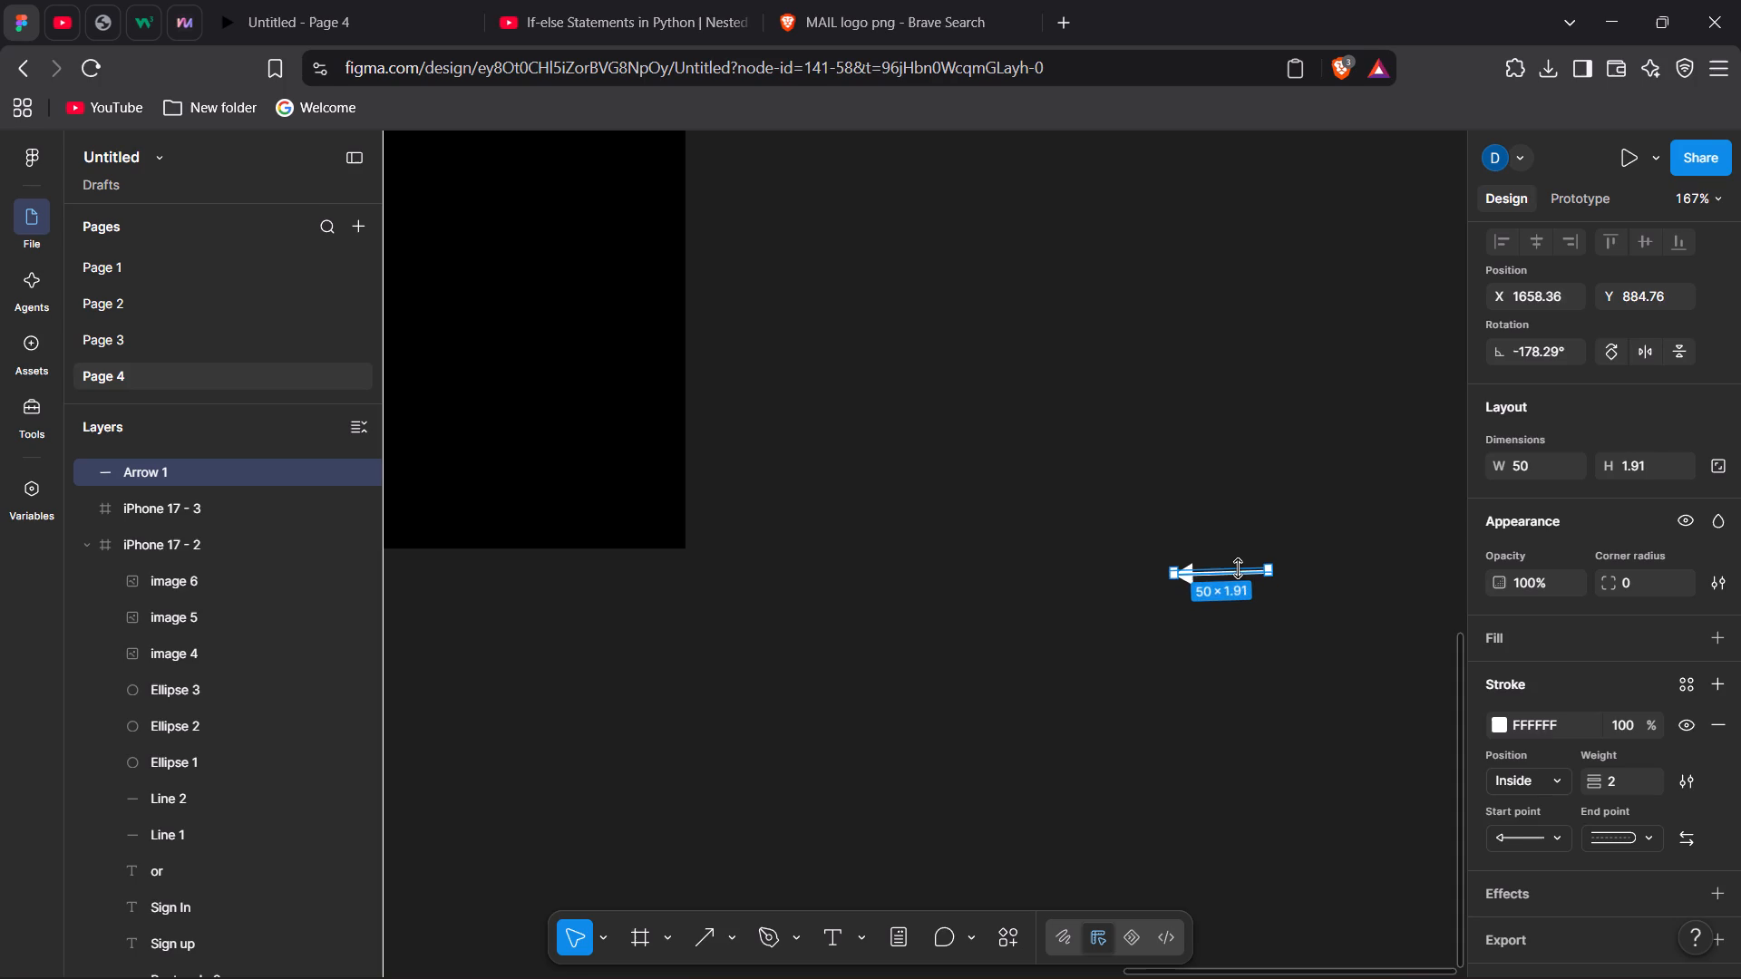
{"action": "left_click_drag", "start_coordinate": [1239, 568], "coordinate": [1241, 573]}
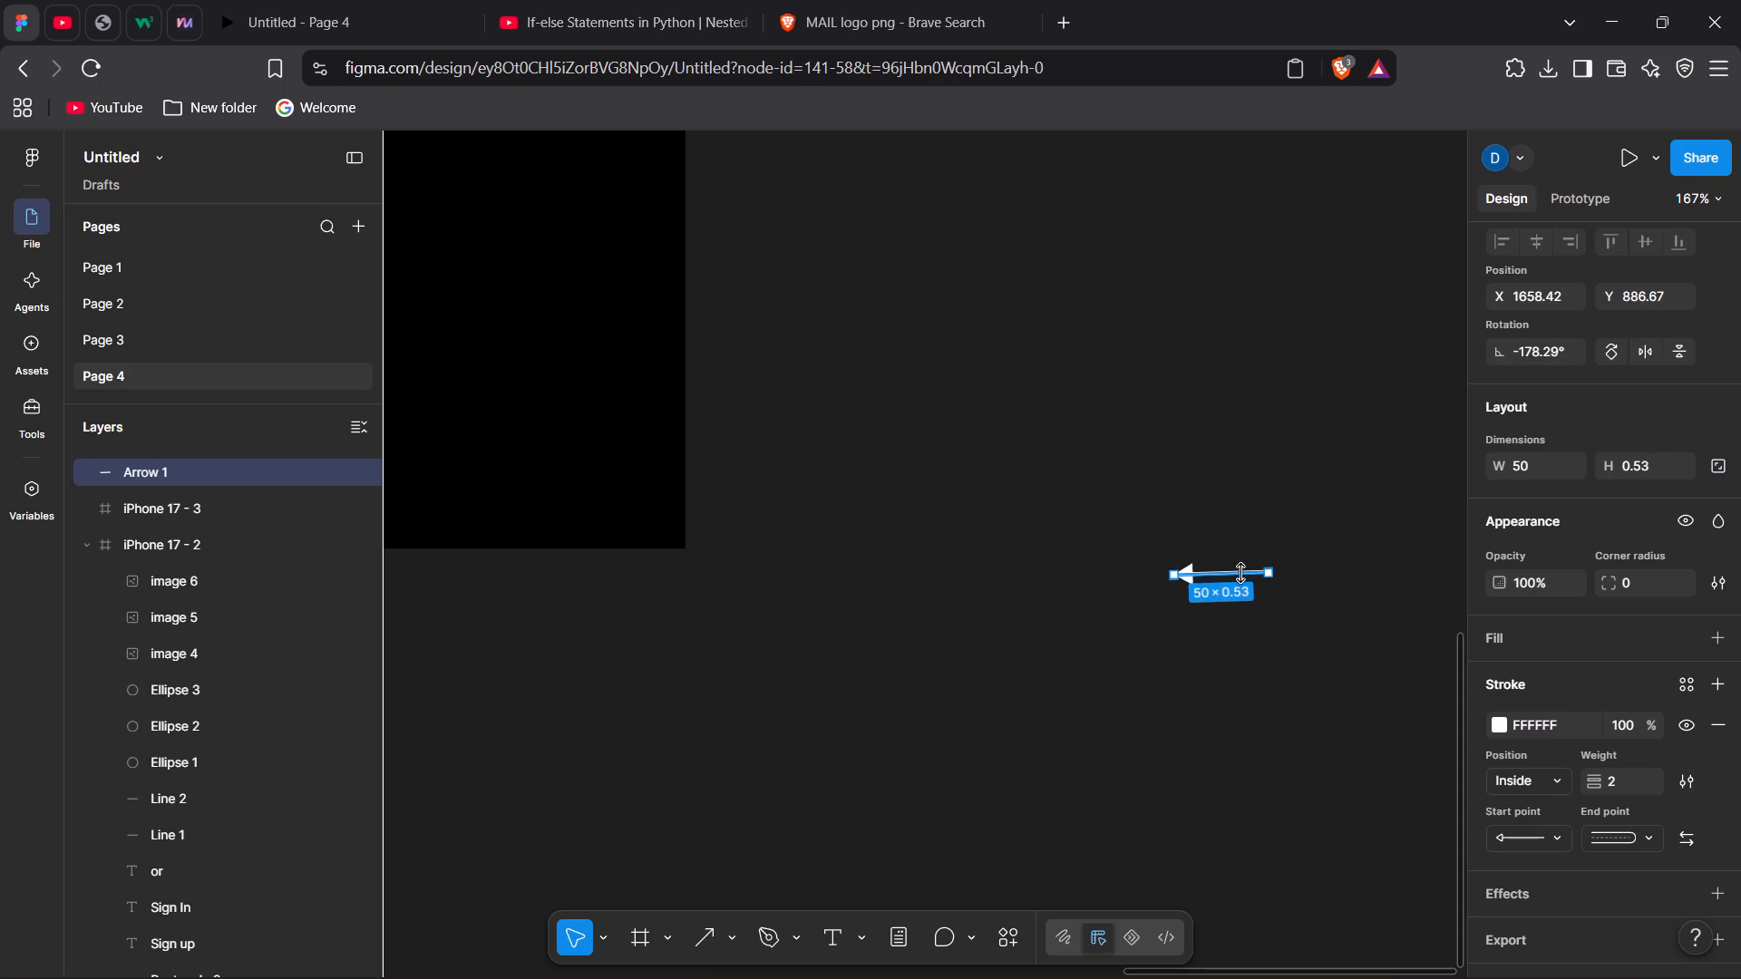
{"action": "left_click_drag", "start_coordinate": [1241, 573], "coordinate": [1241, 571]}
{"action": "left_click", "coordinate": [1276, 636]}
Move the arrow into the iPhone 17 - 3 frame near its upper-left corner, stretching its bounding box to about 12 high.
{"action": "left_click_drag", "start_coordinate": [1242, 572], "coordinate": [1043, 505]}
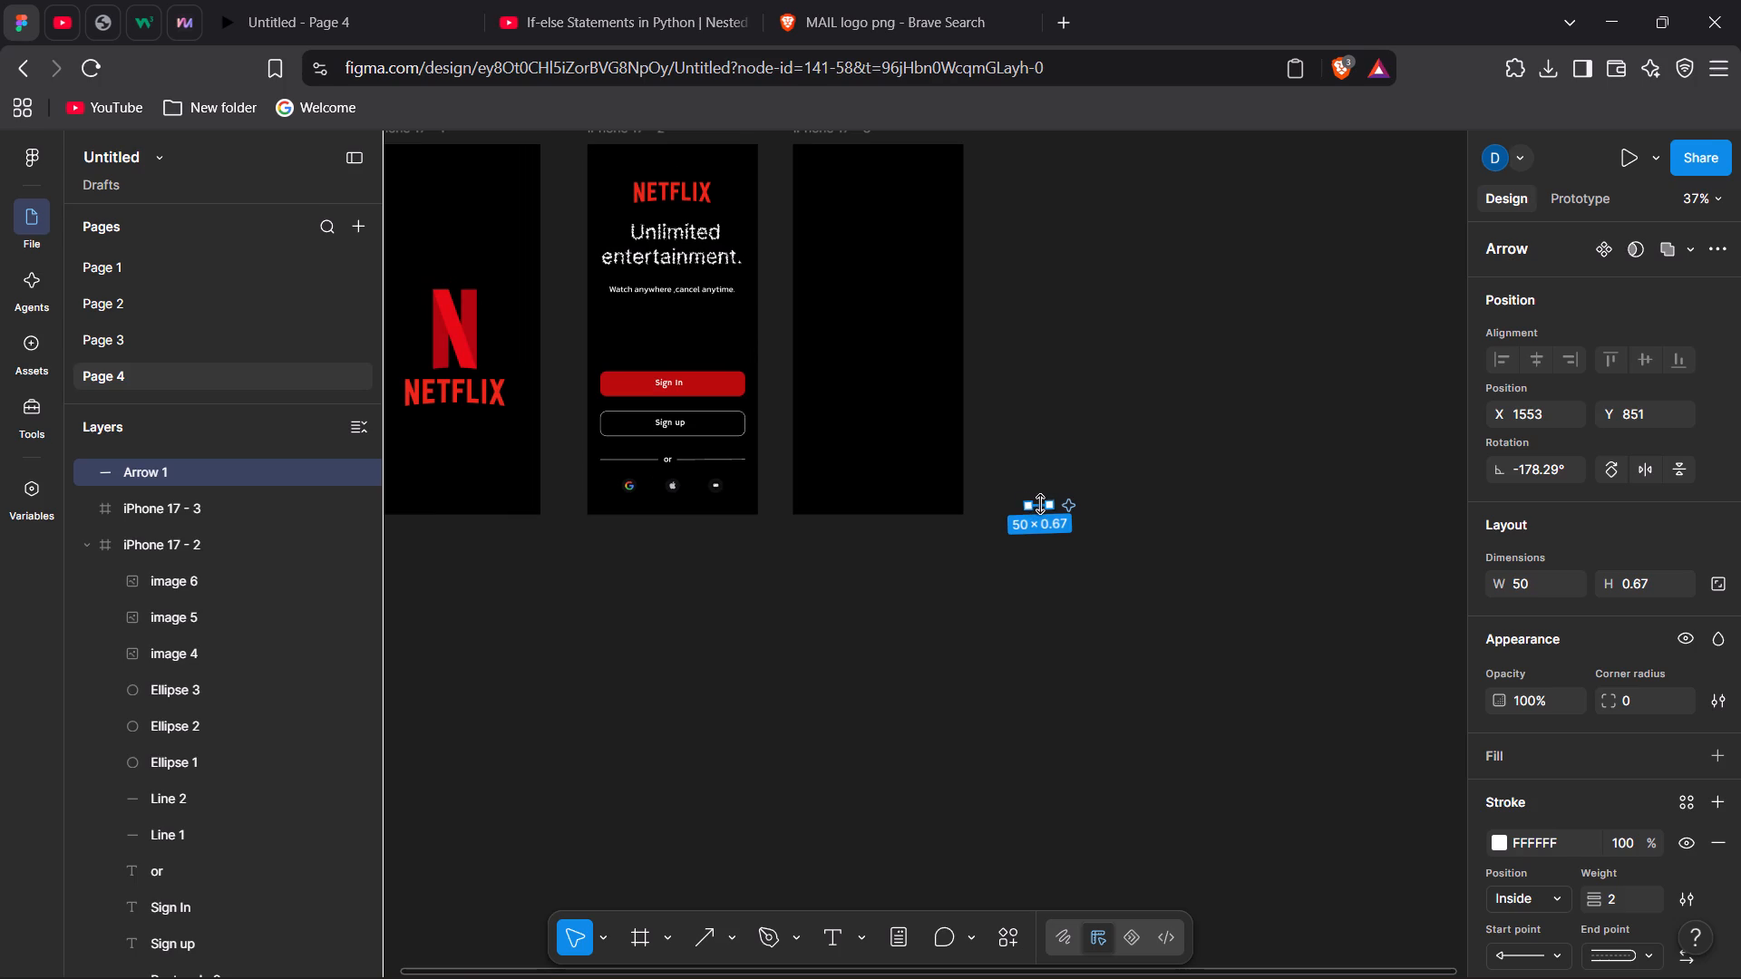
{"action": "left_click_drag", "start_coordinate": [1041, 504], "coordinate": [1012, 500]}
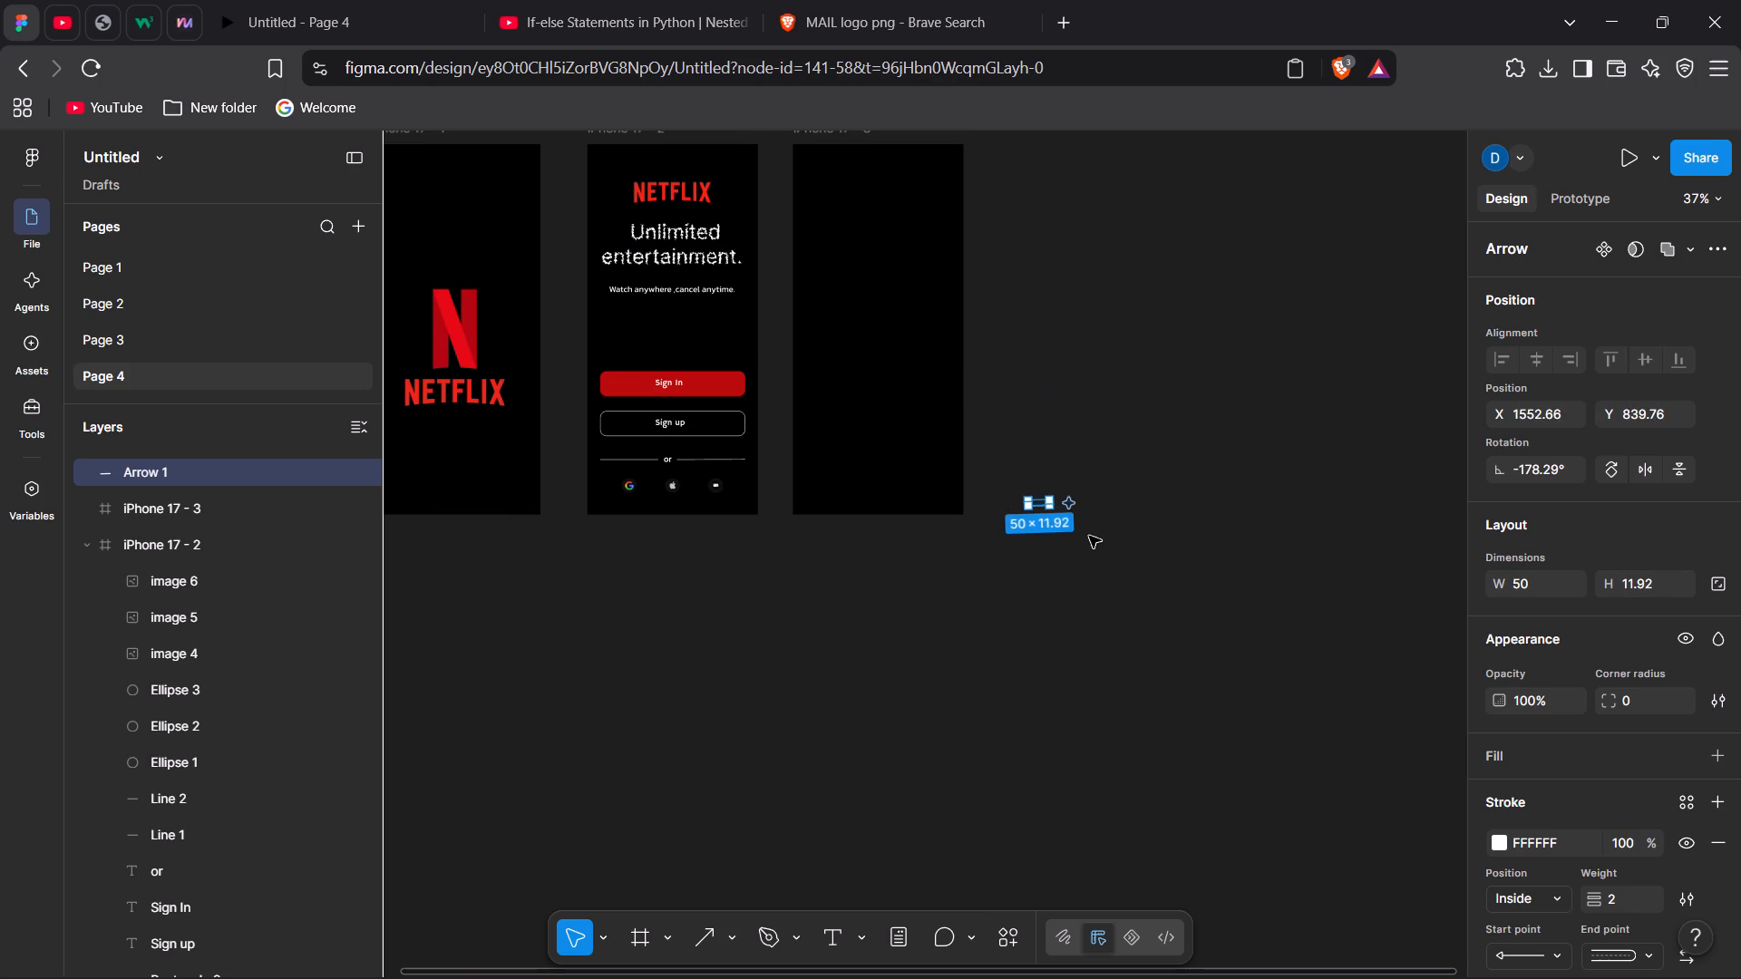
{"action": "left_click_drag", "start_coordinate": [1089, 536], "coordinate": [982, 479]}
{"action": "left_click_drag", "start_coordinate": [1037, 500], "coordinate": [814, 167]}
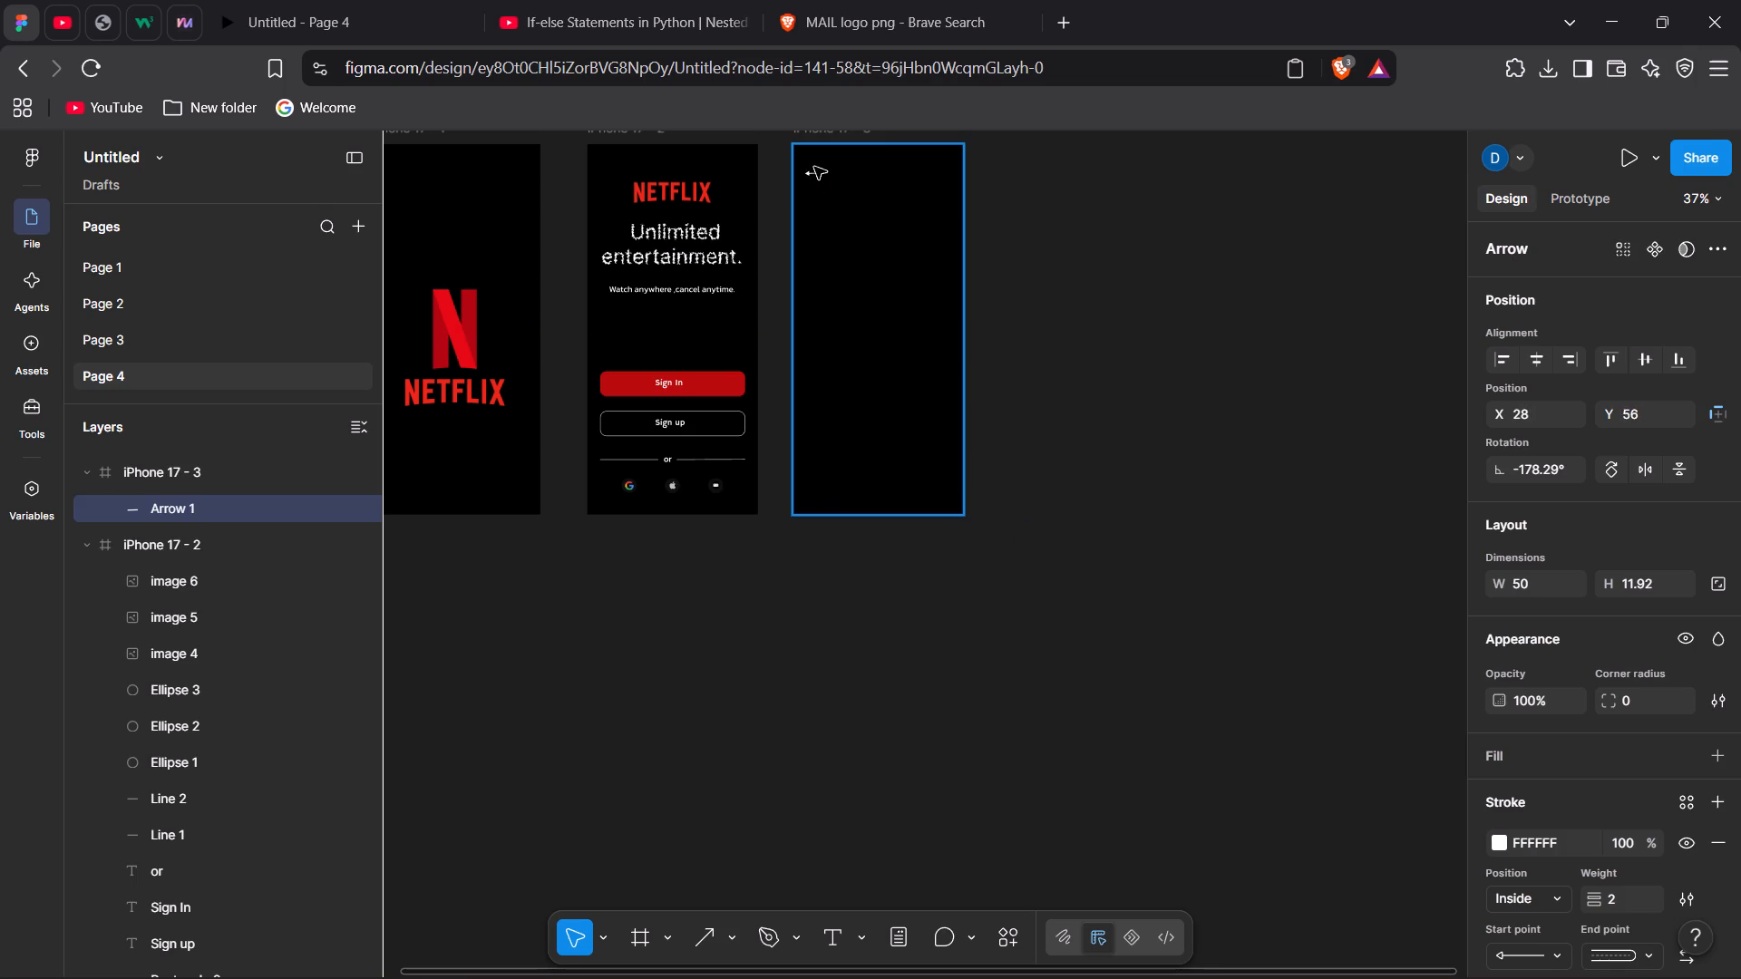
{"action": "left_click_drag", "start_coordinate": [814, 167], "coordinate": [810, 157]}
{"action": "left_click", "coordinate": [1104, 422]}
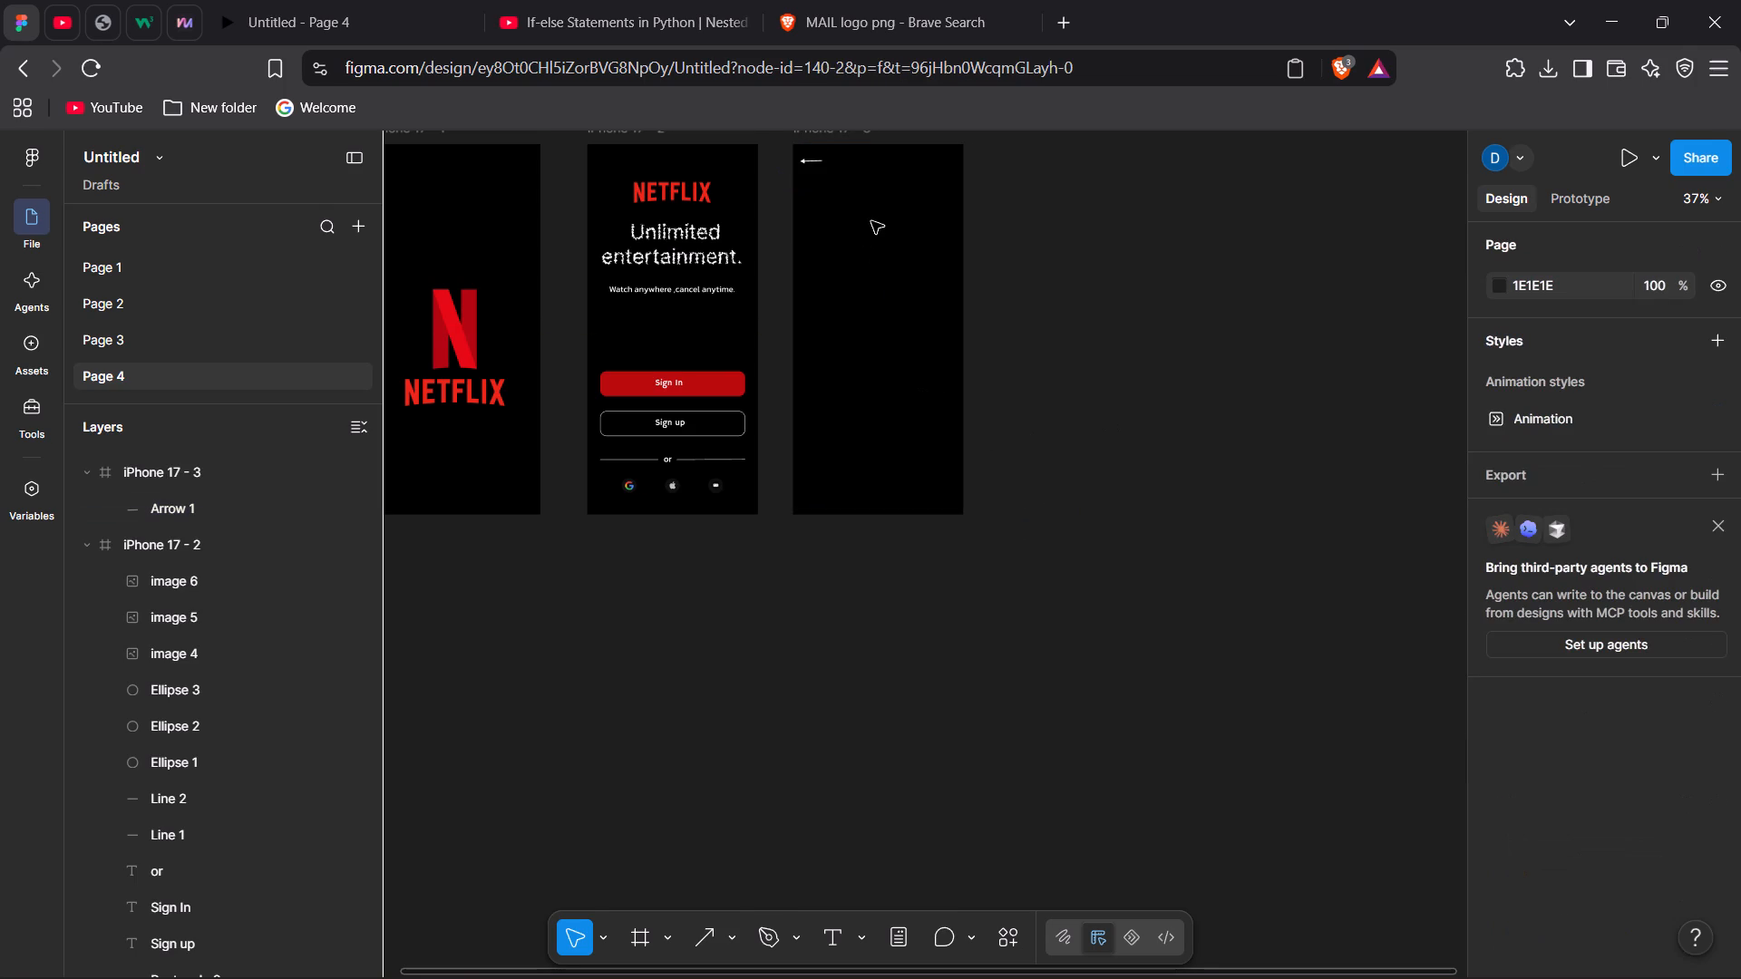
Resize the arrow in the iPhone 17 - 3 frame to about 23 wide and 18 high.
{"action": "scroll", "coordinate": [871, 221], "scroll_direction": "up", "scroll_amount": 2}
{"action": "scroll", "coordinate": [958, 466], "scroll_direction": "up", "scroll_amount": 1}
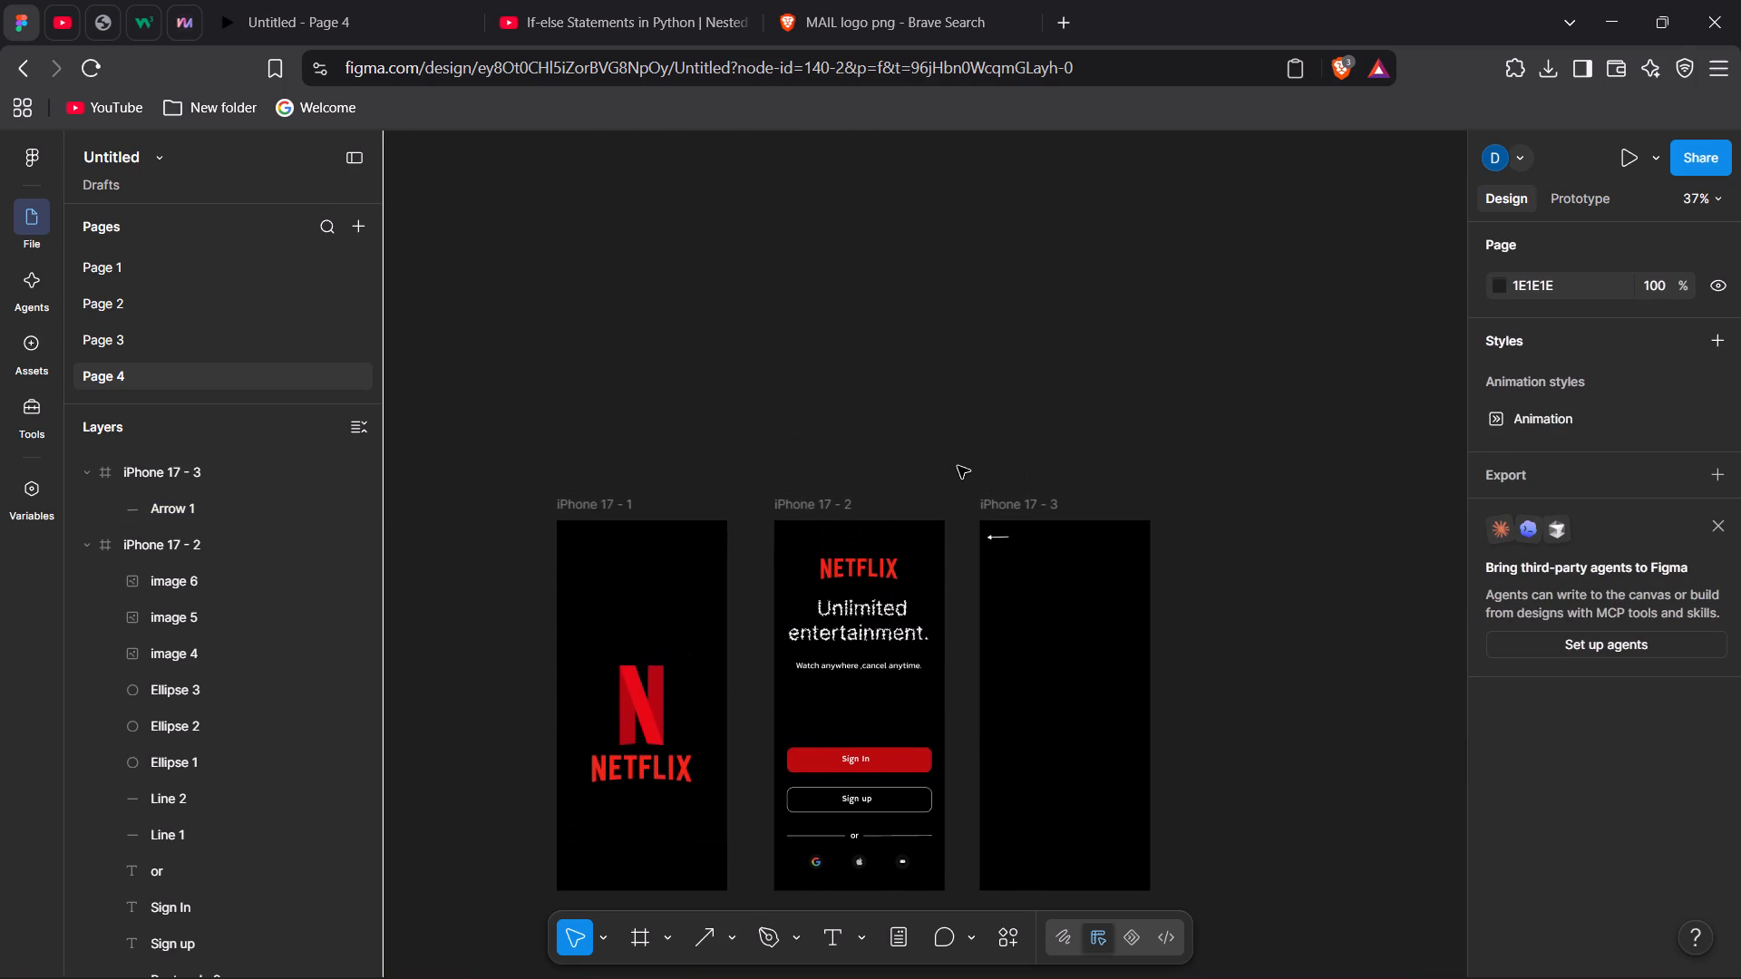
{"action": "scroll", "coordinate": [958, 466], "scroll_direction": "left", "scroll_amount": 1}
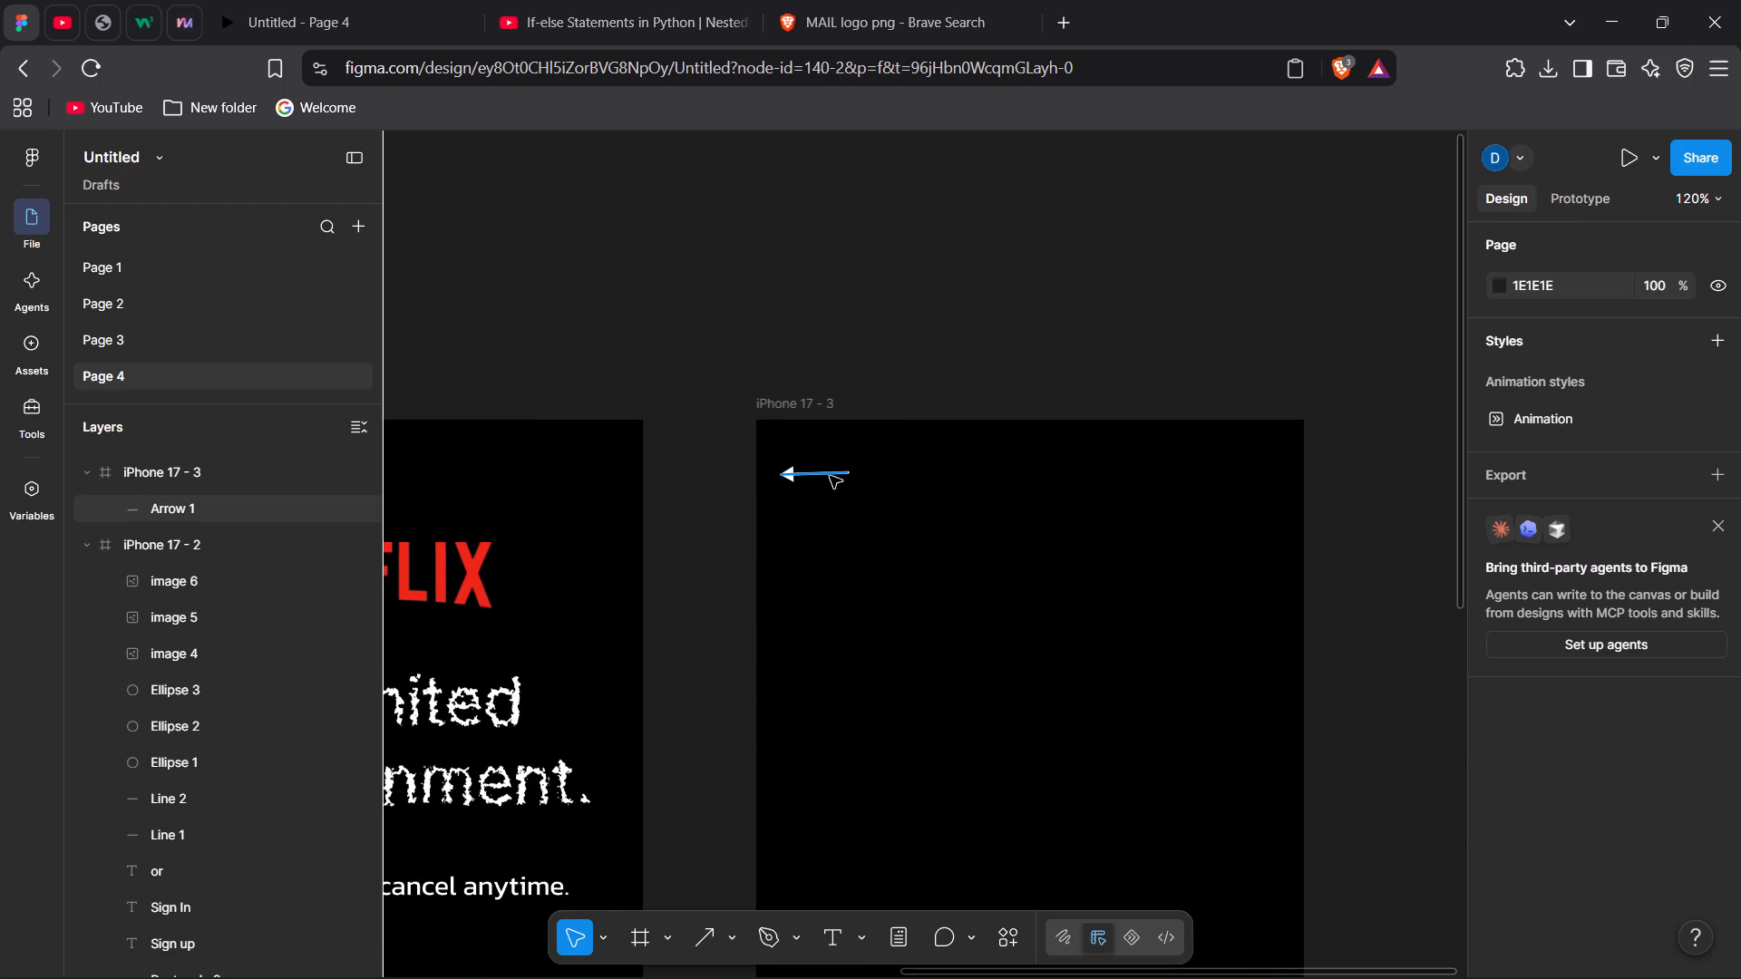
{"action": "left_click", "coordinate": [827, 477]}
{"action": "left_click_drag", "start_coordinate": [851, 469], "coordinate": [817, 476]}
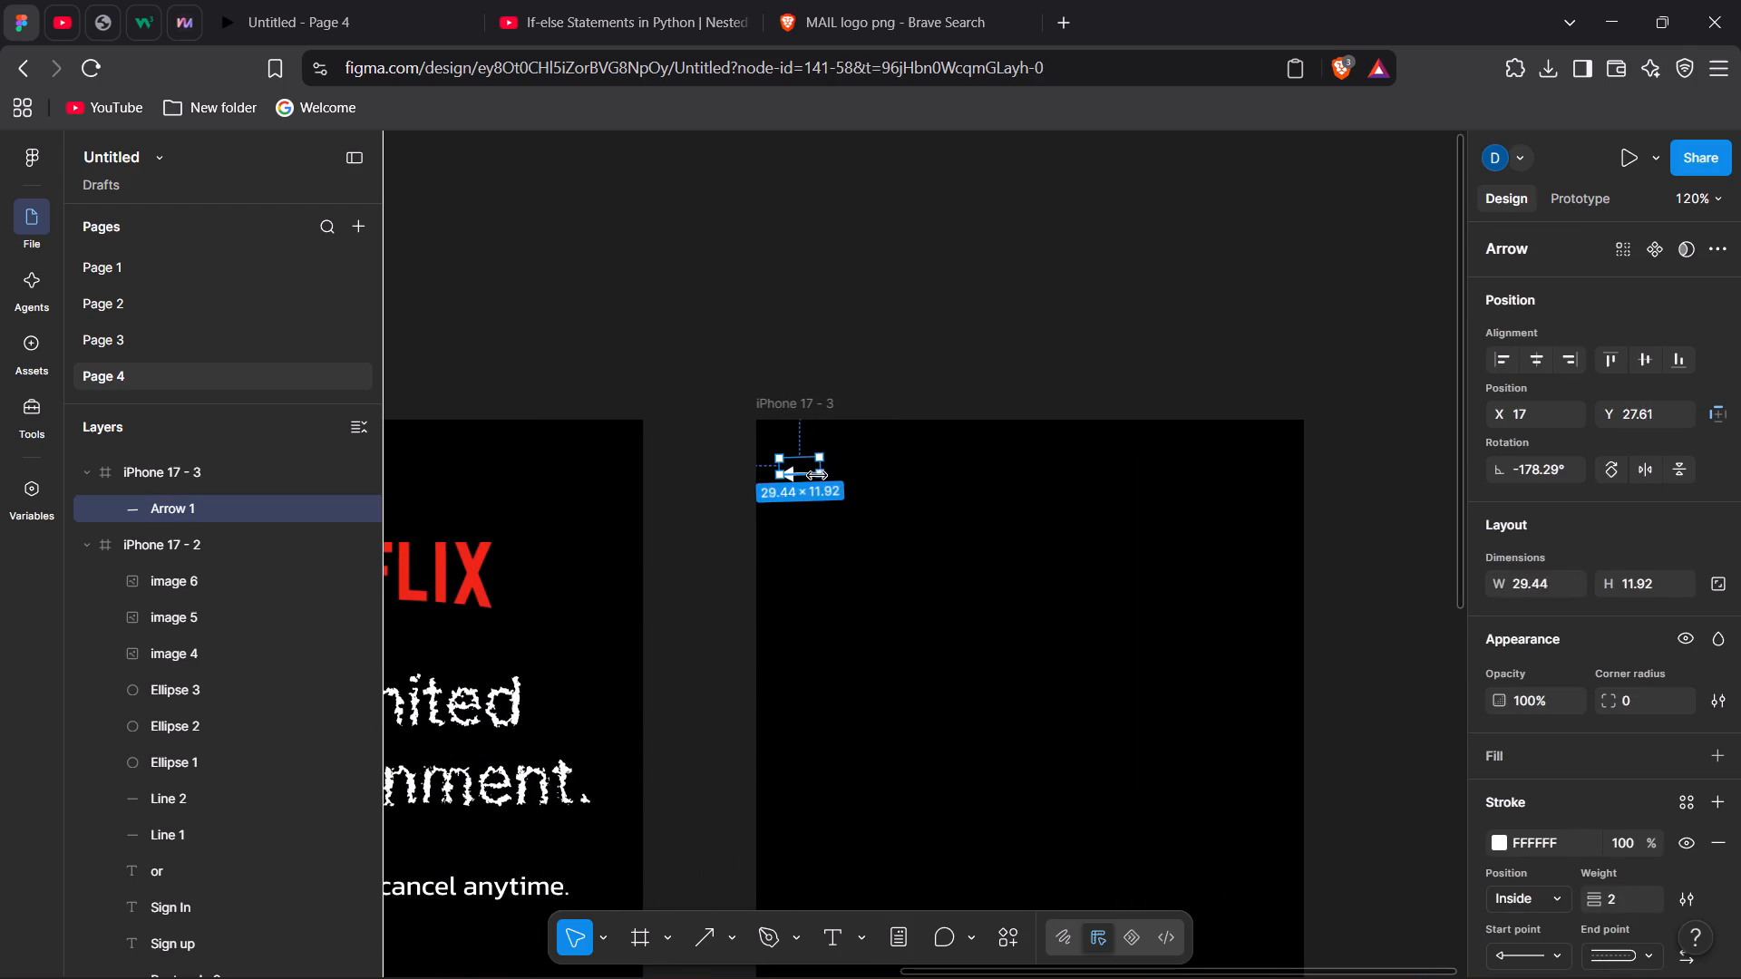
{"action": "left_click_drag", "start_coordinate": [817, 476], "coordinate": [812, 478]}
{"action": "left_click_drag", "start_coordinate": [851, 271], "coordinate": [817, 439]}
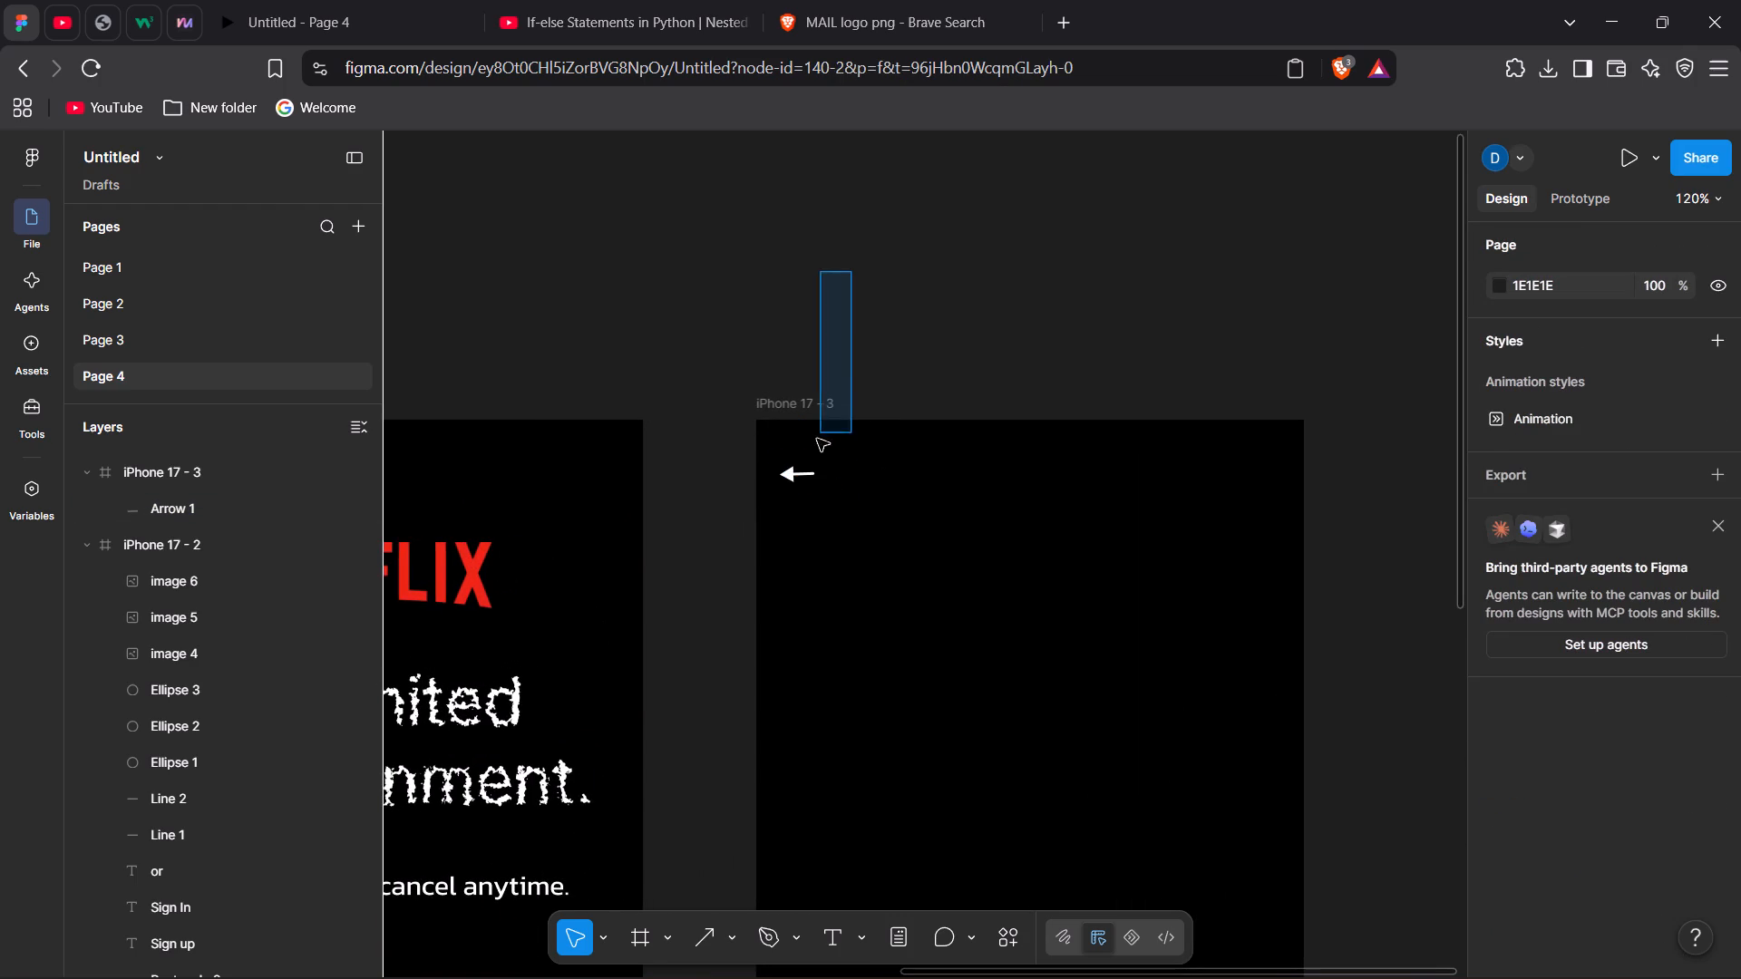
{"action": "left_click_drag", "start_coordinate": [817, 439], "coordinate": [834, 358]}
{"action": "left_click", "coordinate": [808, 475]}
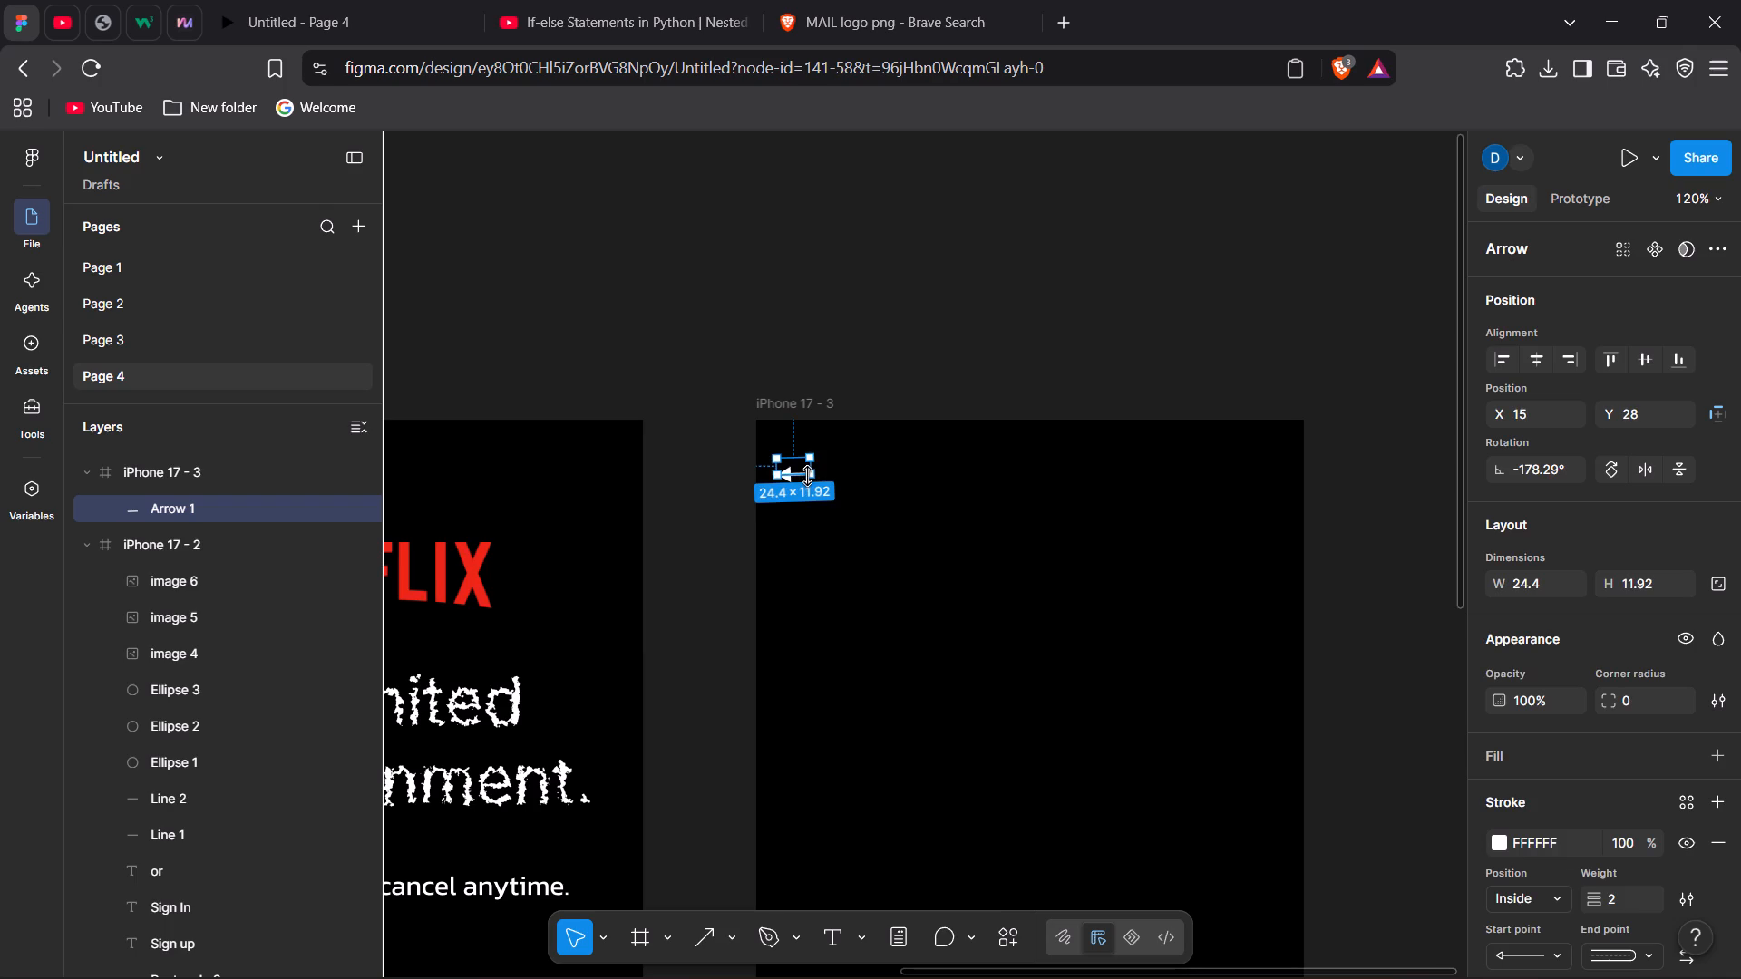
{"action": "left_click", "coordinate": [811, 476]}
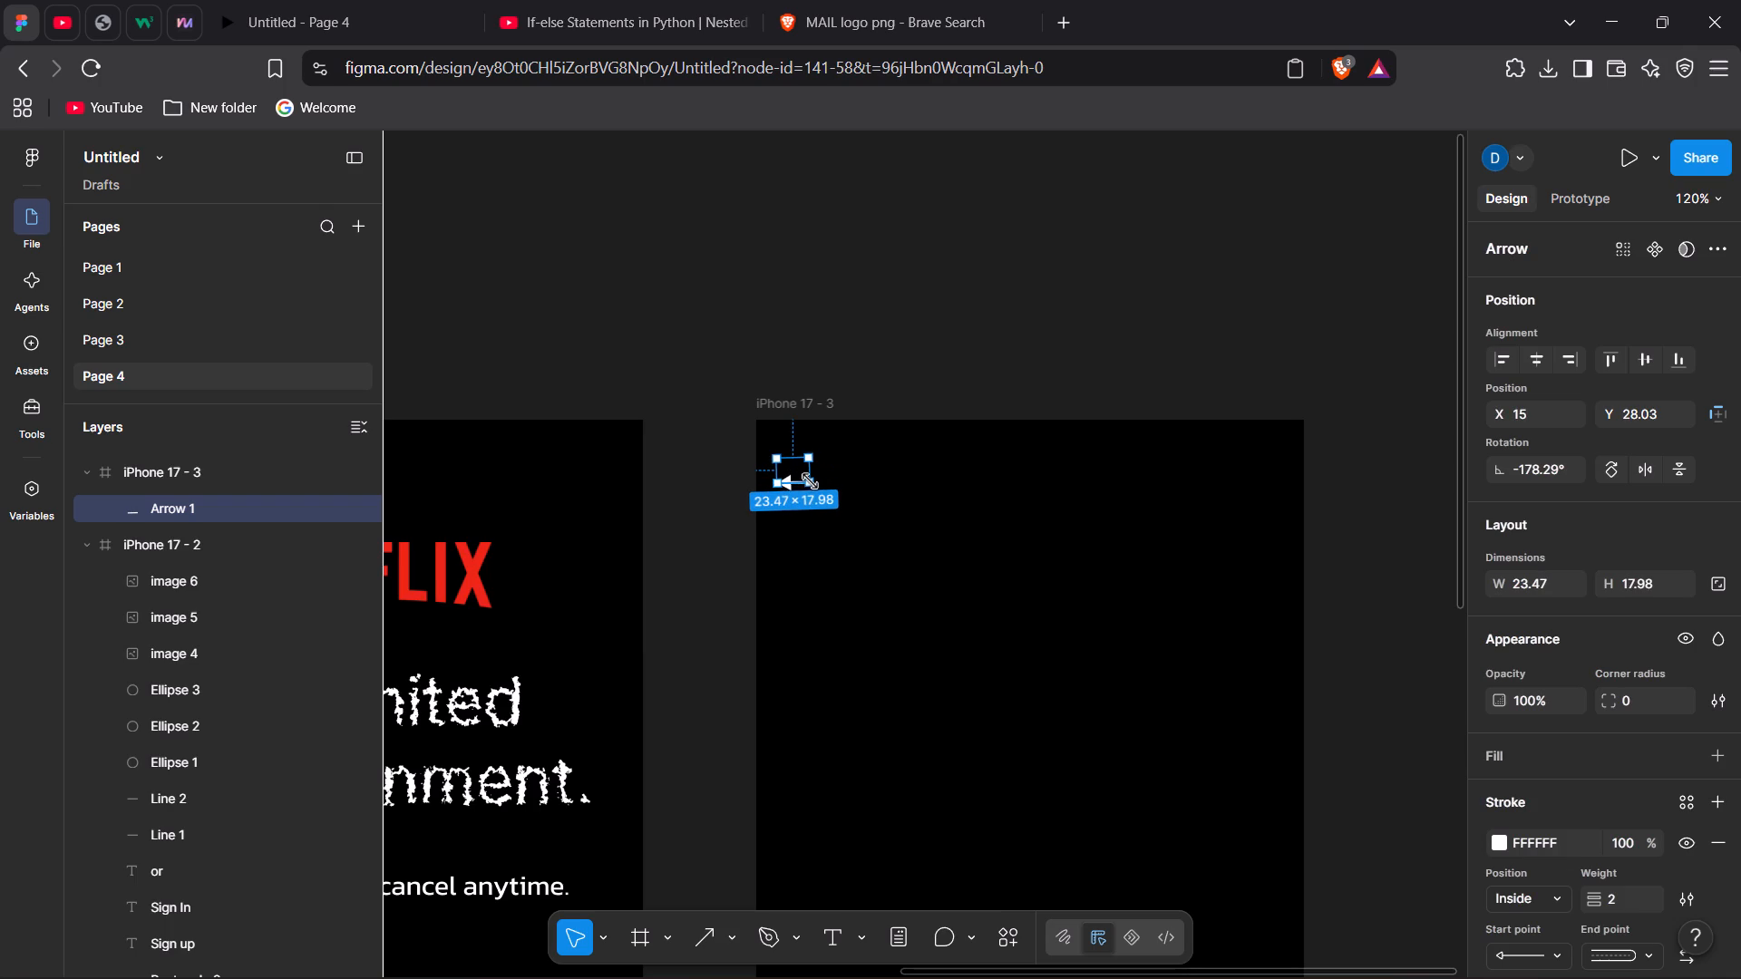
Delete the arrow from the iPhone 17 - 3 frame.
{"action": "key", "text": "Delete"}
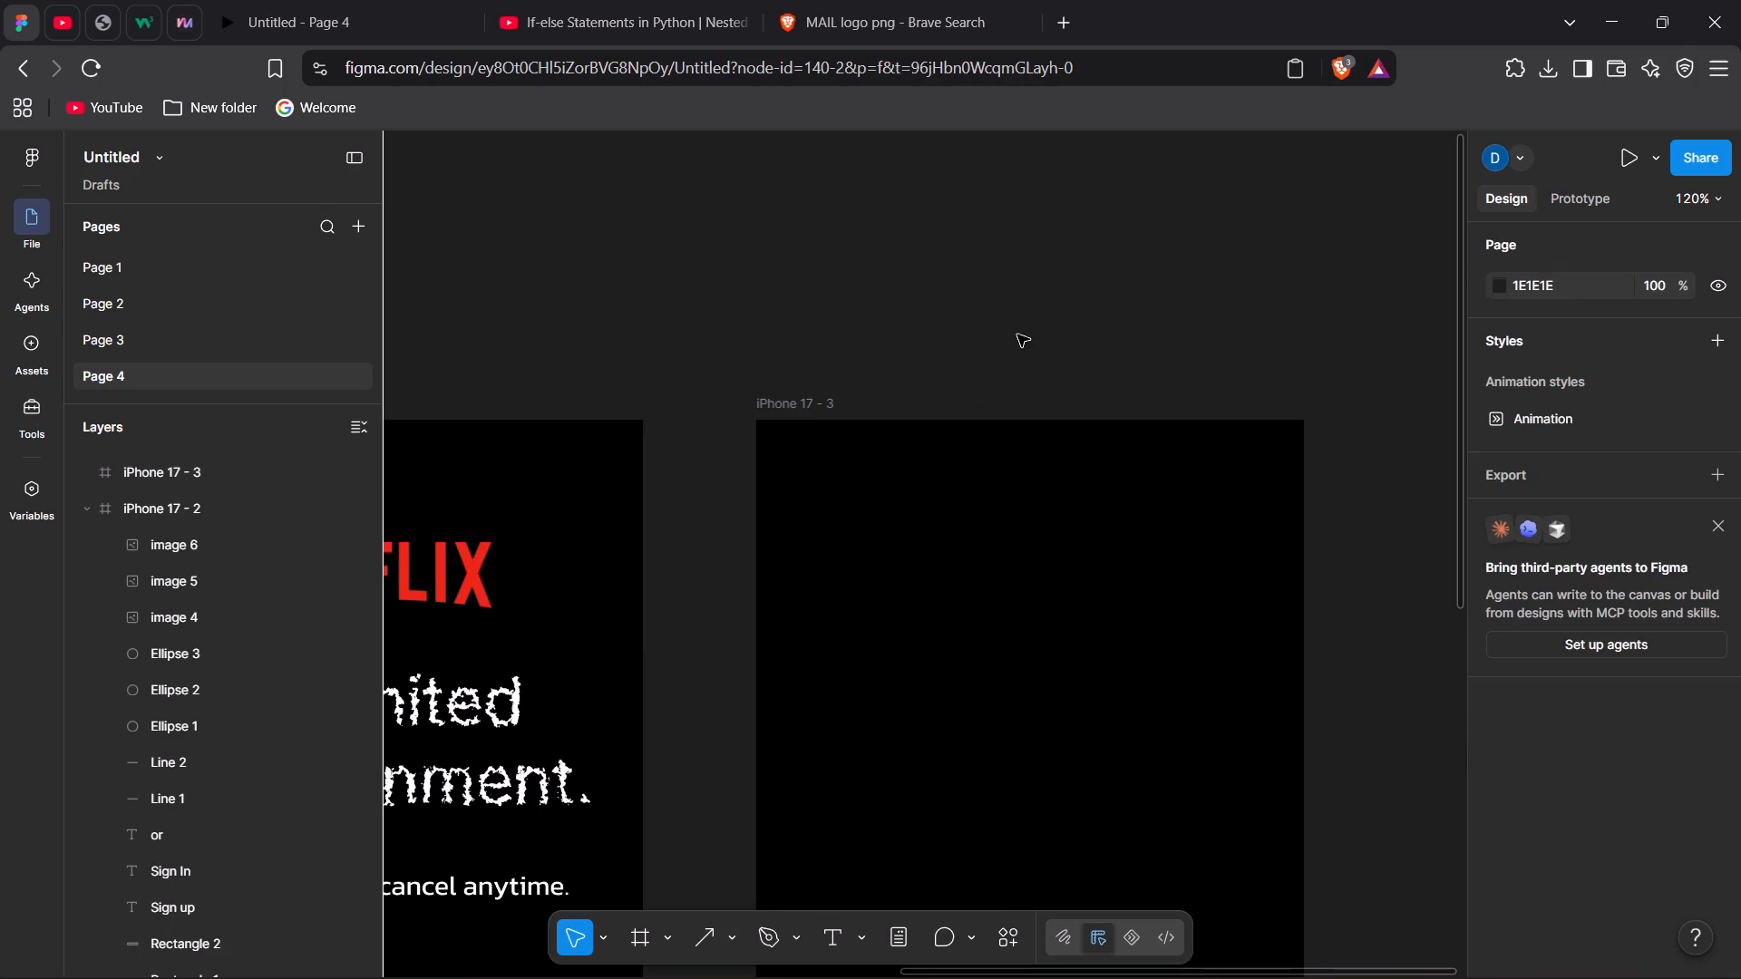
{"action": "left_click", "coordinate": [1017, 334]}
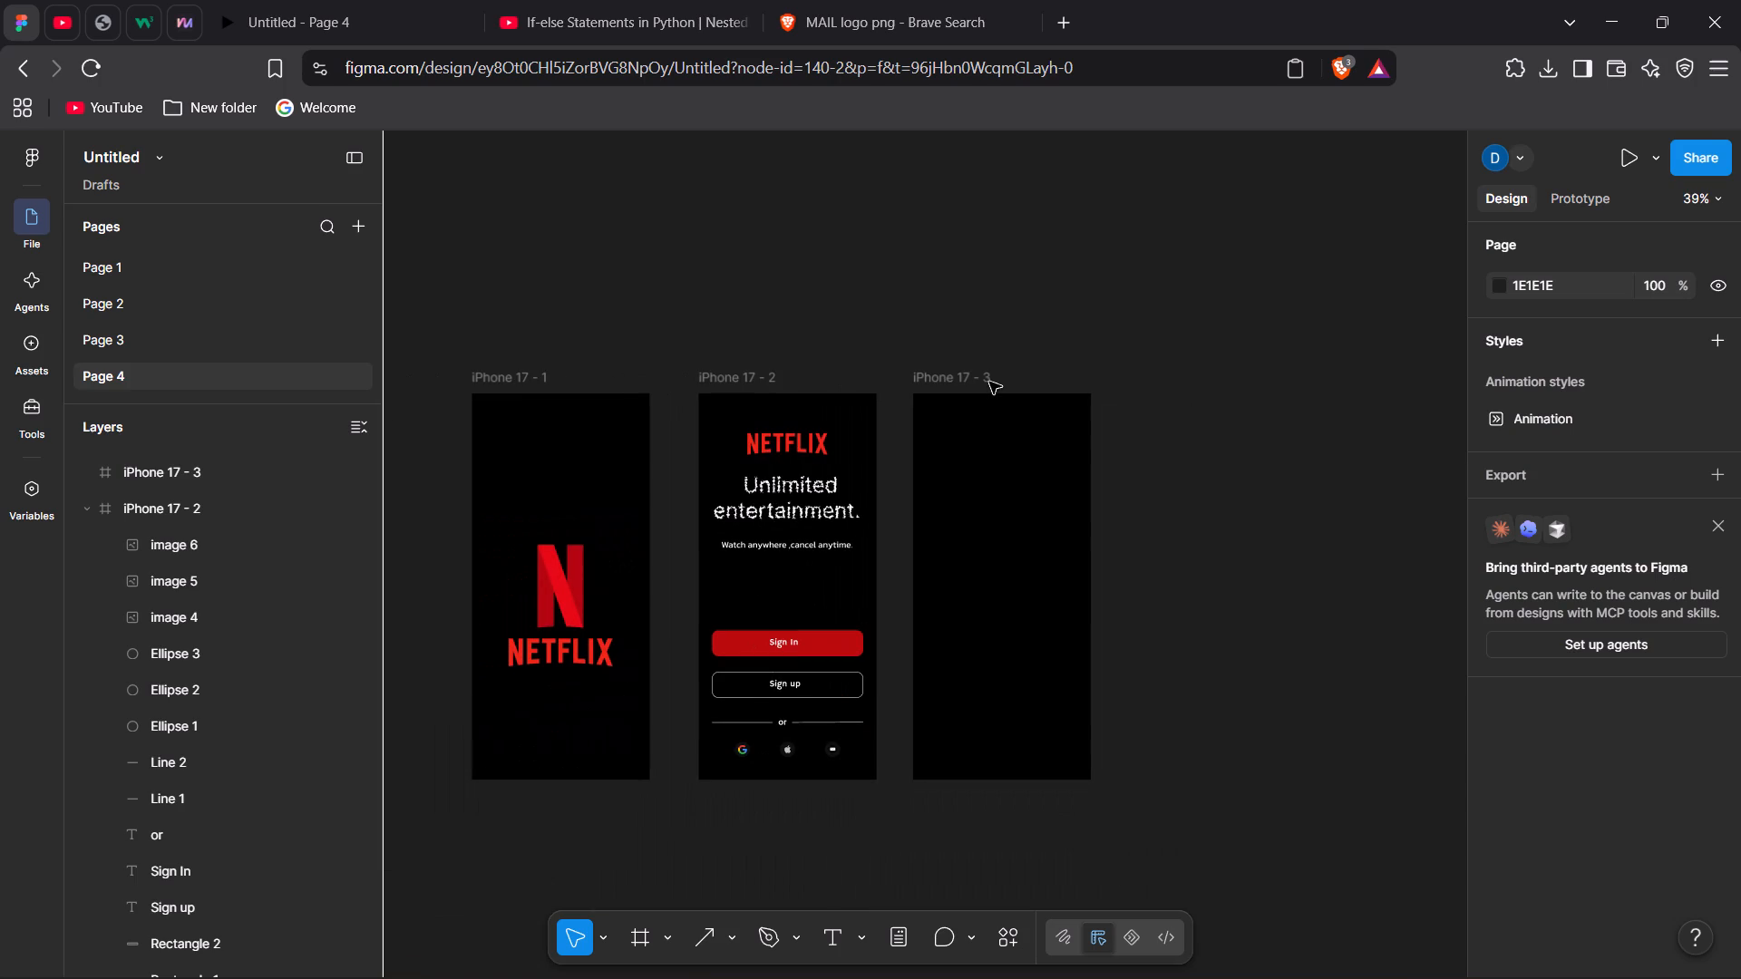
{"action": "left_click", "coordinate": [1224, 489]}
Switch to the mail logo search in the browser and open Flaticon's mail logo icons page from the web results.
{"action": "left_click", "coordinate": [846, 0]}
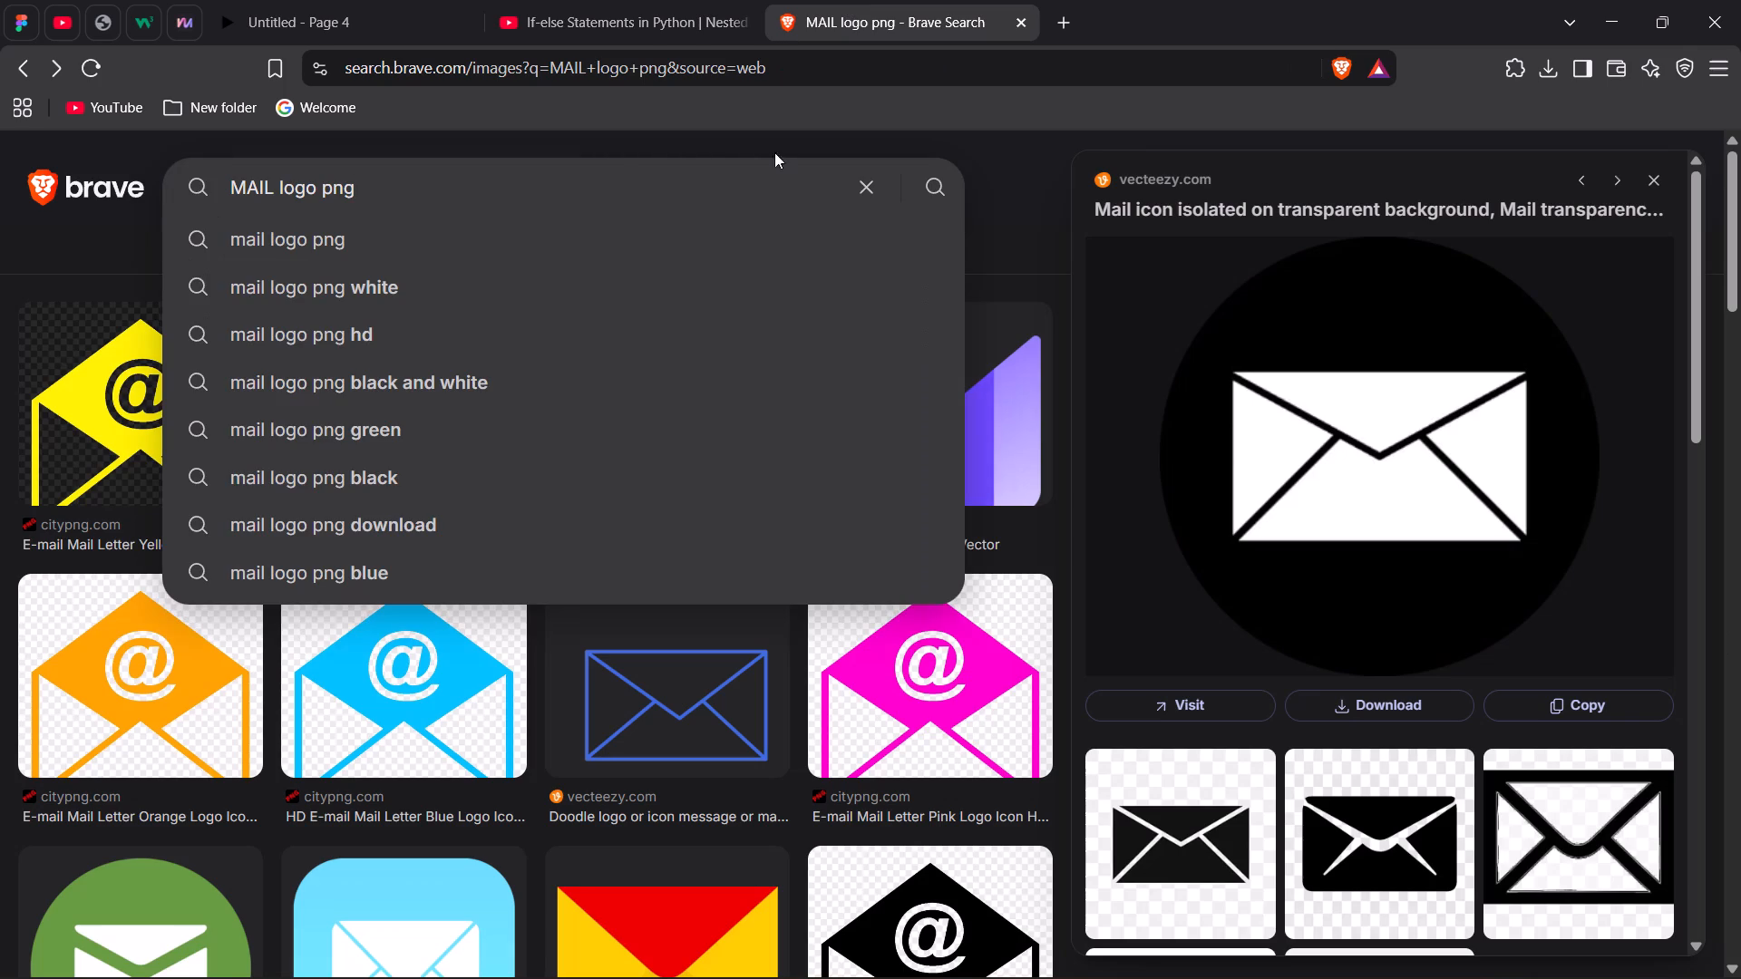
{"action": "left_click", "coordinate": [879, 180]}
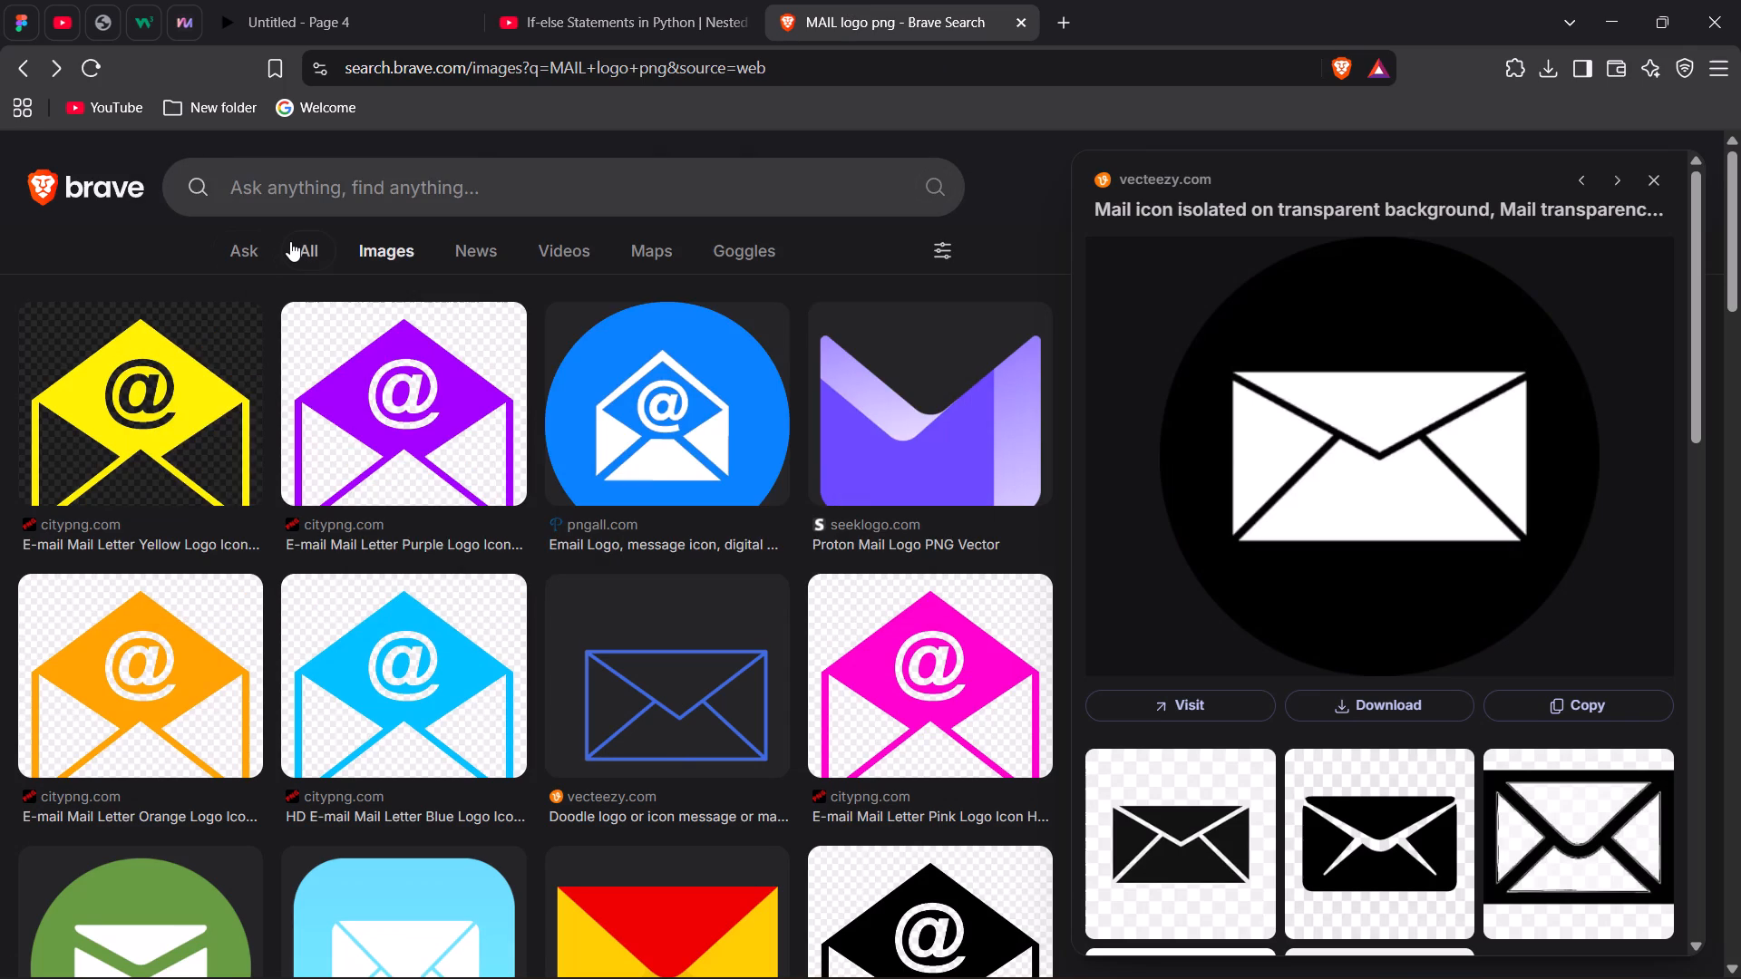
{"action": "left_click", "coordinate": [290, 241]}
{"action": "scroll", "coordinate": [520, 729], "scroll_direction": "down", "scroll_amount": 3}
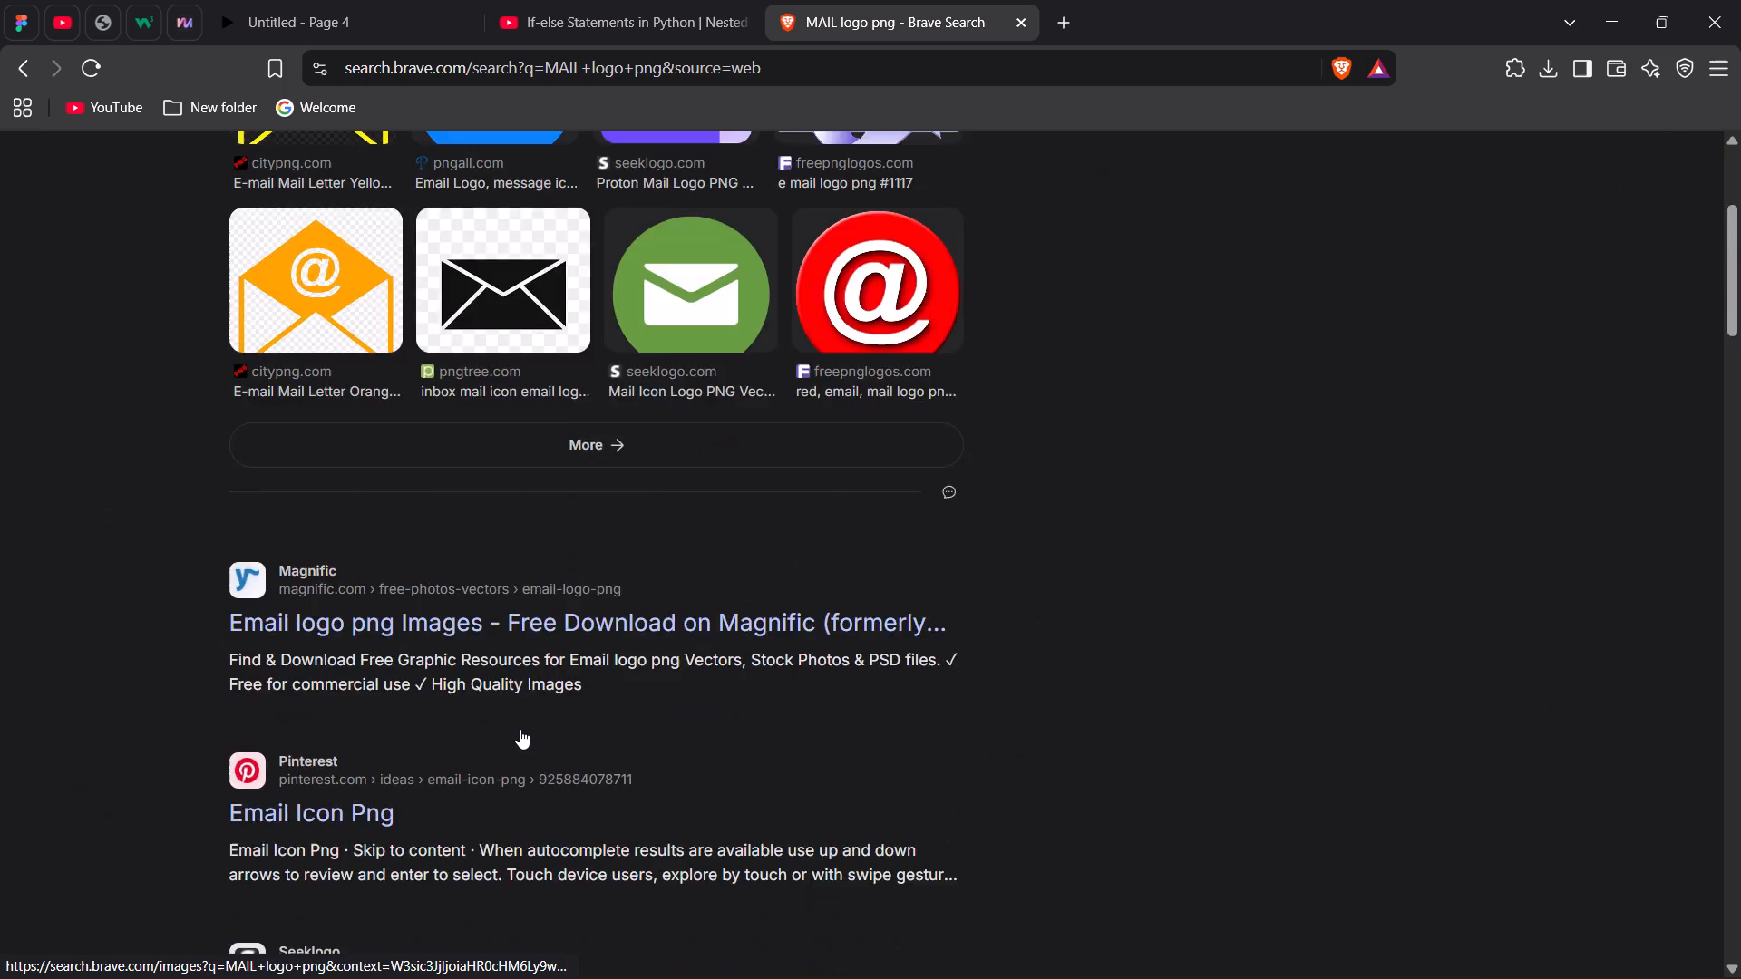
{"action": "scroll", "coordinate": [520, 729], "scroll_direction": "down", "scroll_amount": 10}
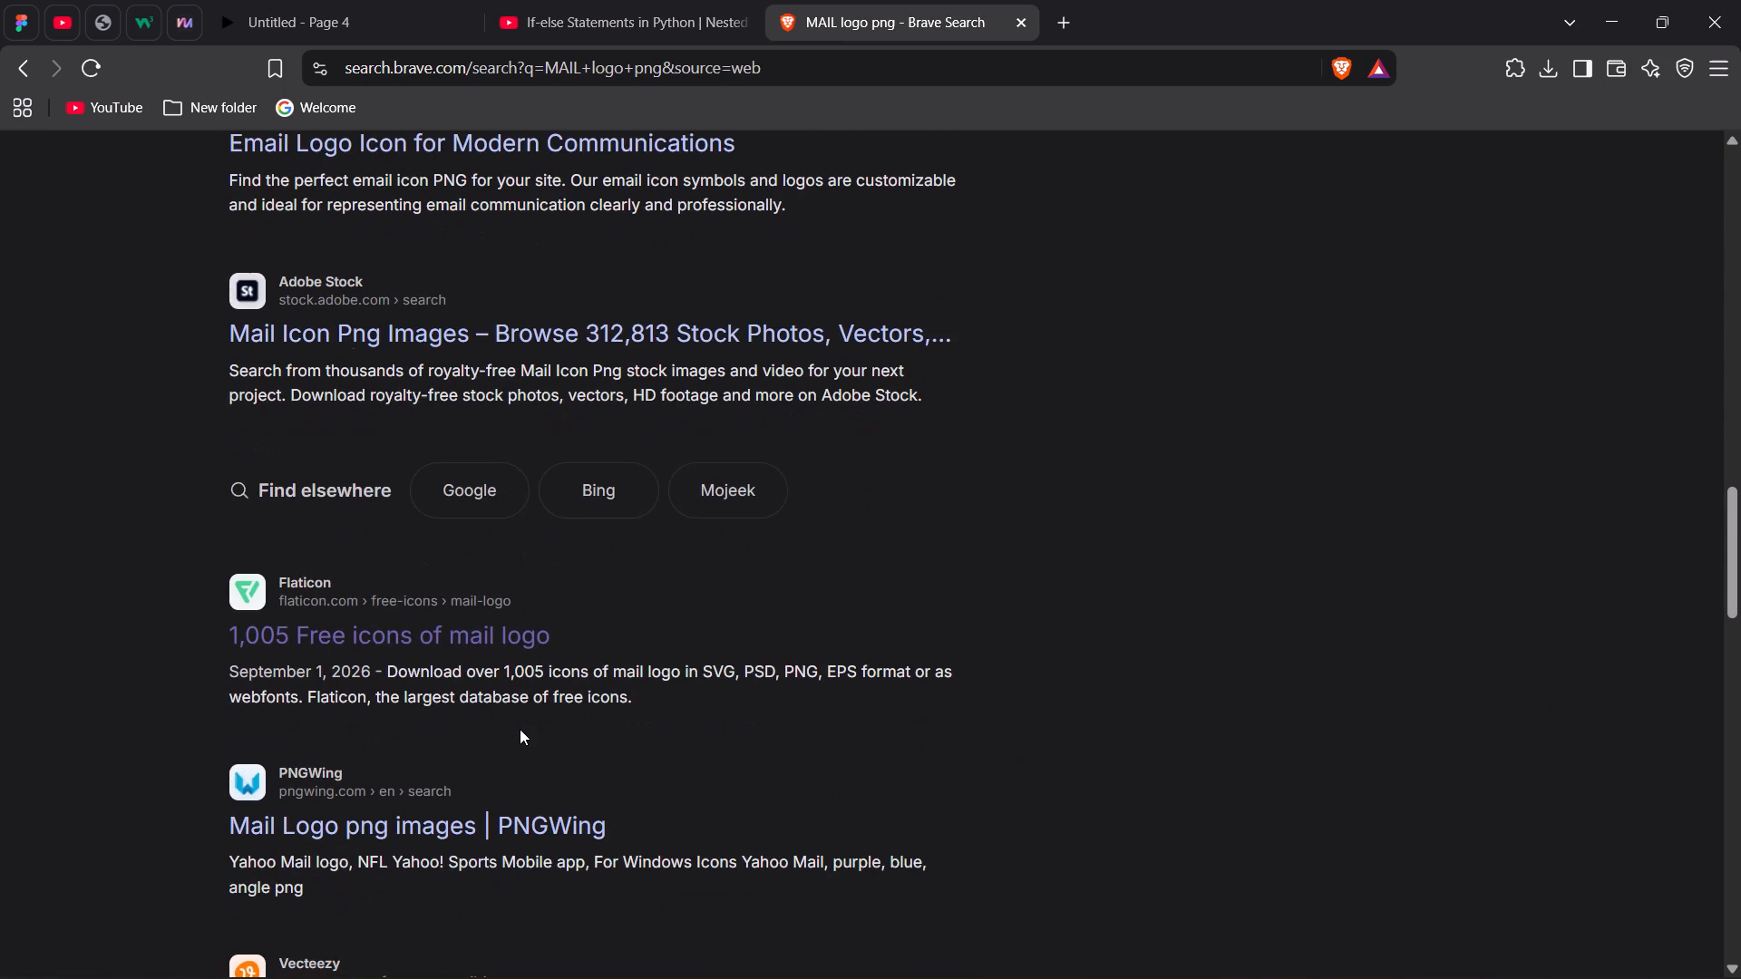
{"action": "left_click", "coordinate": [477, 639]}
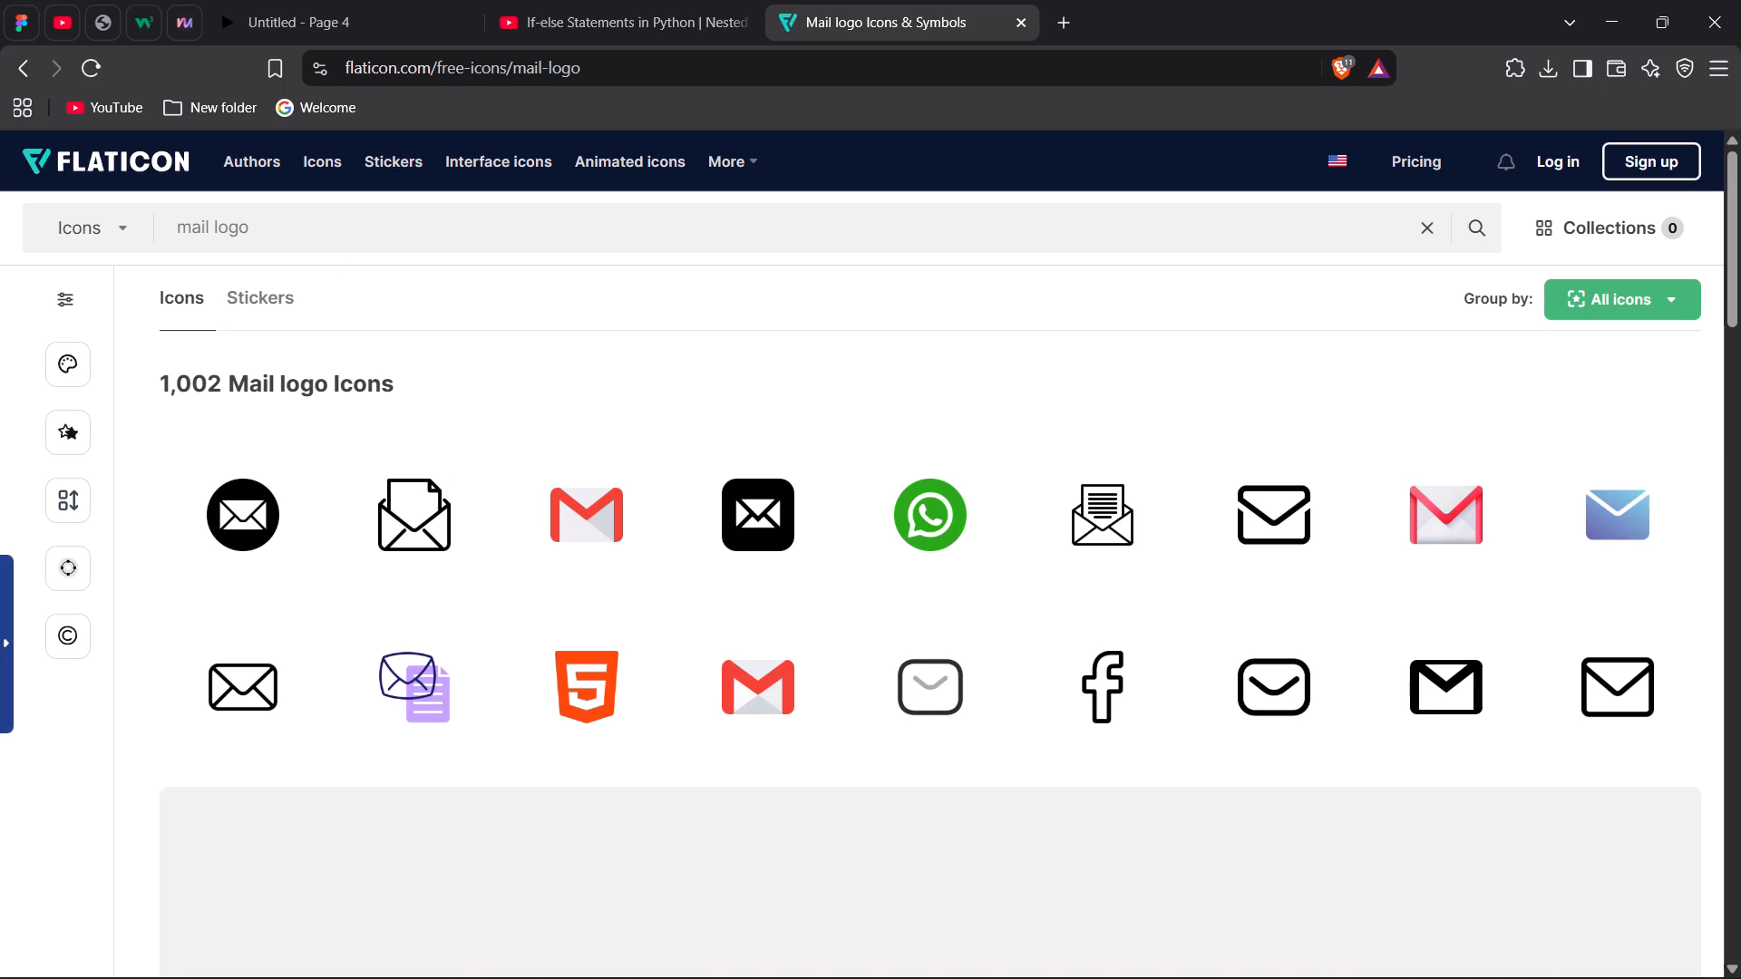
Search Flaticon for "ARROW logo" icons.
{"action": "left_click", "coordinate": [315, 237]}
{"action": "left_click", "coordinate": [211, 226]}
{"action": "key", "text": "BackSpace"}
{"action": "key", "text": "BackSpace"}
{"action": "key", "text": "BackSpace"}
{"action": "key", "text": "BackSpace"}
{"action": "key", "text": "BackSpace"}
{"action": "type", "text": "ARROW"}
{"action": "key", "text": "Return"}
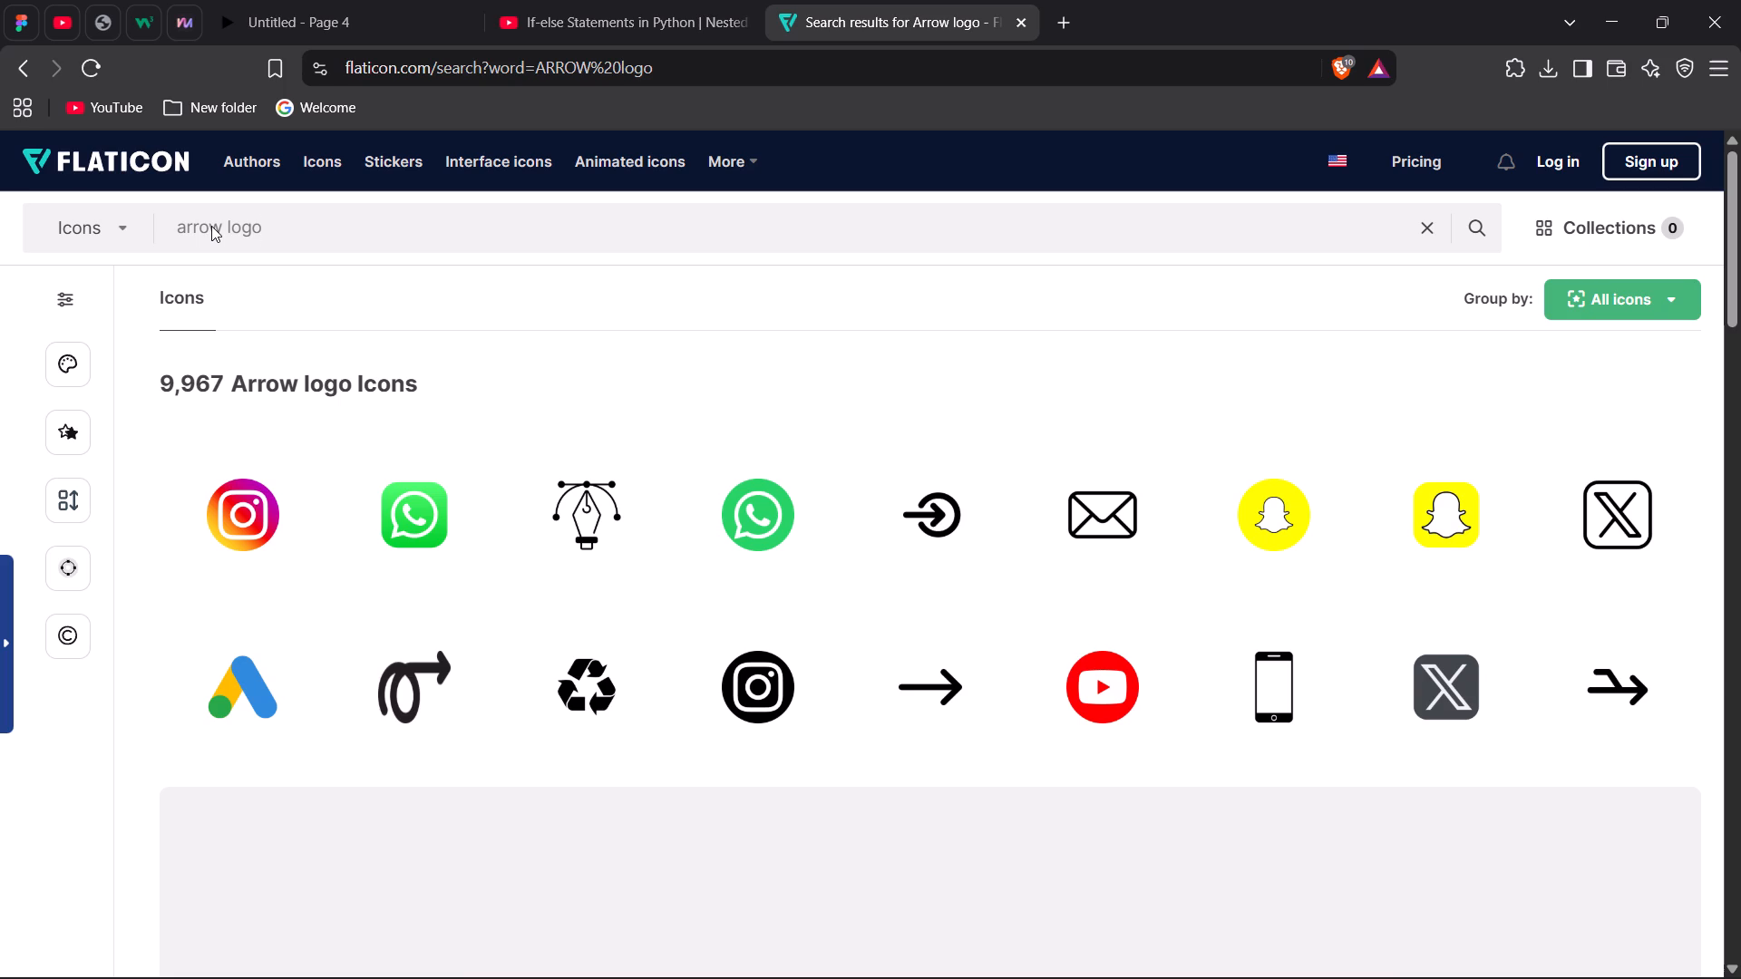
Return to the Figma file, inspect the arrow below "watch somethink specific" on Page 2, and go back to Page 4.
{"action": "left_click", "coordinate": [0, 0]}
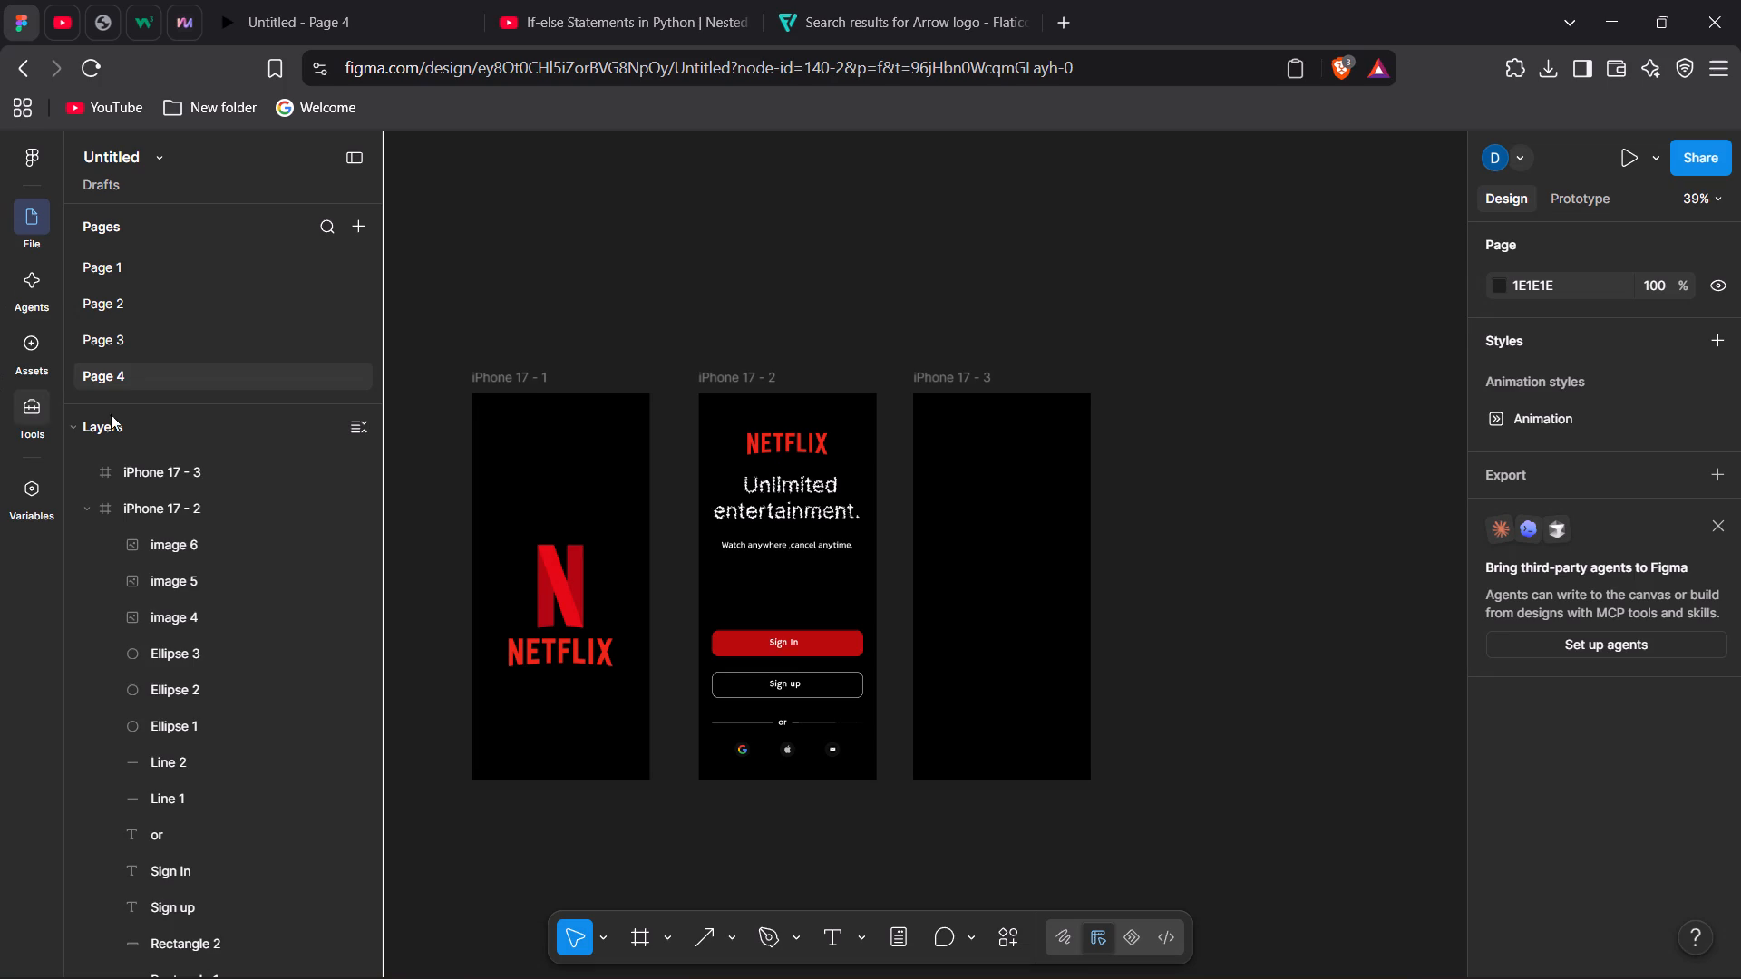
{"action": "left_click", "coordinate": [129, 307]}
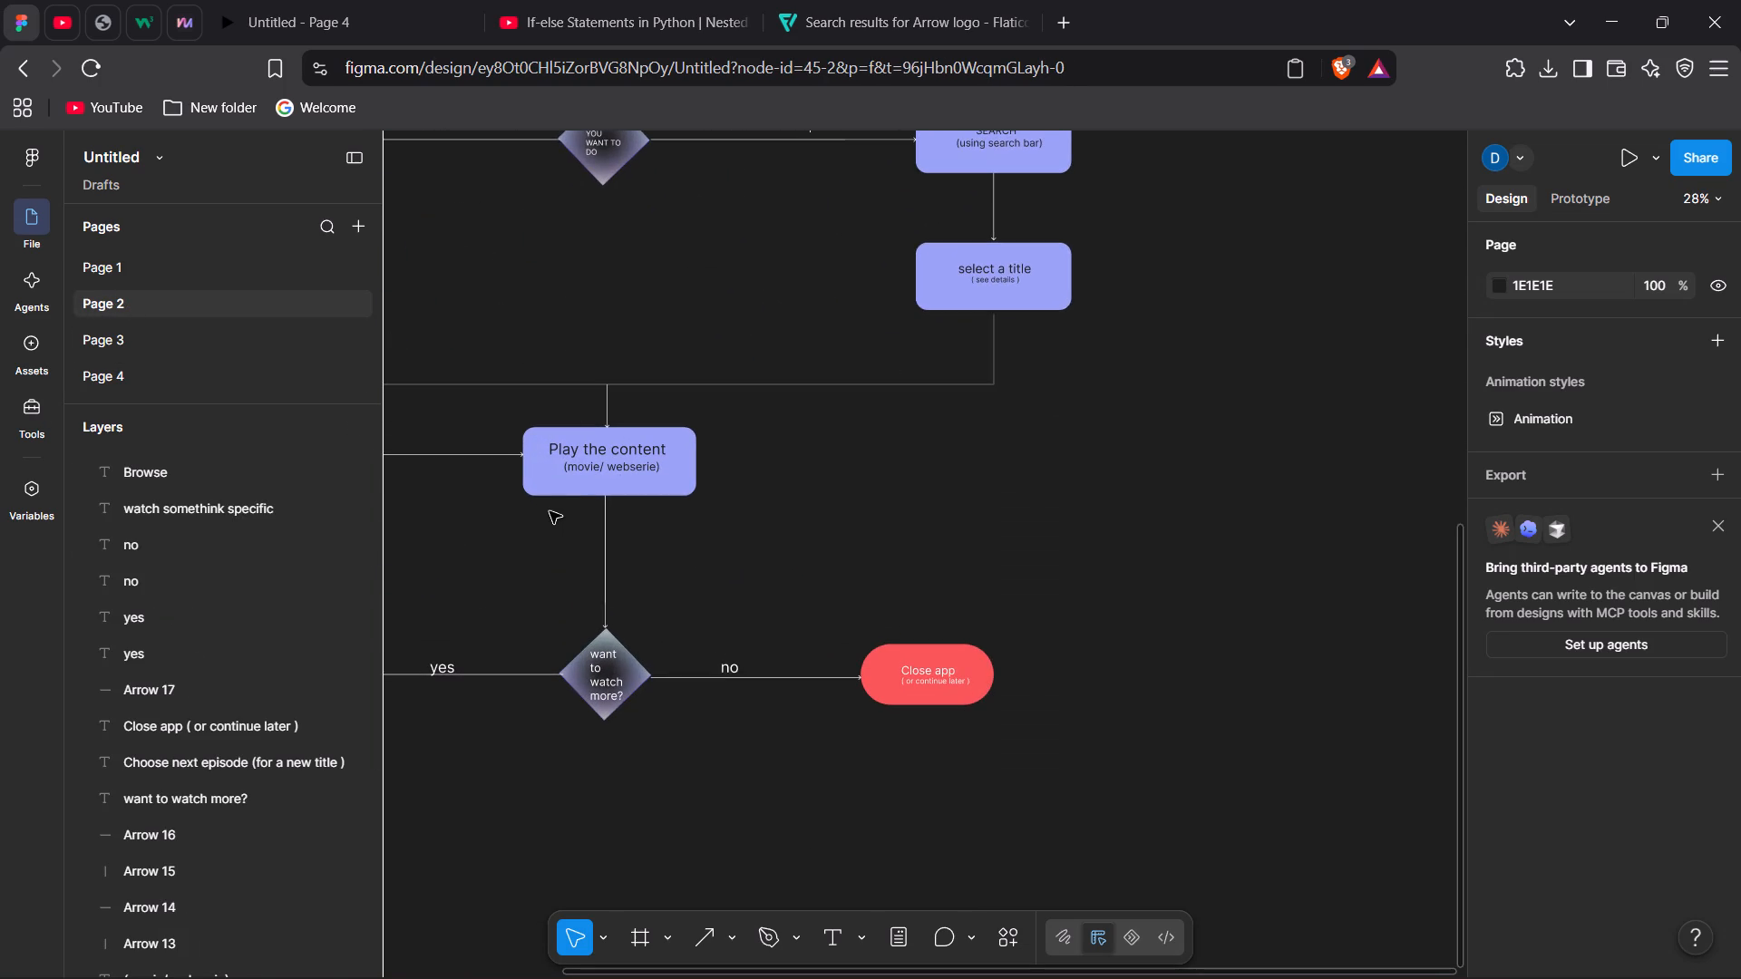
{"action": "scroll", "coordinate": [618, 316], "scroll_direction": "up", "scroll_amount": 1}
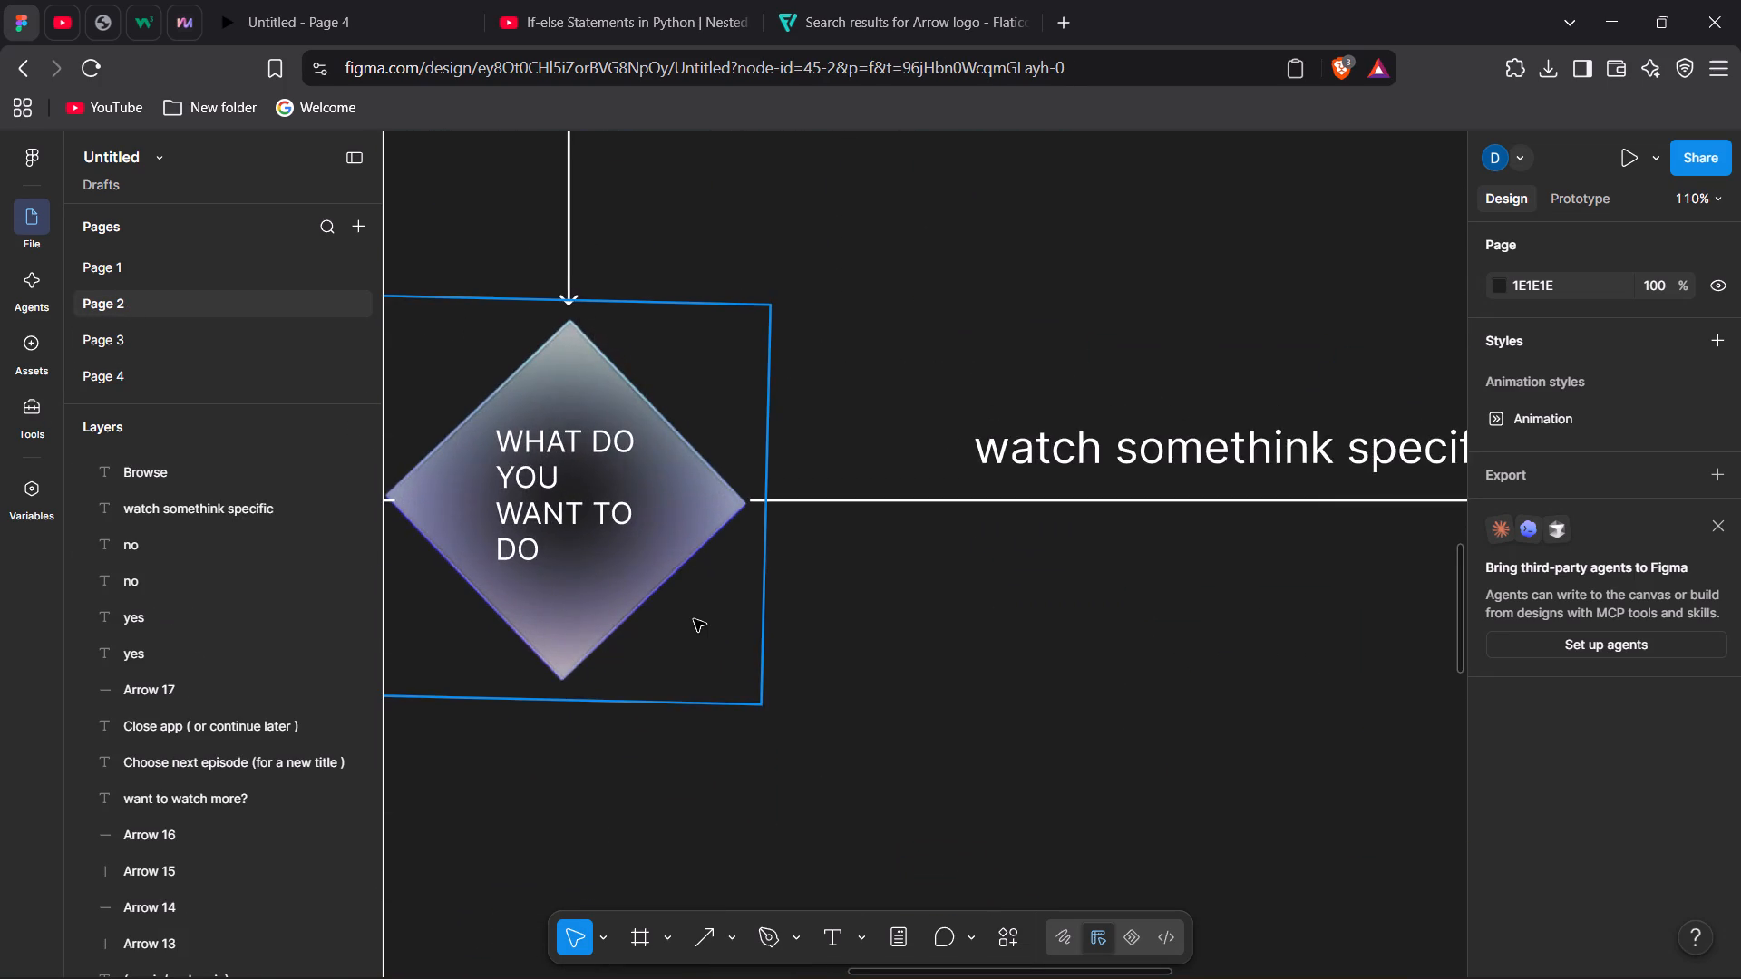
{"action": "scroll", "coordinate": [694, 619], "scroll_direction": "left", "scroll_amount": 4}
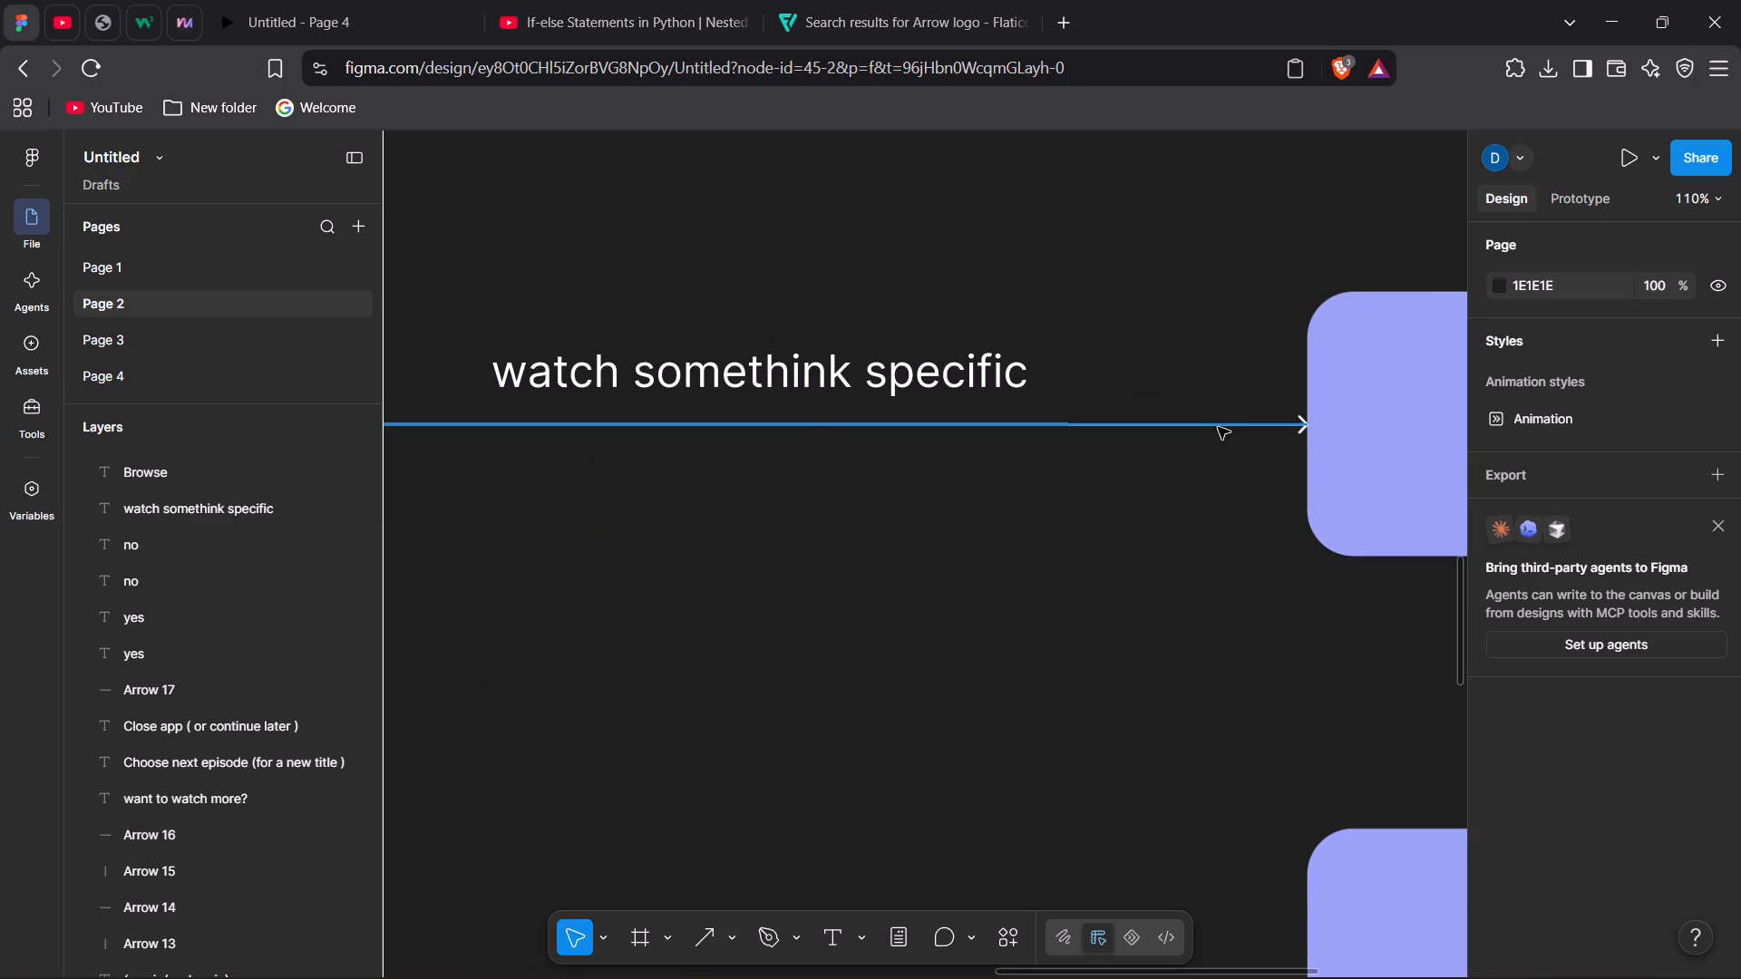
{"action": "left_click", "coordinate": [1218, 427]}
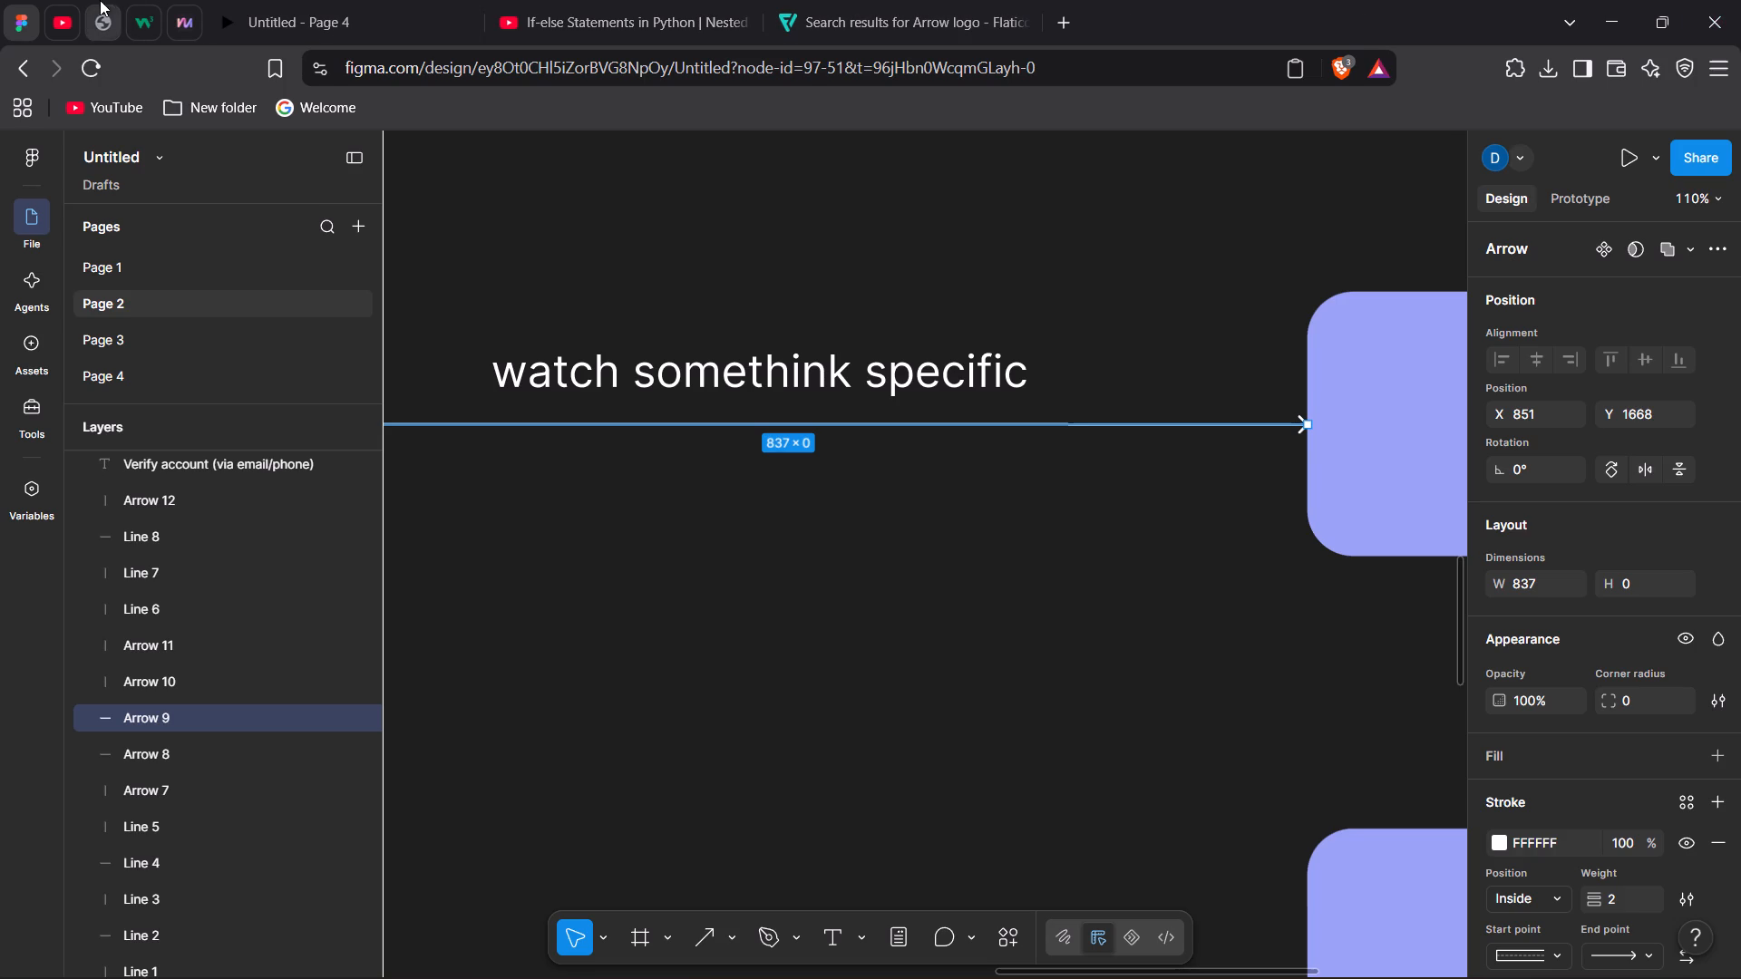
{"action": "left_click", "coordinate": [160, 368]}
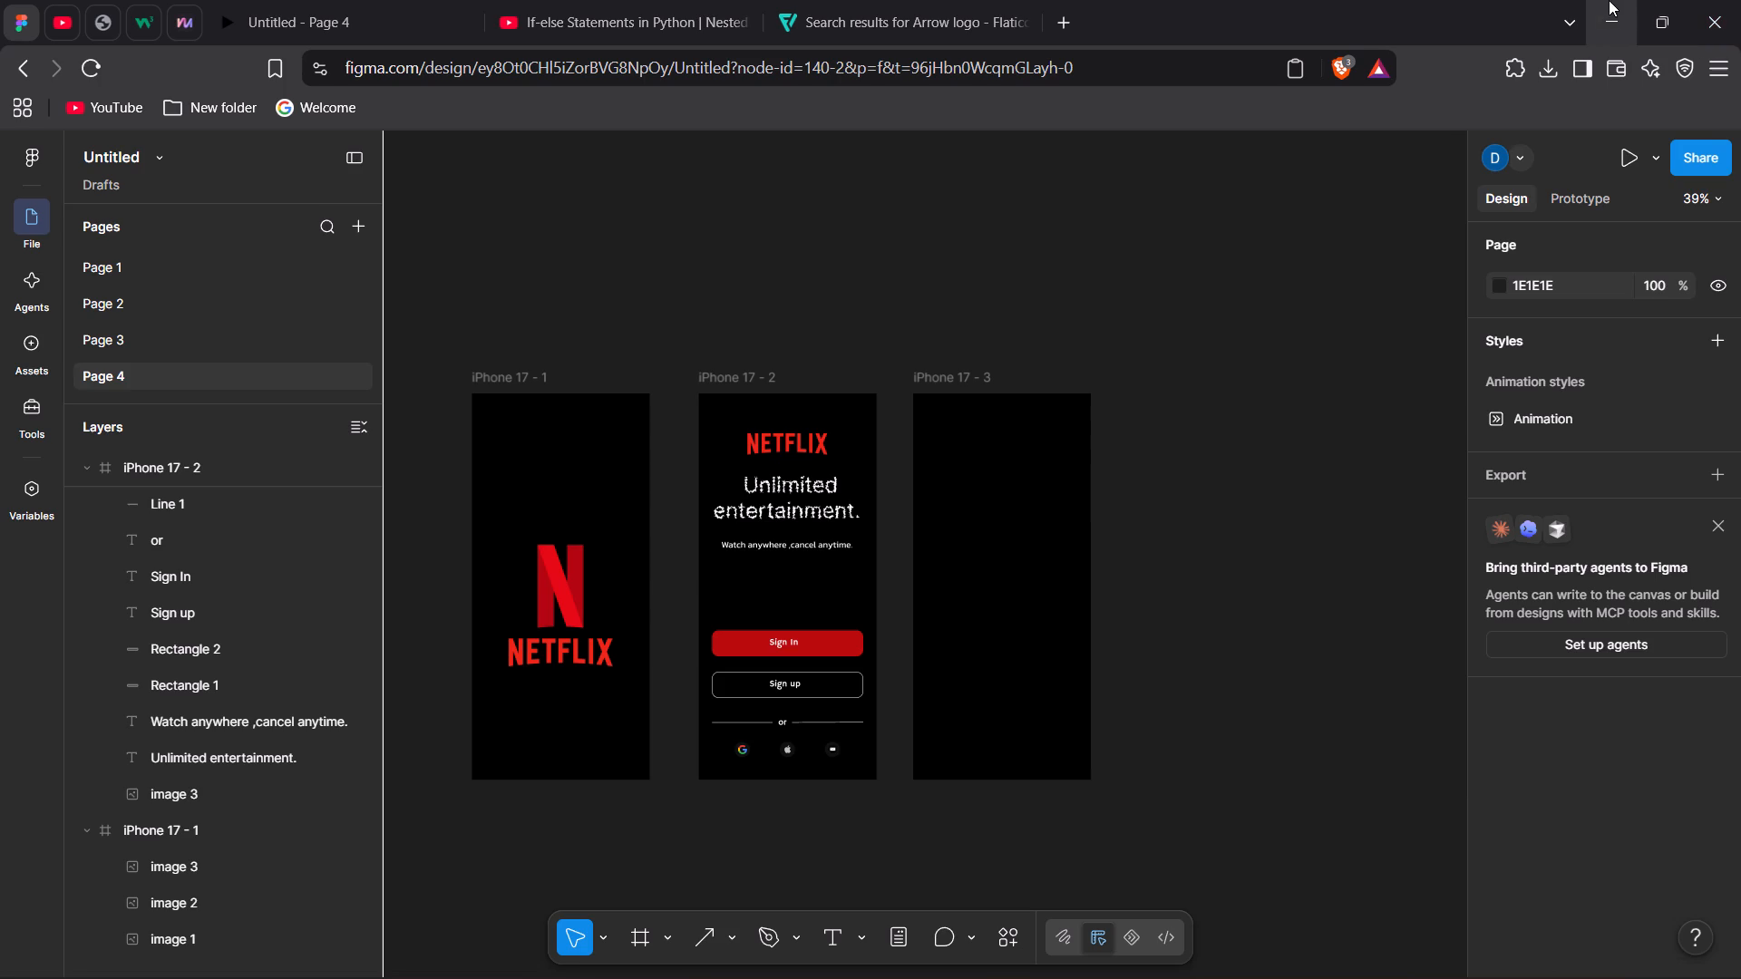
Close the open Brave, Visual Studio Code and File Explorer windows.
{"action": "left_click", "coordinate": [1740, 24]}
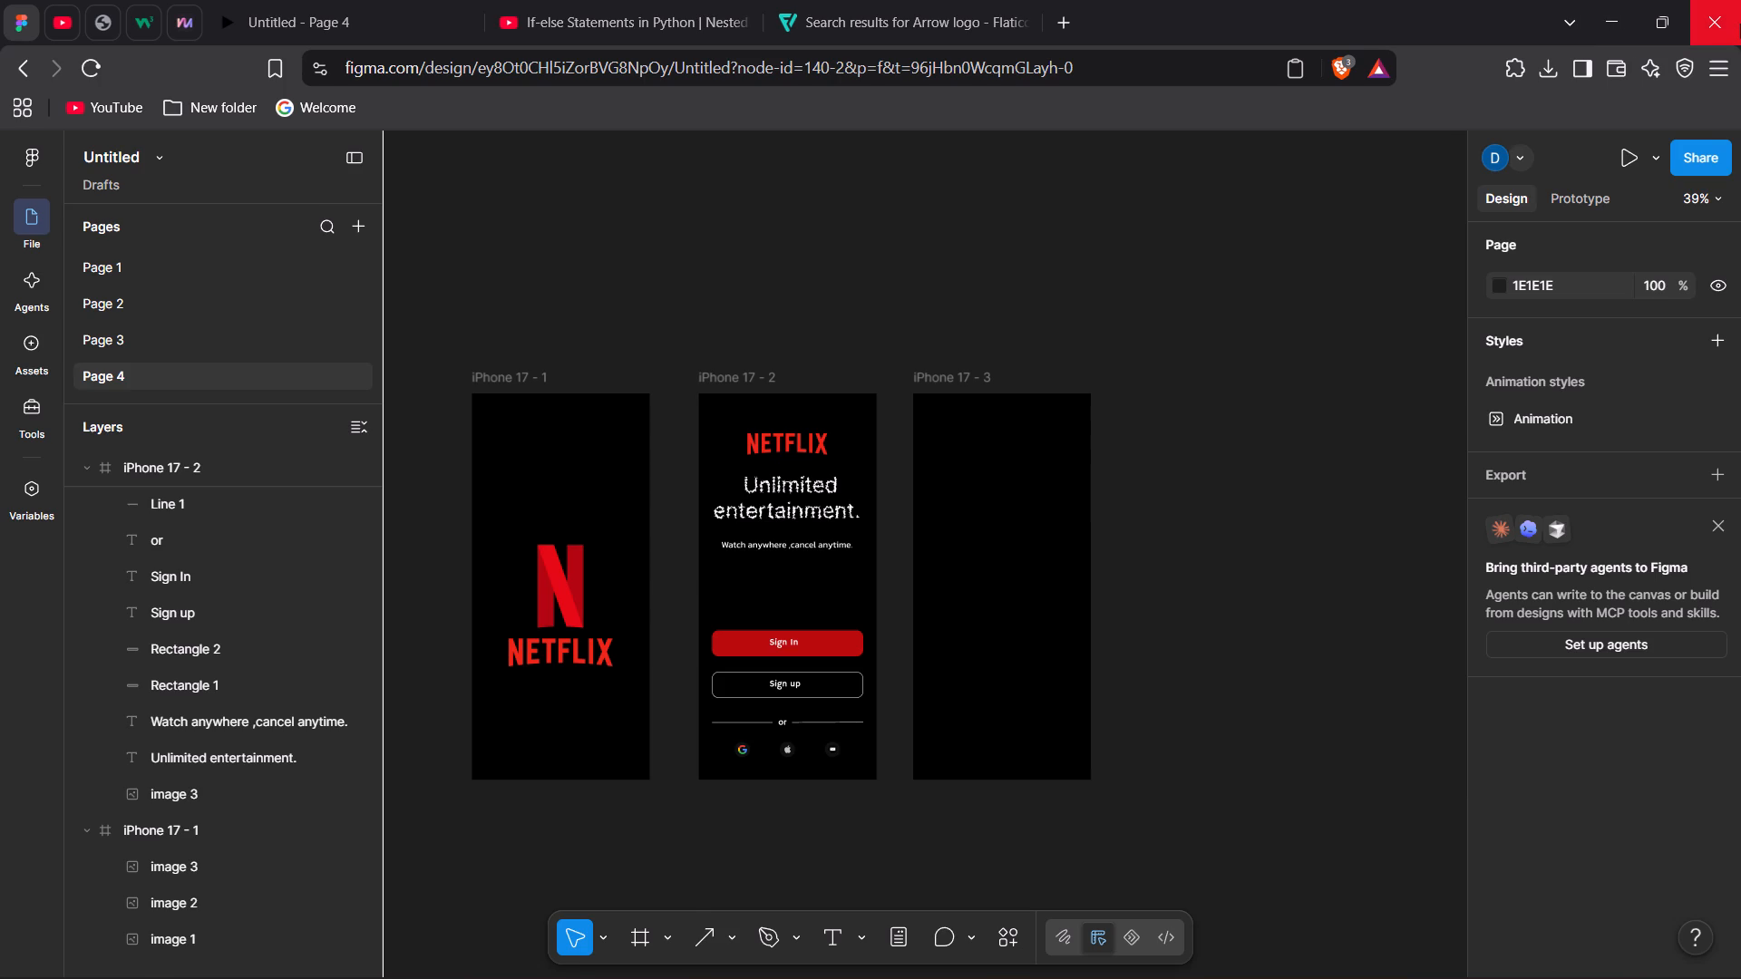
{"action": "left_click", "coordinate": [1740, 24]}
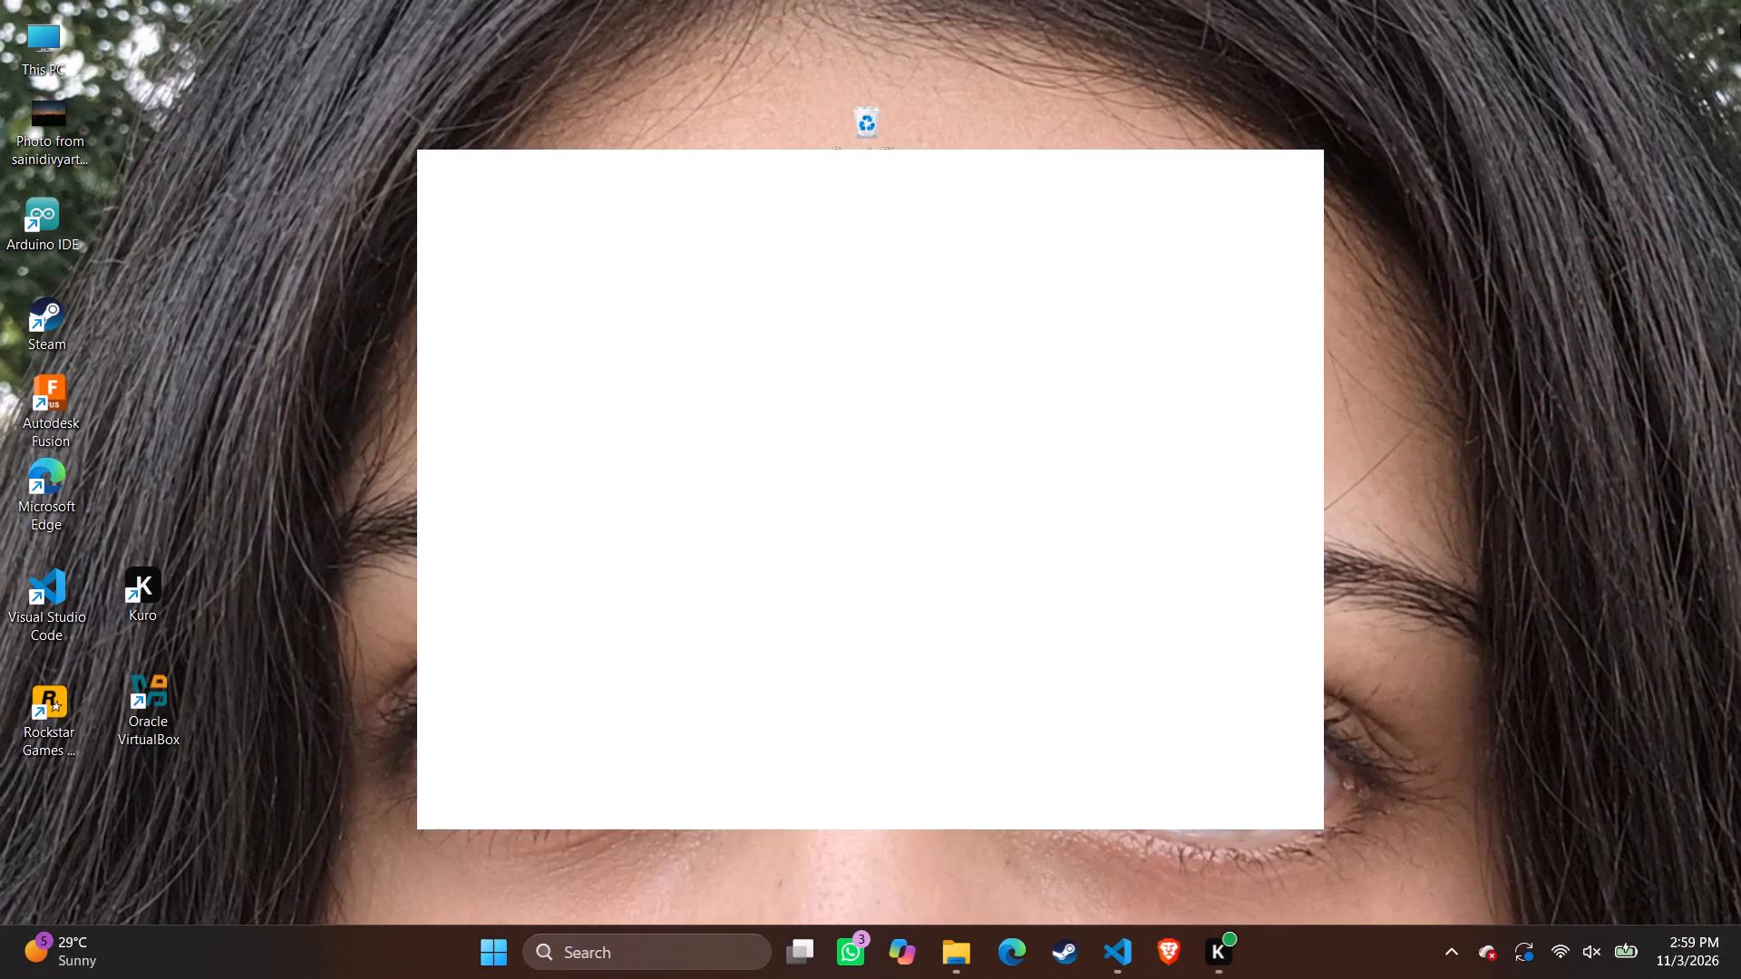
{"action": "left_click", "coordinate": [1135, 958]}
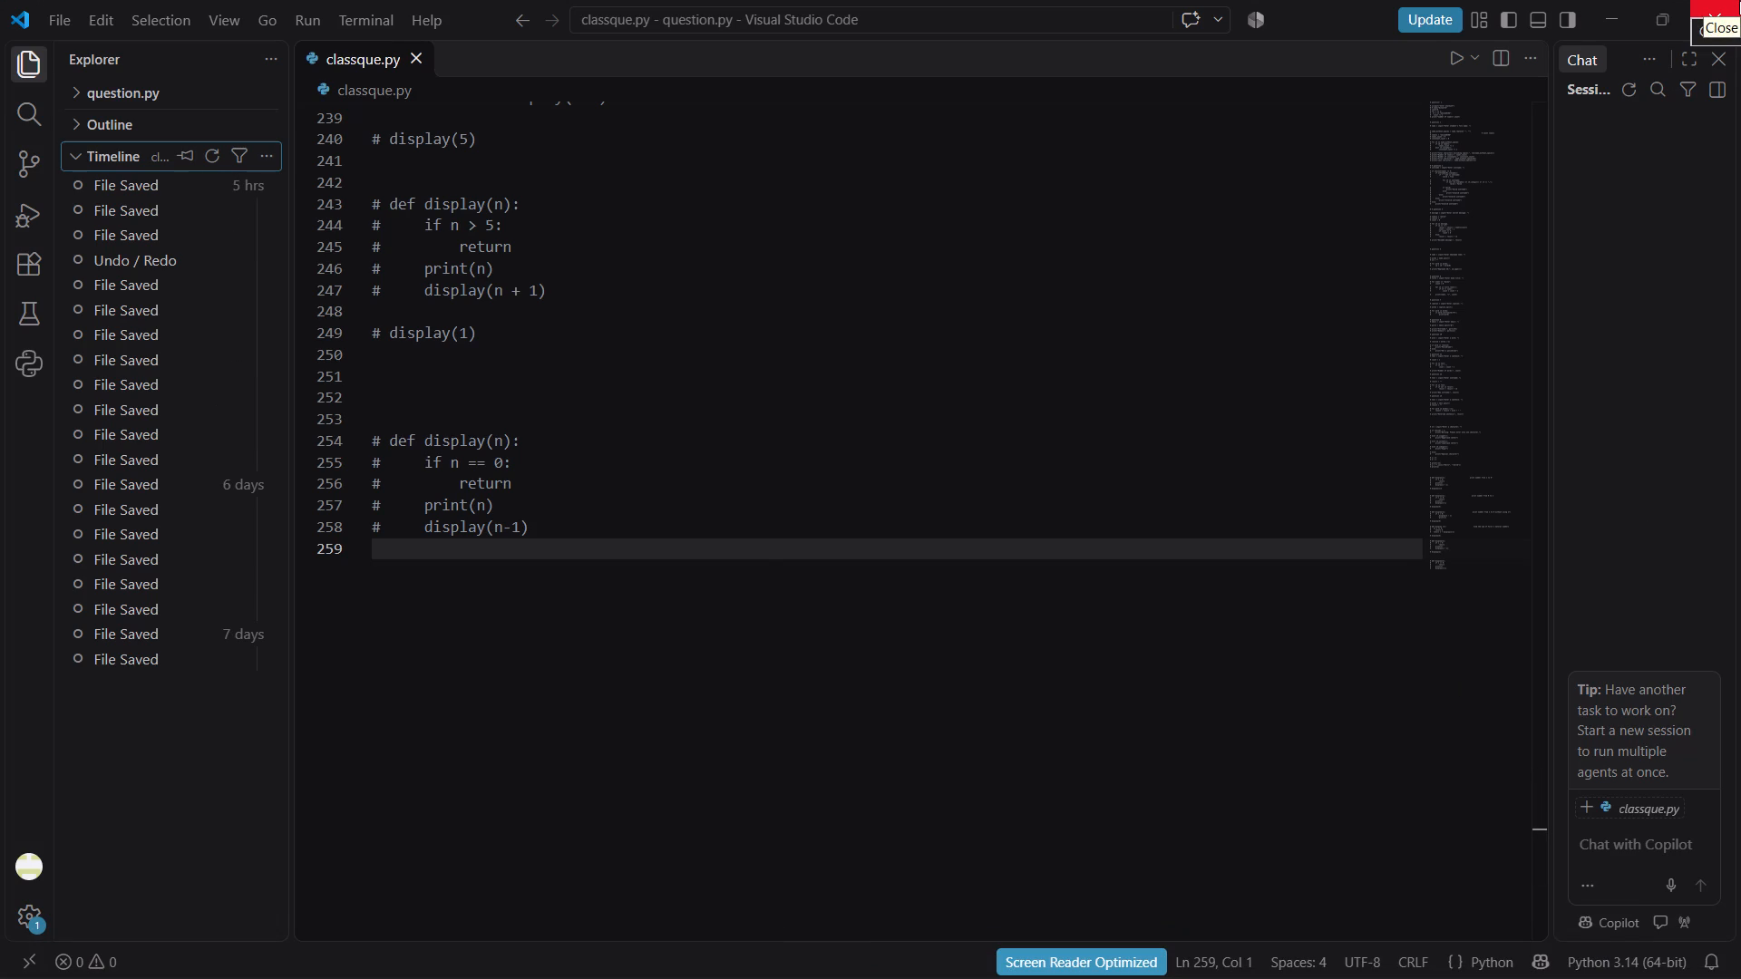
{"action": "left_click", "coordinate": [1739, 0]}
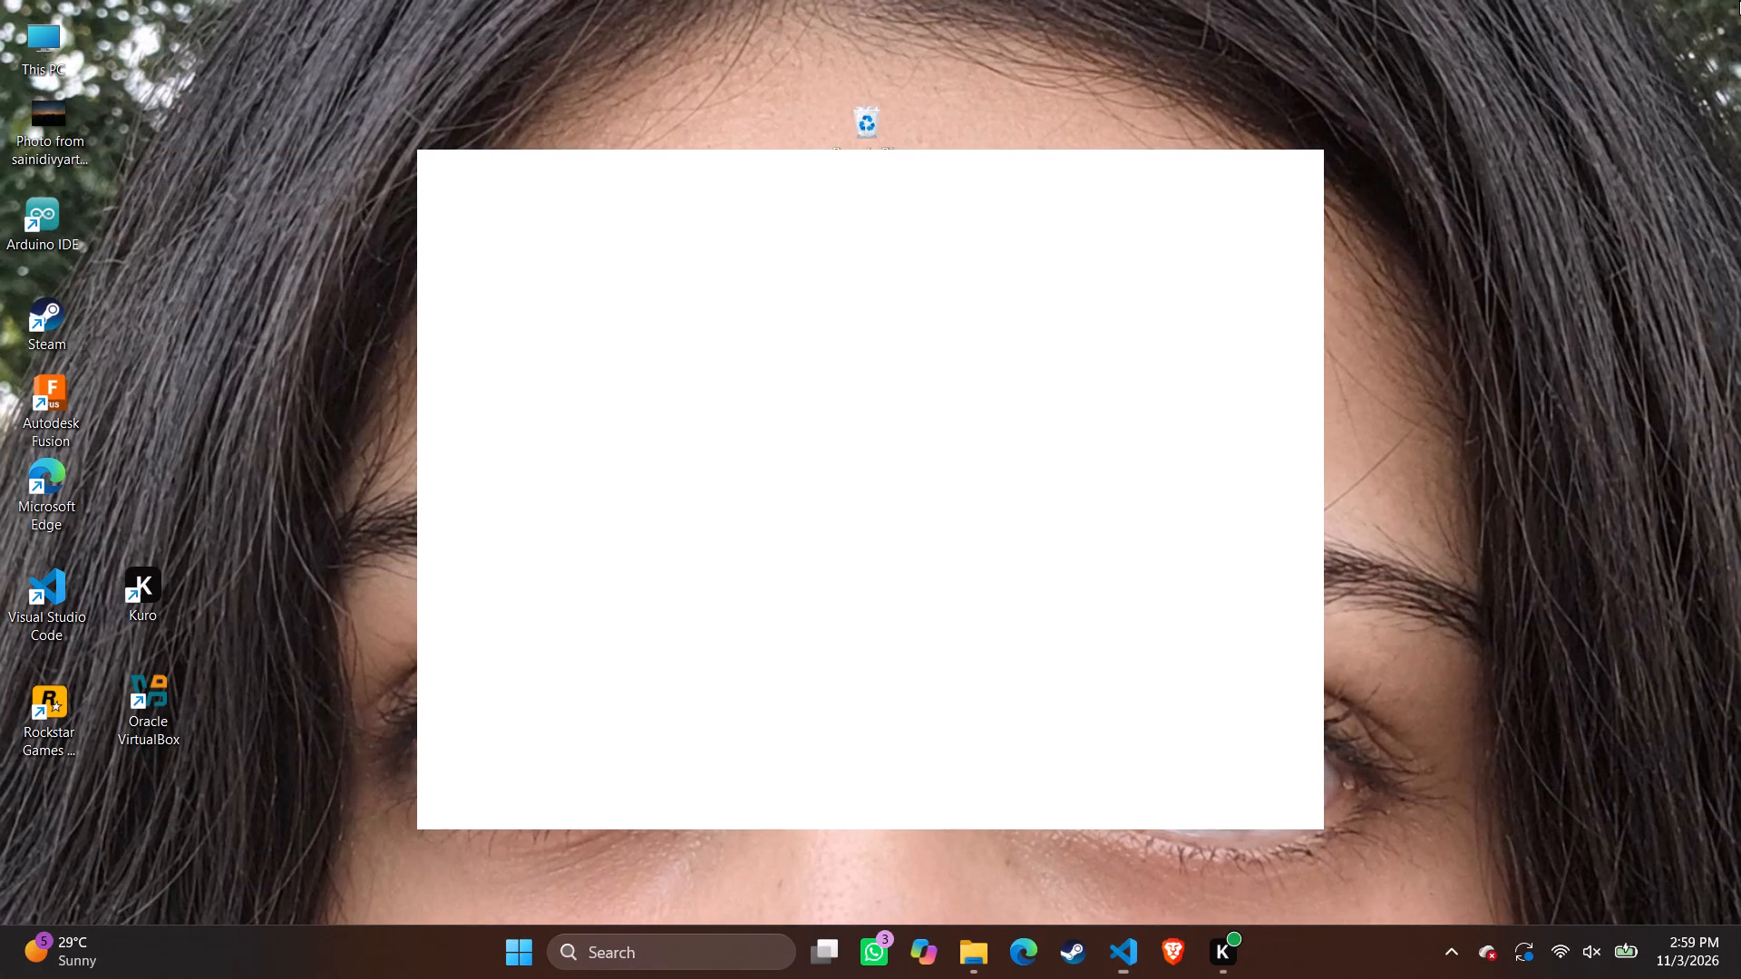
{"action": "left_click", "coordinate": [987, 965]}
{"action": "left_click", "coordinate": [1740, 63]}
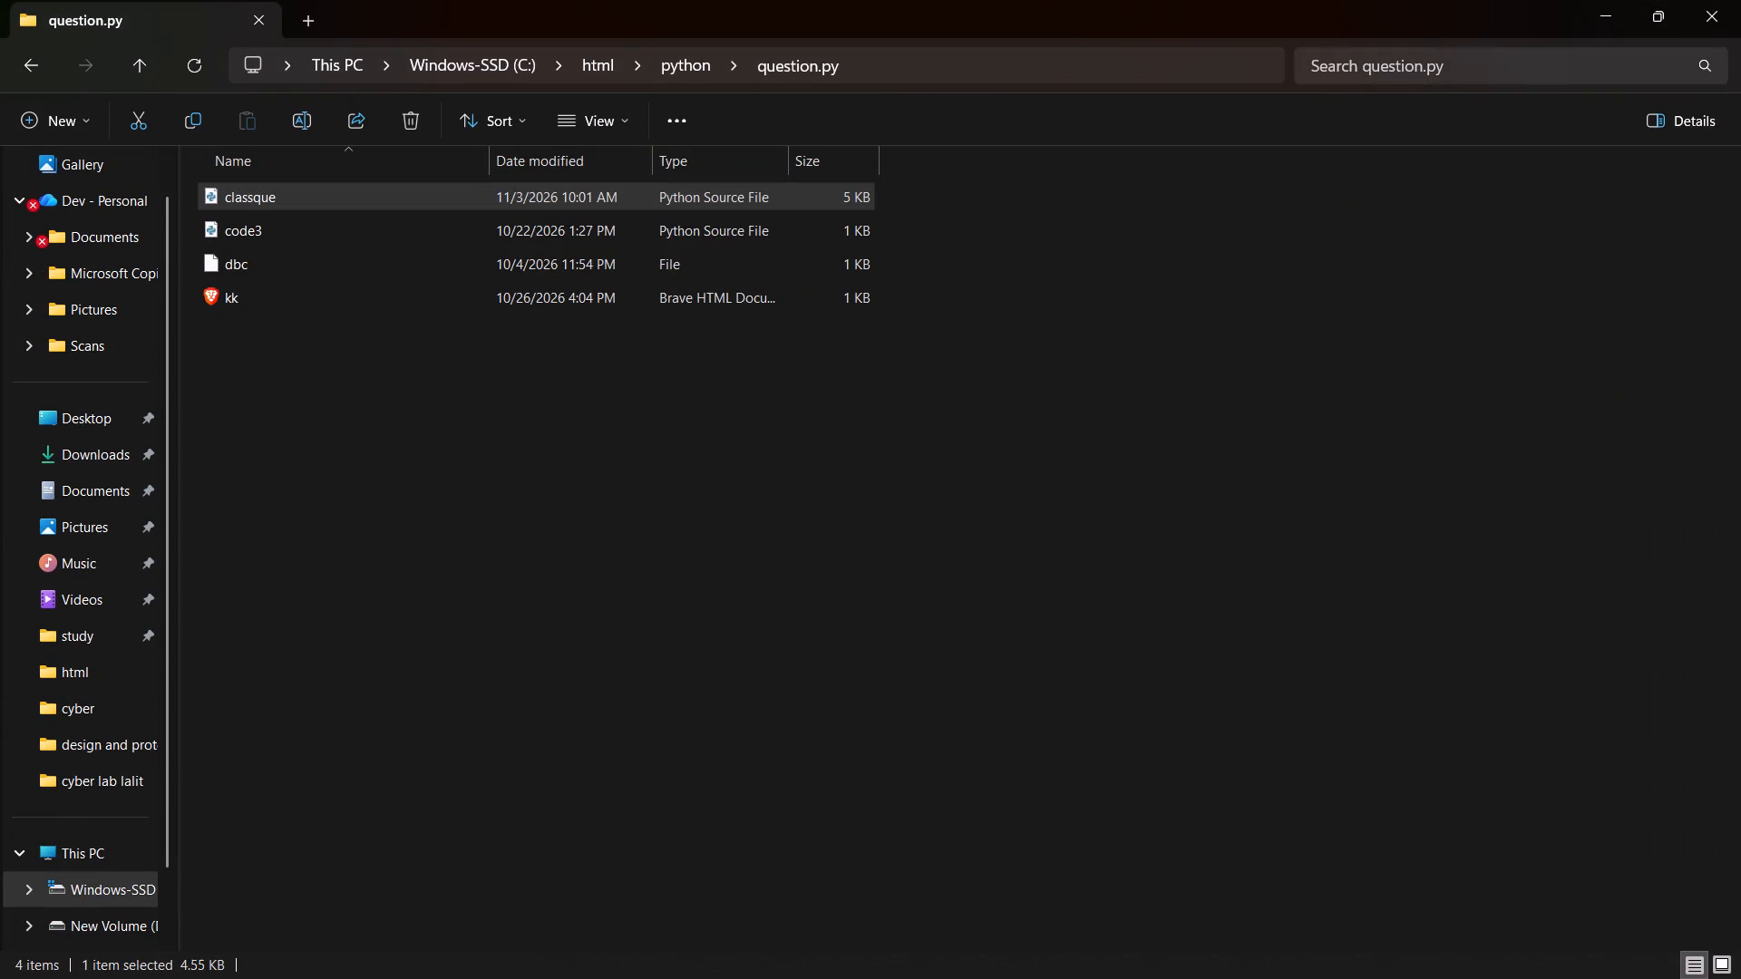
{"action": "left_click", "coordinate": [1740, 4]}
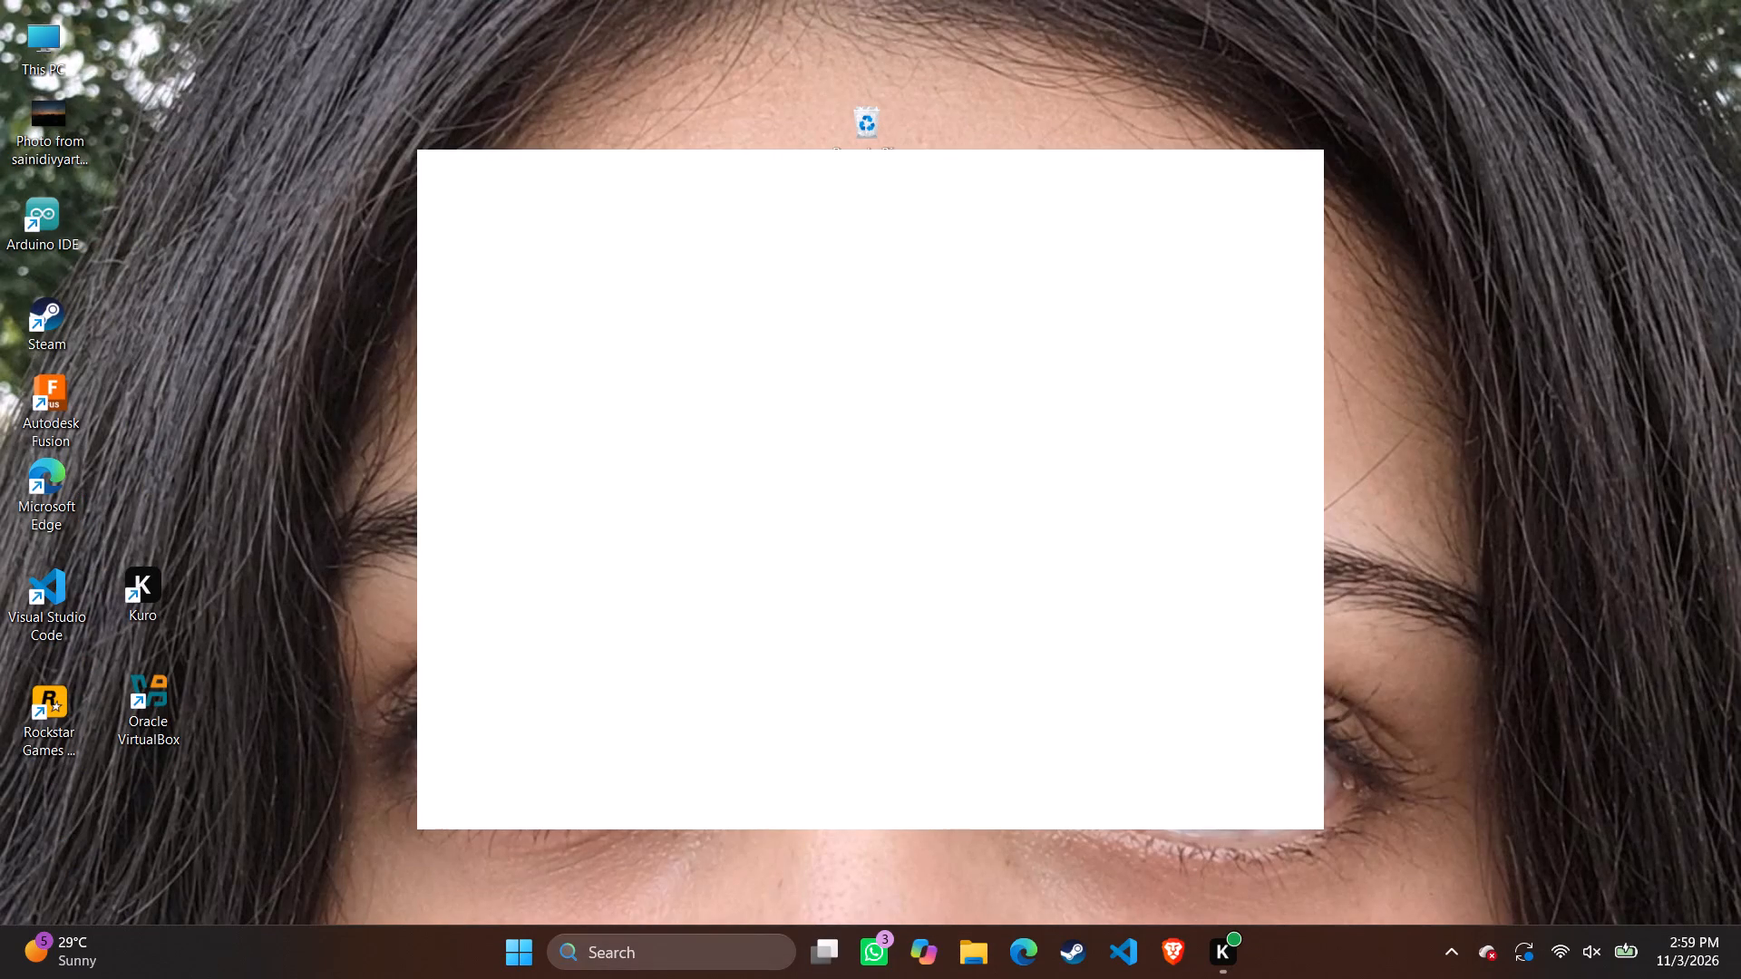